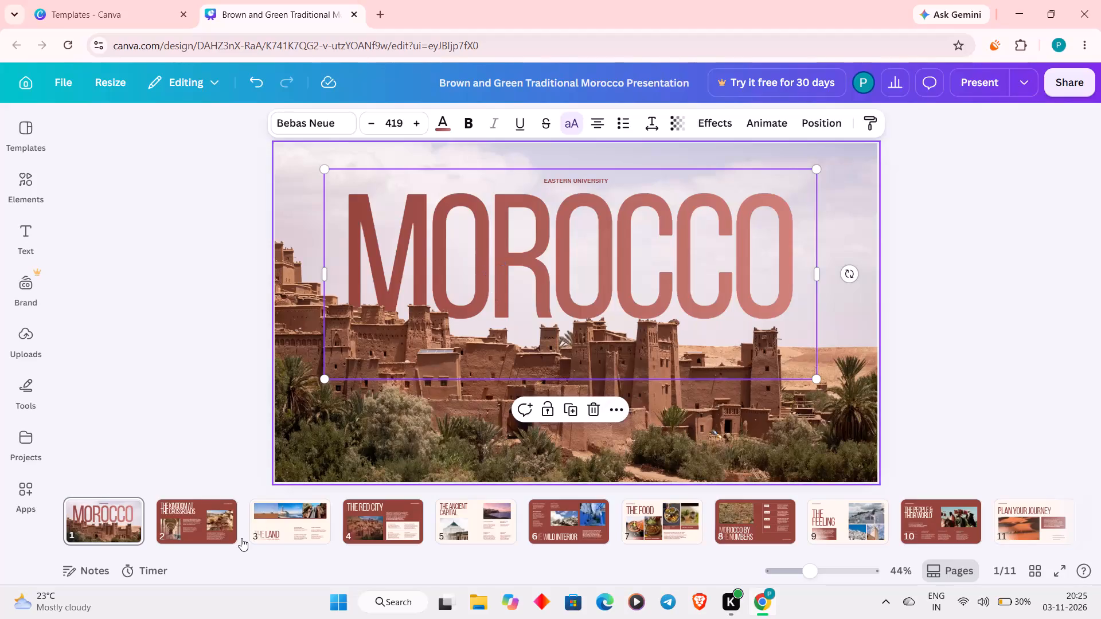
On page 2, move the bold intro text directly beneath the title THE KINGDOM AT THE CROSSROADS.
click(182, 522)
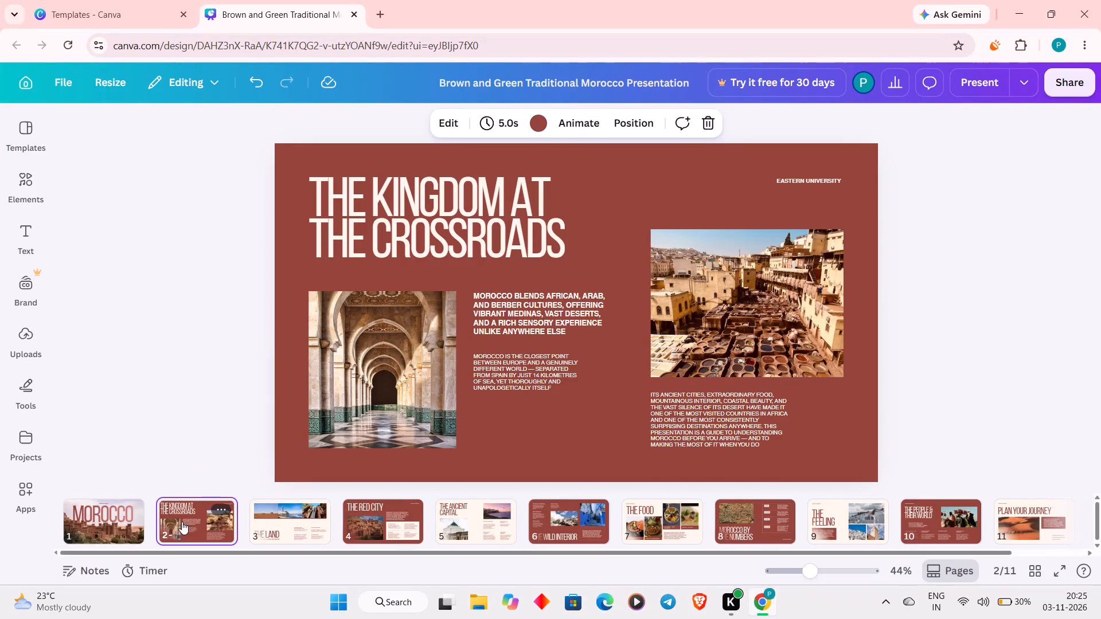
drag(479, 307, 399, 287)
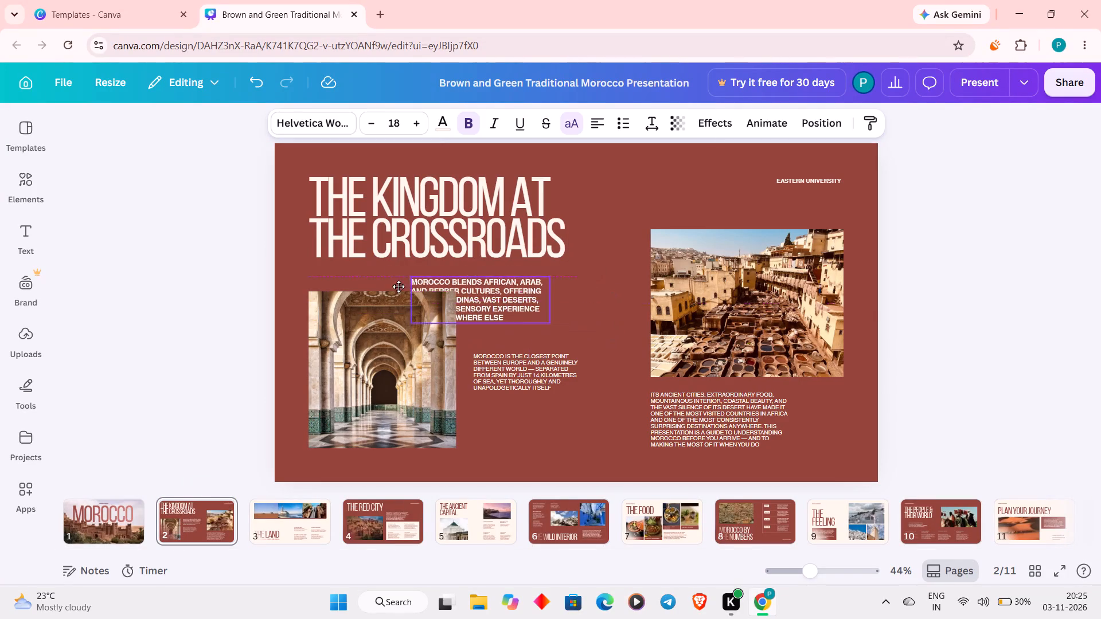
drag(399, 287, 320, 273)
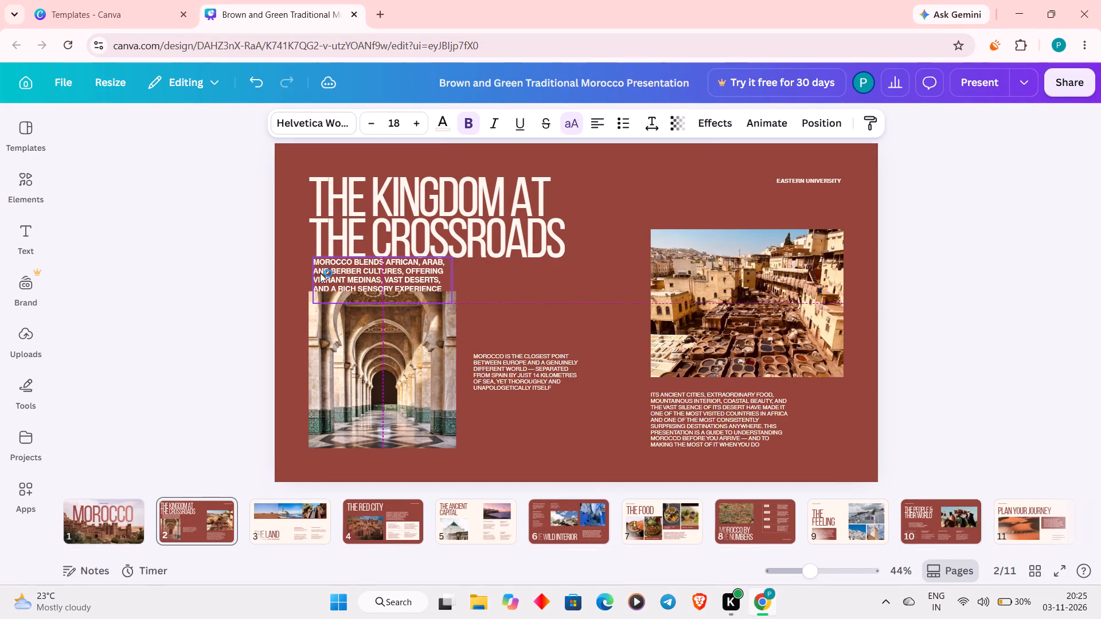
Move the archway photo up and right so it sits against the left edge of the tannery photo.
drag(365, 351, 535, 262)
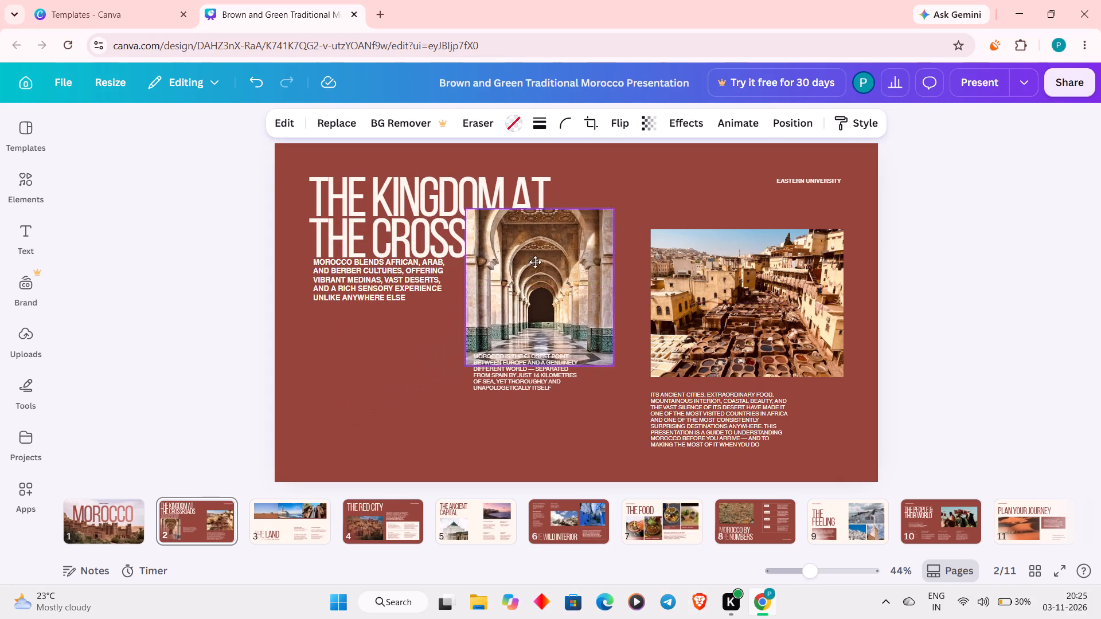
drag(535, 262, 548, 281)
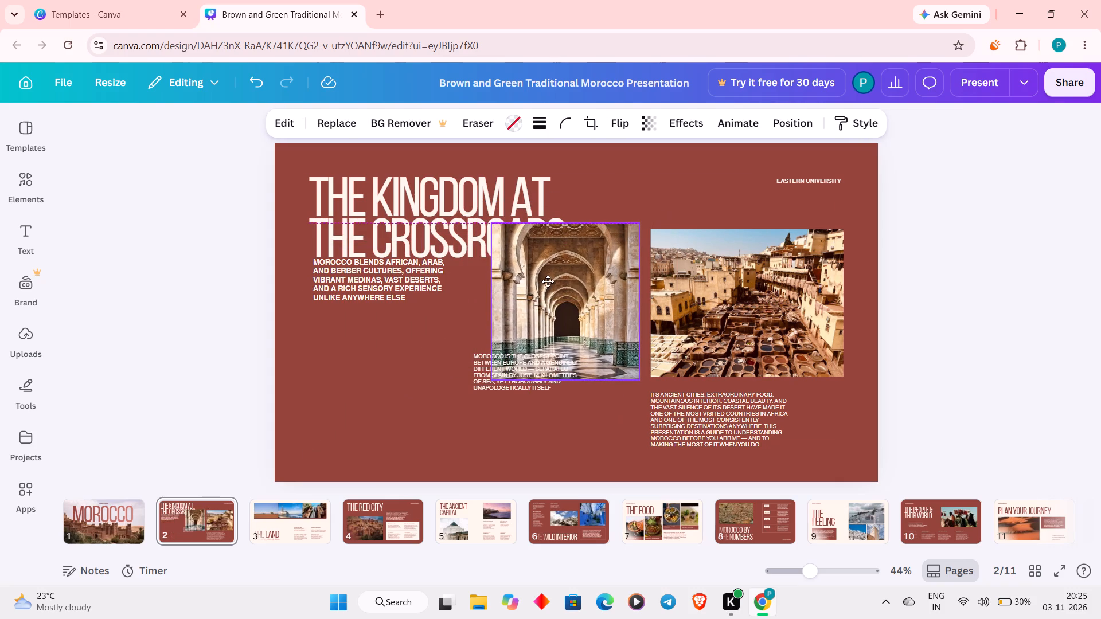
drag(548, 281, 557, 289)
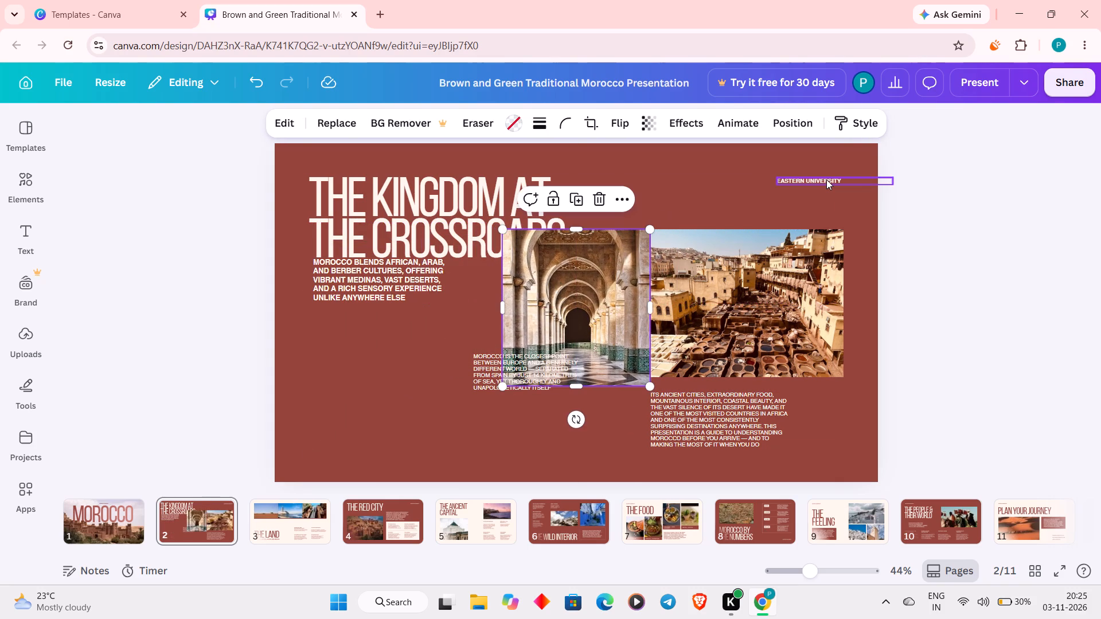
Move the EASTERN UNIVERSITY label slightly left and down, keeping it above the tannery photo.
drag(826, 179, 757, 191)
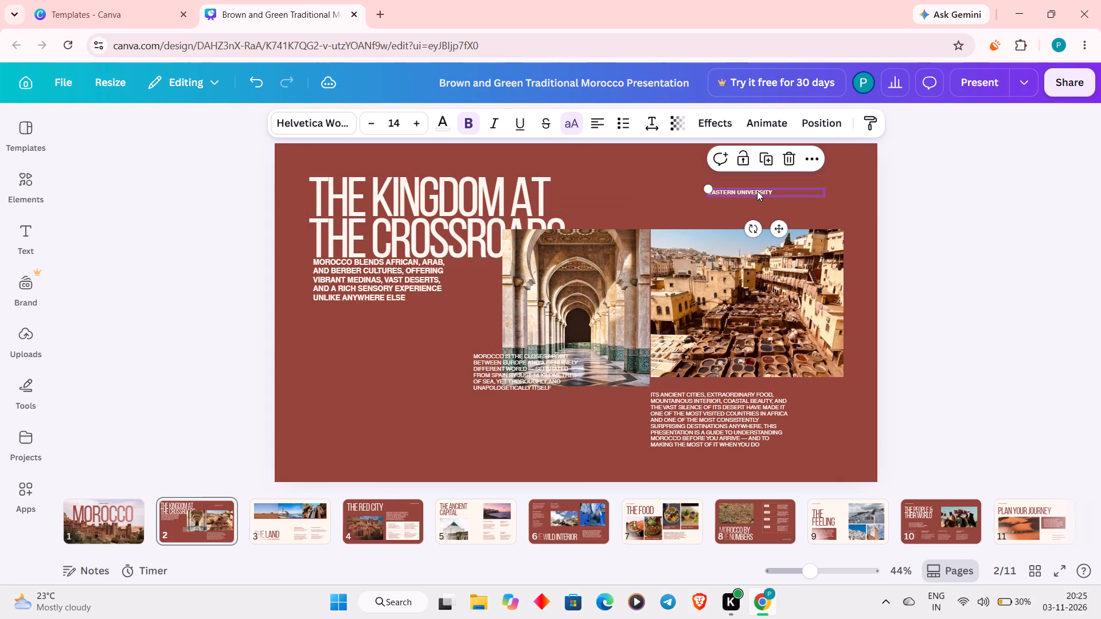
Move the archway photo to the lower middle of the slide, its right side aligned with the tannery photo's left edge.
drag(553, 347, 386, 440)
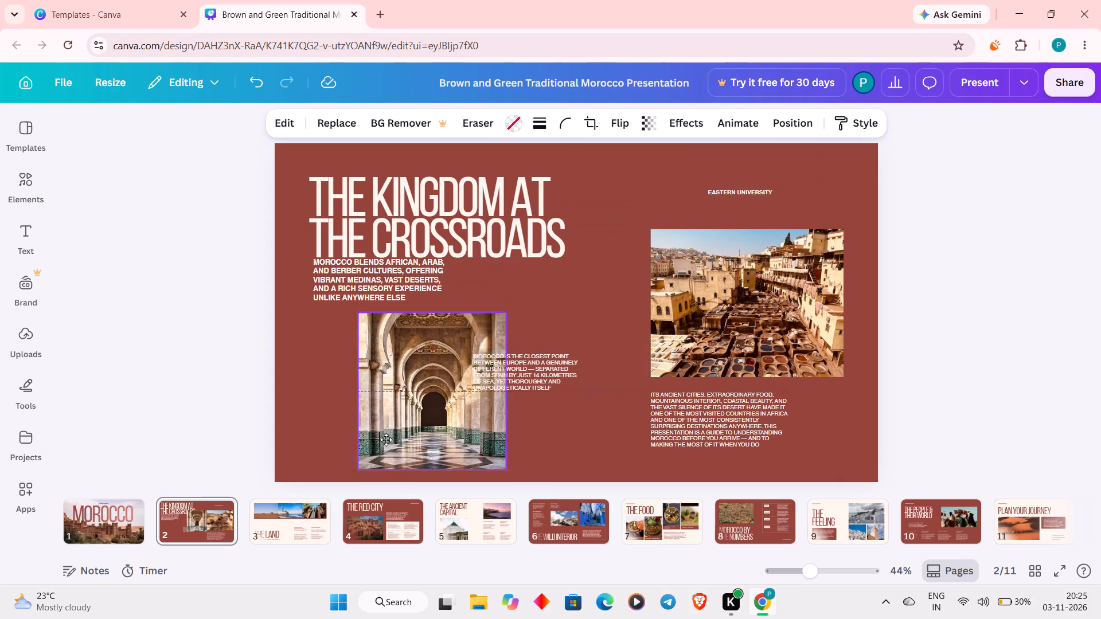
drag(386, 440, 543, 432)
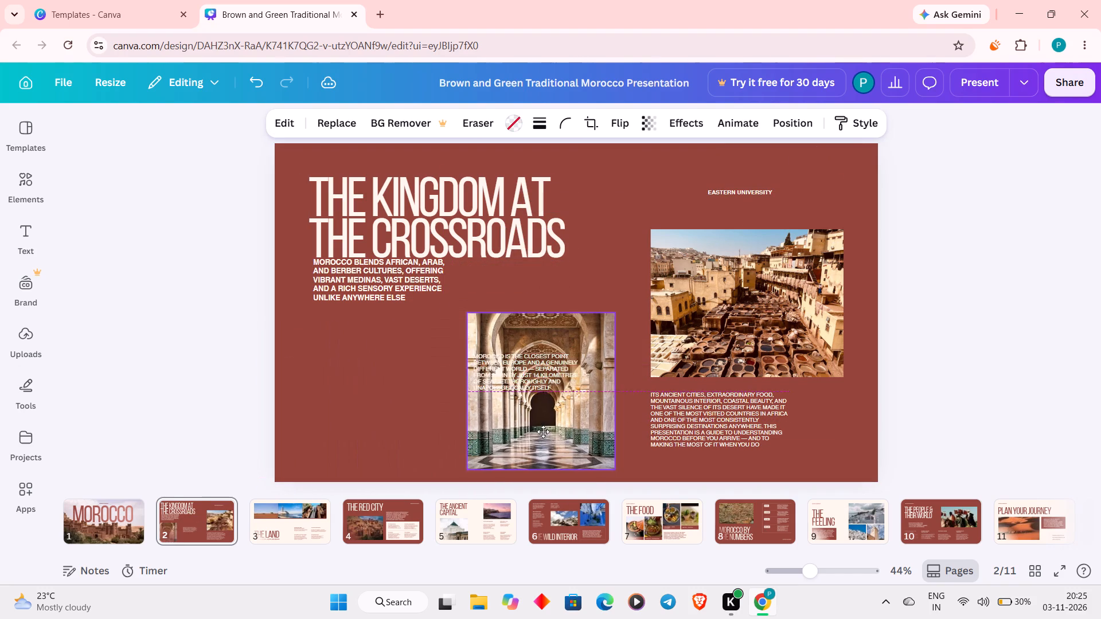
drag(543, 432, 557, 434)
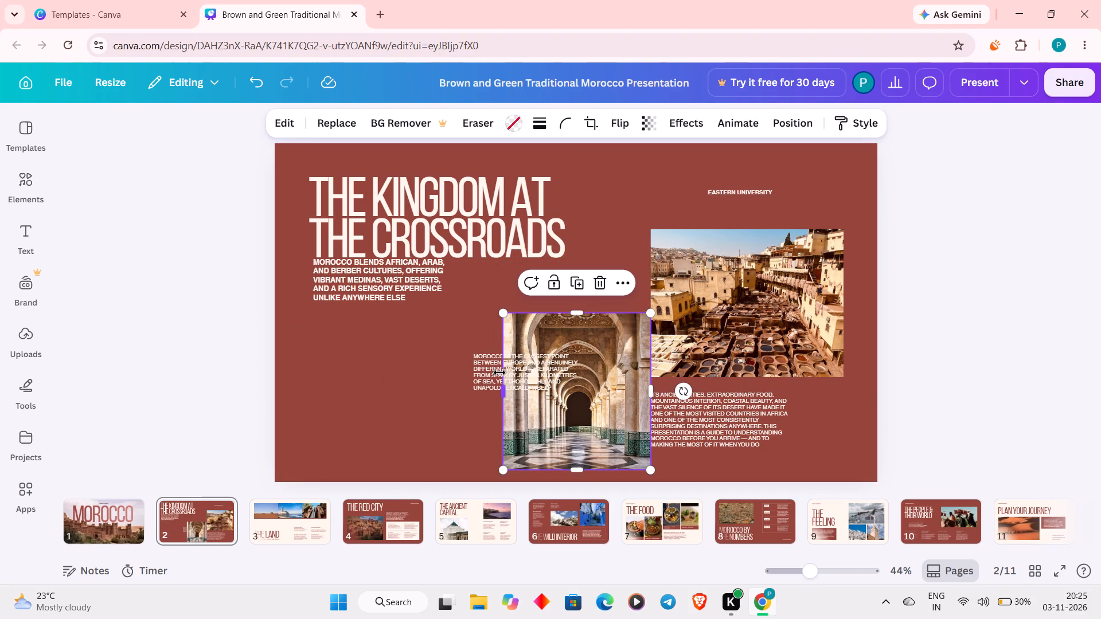
Narrow the archway photo by bringing its left edge inward.
drag(499, 373, 493, 369)
drag(493, 369, 485, 367)
click(485, 367)
drag(485, 367, 514, 367)
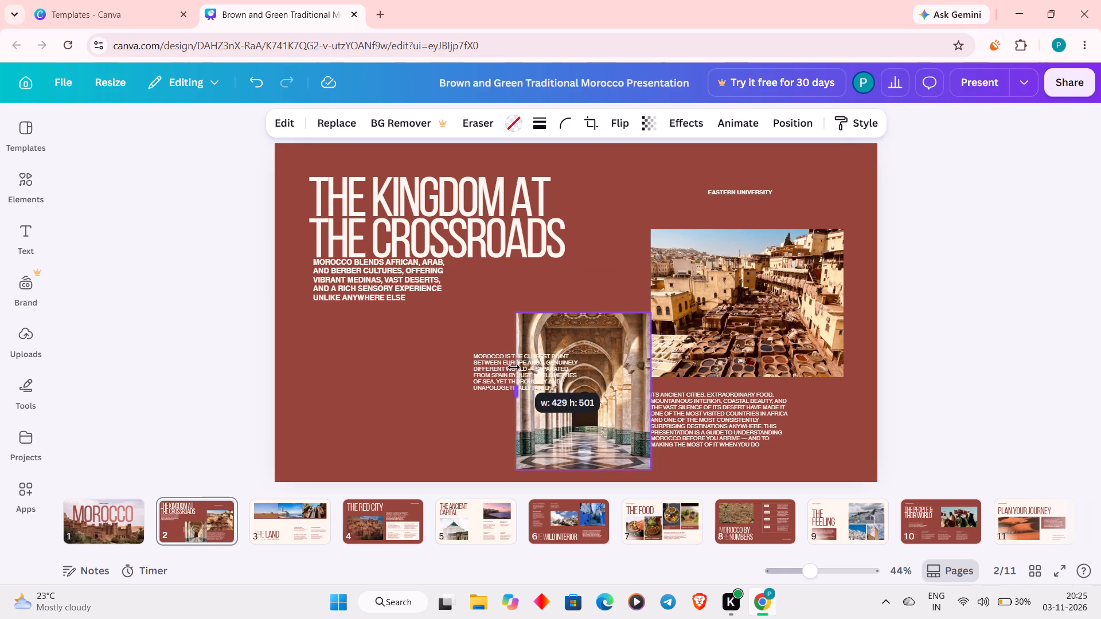
drag(514, 367, 520, 367)
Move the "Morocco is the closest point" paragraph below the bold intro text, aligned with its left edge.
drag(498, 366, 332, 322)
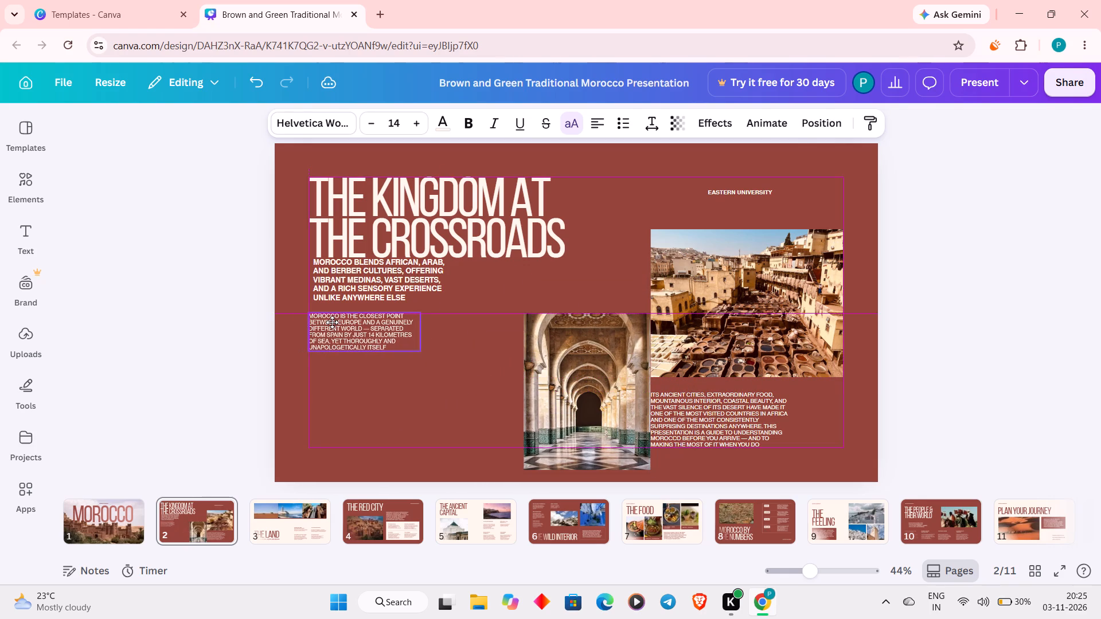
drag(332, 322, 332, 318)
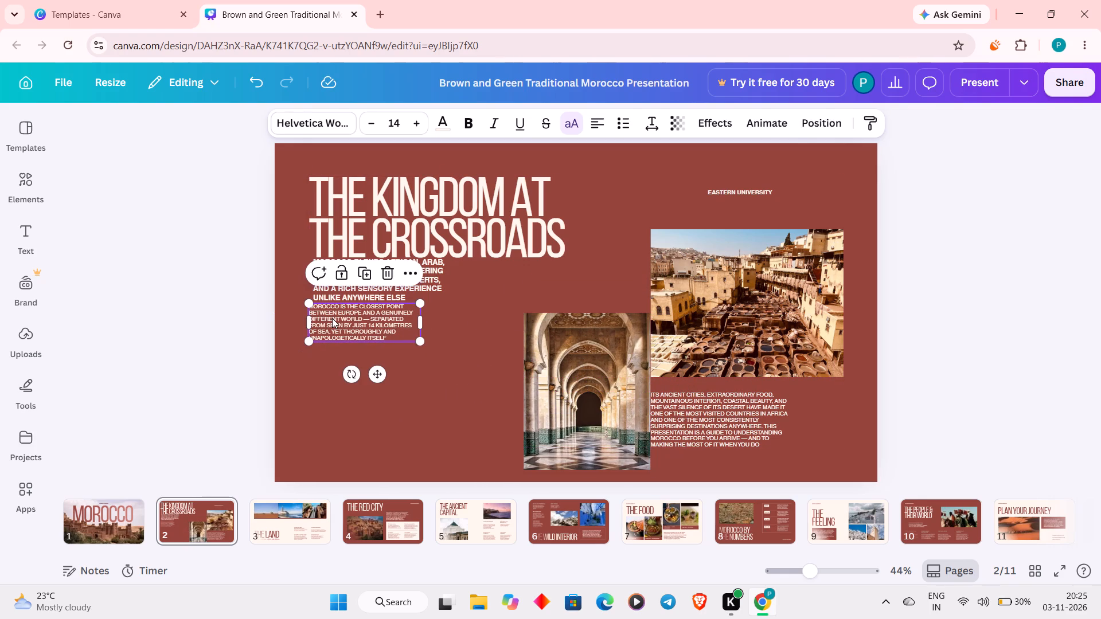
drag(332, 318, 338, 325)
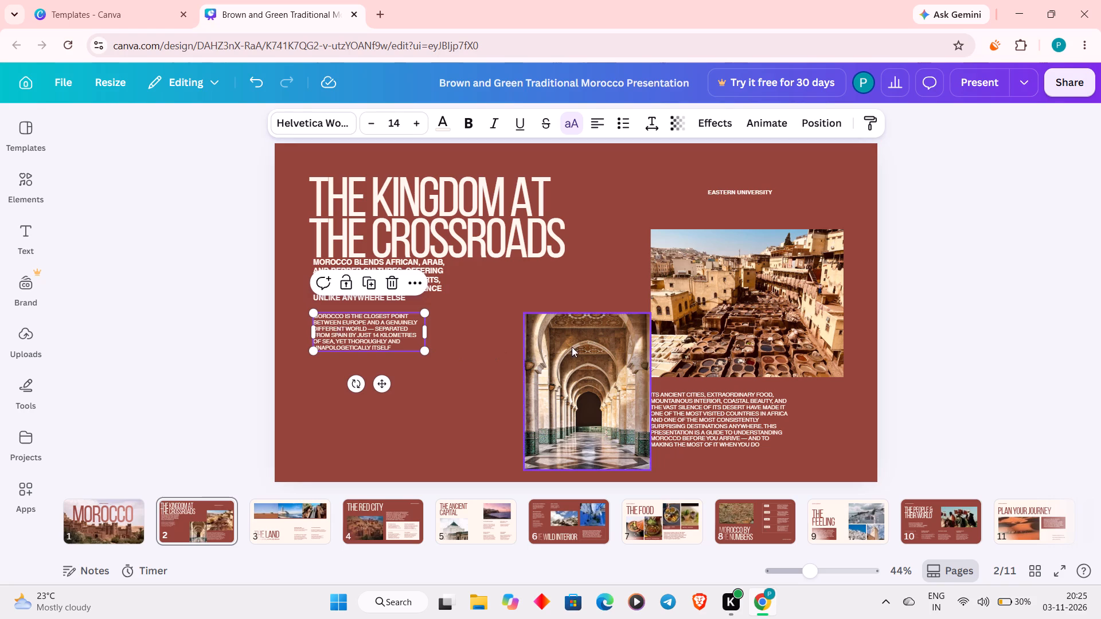
Move the archway photo flush into the bottom-left corner of the slide.
drag(605, 346, 366, 344)
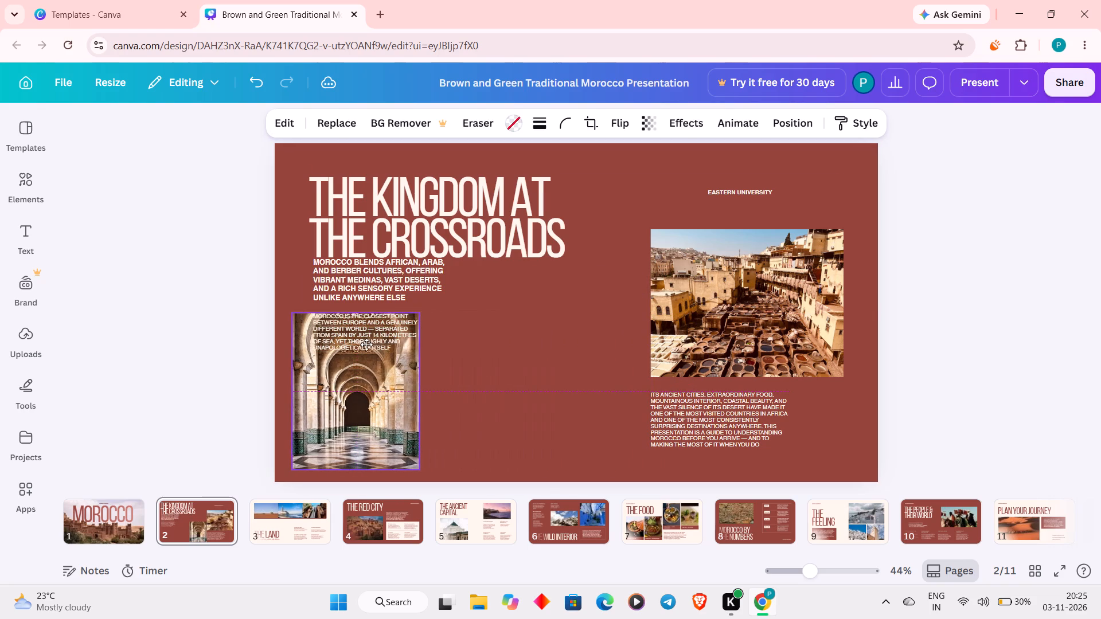
drag(366, 344, 362, 354)
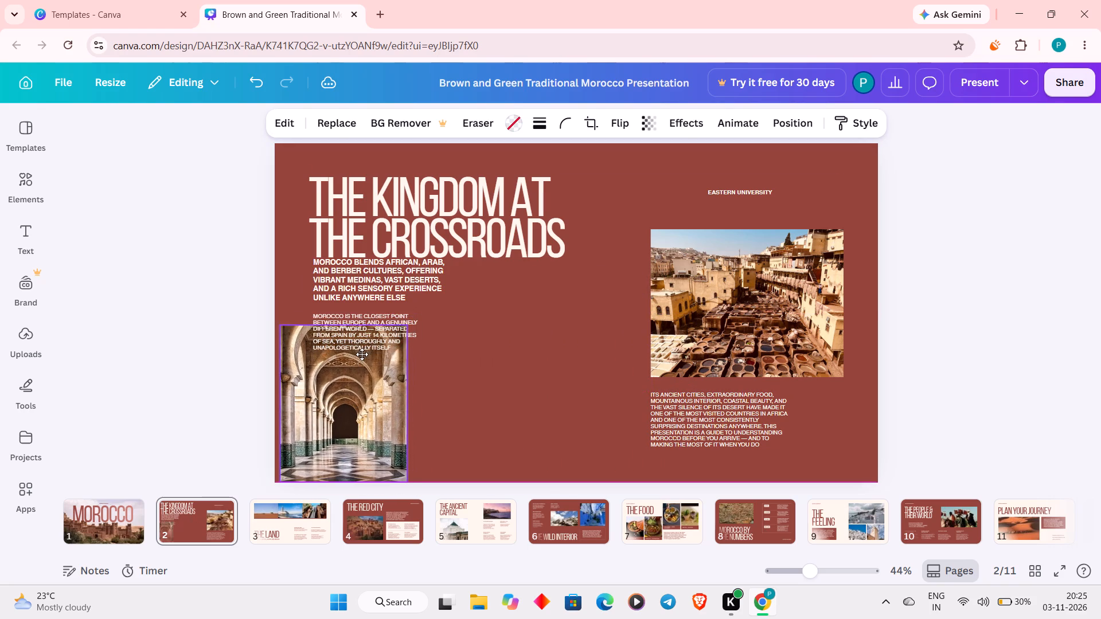
drag(362, 354, 357, 352)
drag(357, 352, 361, 357)
drag(361, 357, 353, 358)
click(353, 358)
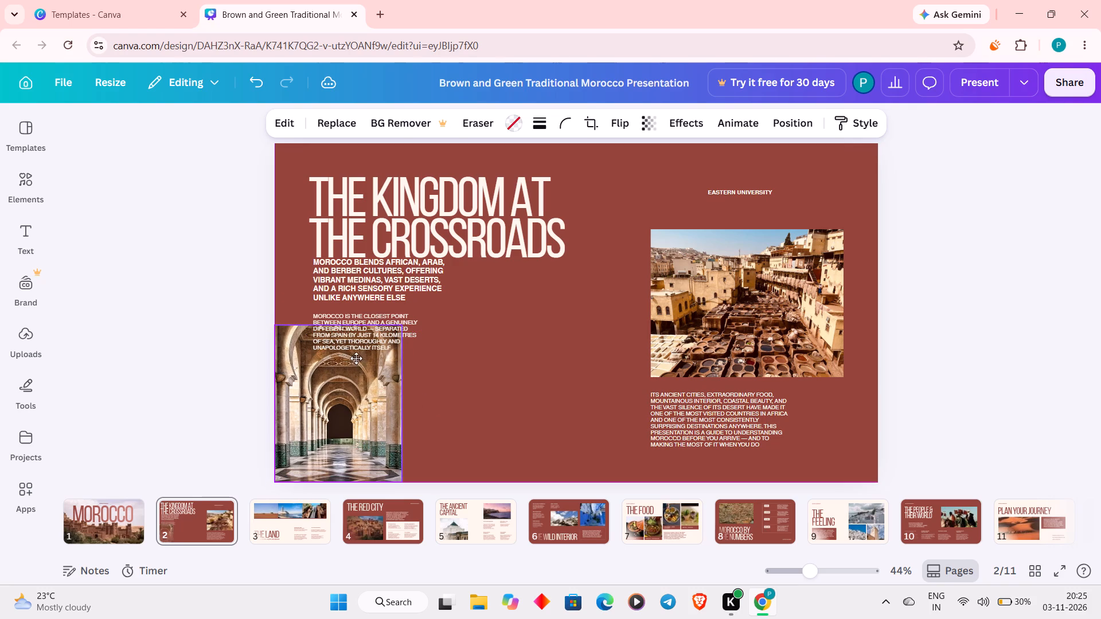
click(352, 330)
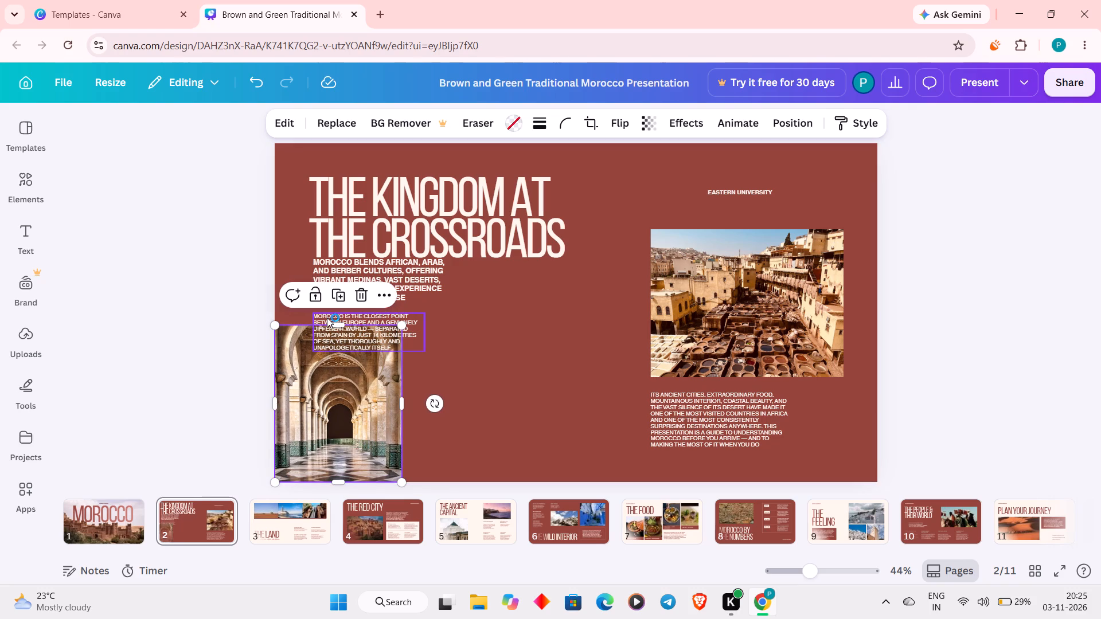
Move the "Morocco is the closest point" paragraph to the right of the bold intro text, beneath the title.
click(327, 318)
drag(327, 318, 439, 283)
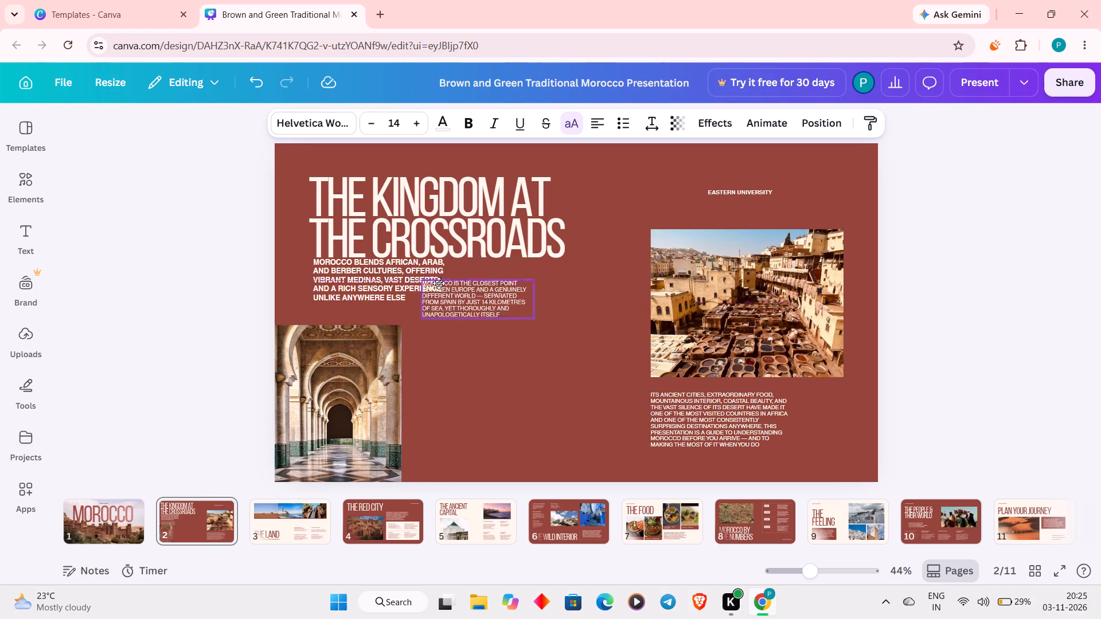
drag(439, 283, 473, 263)
click(546, 356)
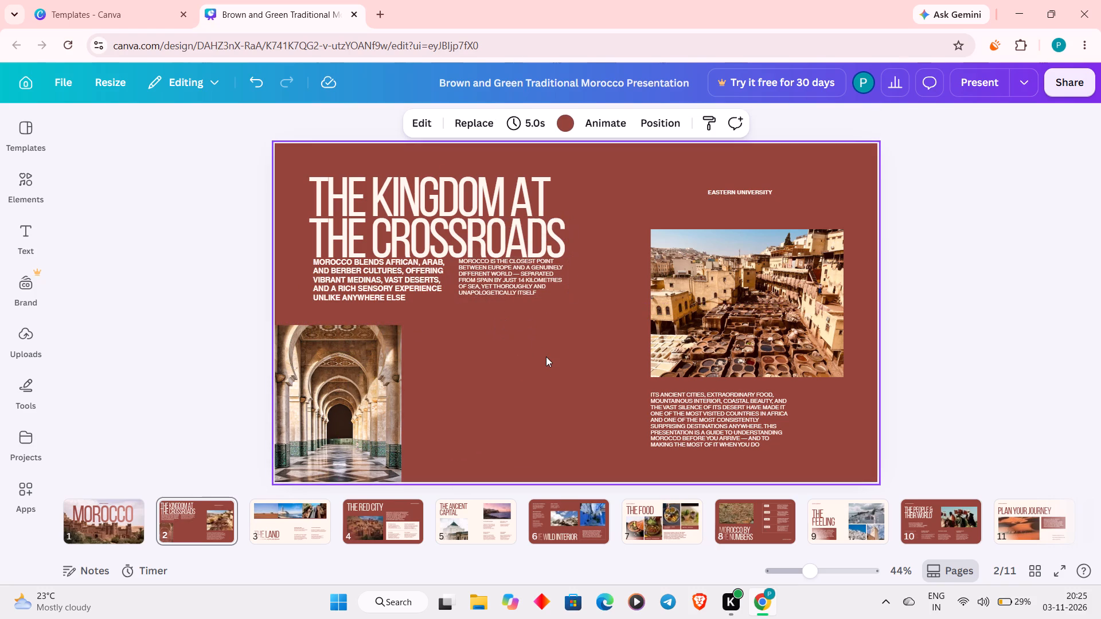
Narrow the tannery photo by bringing its left edge inward.
click(744, 252)
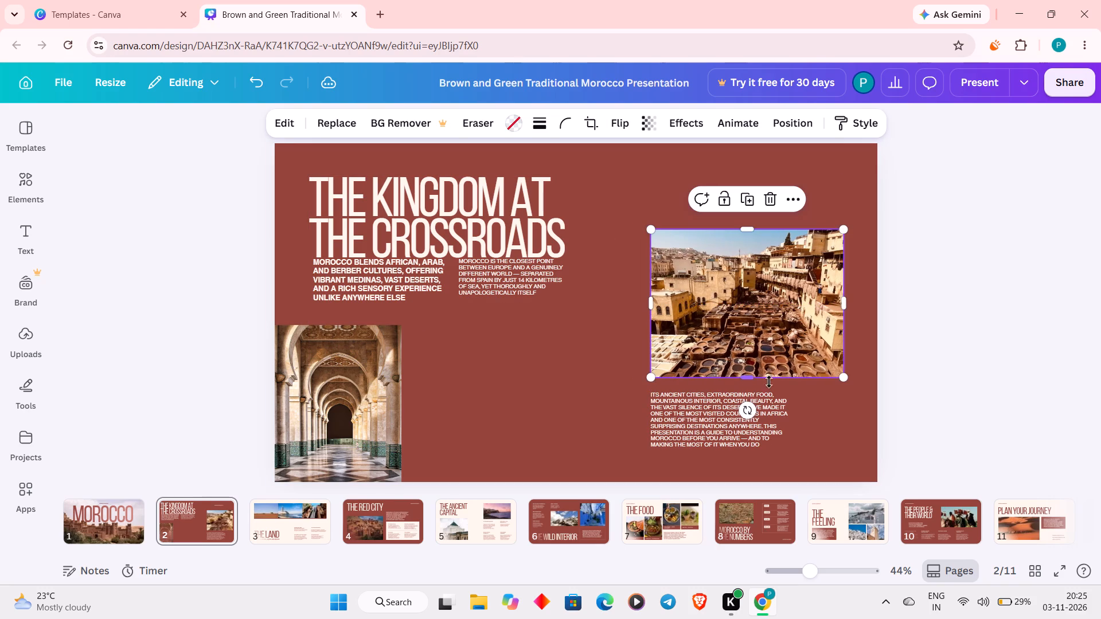
click(673, 429)
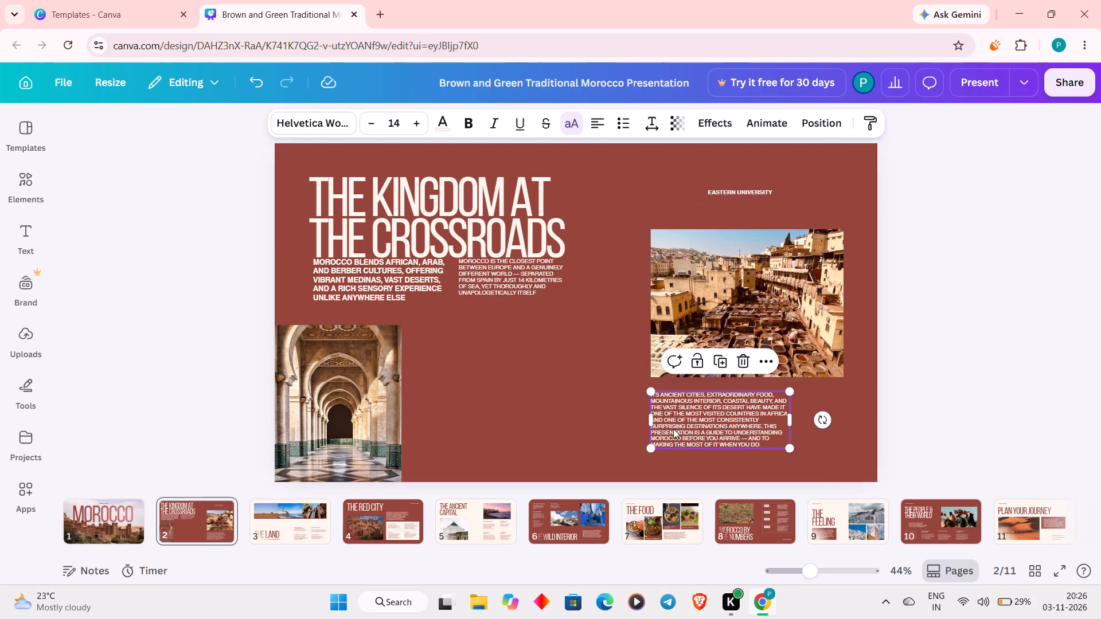
click(654, 282)
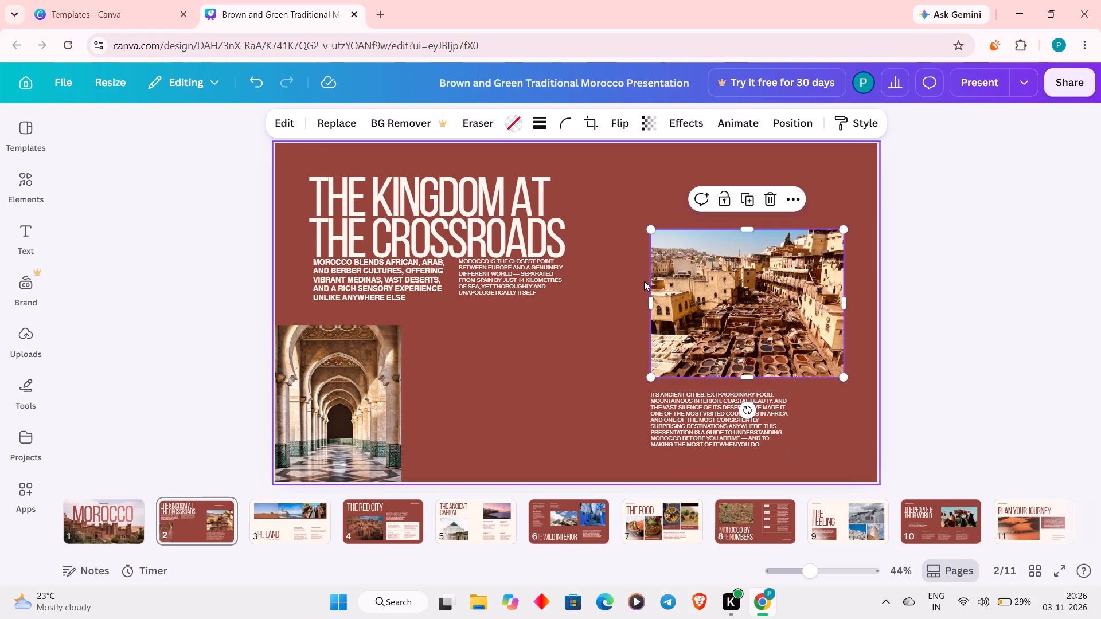
click(644, 281)
click(653, 281)
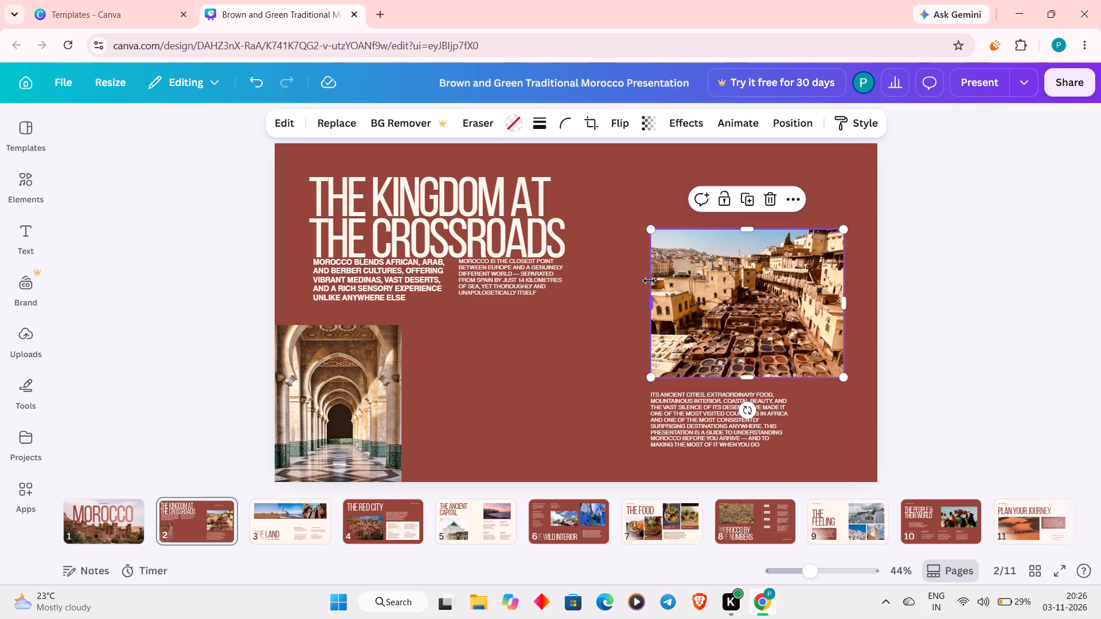
drag(649, 281, 687, 276)
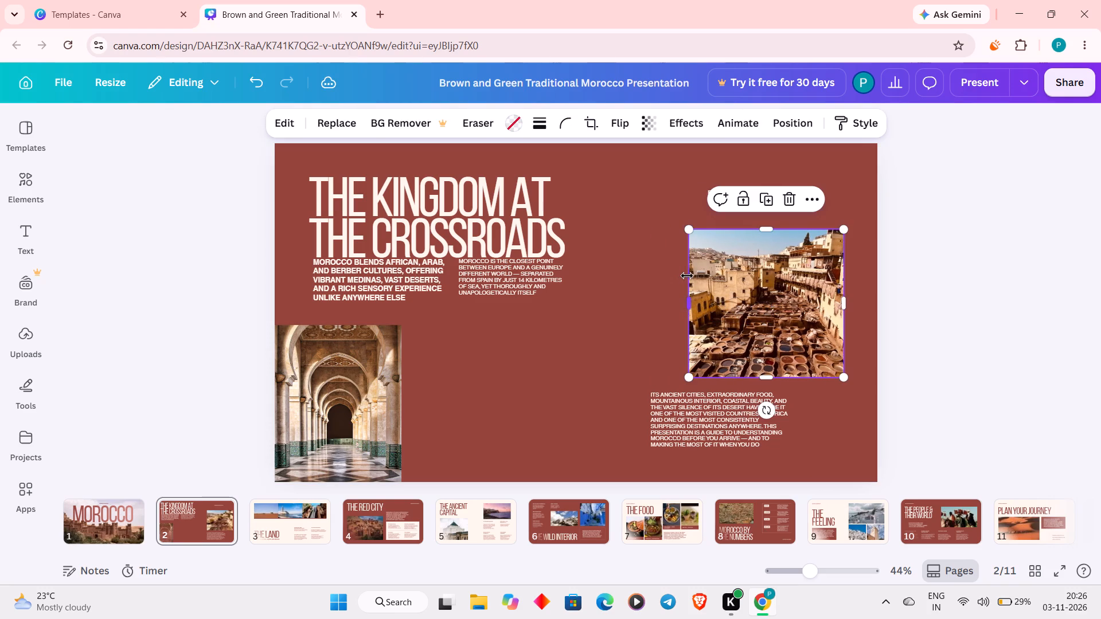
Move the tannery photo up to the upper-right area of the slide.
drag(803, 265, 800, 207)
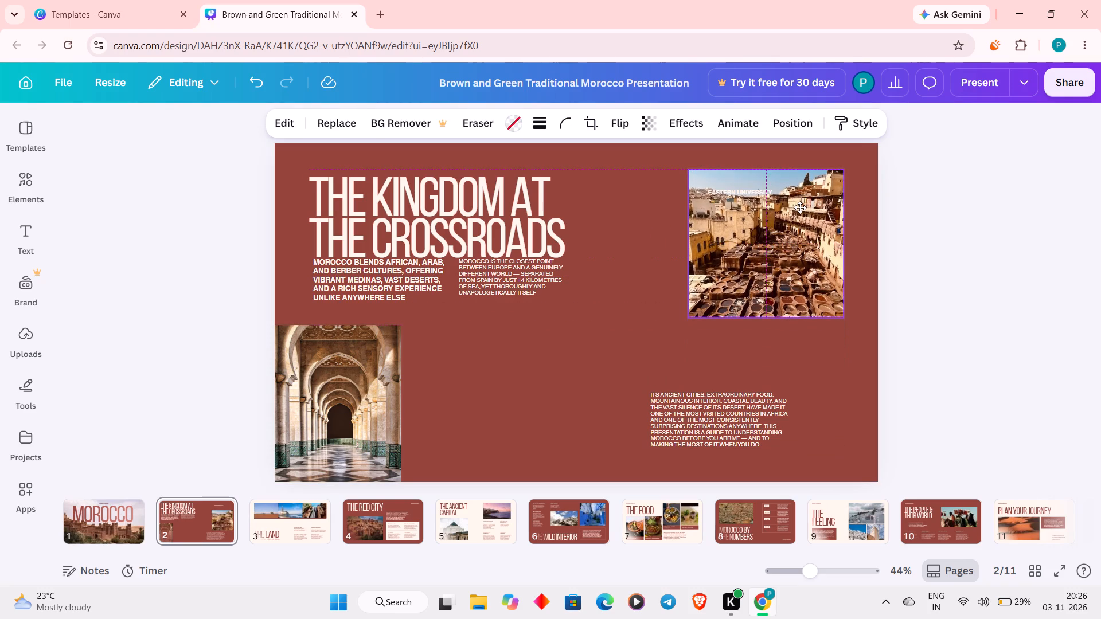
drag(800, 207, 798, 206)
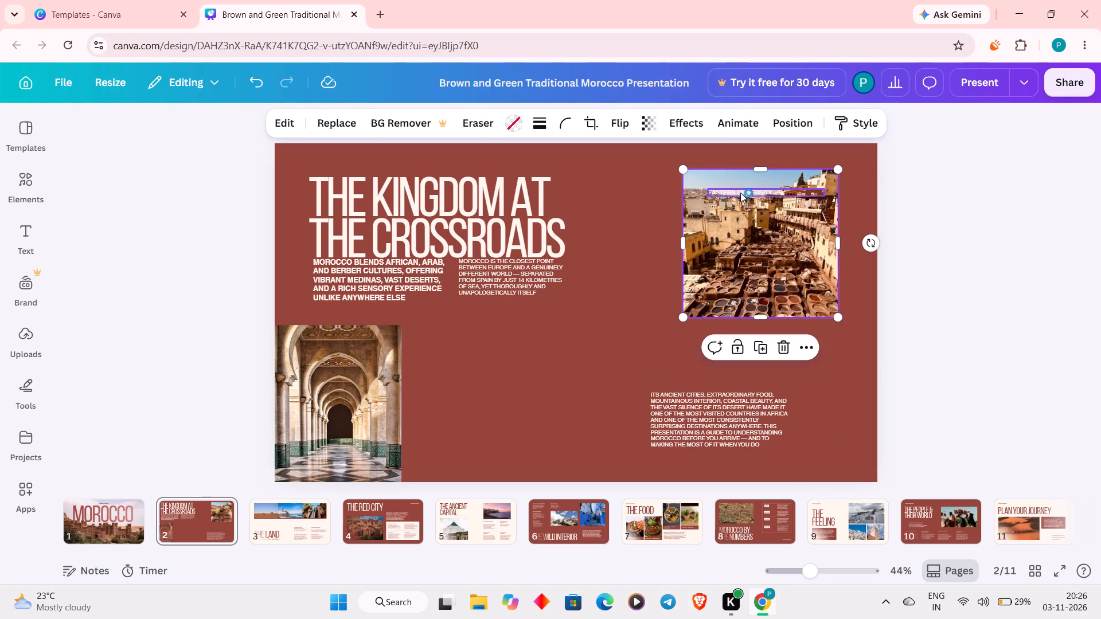
Move the EASTERN UNIVERSITY label below the bold intro text, just above the archway photo.
drag(740, 191, 720, 338)
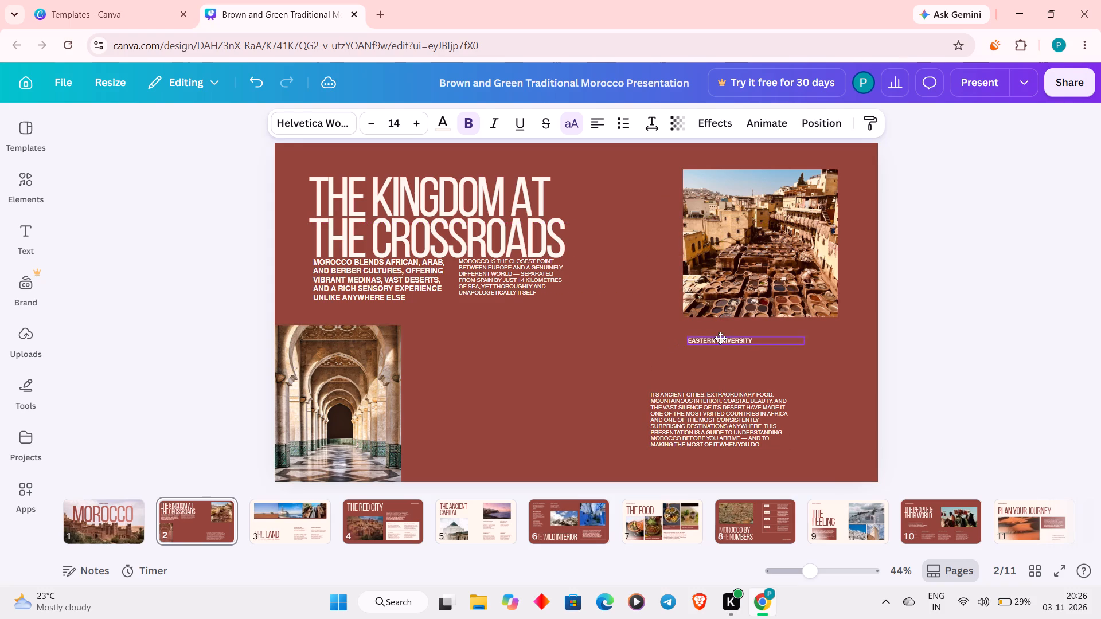
drag(720, 338, 591, 328)
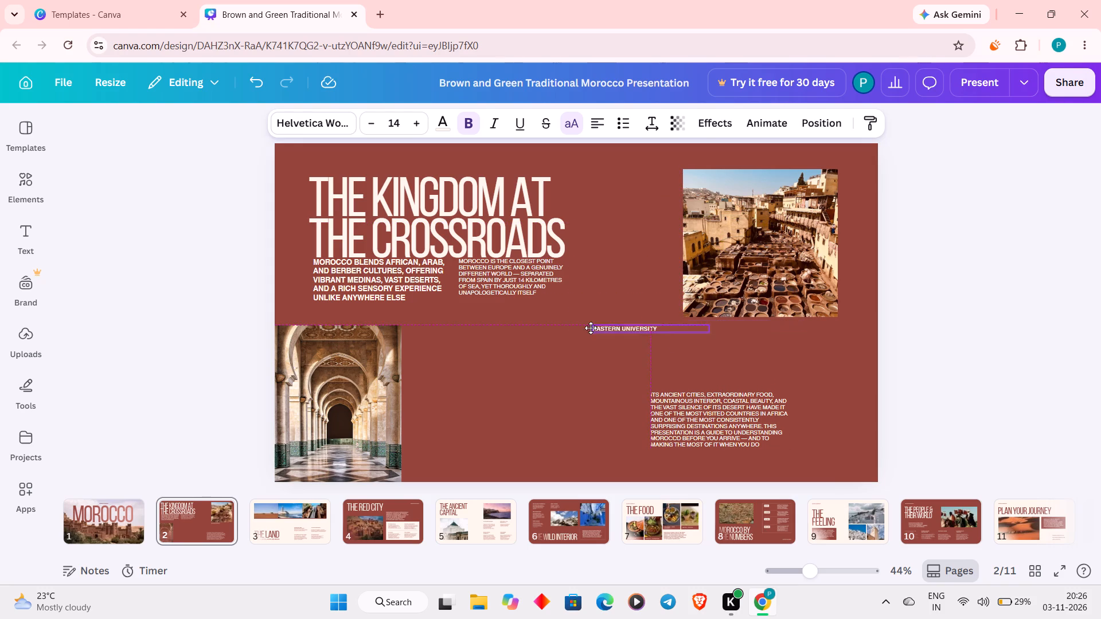
drag(591, 328, 346, 314)
click(491, 331)
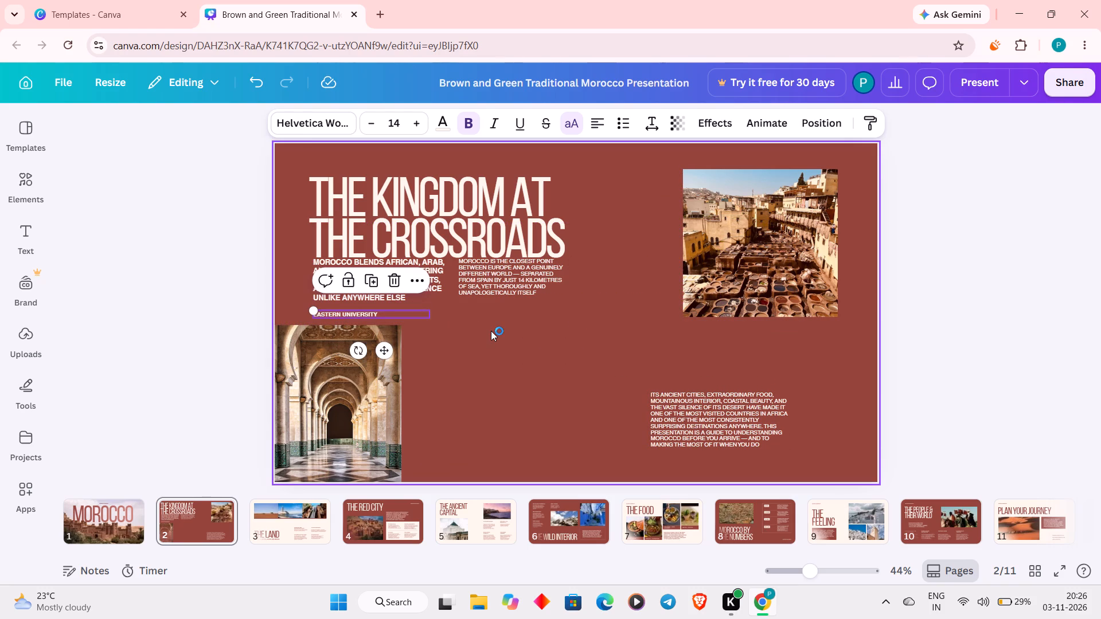
Move the "Its ancient cities" paragraph beside the archway photo, aligned with the photo's top edge.
drag(728, 409, 618, 394)
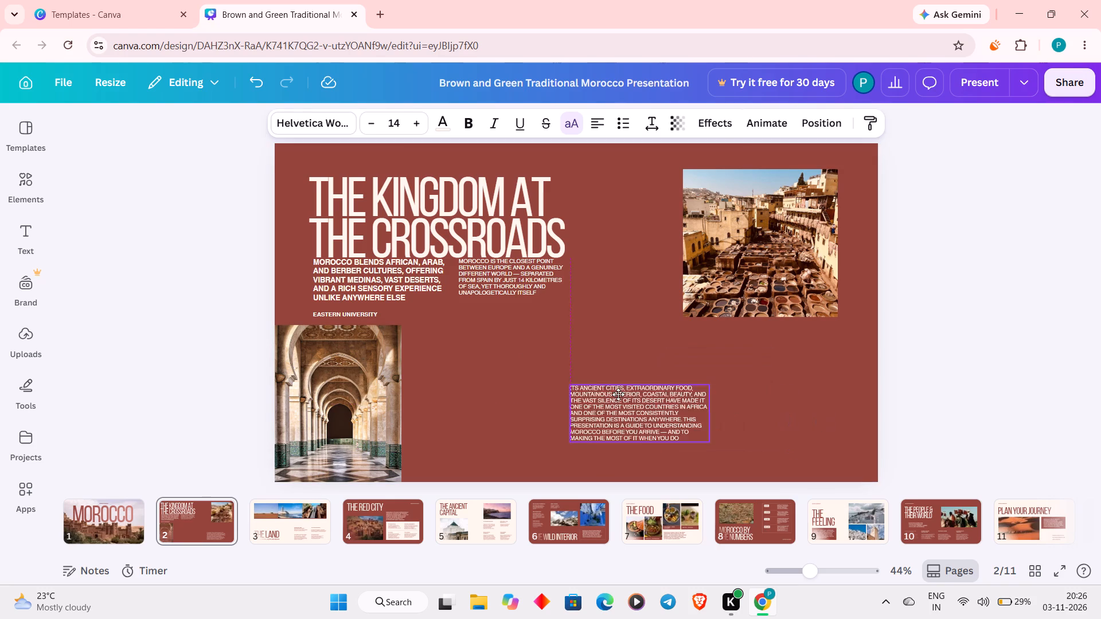
drag(618, 394, 497, 344)
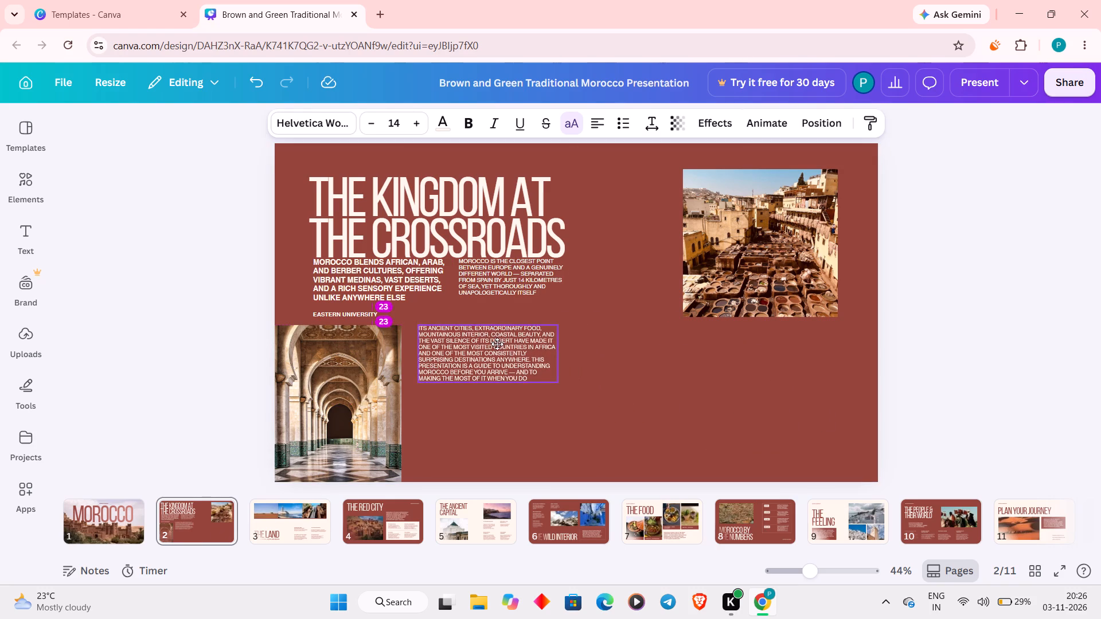
drag(497, 344, 496, 344)
Move the tannery photo flush into the bottom-right corner of the slide.
drag(716, 254, 758, 375)
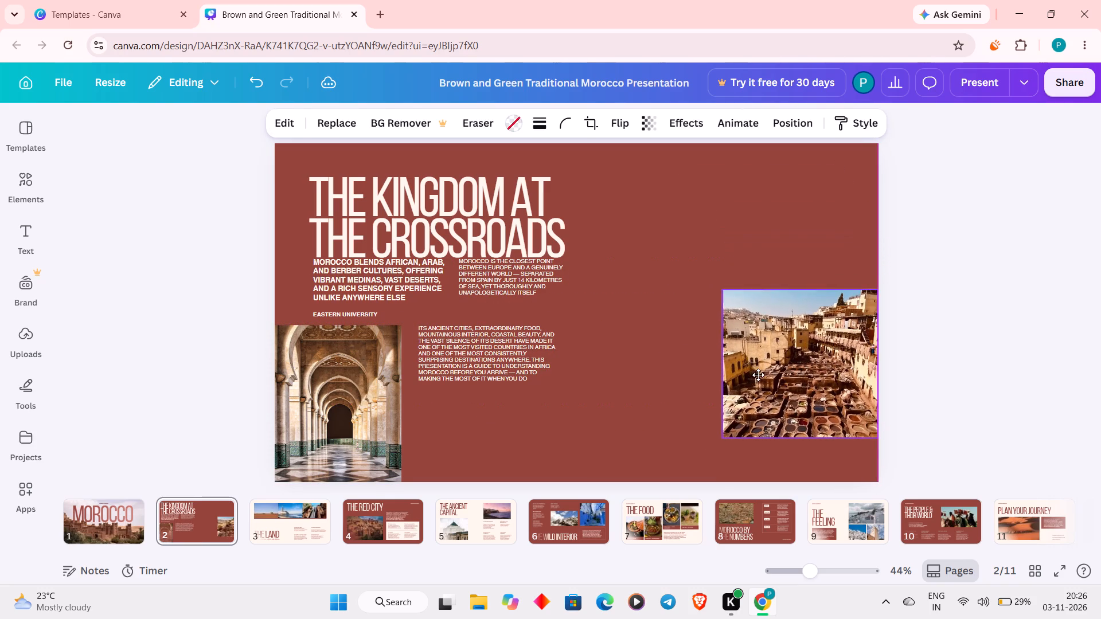
drag(758, 375, 755, 414)
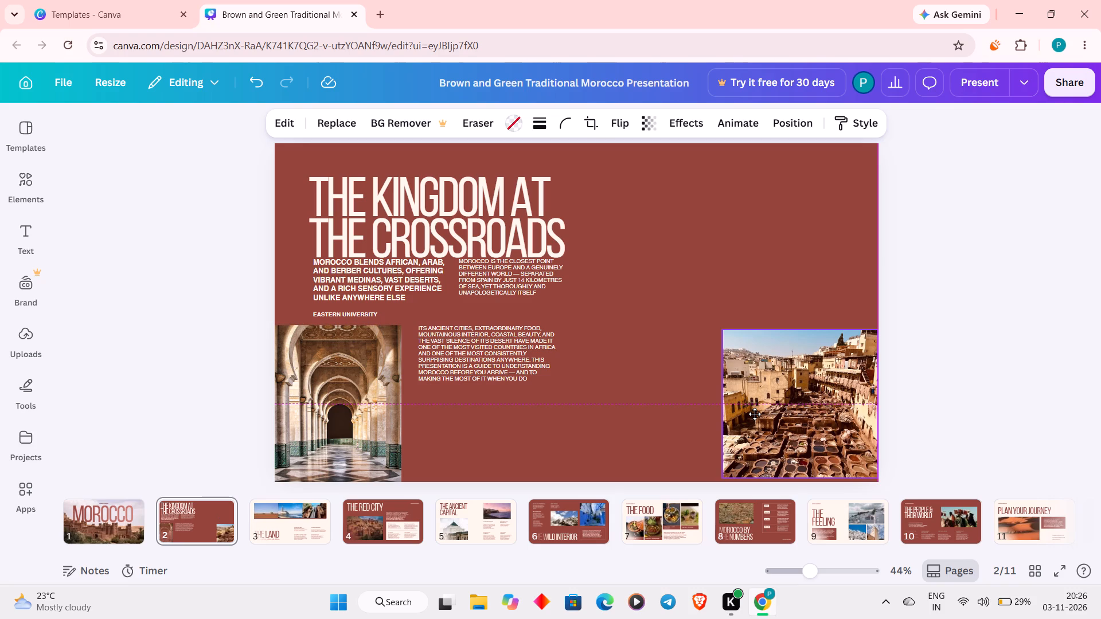
drag(755, 414, 758, 417)
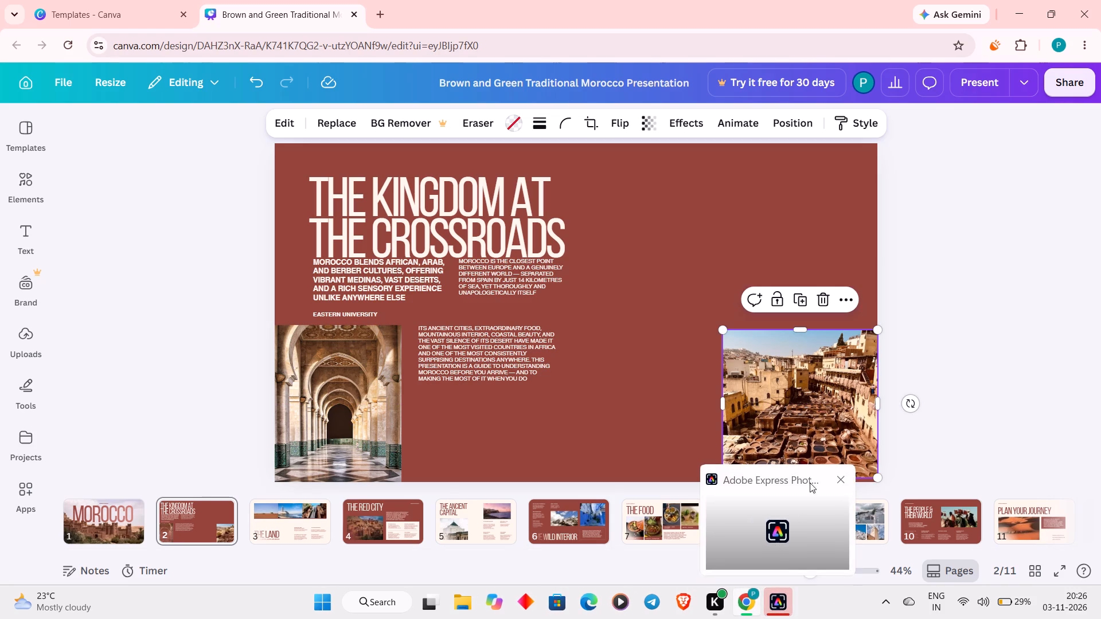
click(833, 473)
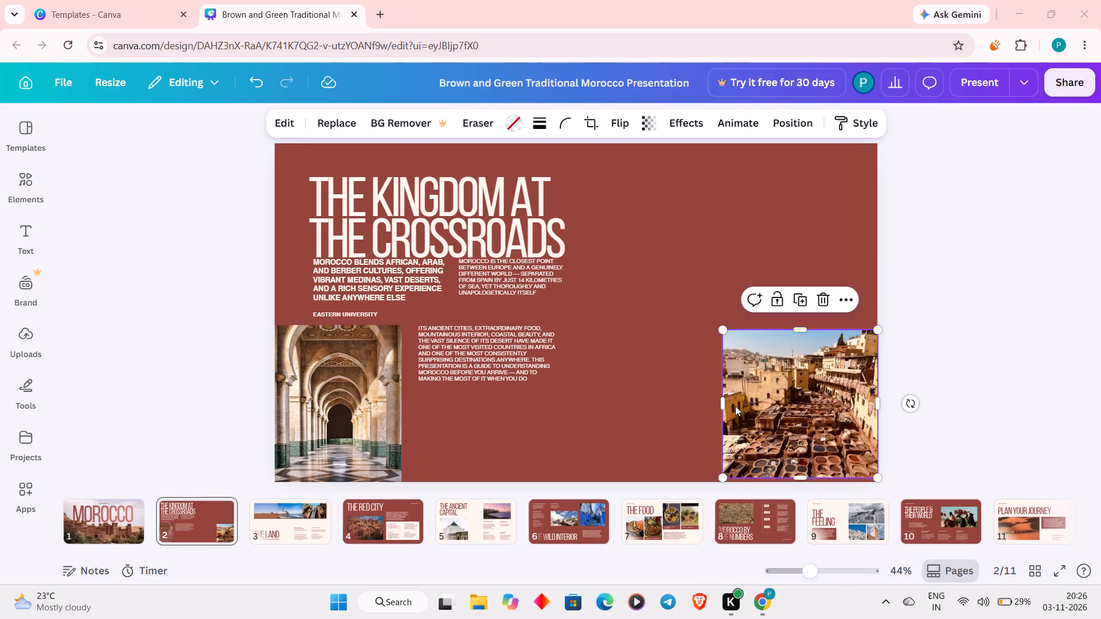
click(735, 406)
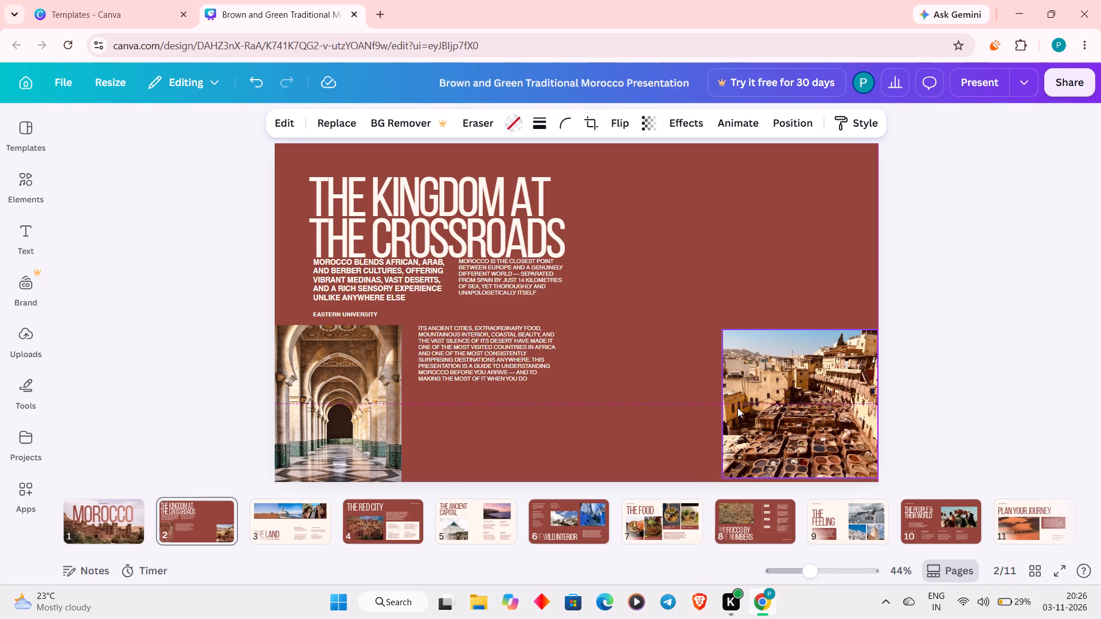
click(737, 408)
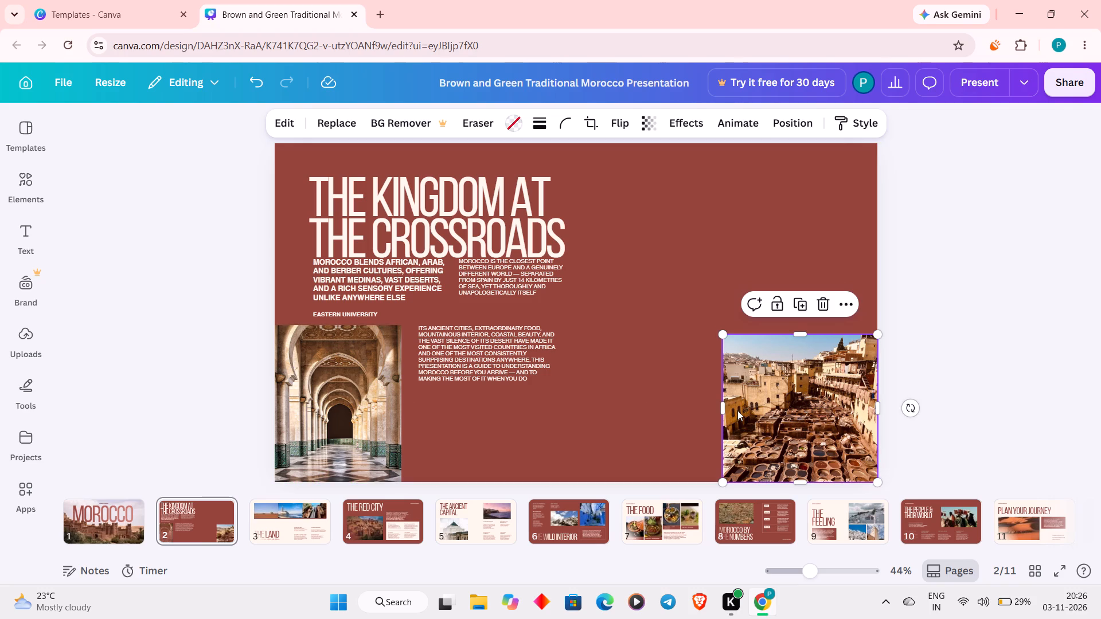
click(673, 398)
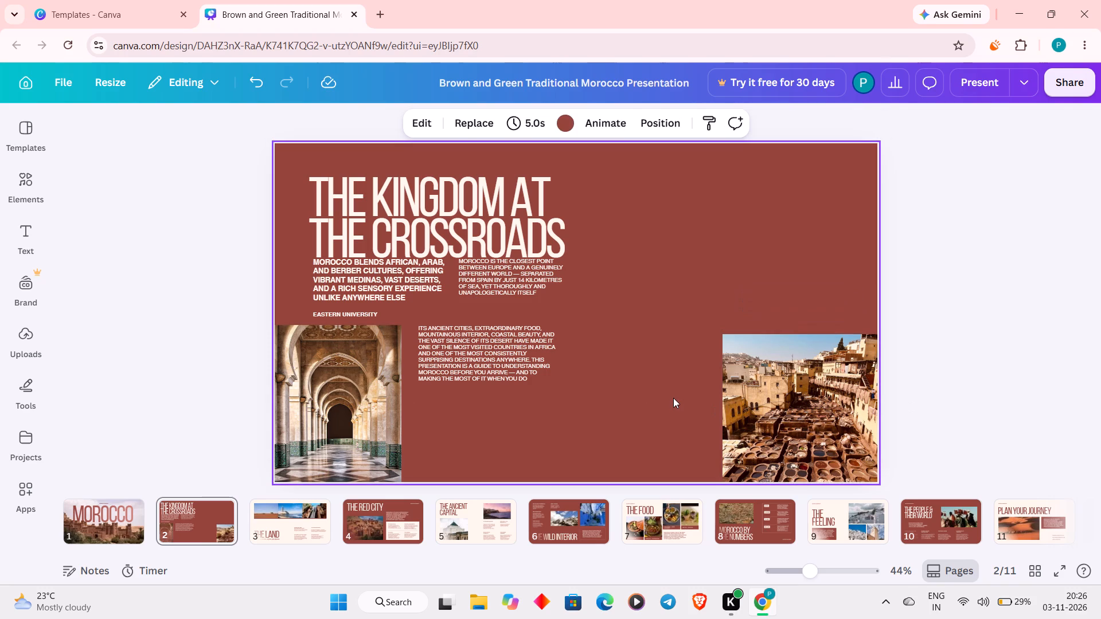
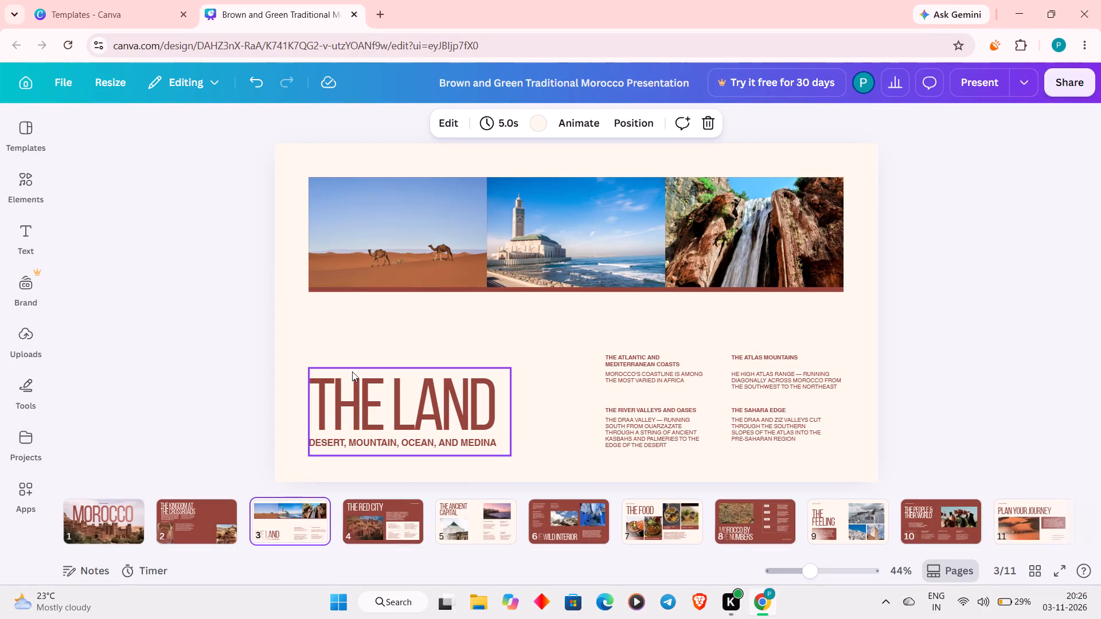
Move the THE LAND title on page 3 slightly up, clear of its subtitle and left-aligned with the photo strip.
drag(352, 371, 338, 296)
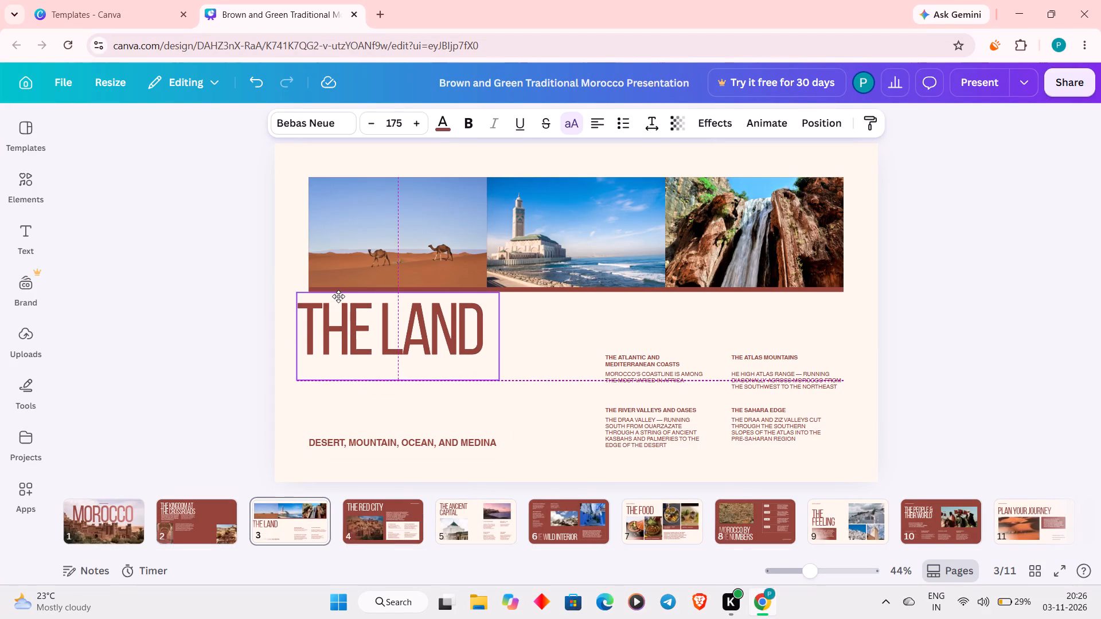
drag(338, 296, 354, 300)
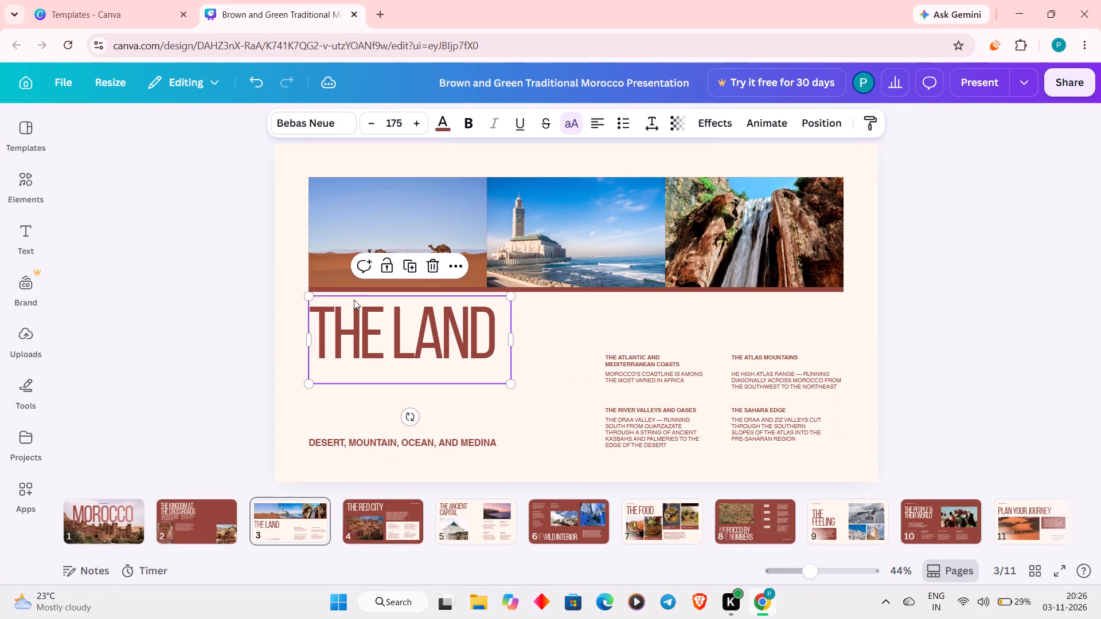
click(354, 300)
drag(356, 295, 363, 335)
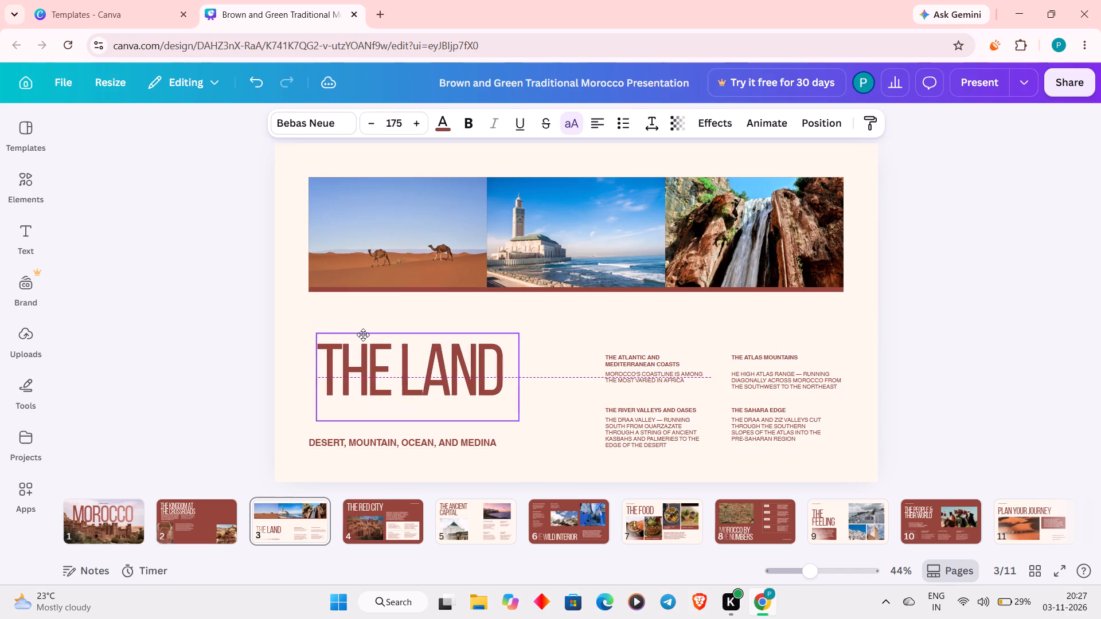
drag(363, 335, 356, 350)
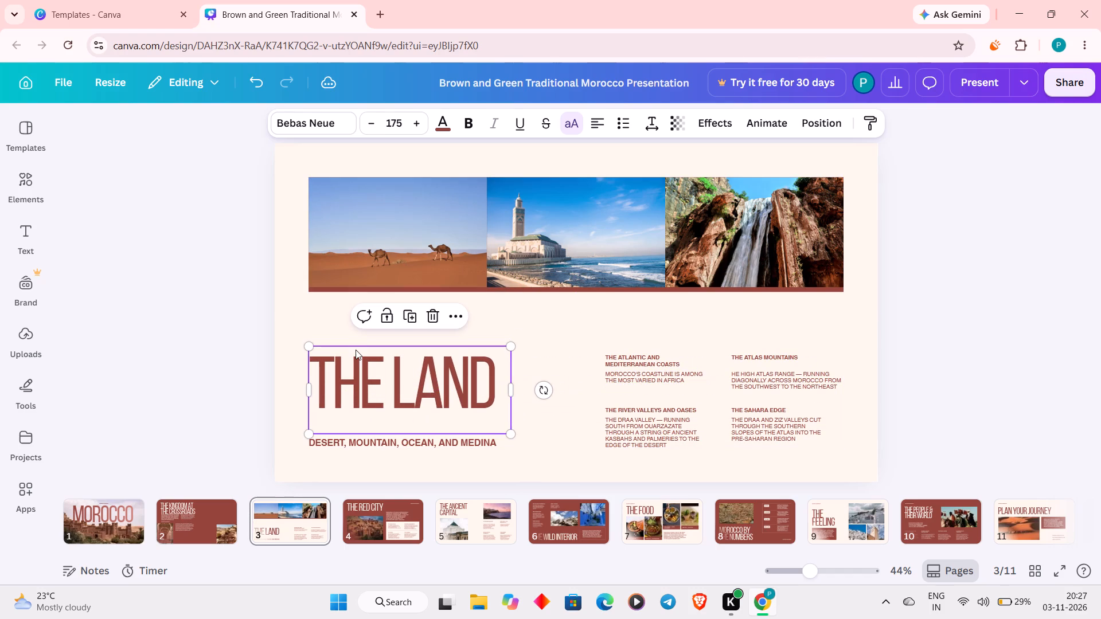
click(369, 213)
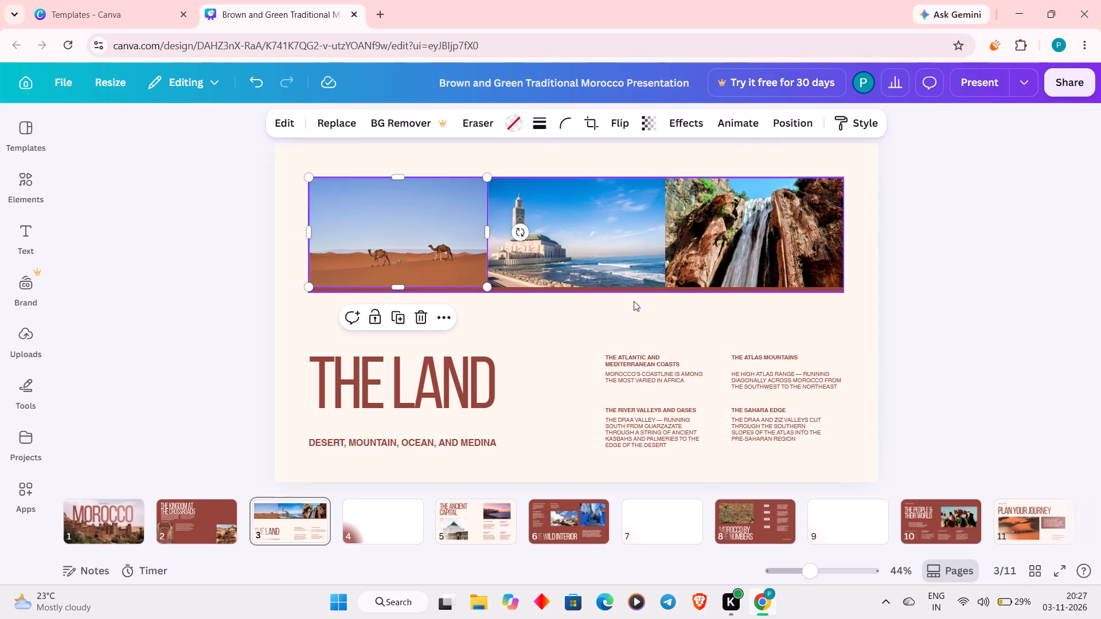
Move the Atlantic and Mediterranean coasts heading and its coastline paragraph up, close below the photo strip.
drag(657, 361, 655, 316)
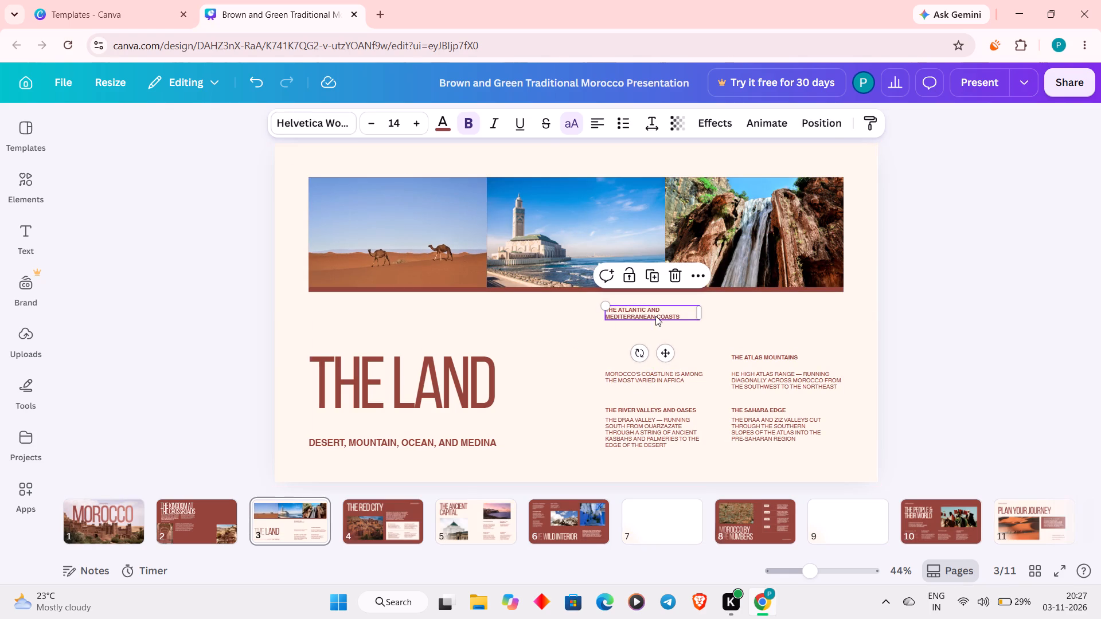
drag(668, 382, 666, 354)
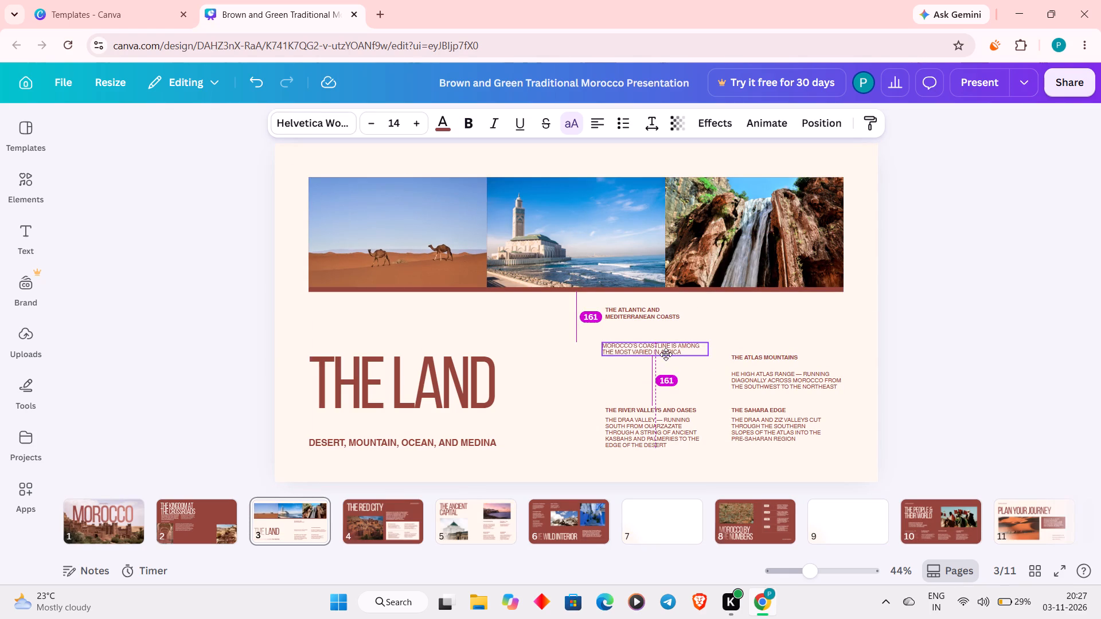
drag(666, 354, 668, 337)
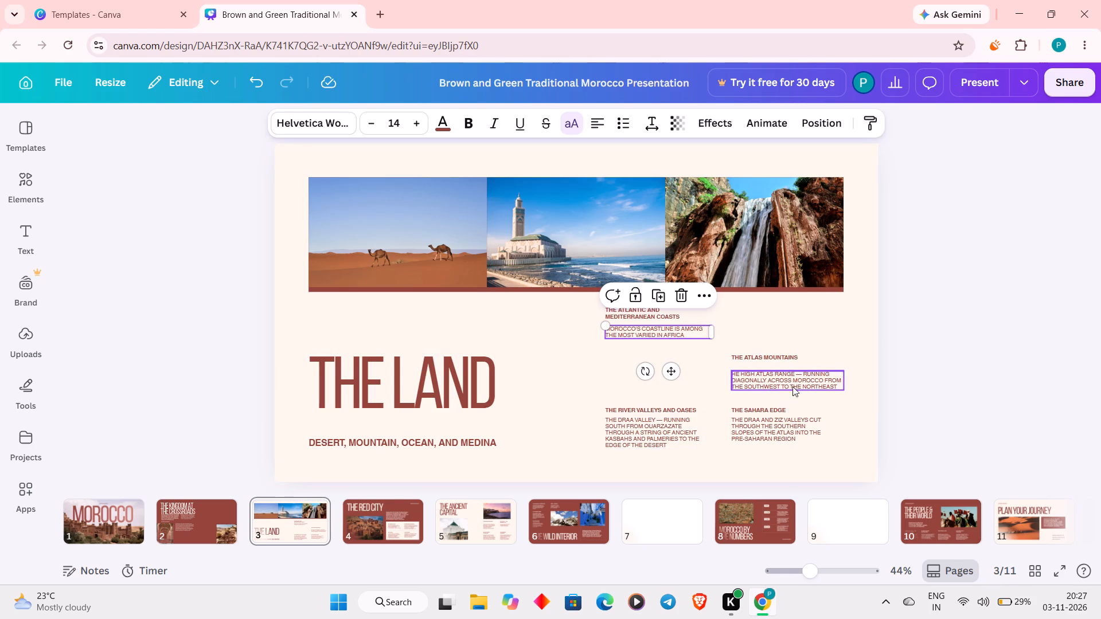
On page 4, move the city photo down and outward, toward the slide's bottom-left corner.
click(357, 512)
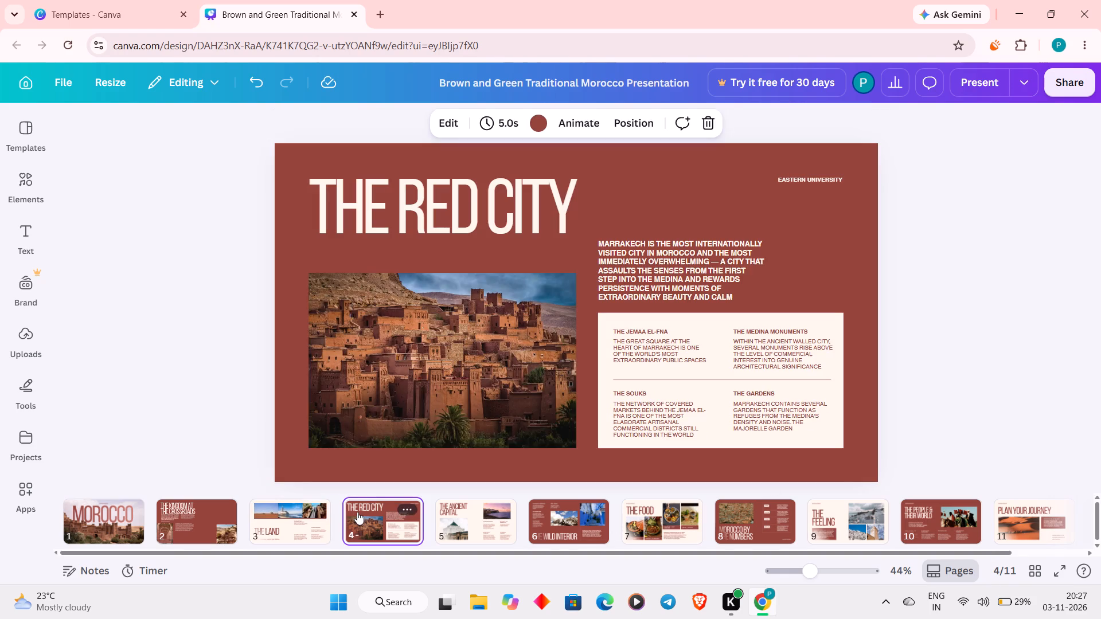
drag(412, 285, 376, 208)
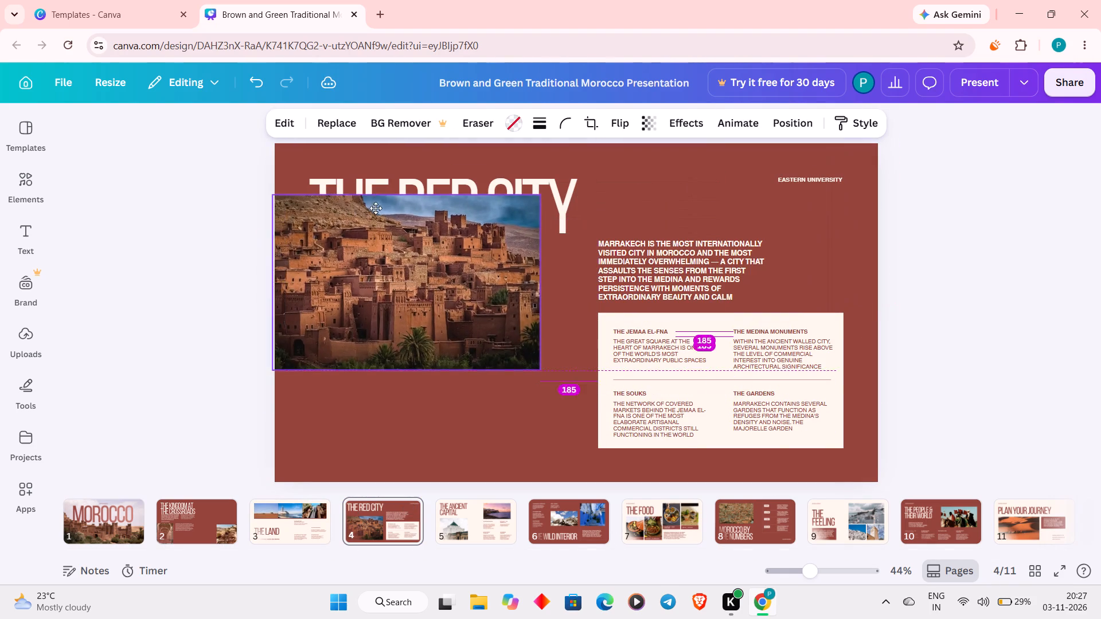
drag(376, 208, 392, 309)
Move the THE RED CITY title to the right, beside the EASTERN UNIVERSITY label.
drag(391, 174, 575, 166)
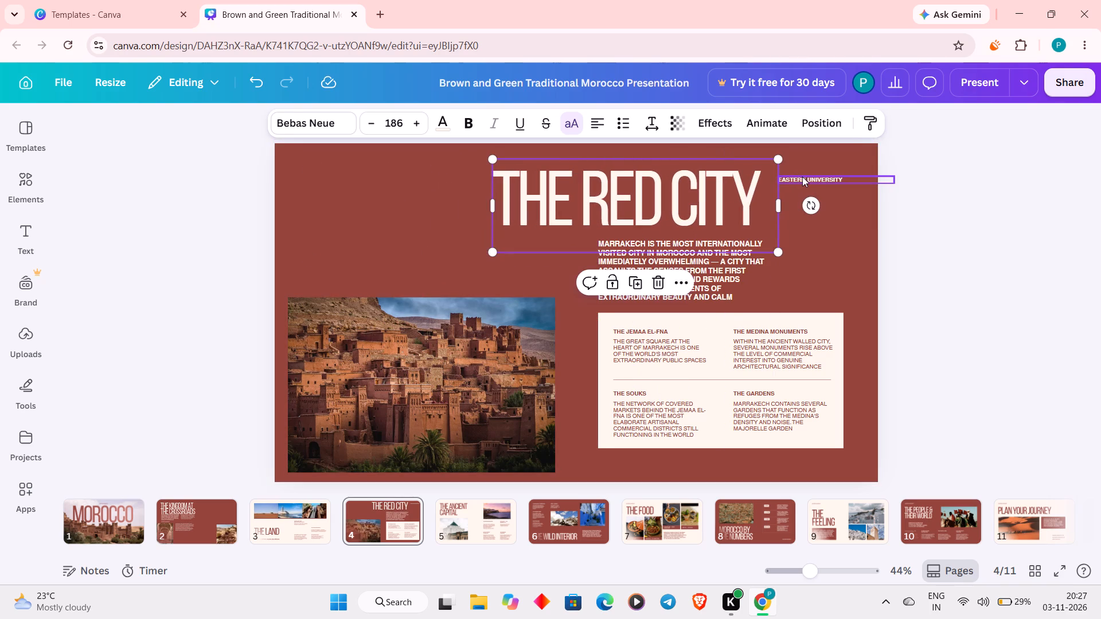
Delete the EASTERN UNIVERSITY label from page 4.
click(803, 177)
click(857, 203)
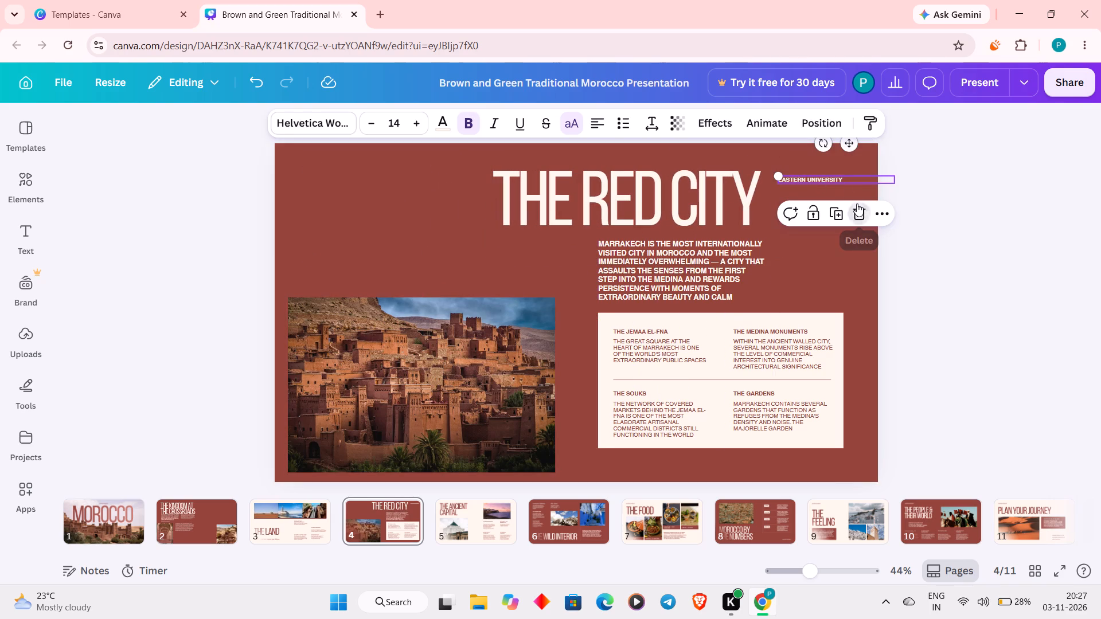
Move the THE RED CITY title into the slide's top-right corner, above the bold Marrakech paragraph.
drag(606, 215, 663, 204)
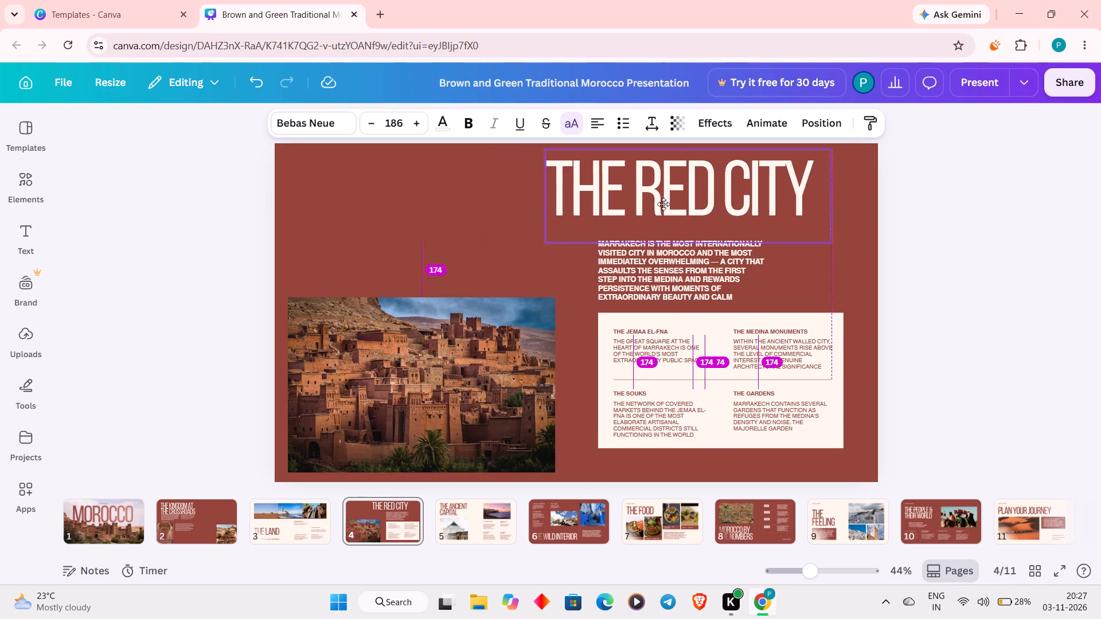
drag(663, 204, 708, 202)
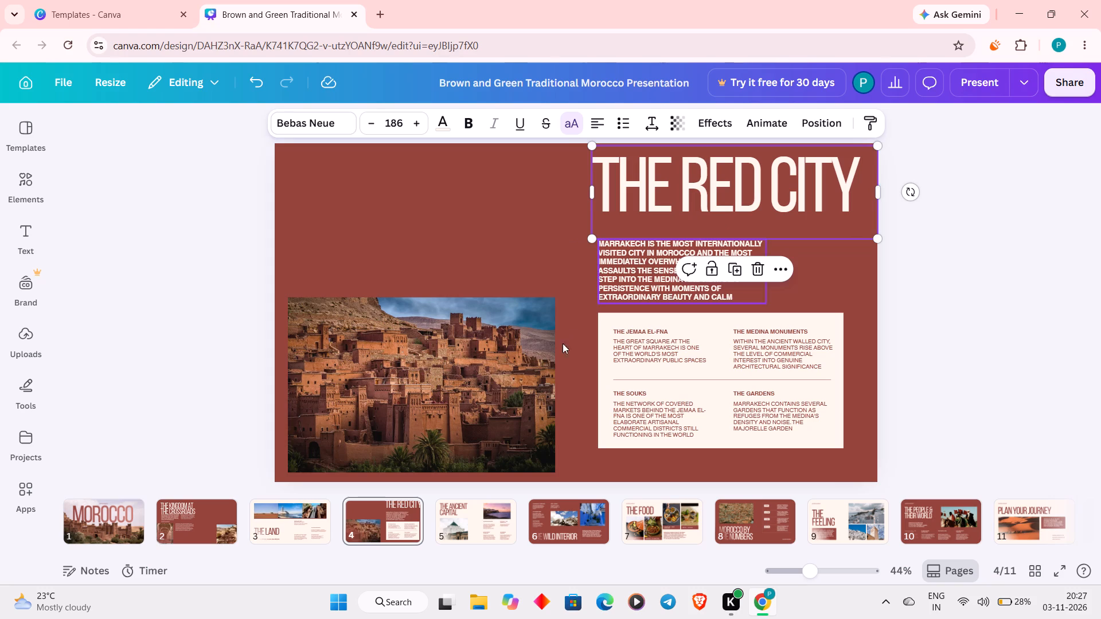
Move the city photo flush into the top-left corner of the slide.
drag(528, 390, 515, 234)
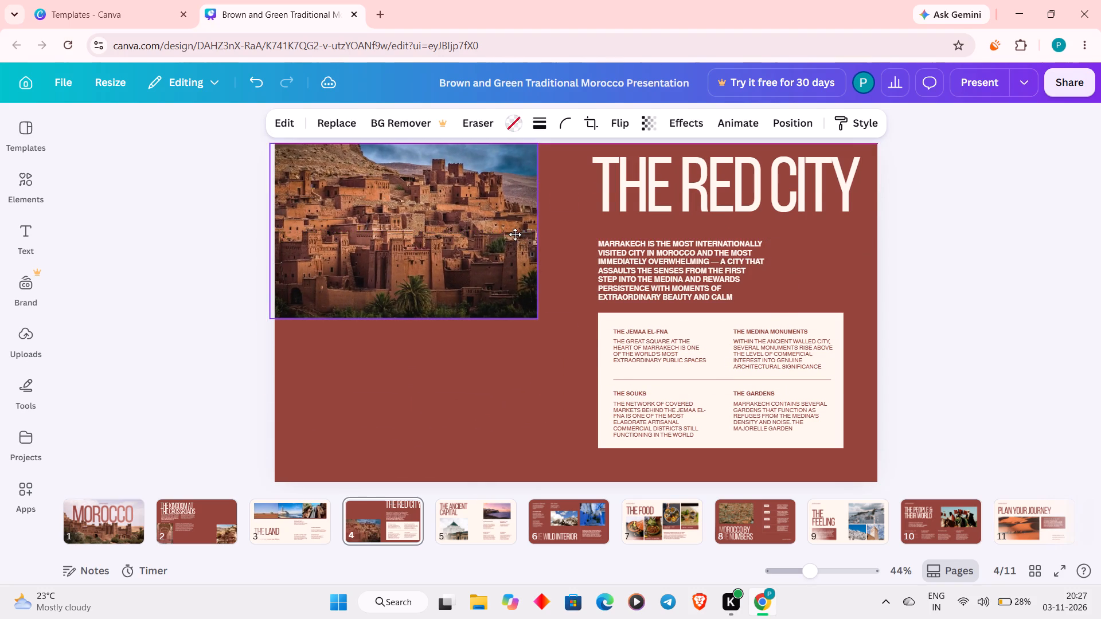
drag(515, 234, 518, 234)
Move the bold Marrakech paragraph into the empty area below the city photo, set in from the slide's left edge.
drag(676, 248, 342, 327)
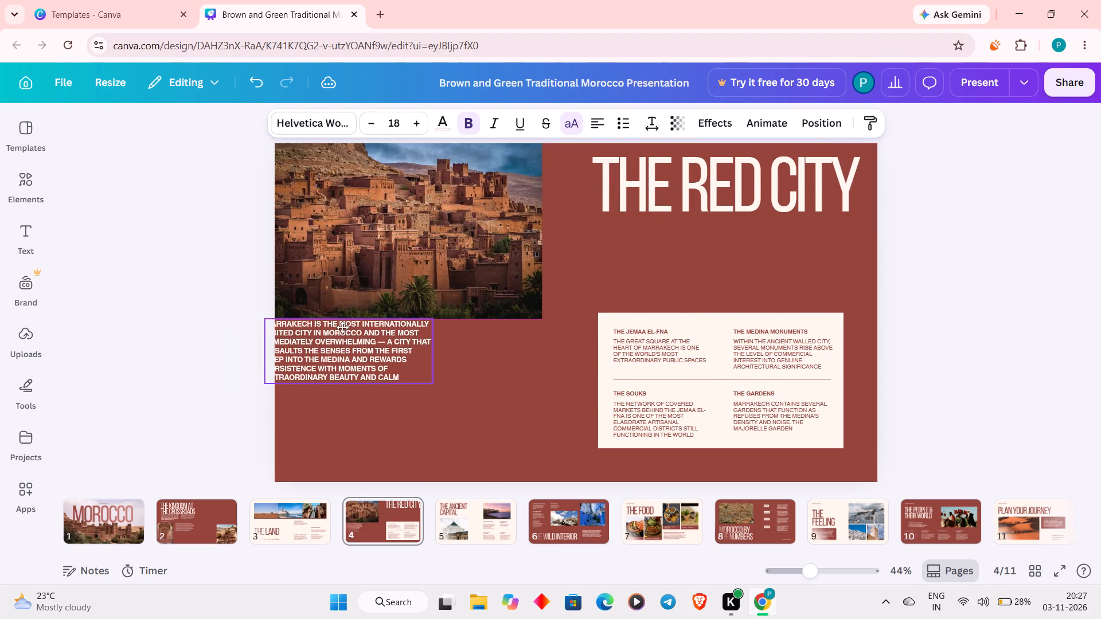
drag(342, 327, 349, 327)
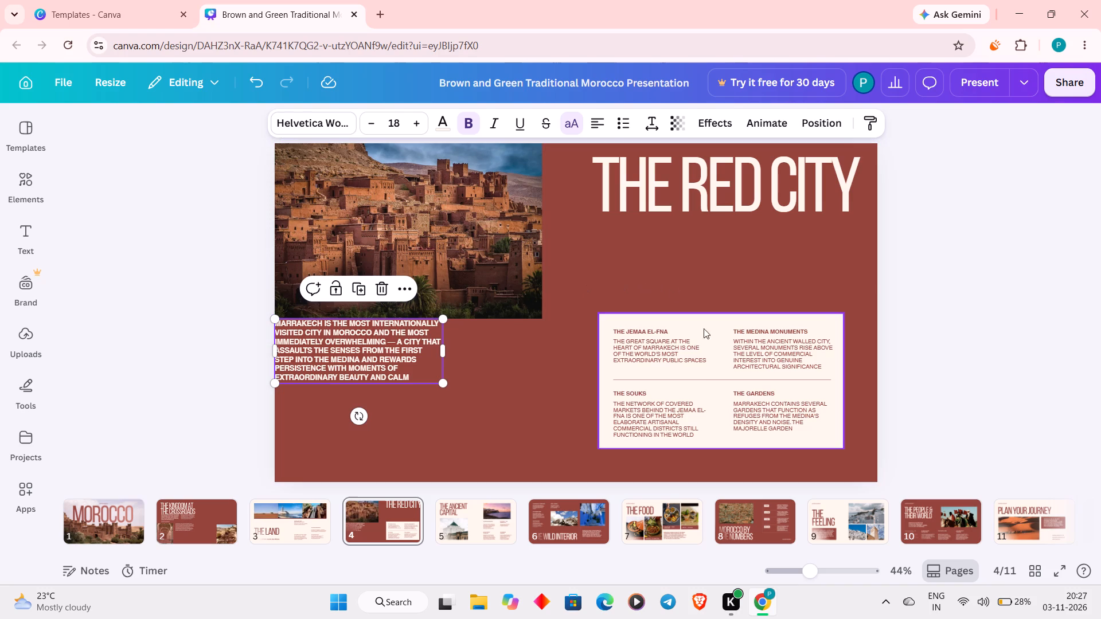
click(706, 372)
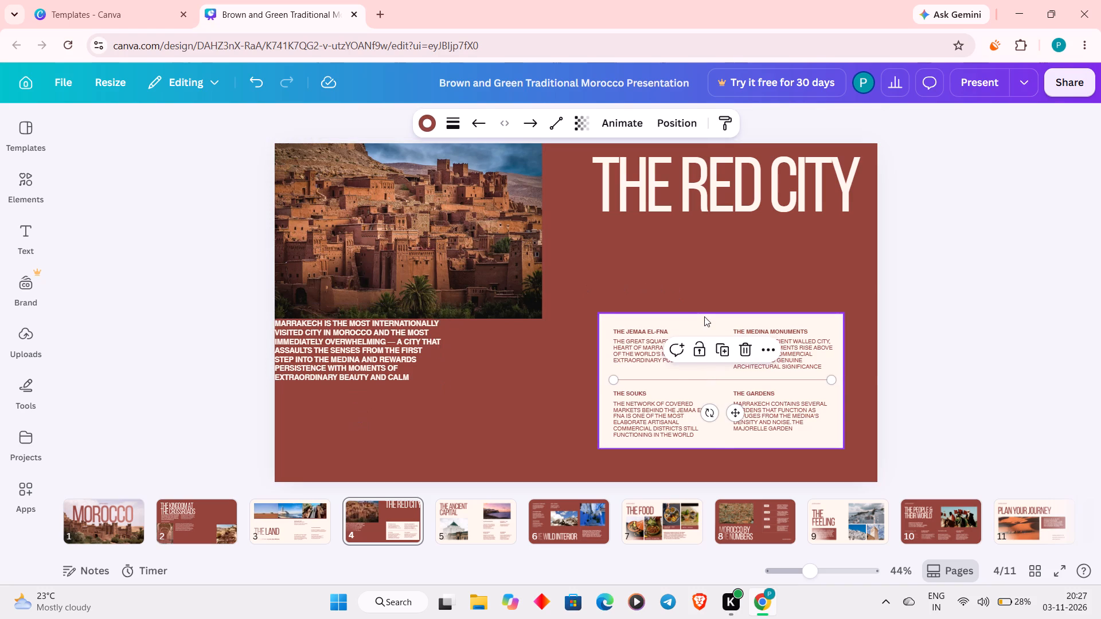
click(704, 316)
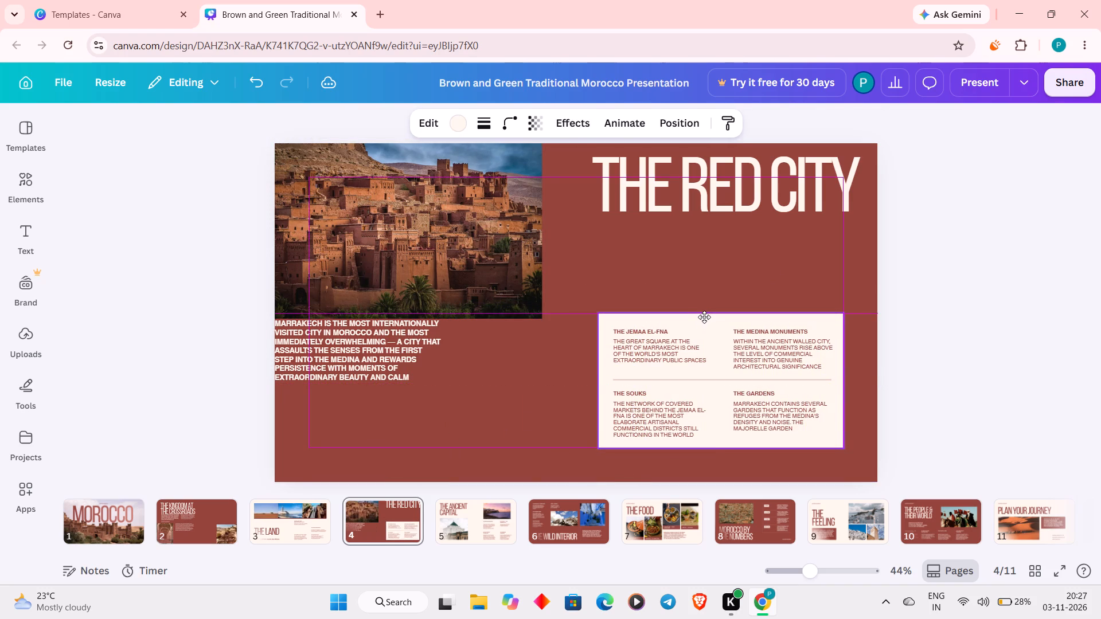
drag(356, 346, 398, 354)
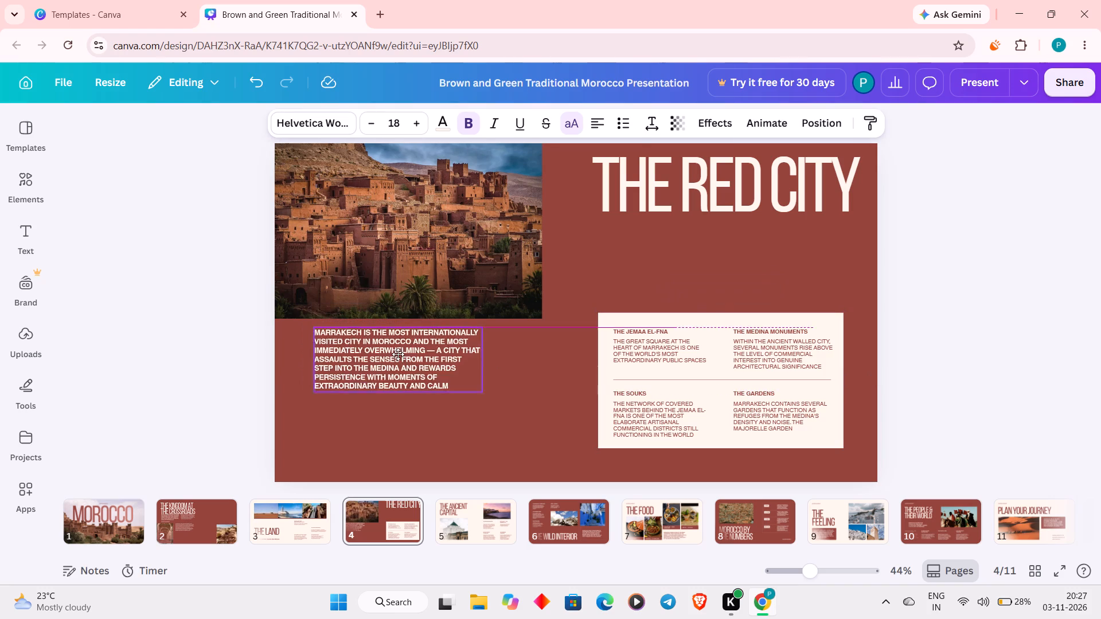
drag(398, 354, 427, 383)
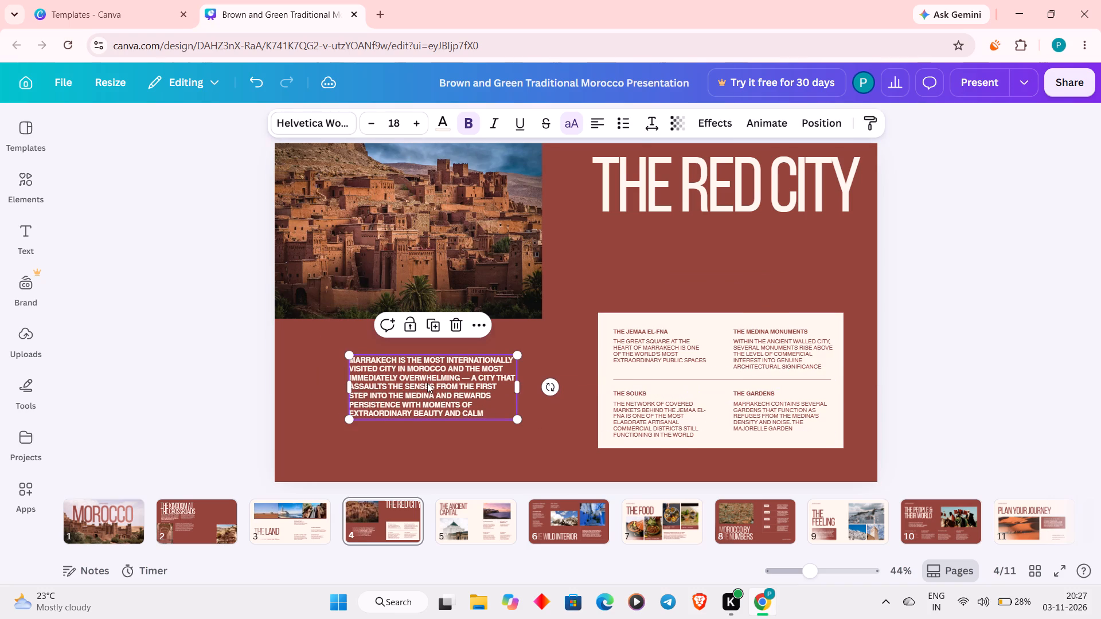
Move the THE RED CITY title down, roughly centred above the cream text panel.
drag(670, 198, 657, 242)
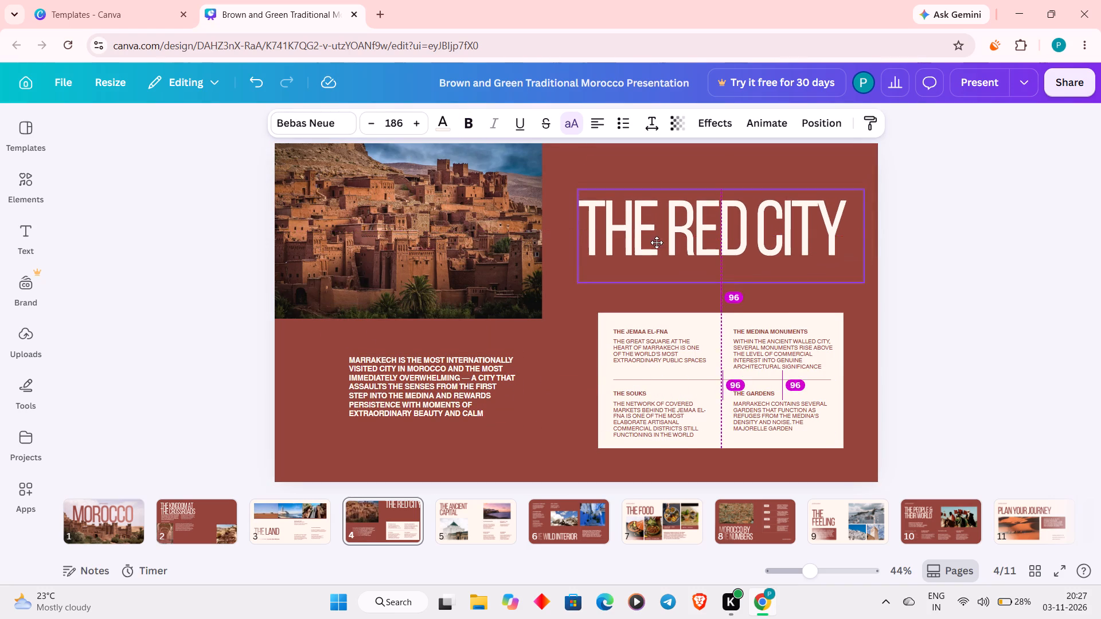
drag(657, 242, 654, 245)
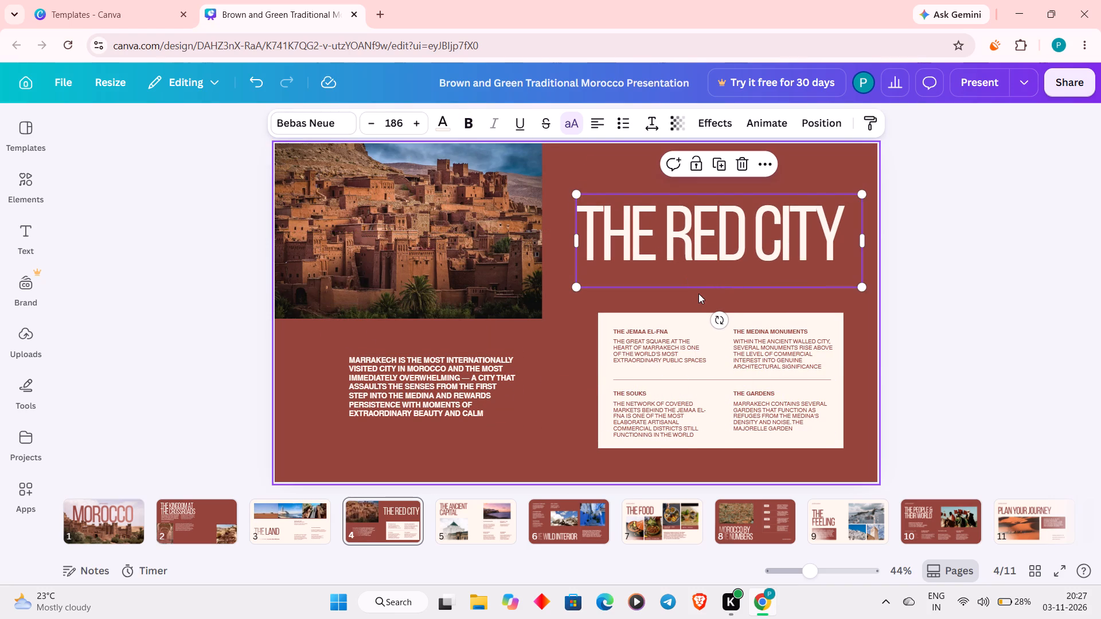
click(698, 293)
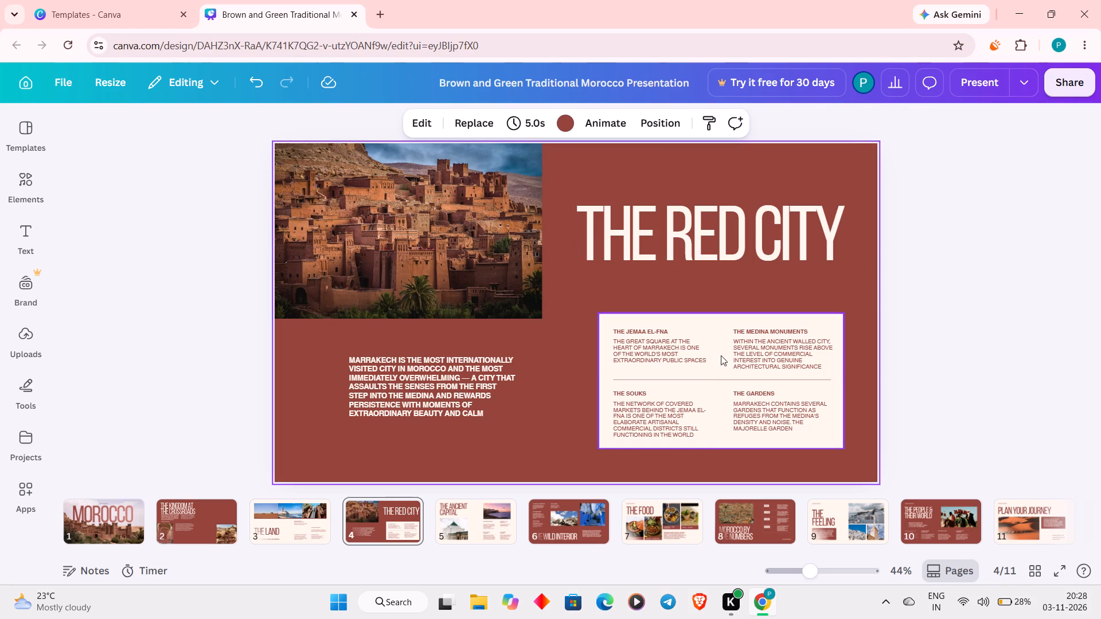
click(712, 332)
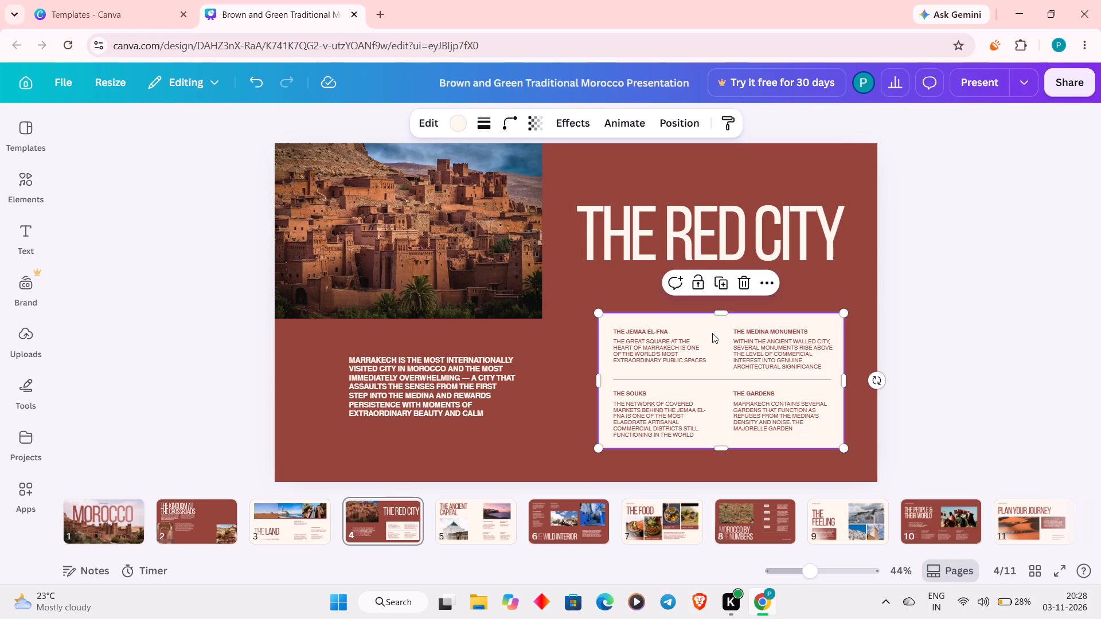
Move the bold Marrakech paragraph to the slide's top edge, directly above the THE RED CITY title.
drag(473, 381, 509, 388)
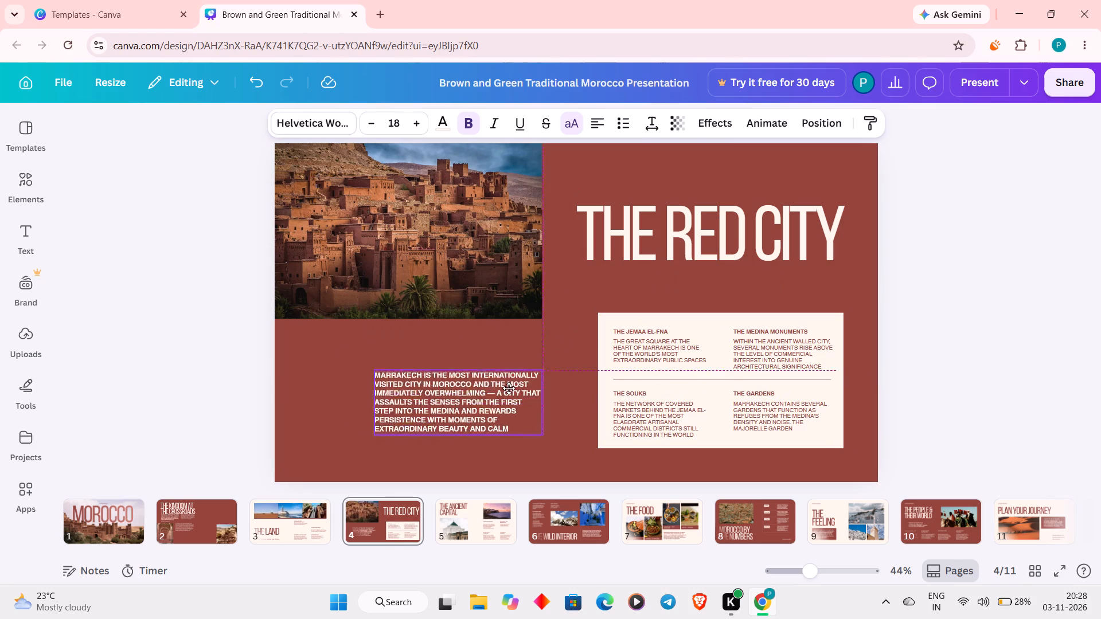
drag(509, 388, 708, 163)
Move the city photo flush into the bottom-left corner of the slide.
drag(456, 174, 462, 337)
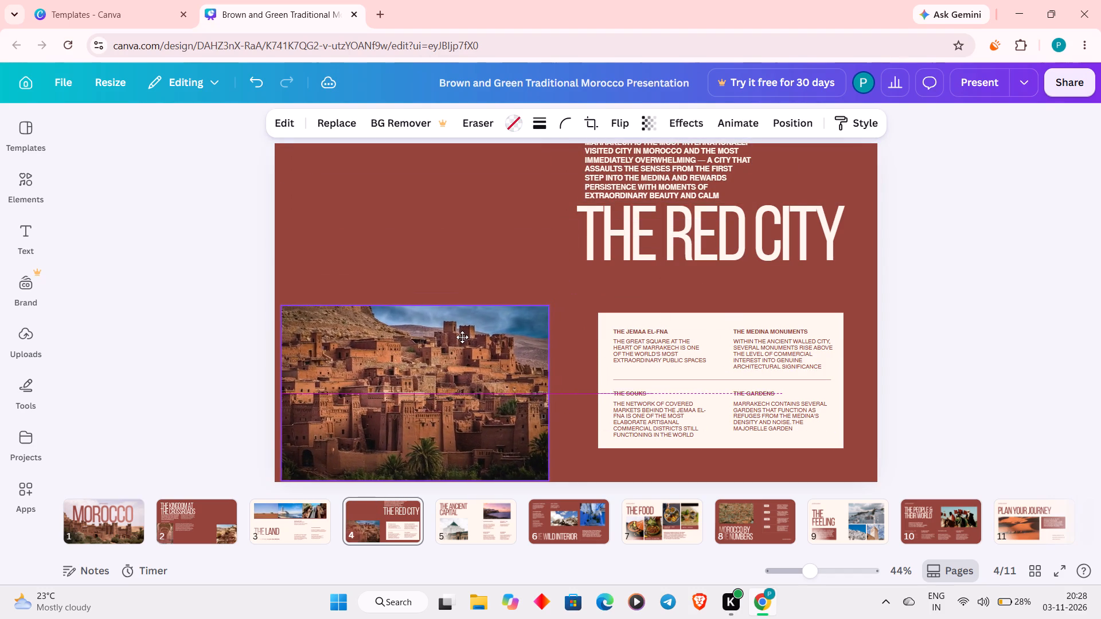
drag(462, 337, 460, 337)
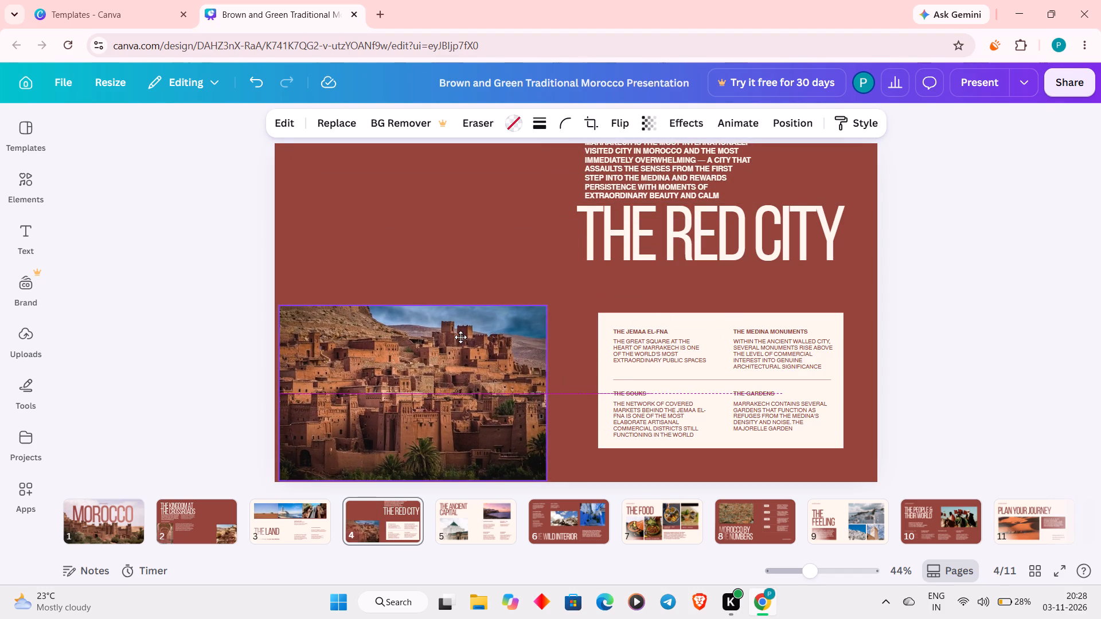
drag(460, 337, 456, 338)
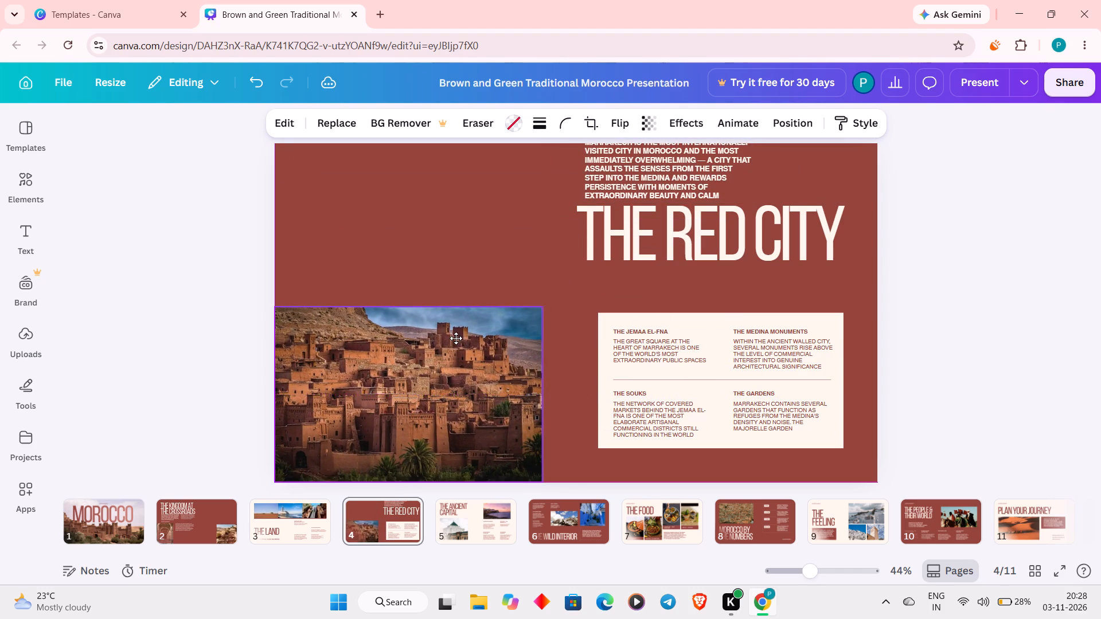
drag(456, 338, 459, 337)
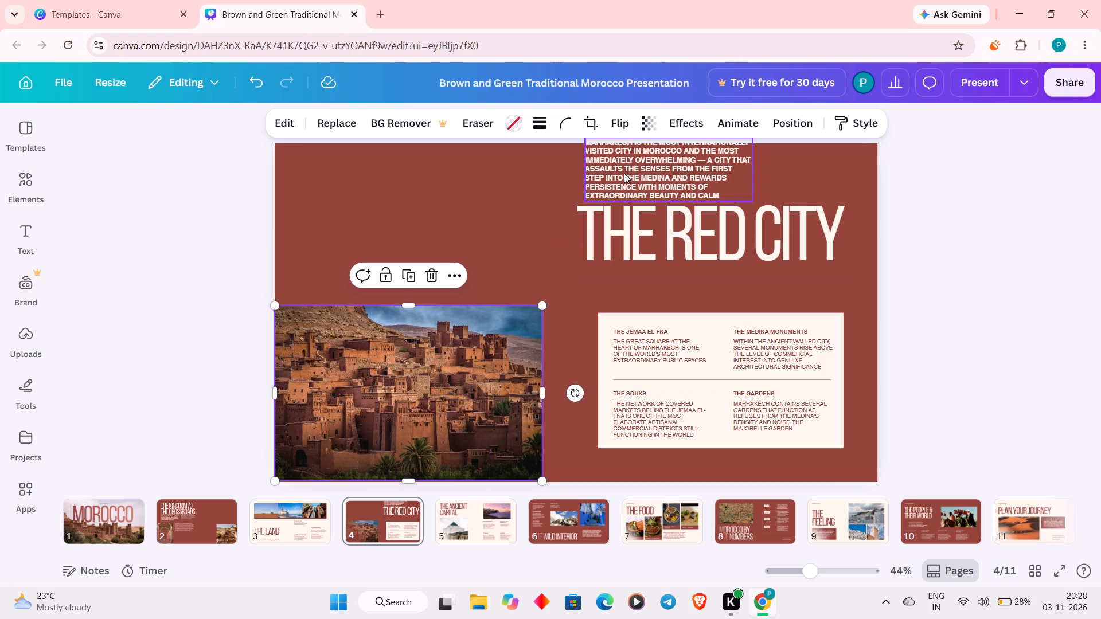
Move the bold Marrakech paragraph to just above the city photo, set in from the slide's left edge.
drag(624, 173, 314, 187)
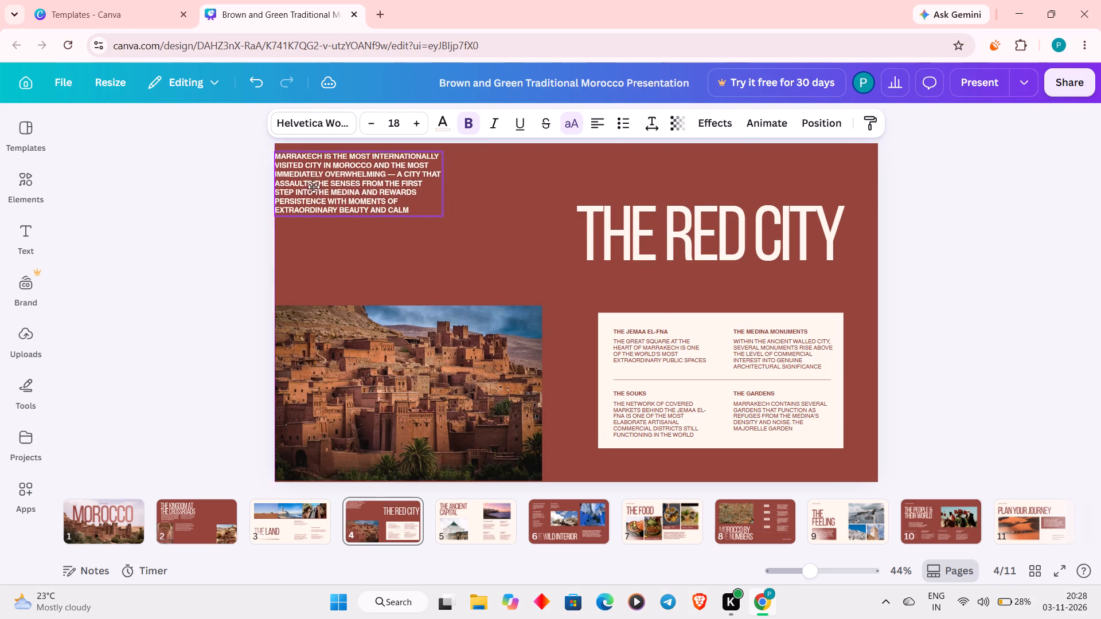
drag(314, 187, 322, 214)
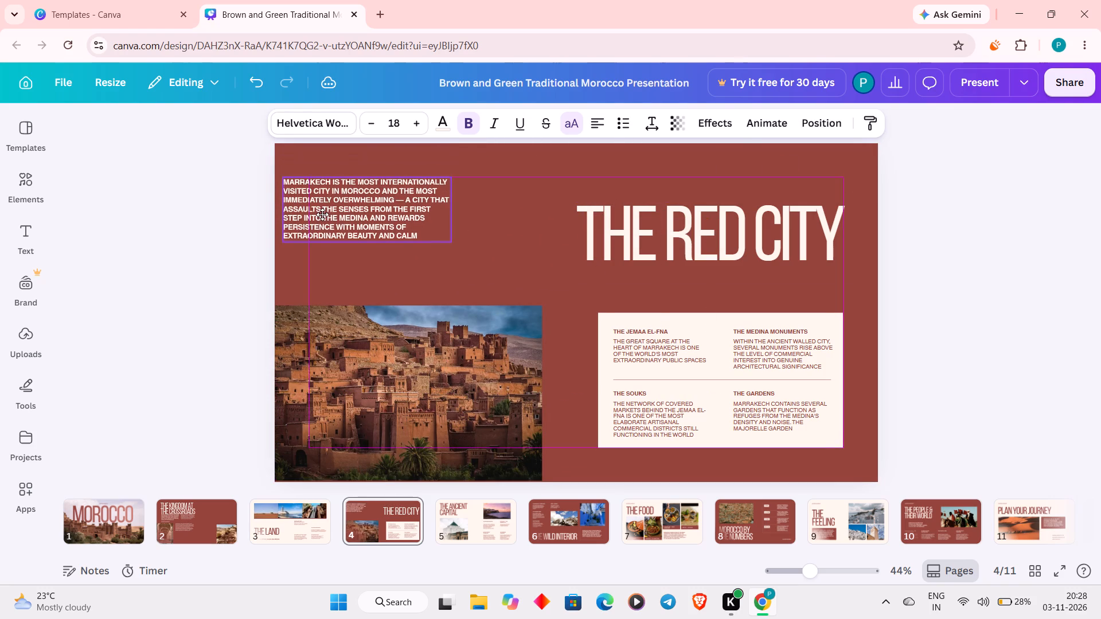
drag(322, 214, 318, 183)
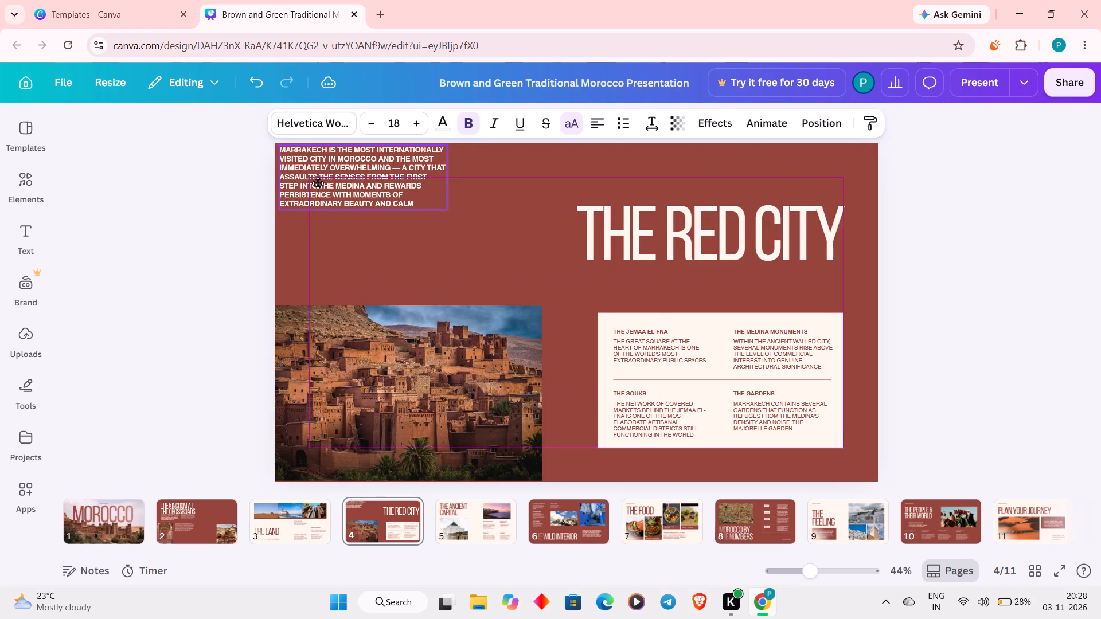
drag(318, 183, 318, 181)
drag(318, 181, 327, 226)
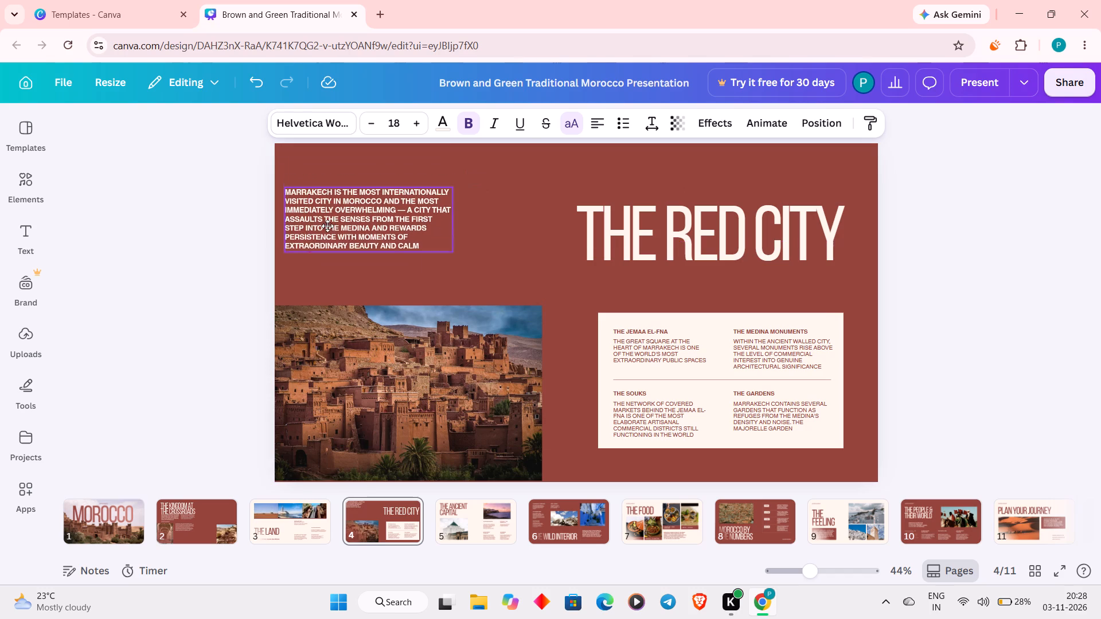
drag(327, 226, 338, 247)
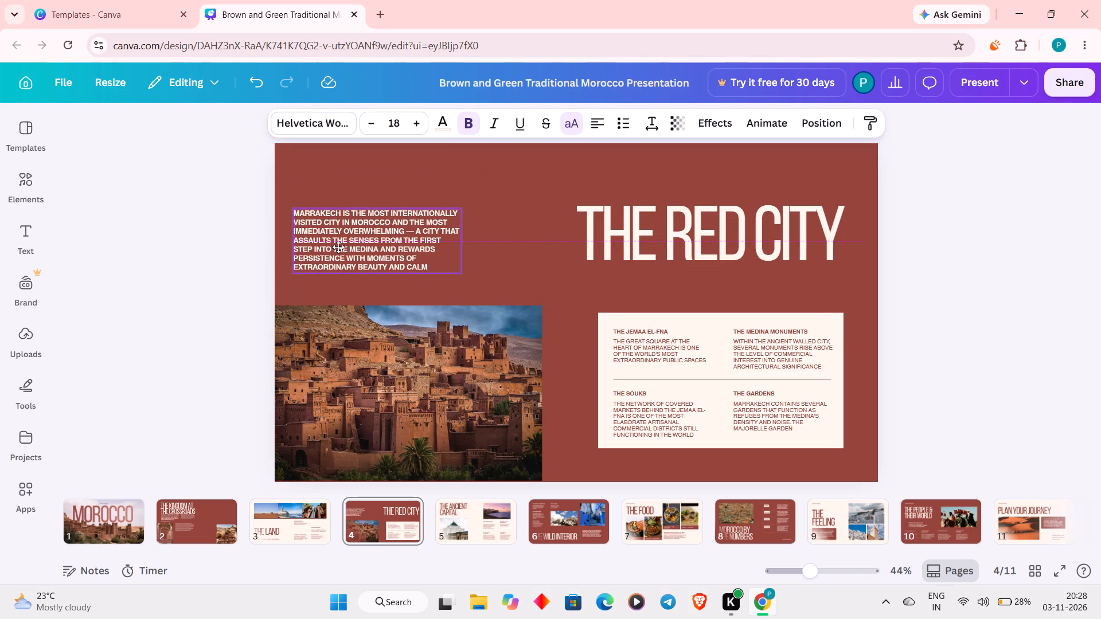
drag(338, 247, 359, 254)
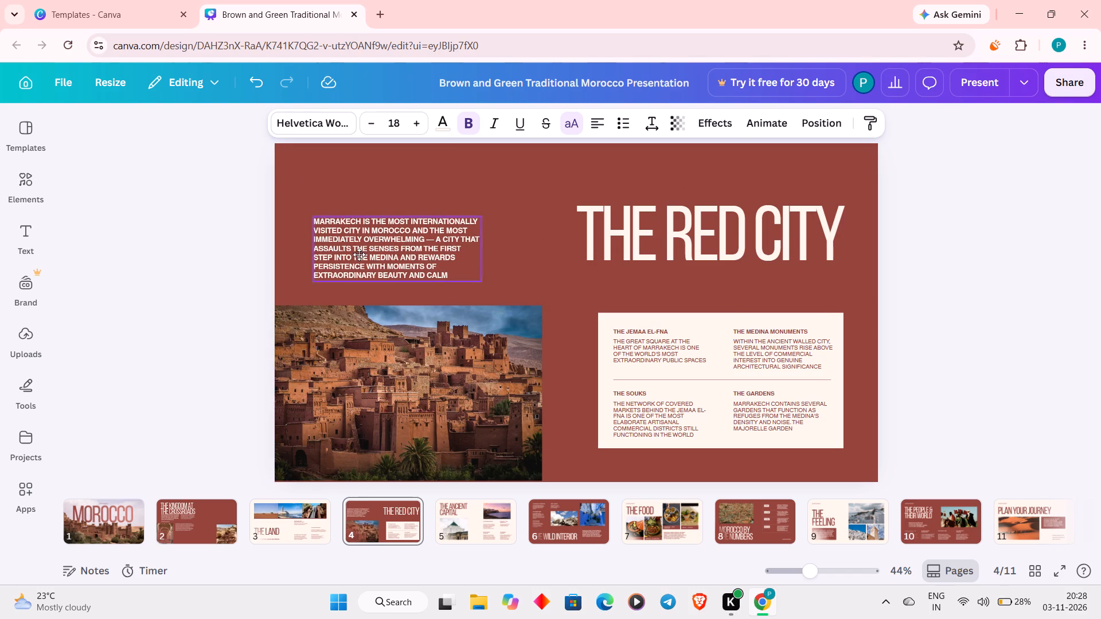
drag(359, 254, 360, 262)
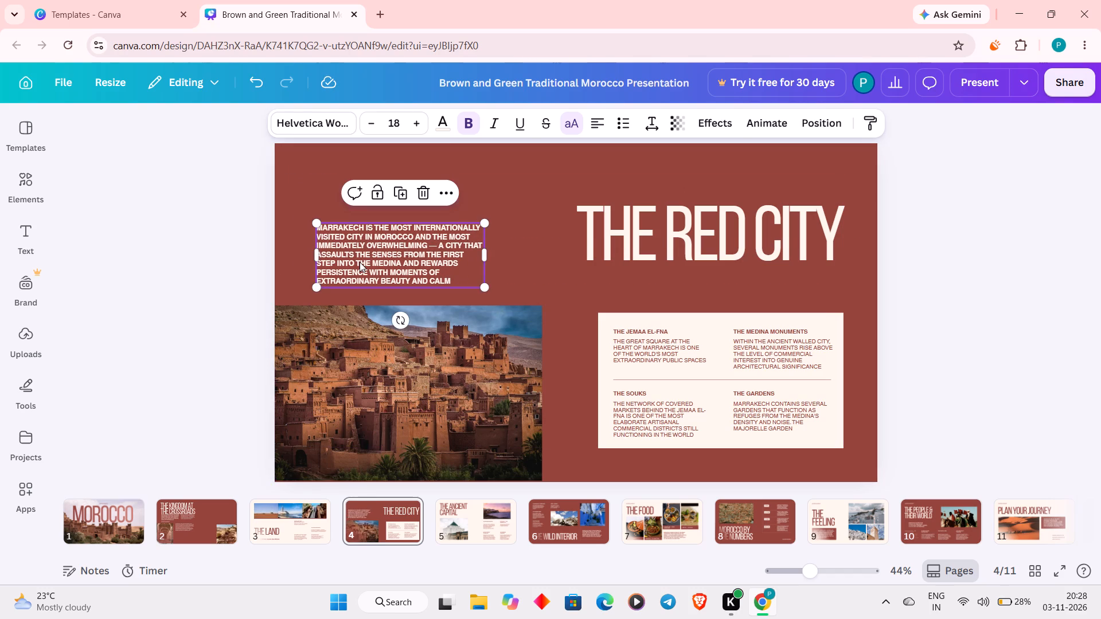
click(548, 236)
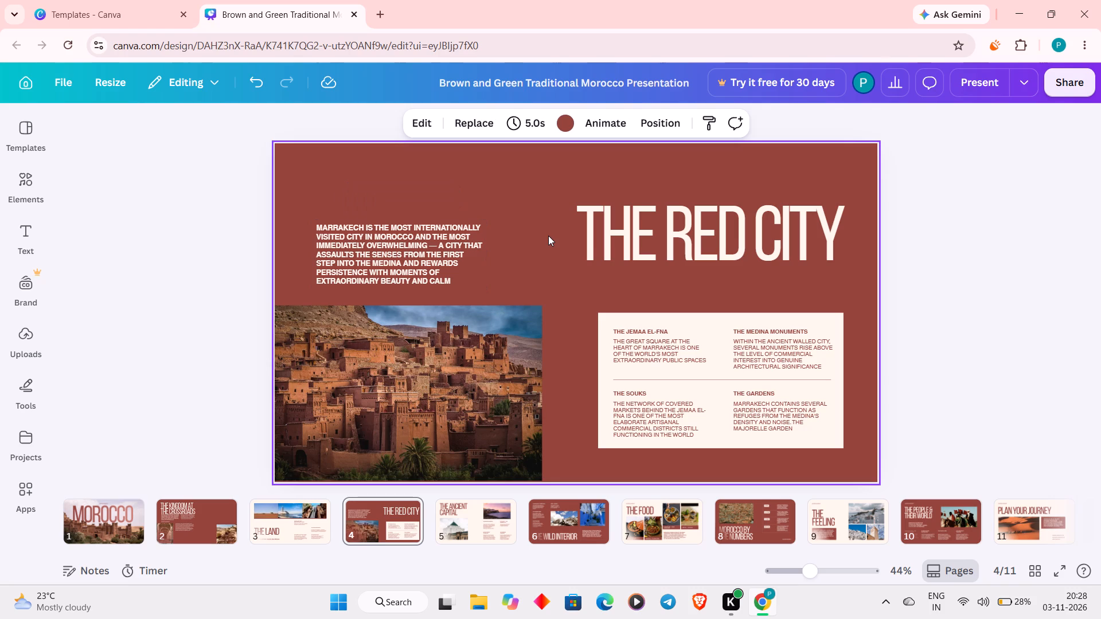
On page 5, move THE ANCIENT CAPITAL title down to the slide's lower-left area, overlapping the bottom of the green-roofed building photo.
click(455, 516)
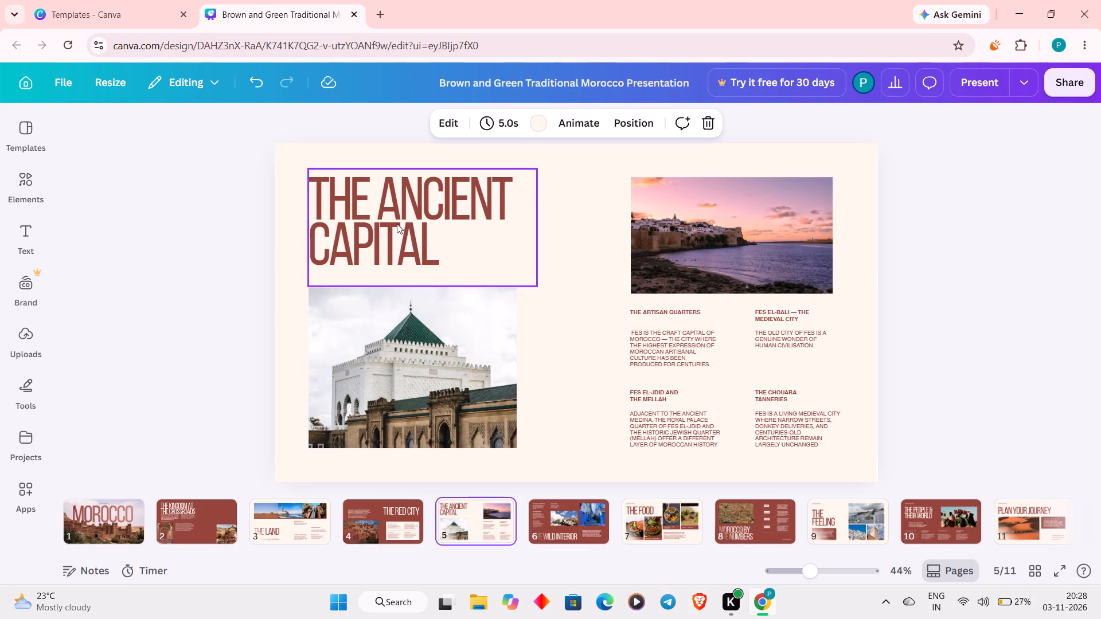
drag(397, 224, 412, 204)
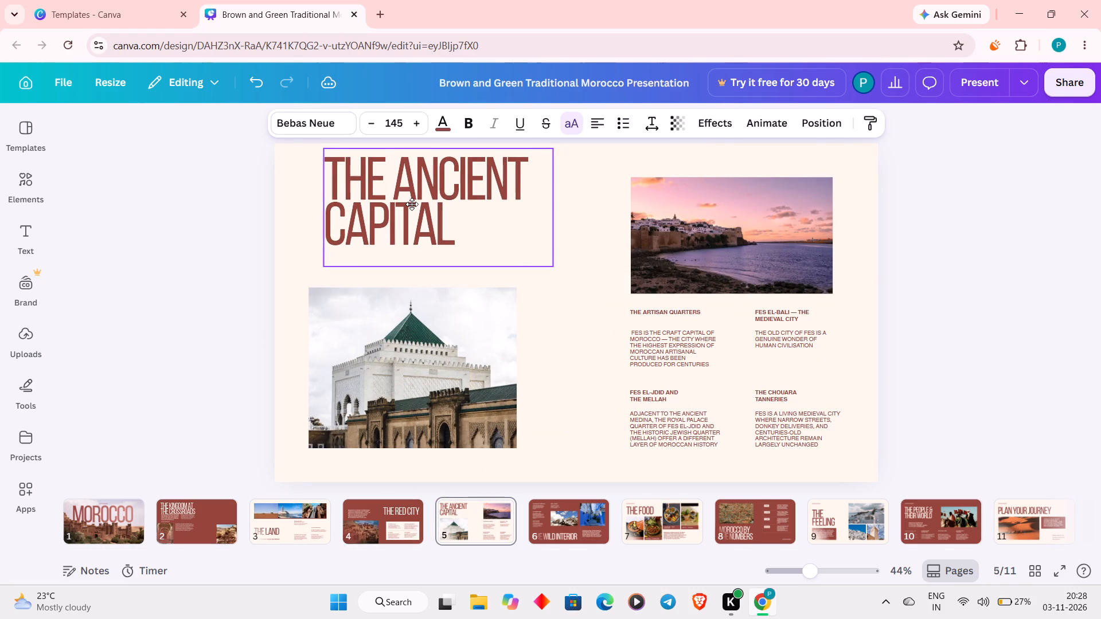
drag(412, 204, 407, 386)
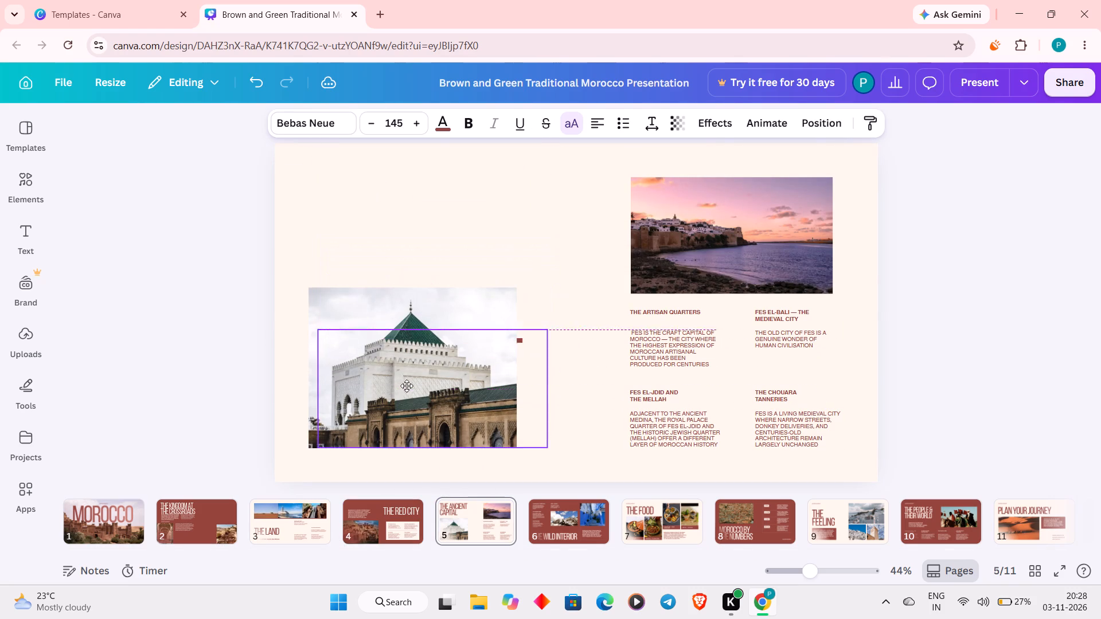
drag(407, 386, 383, 427)
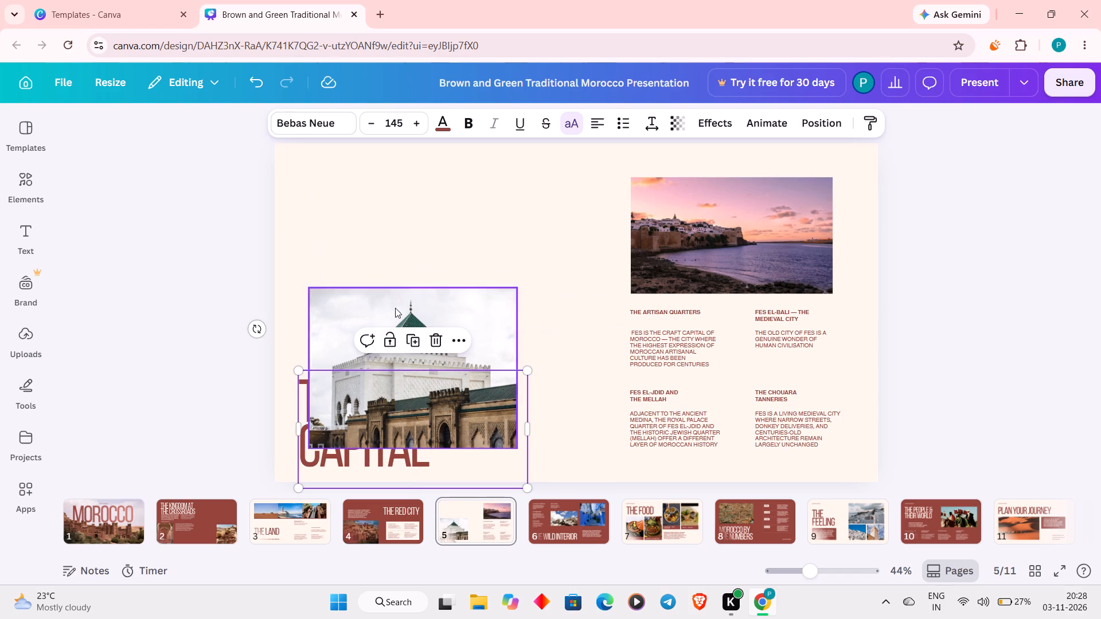
Move the green-roofed building photo flush into the top-left corner of the slide.
drag(405, 316, 405, 183)
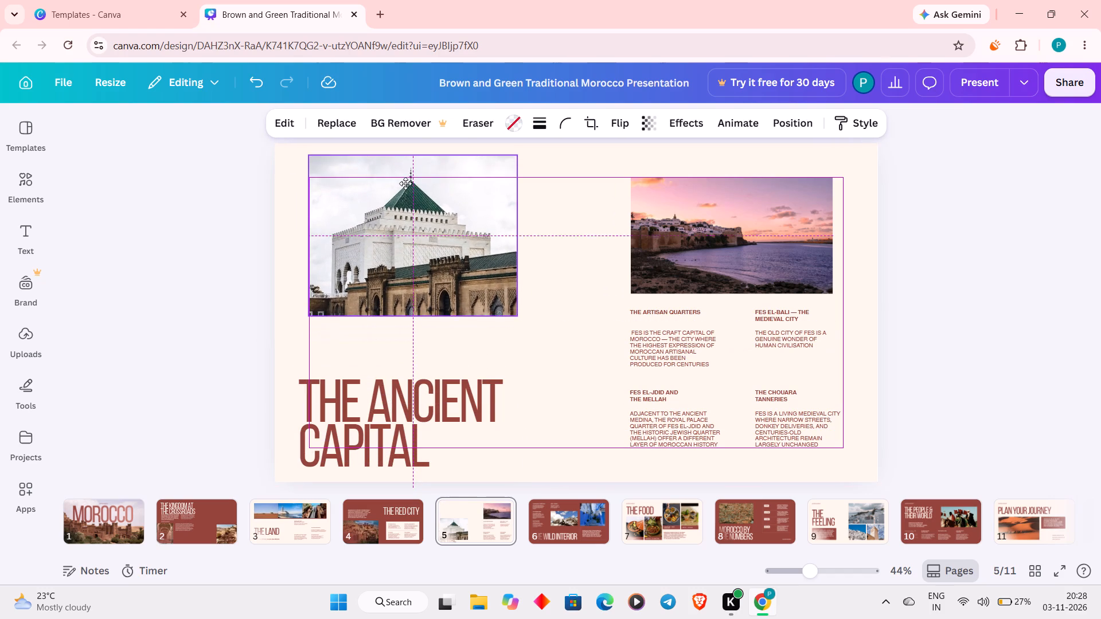
drag(405, 183, 395, 170)
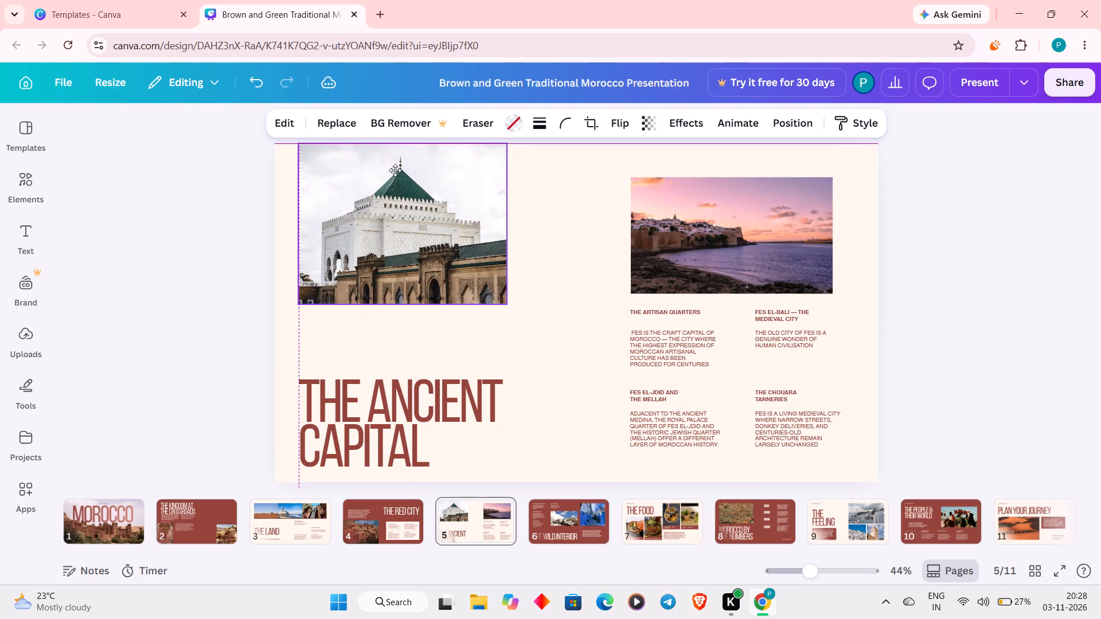
drag(395, 170, 380, 173)
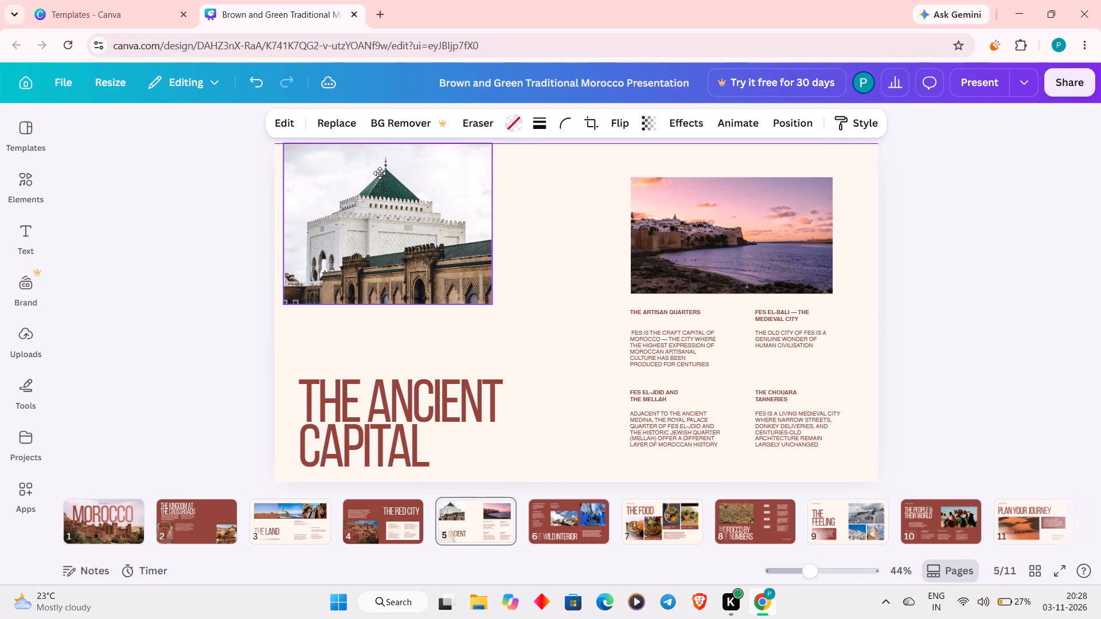
drag(380, 173, 370, 169)
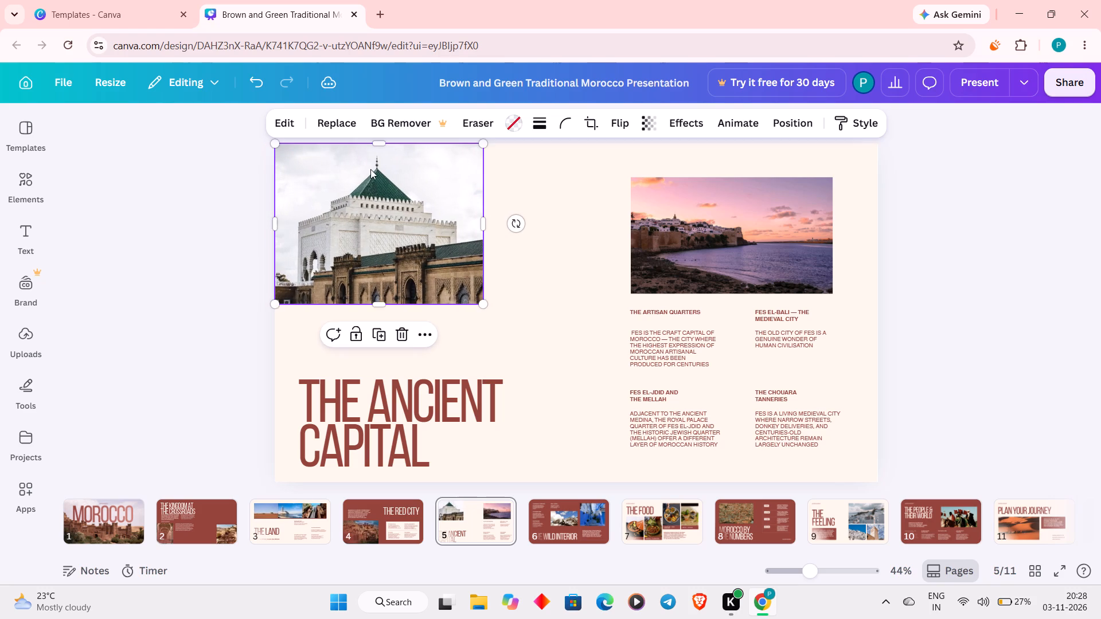
Move THE ANCIENT CAPITAL title directly below the green-roofed building photo, near the slide's left edge.
drag(411, 411, 376, 360)
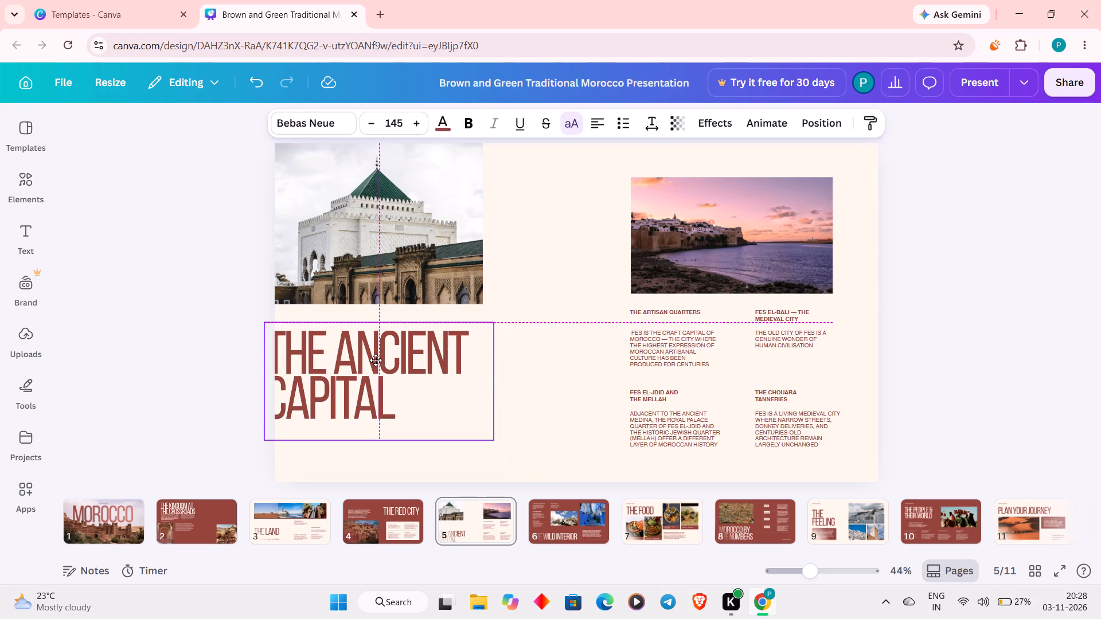
drag(376, 360, 393, 350)
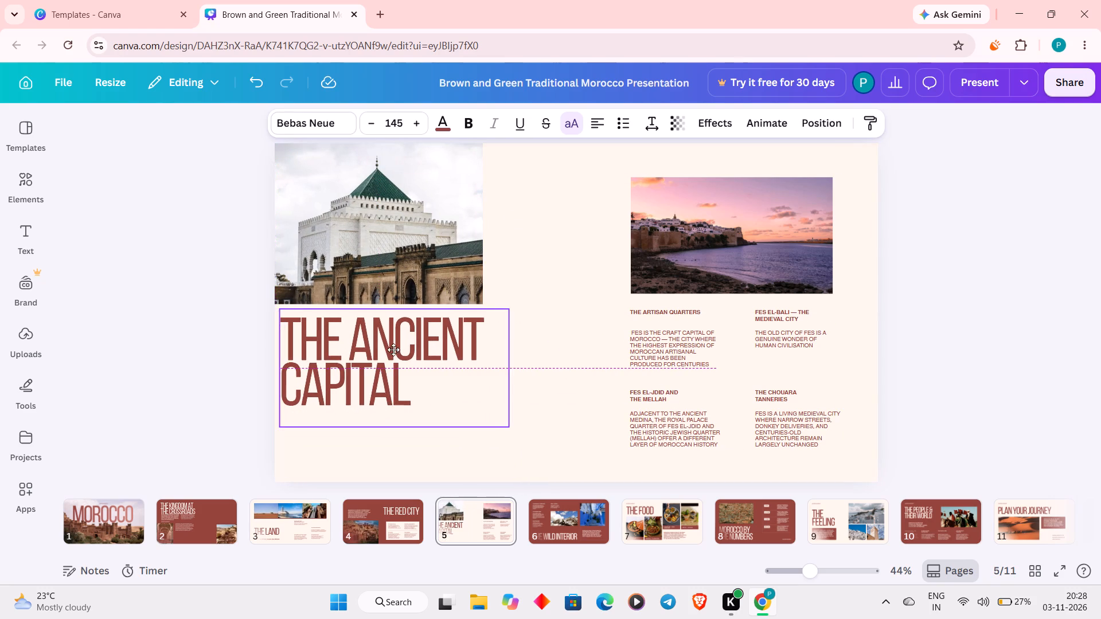
drag(393, 350, 389, 346)
click(506, 219)
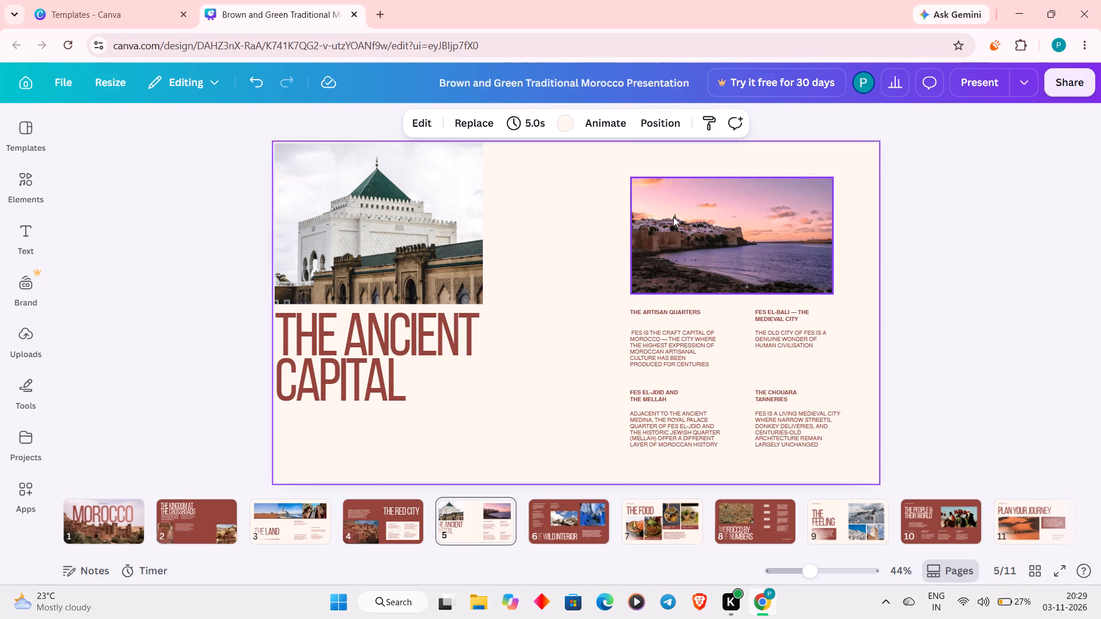
Move the sunset coast photo to the slide's top edge, flush against the right side of the green-roofed building photo.
drag(701, 218, 688, 183)
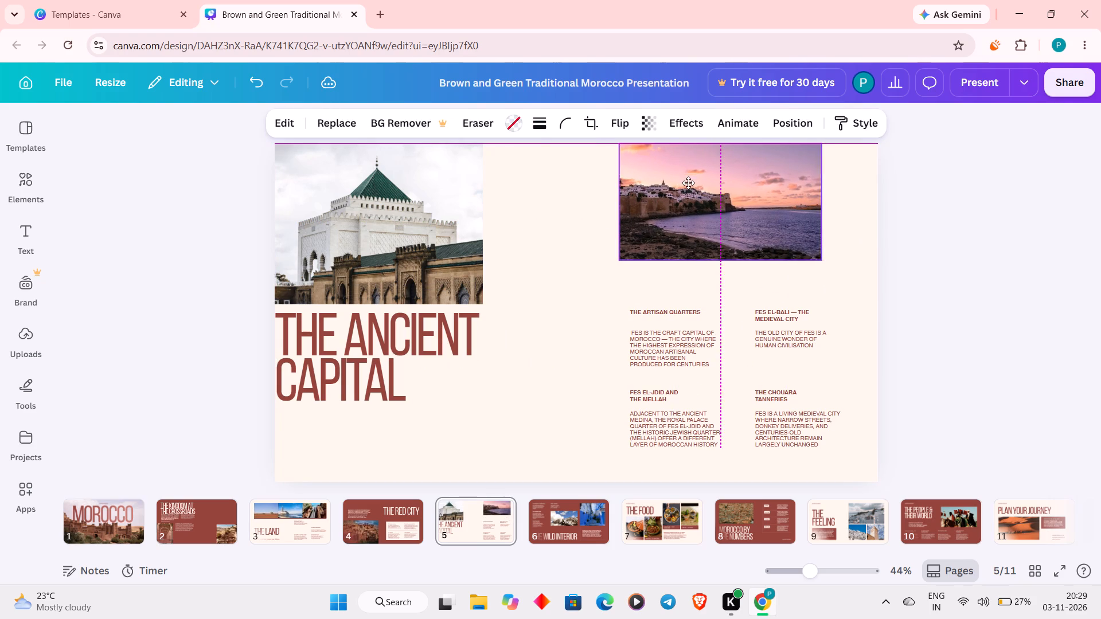
drag(688, 183, 550, 183)
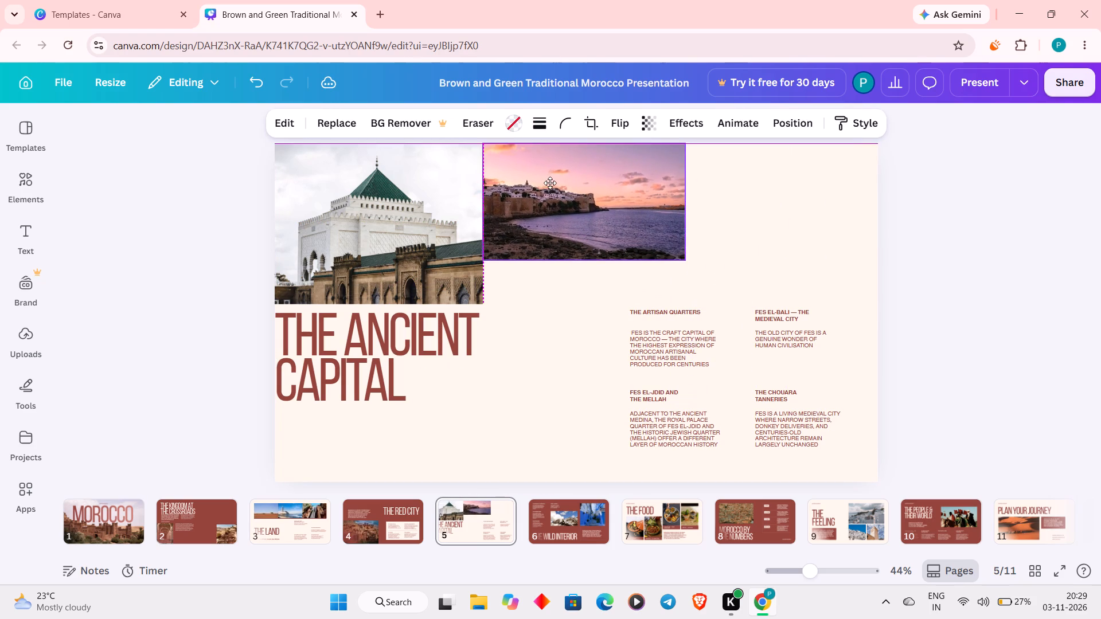
drag(550, 183, 556, 179)
drag(556, 179, 555, 186)
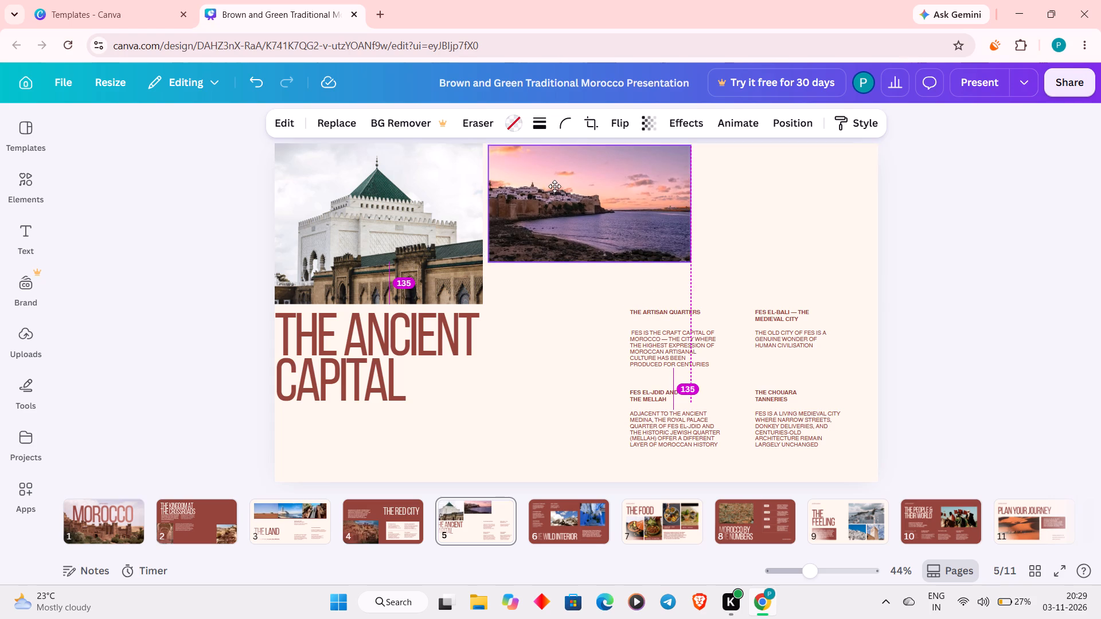
drag(555, 186, 548, 179)
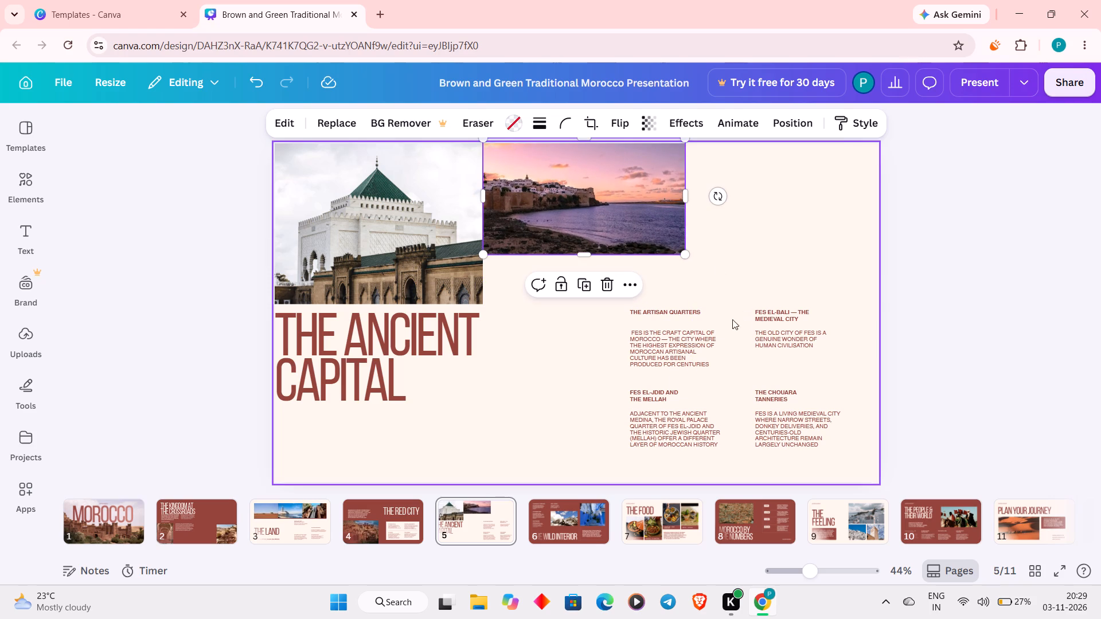
click(659, 316)
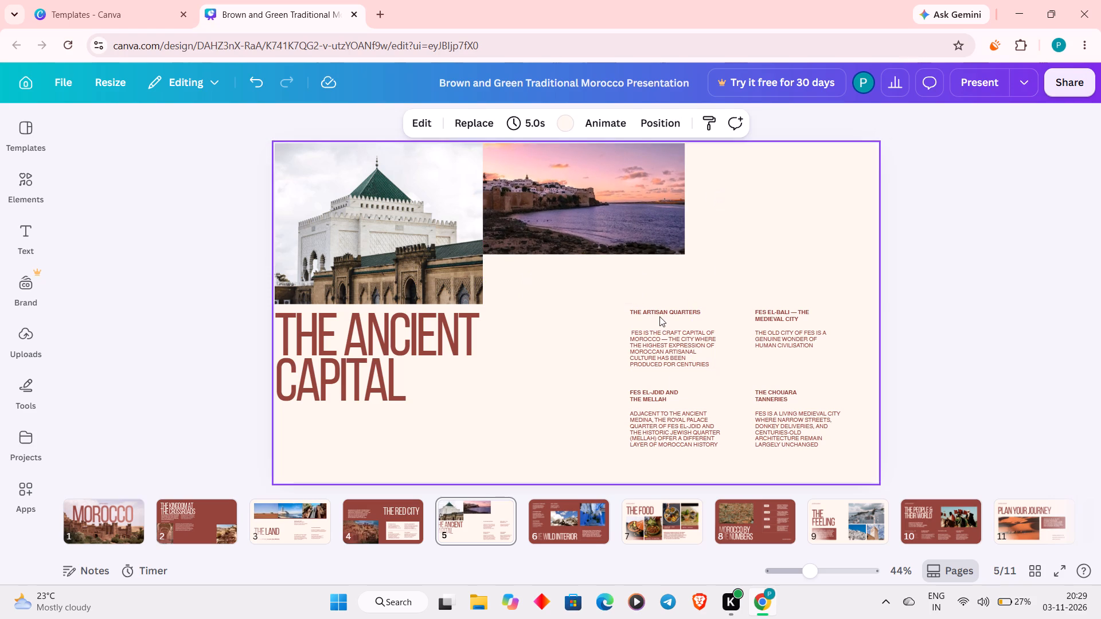
Move the FES EL-BALI — THE MEDIEVAL CITY heading to just below the left part of the sunset photo.
drag(756, 319, 530, 346)
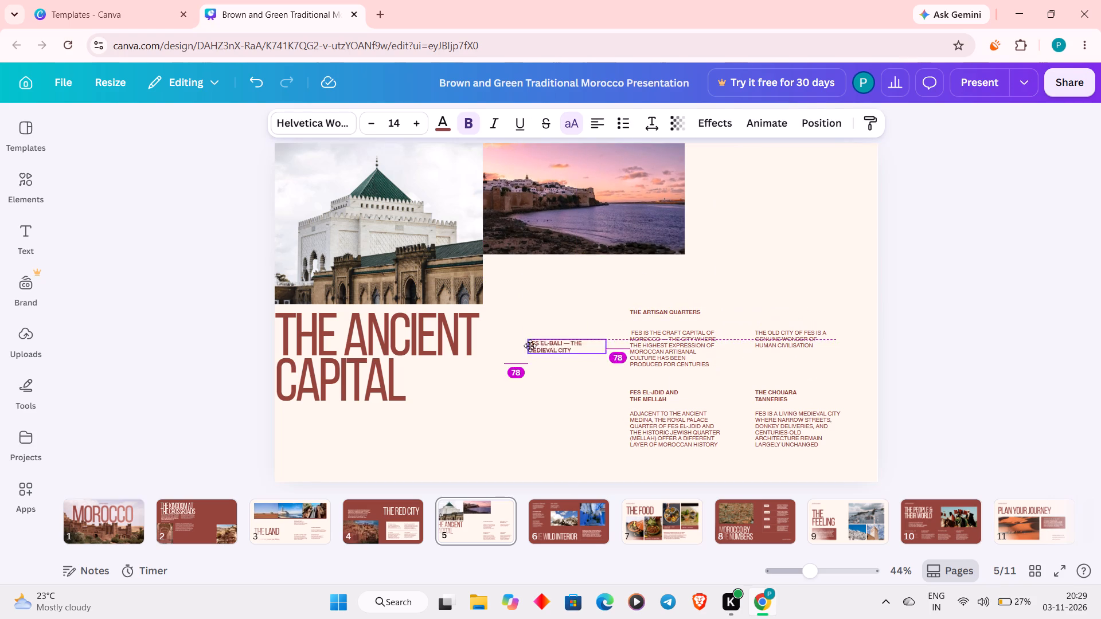
drag(530, 346, 499, 288)
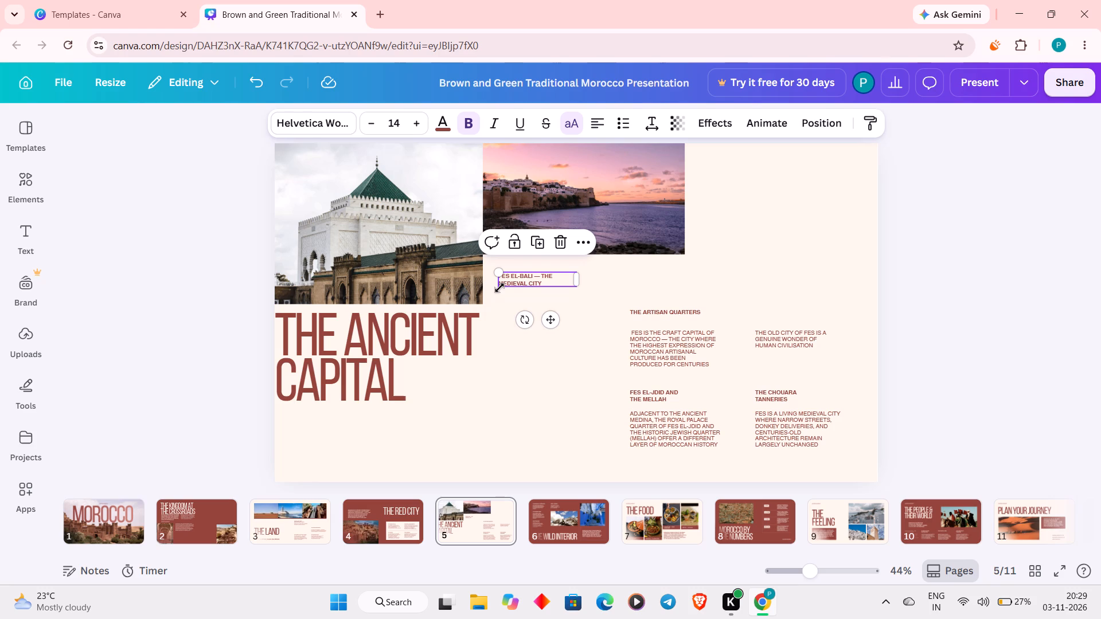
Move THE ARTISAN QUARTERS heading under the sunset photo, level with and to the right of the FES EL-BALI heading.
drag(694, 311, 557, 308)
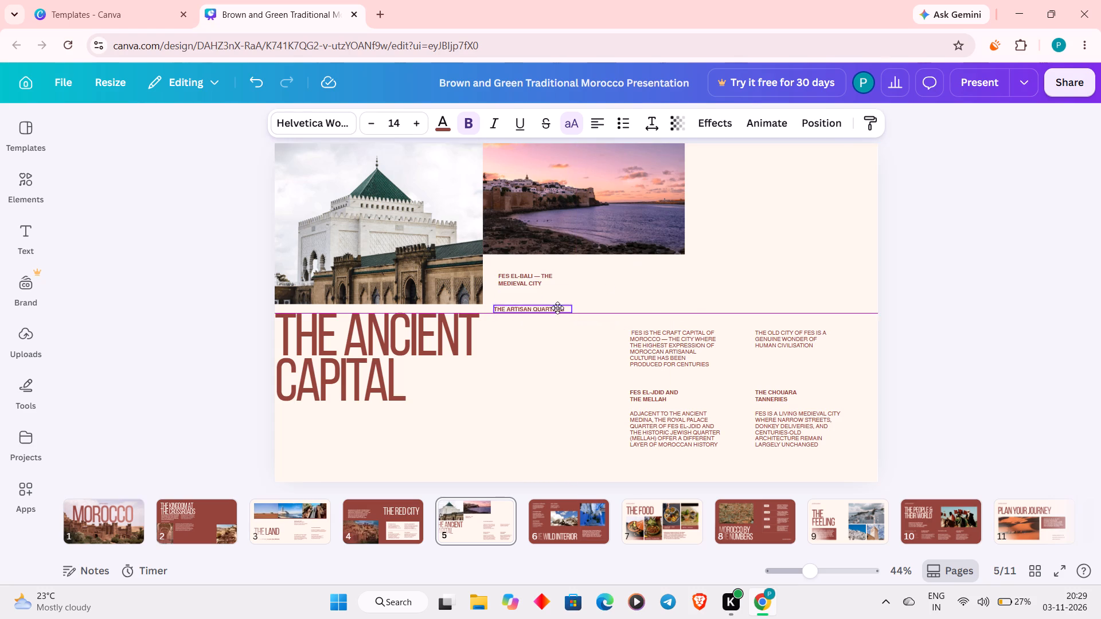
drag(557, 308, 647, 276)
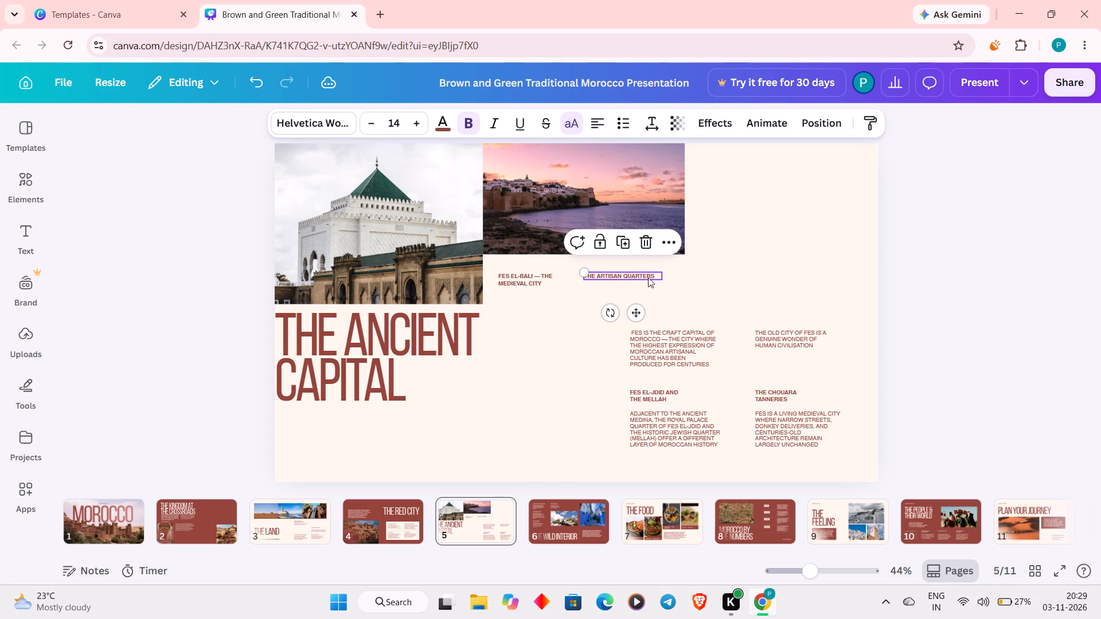
Move the paragraph about Fes as the craft capital of Morocco to beneath the FES EL-BALI heading.
drag(693, 335, 571, 318)
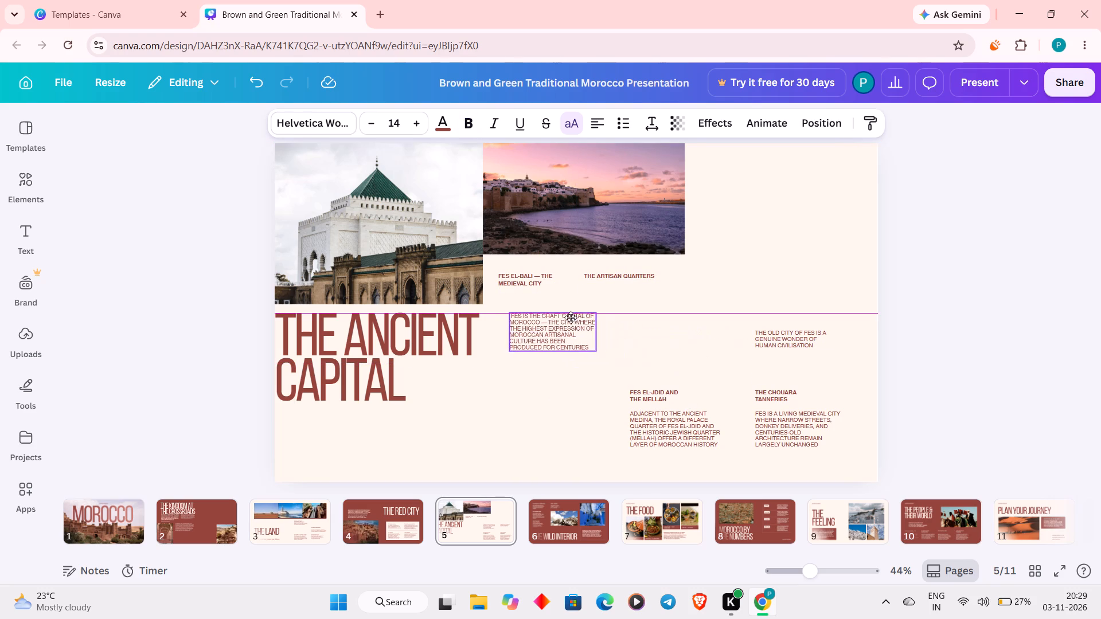
drag(571, 318, 550, 304)
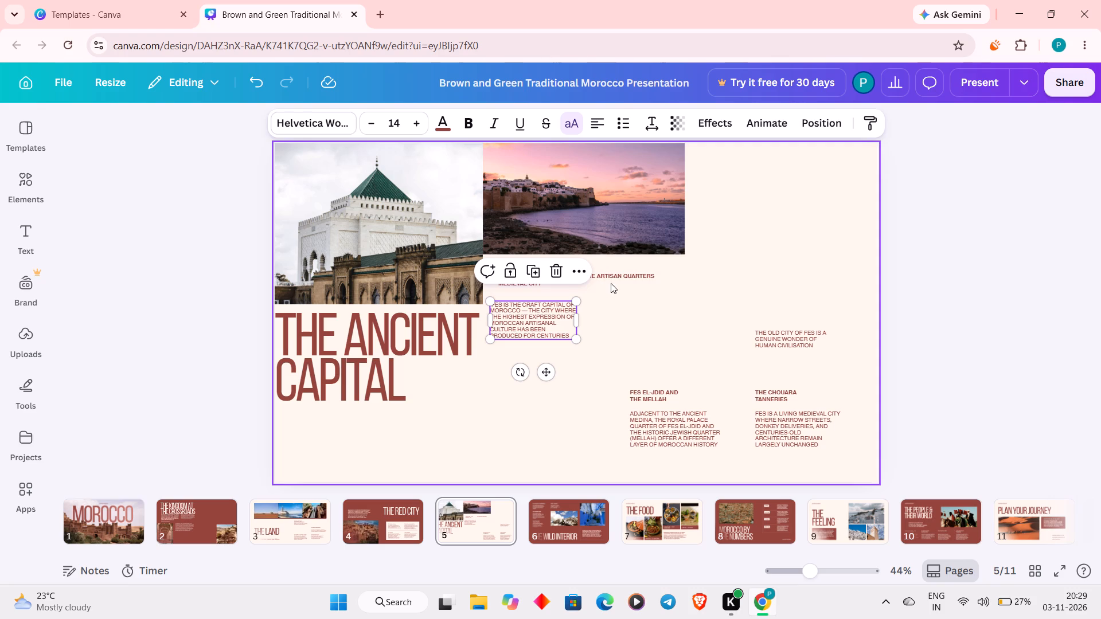
Place THE ARTISAN QUARTERS heading near the slide's top-right corner with the paragraph about the old city of Fes beneath it.
drag(630, 272, 816, 155)
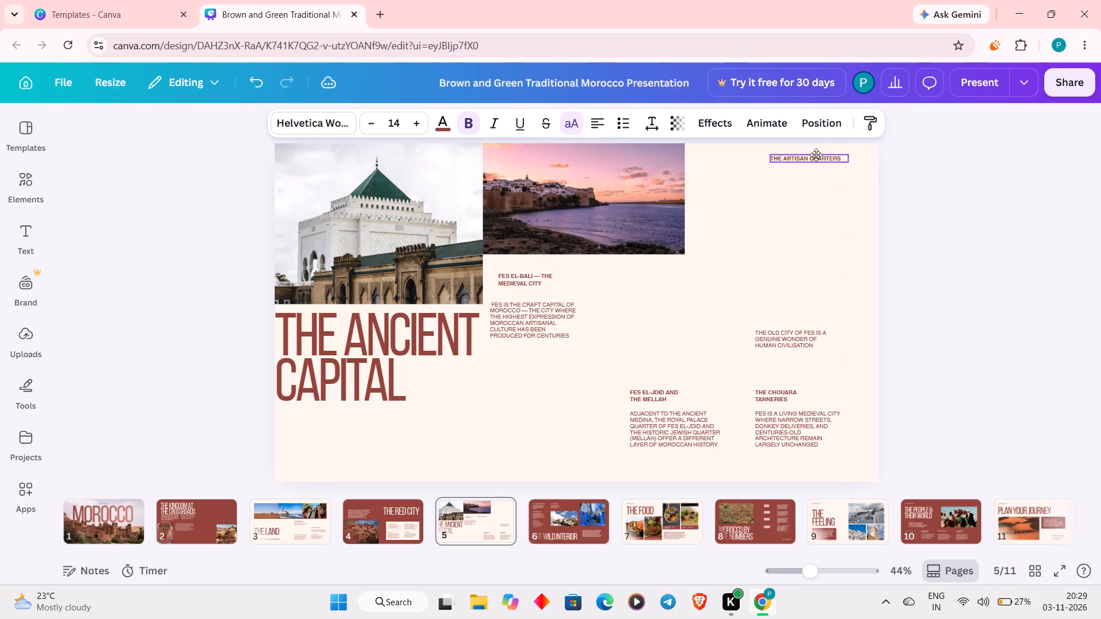
drag(816, 155, 817, 158)
drag(802, 332, 810, 178)
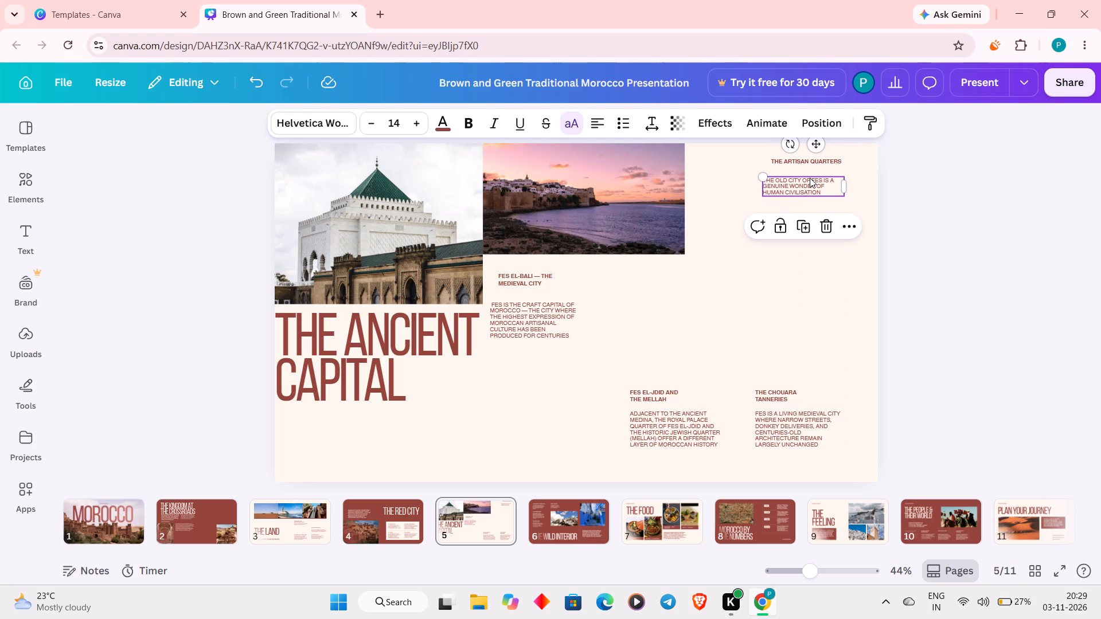
Move THE CHOUARA TANNERIES heading up below the old city of Fes paragraph, to the right of the sunset photo.
click(813, 412)
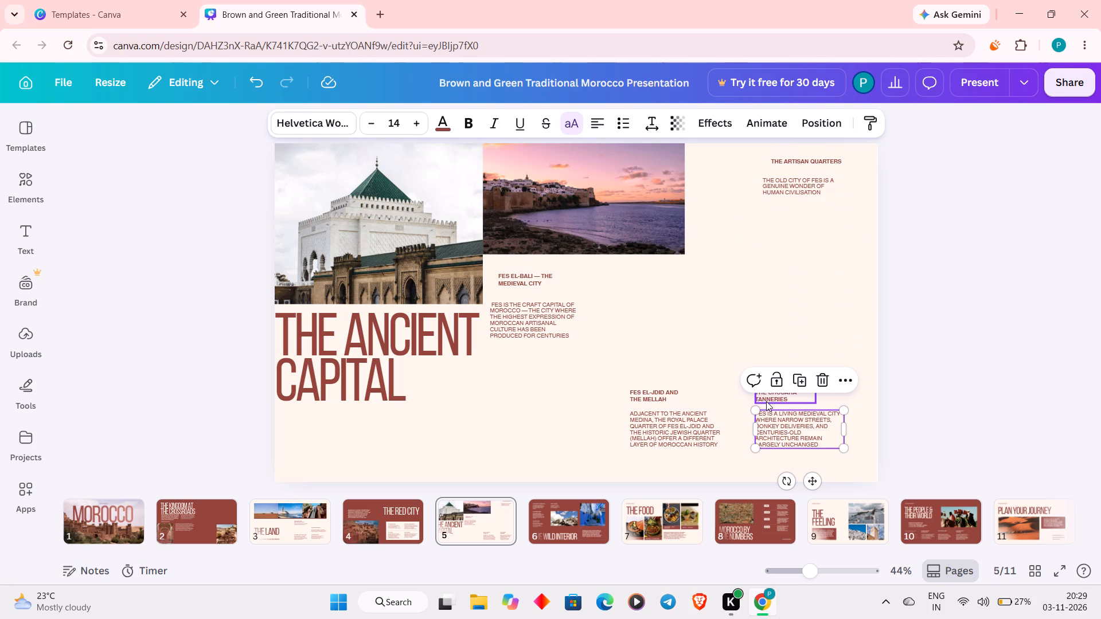
drag(762, 400, 716, 230)
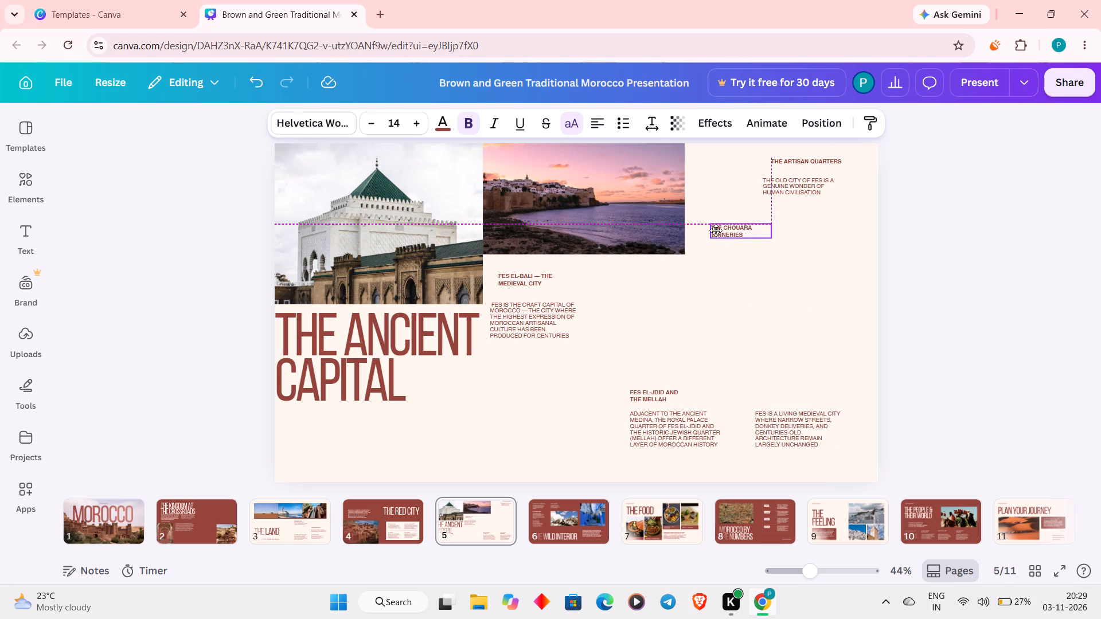
drag(716, 230, 744, 233)
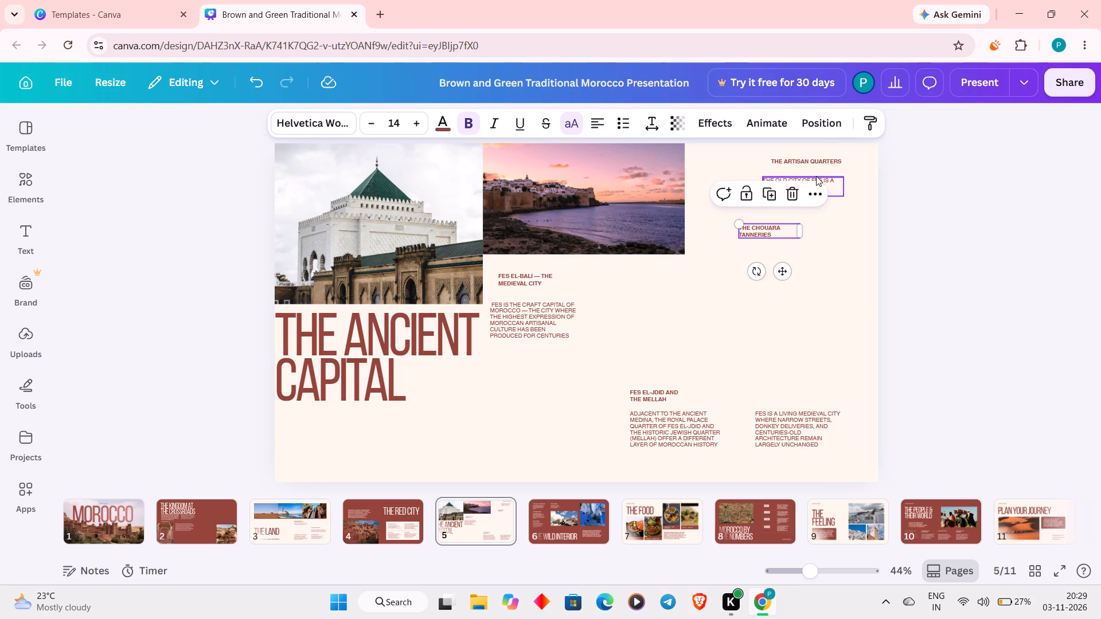
Align the paragraph about the old city of Fes directly beneath THE ARTISAN QUARTERS heading.
drag(816, 176, 822, 174)
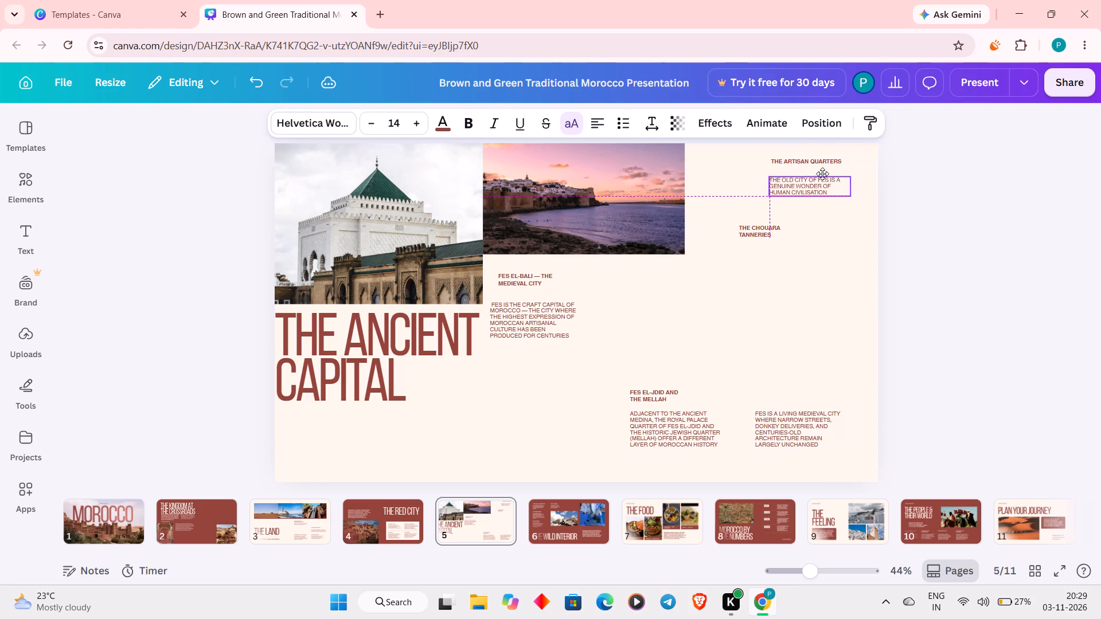
drag(822, 174, 824, 167)
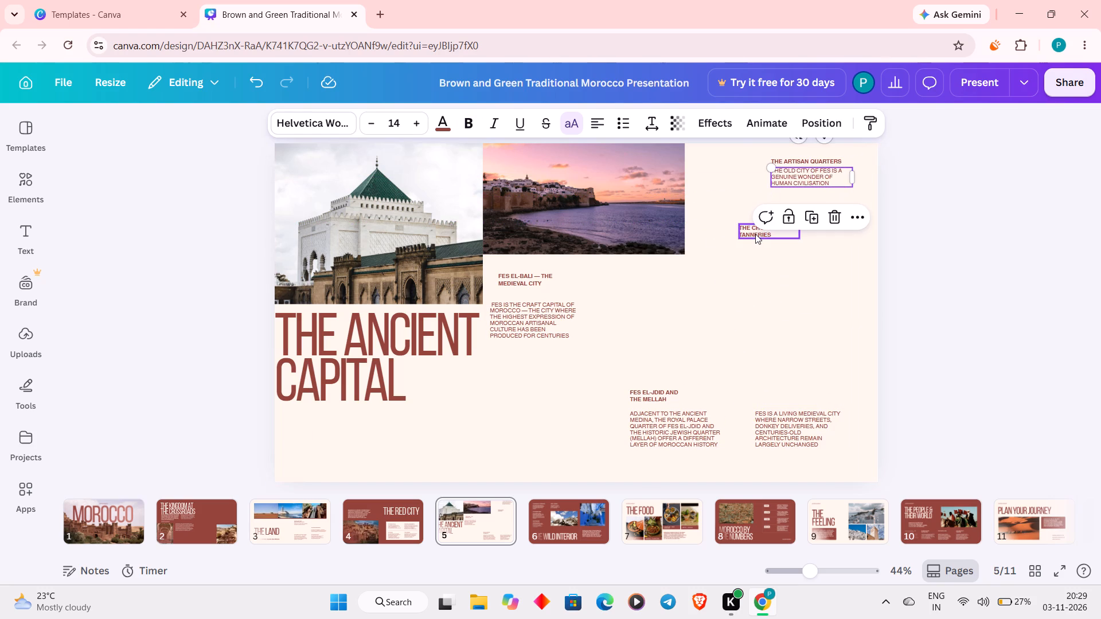
Place THE CHOUARA TANNERIES heading beside the sunset photo, level with THE ARTISAN QUARTERS, with the living medieval city paragraph beneath it.
drag(755, 234, 712, 177)
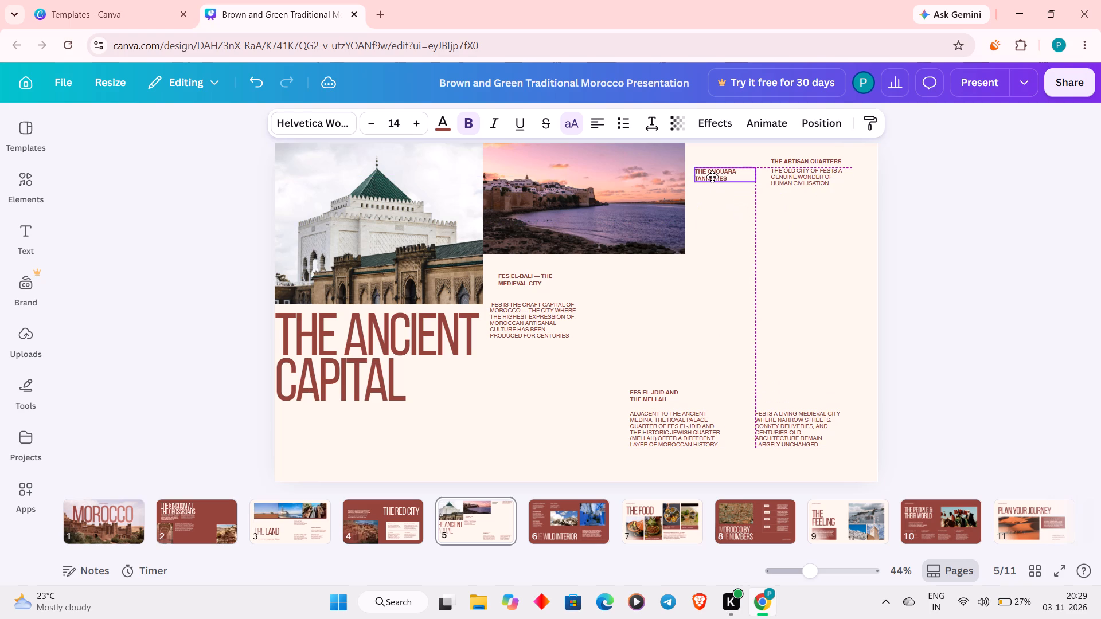
drag(712, 177, 709, 166)
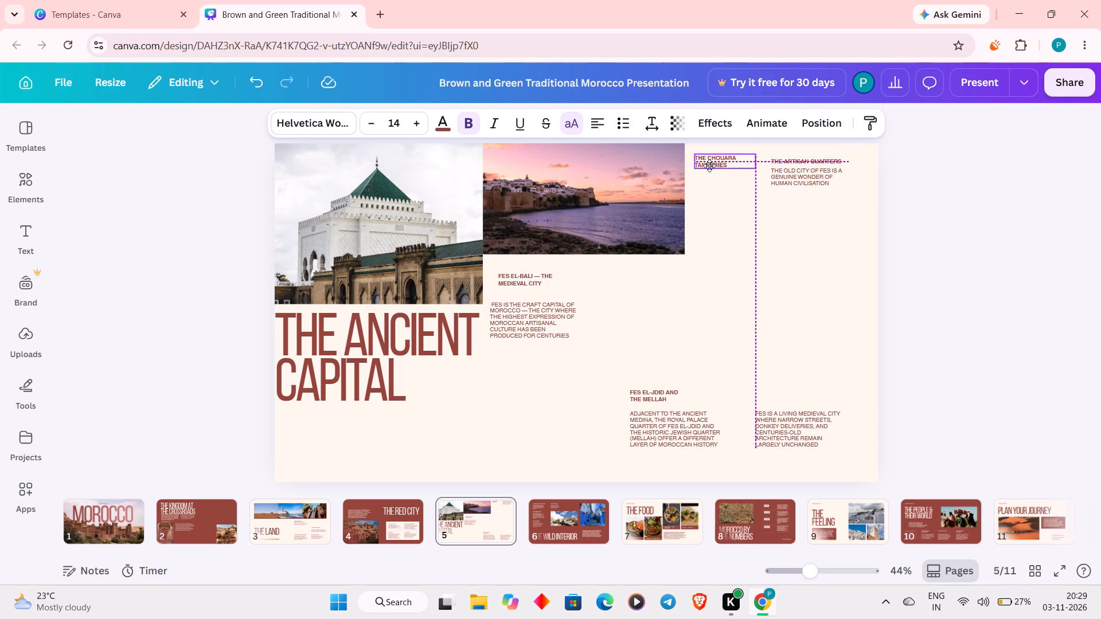
drag(709, 166, 713, 169)
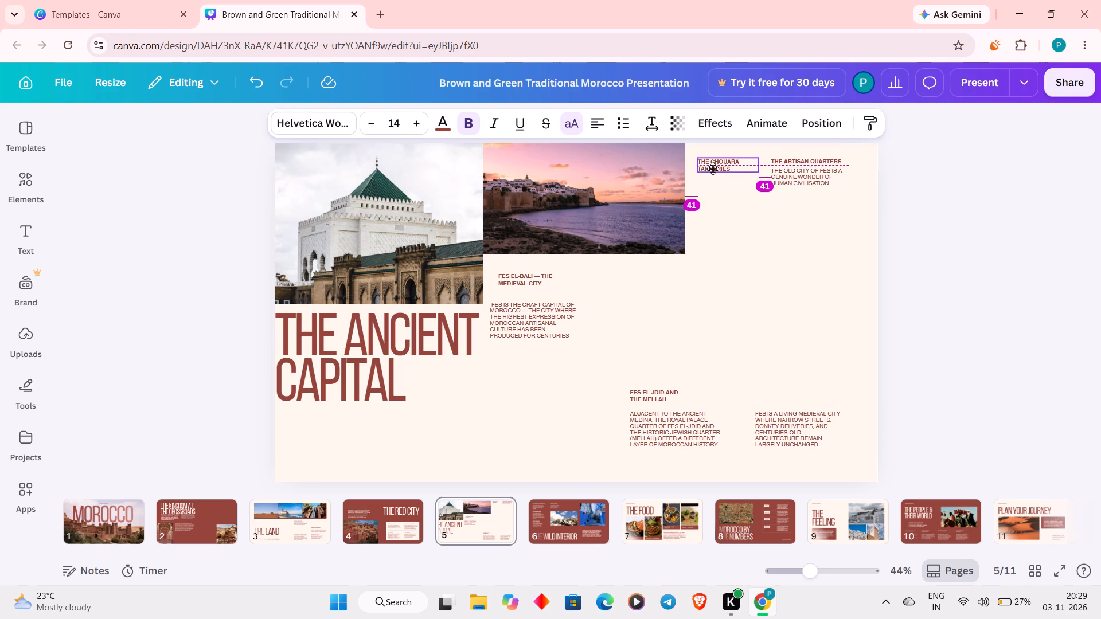
drag(713, 169, 711, 168)
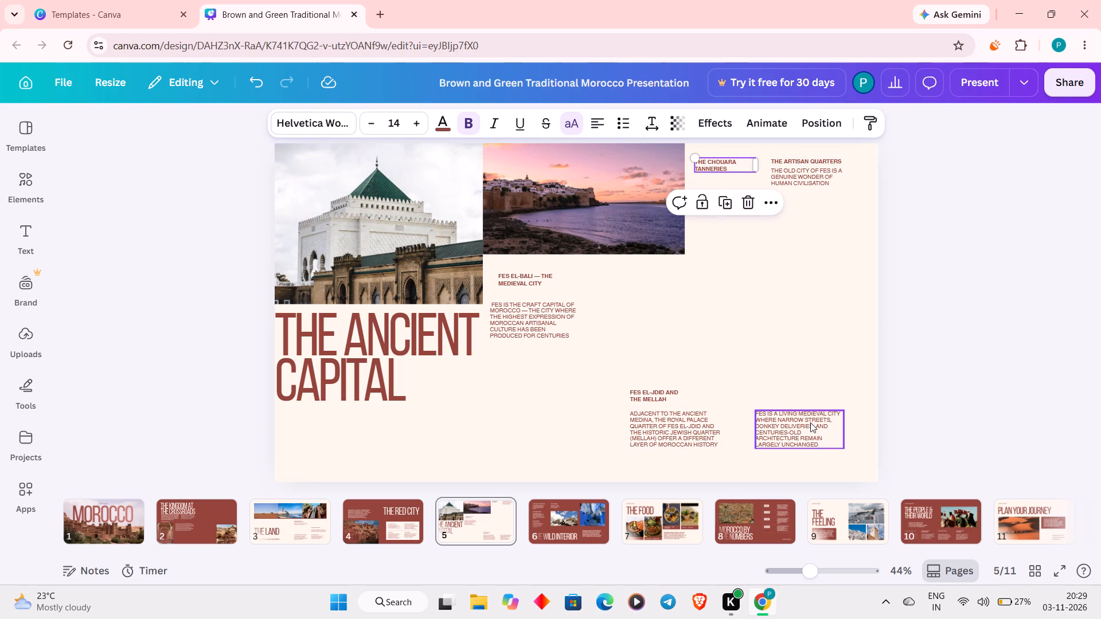
drag(810, 422, 731, 198)
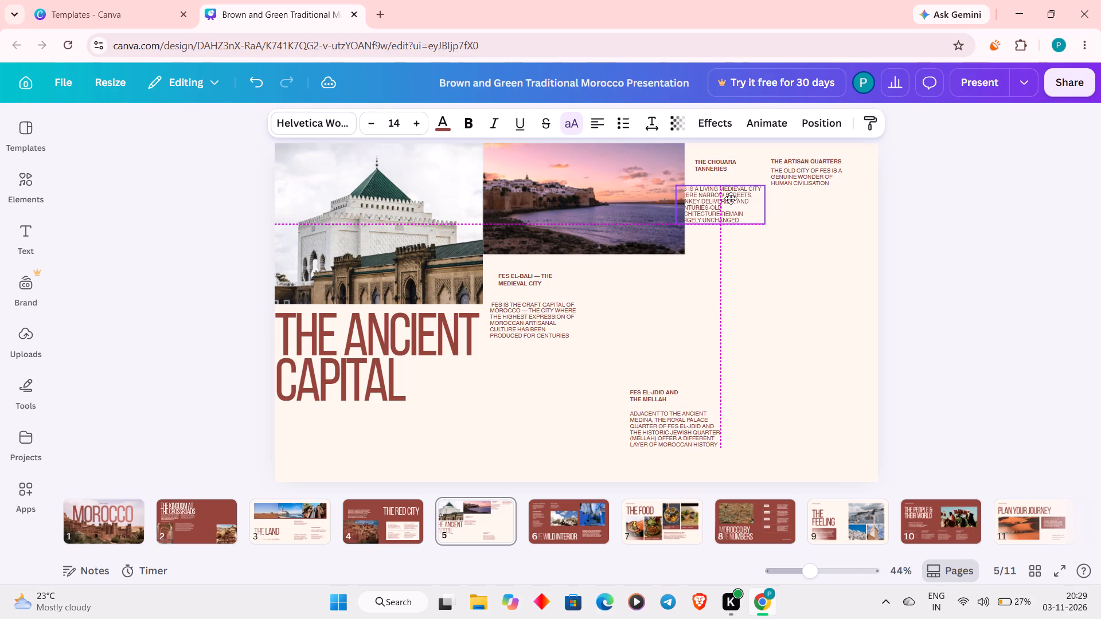
drag(731, 198, 745, 191)
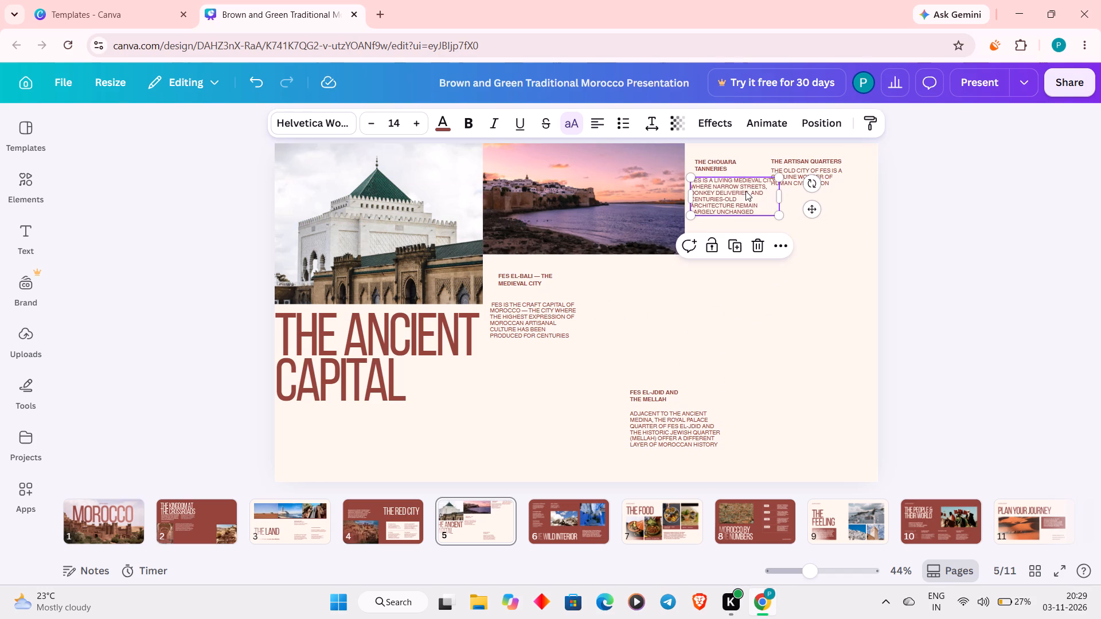
click(824, 229)
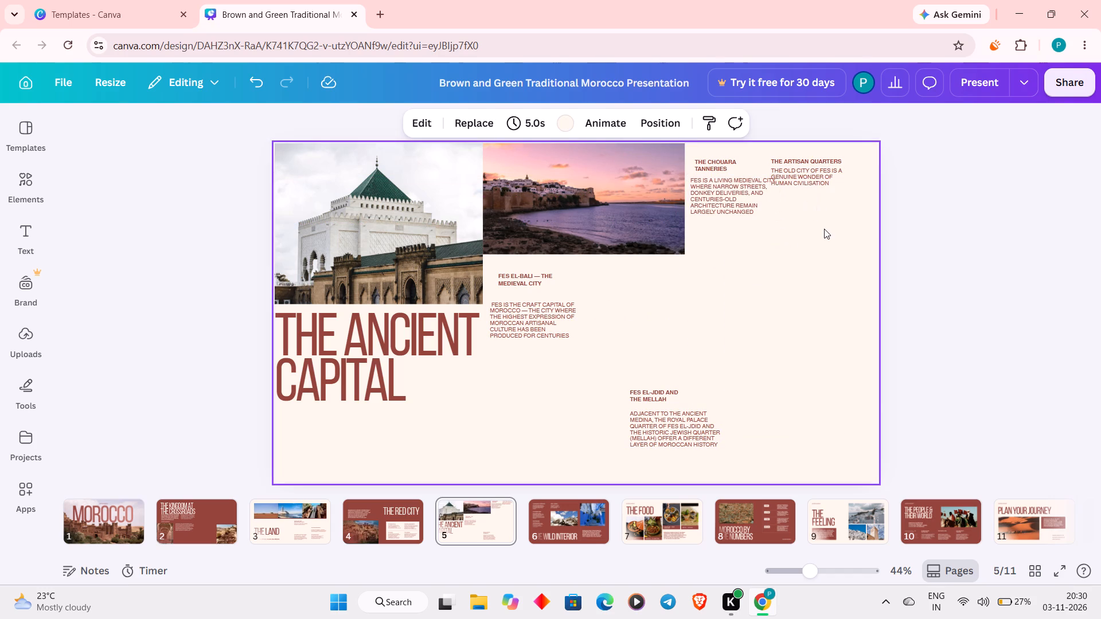
Shift THE ARTISAN QUARTERS heading and its paragraph closer to the slide's right edge, clear of the living medieval city paragraph.
drag(798, 171, 823, 170)
drag(808, 160, 832, 155)
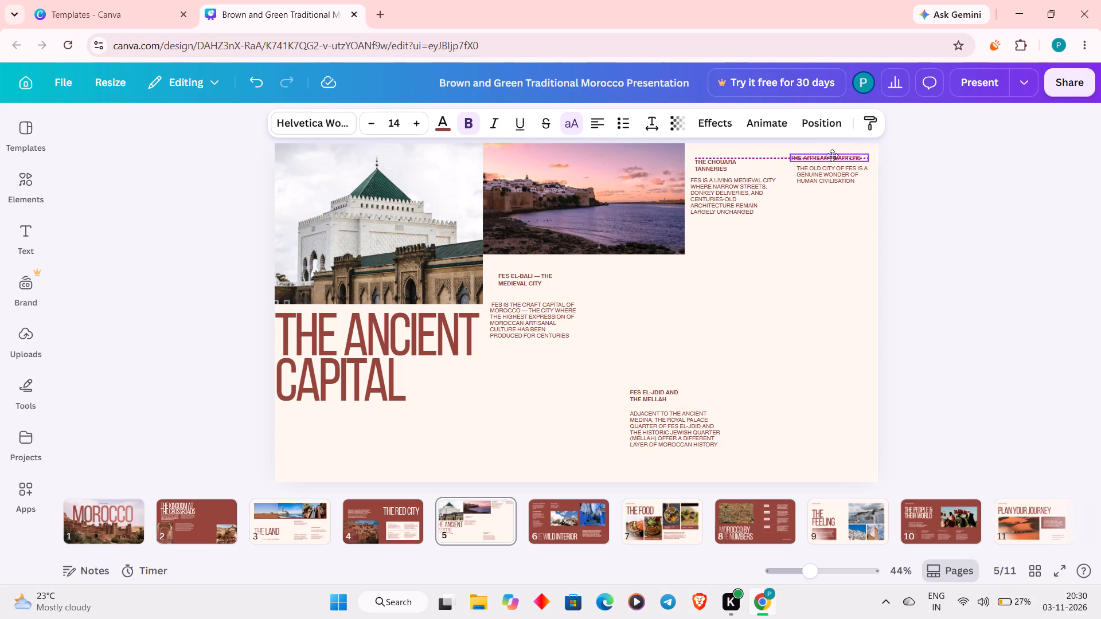
drag(832, 155, 834, 157)
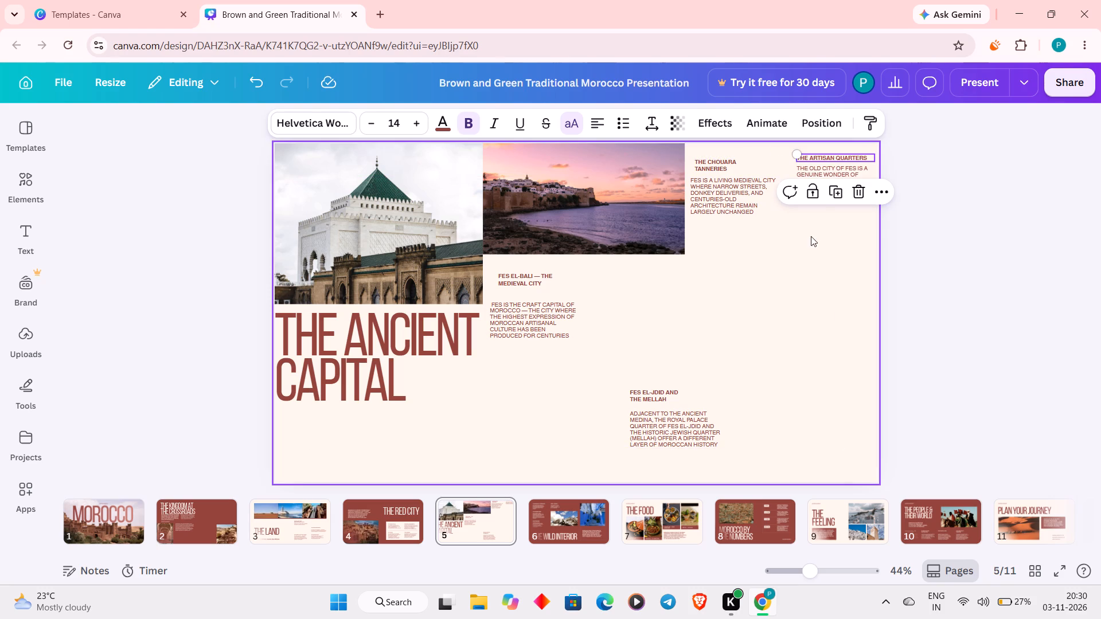
click(797, 269)
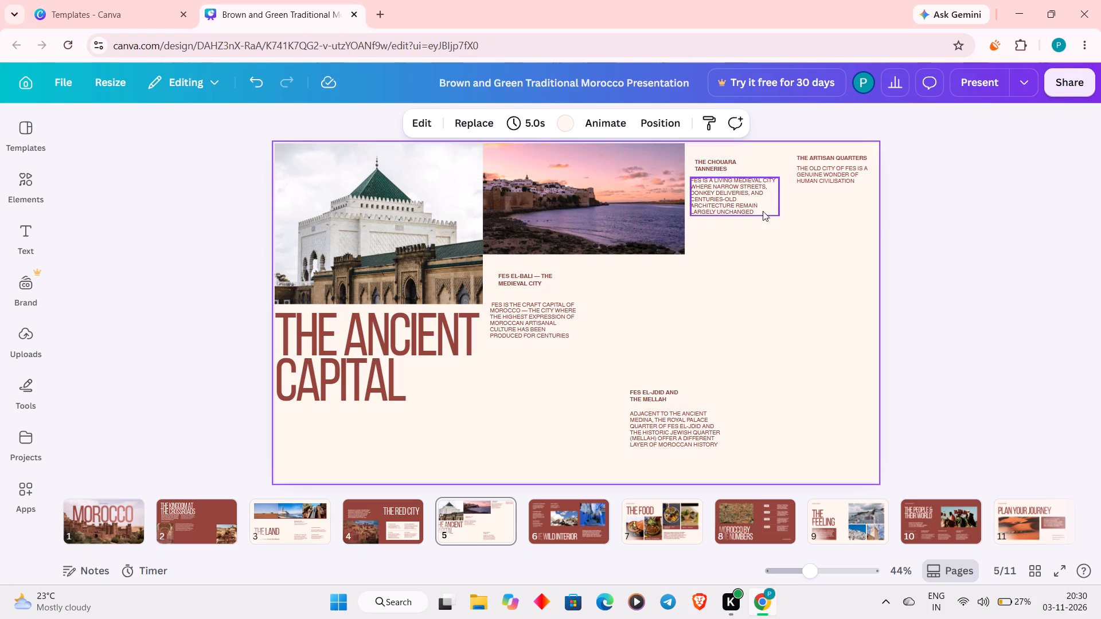
Move the FES EL-JDID AND THE MELLAH heading and its paragraph up, centred below the tanneries and artisan text blocks.
drag(651, 401, 780, 249)
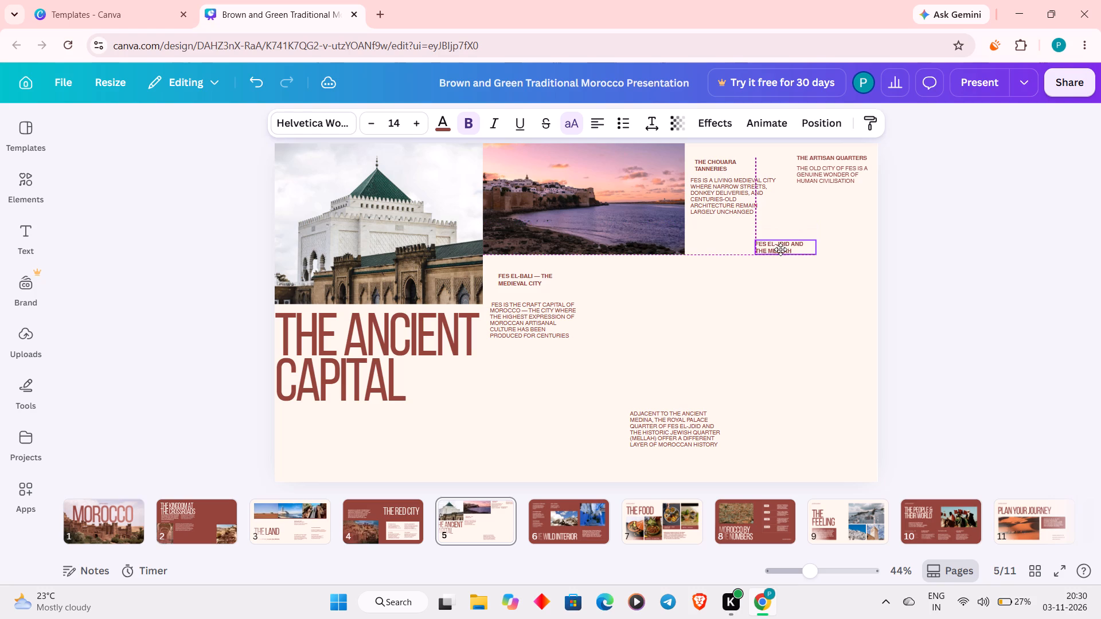
drag(780, 249, 782, 251)
drag(690, 421, 702, 398)
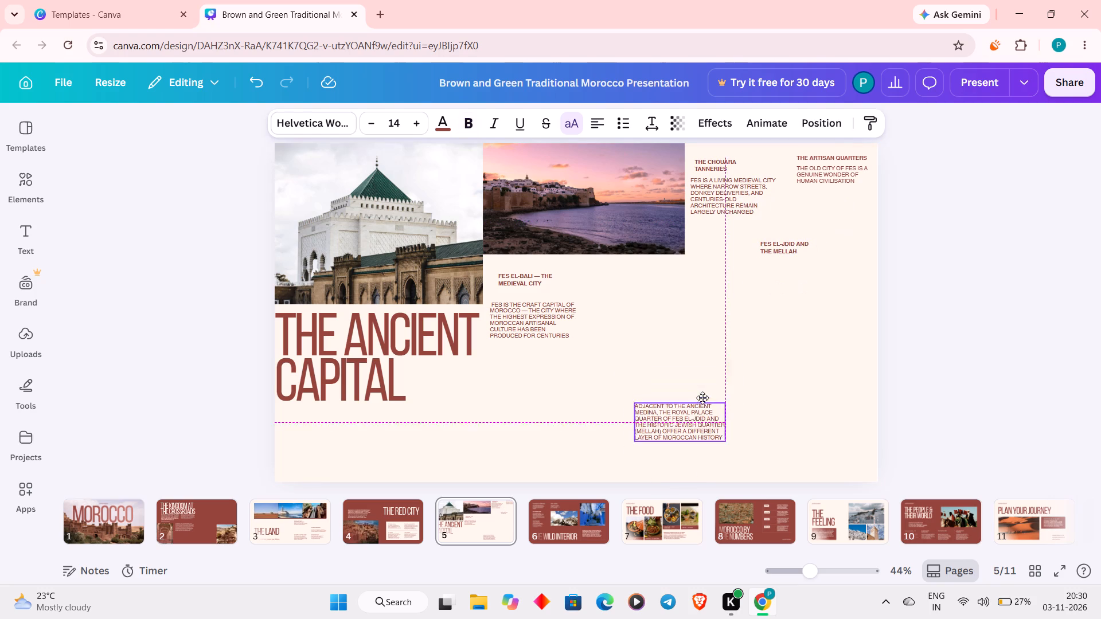
drag(702, 398, 793, 273)
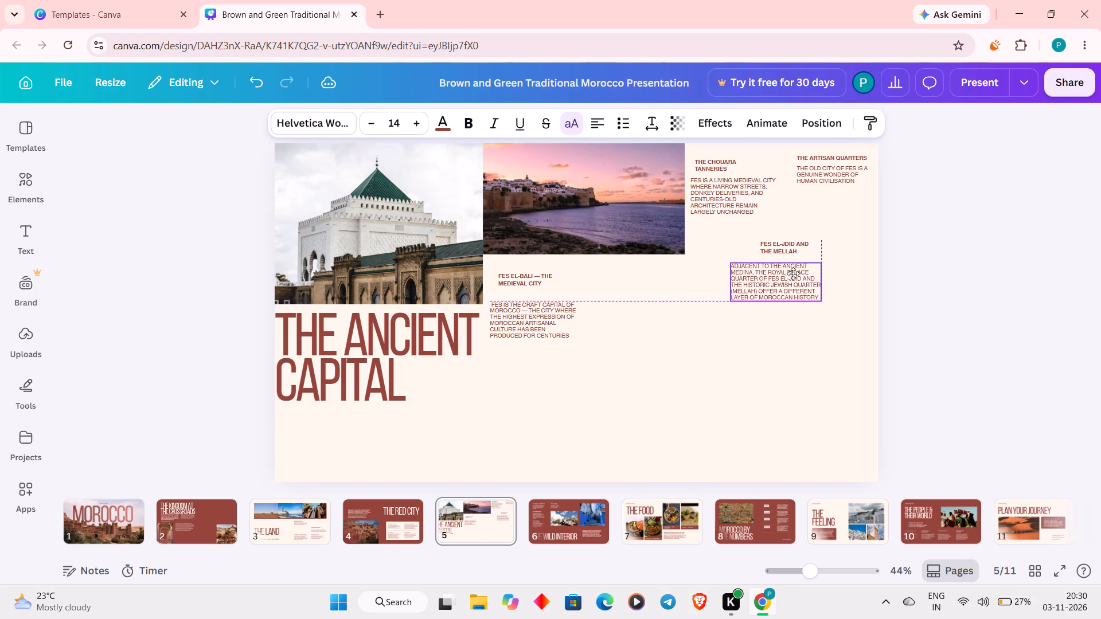
drag(793, 273, 804, 272)
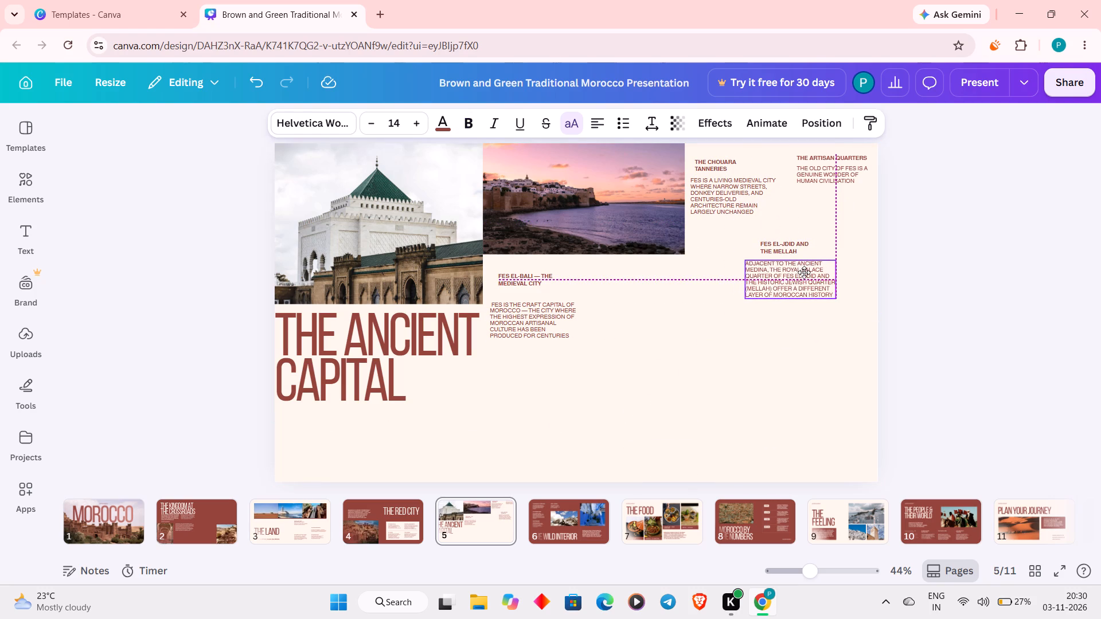
drag(804, 272, 802, 271)
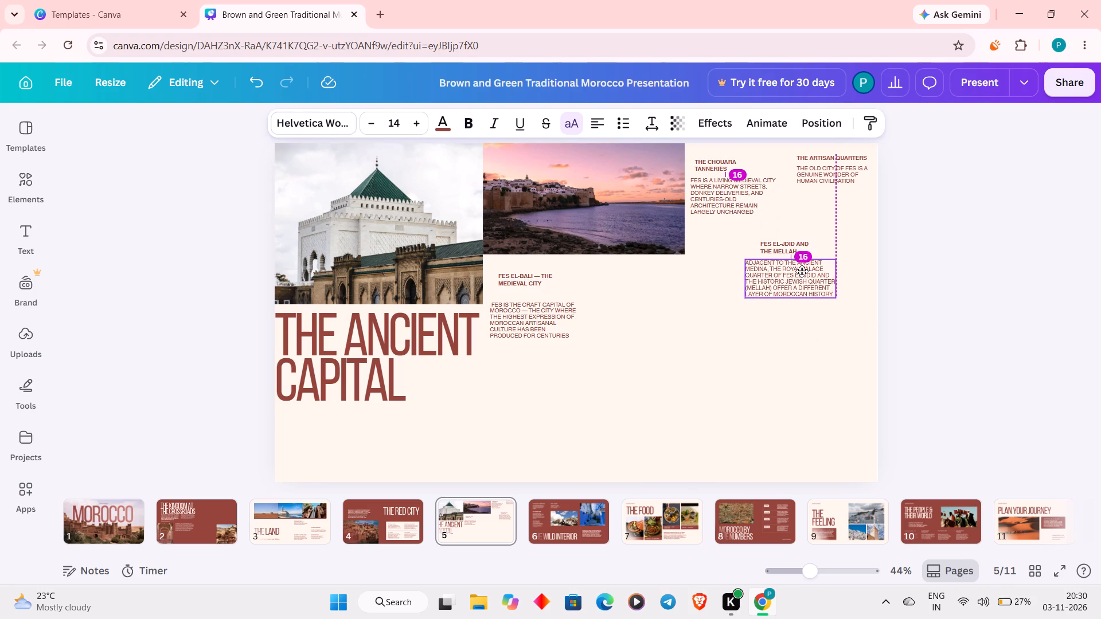
drag(802, 271, 803, 269)
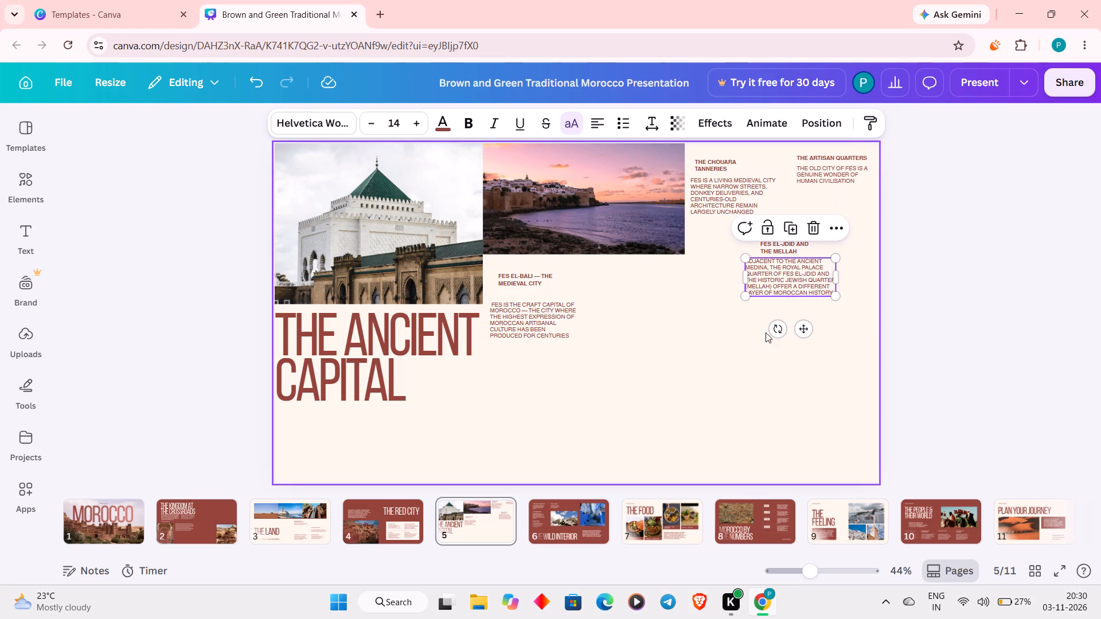
click(698, 339)
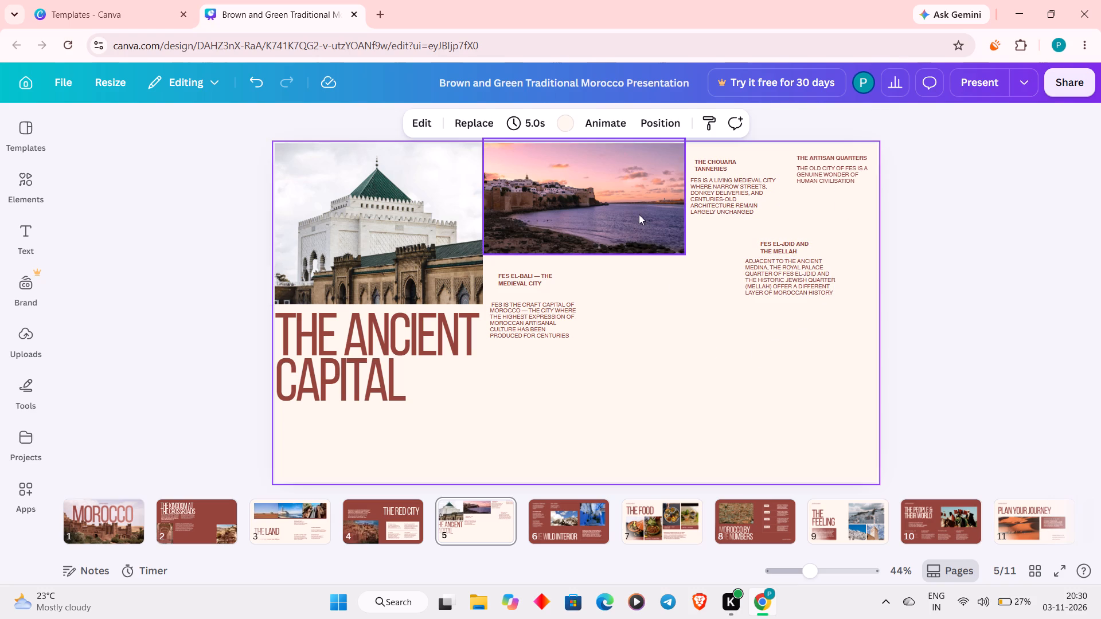
Move the sunset photo to the slide's bottom-right corner.
drag(639, 214, 818, 424)
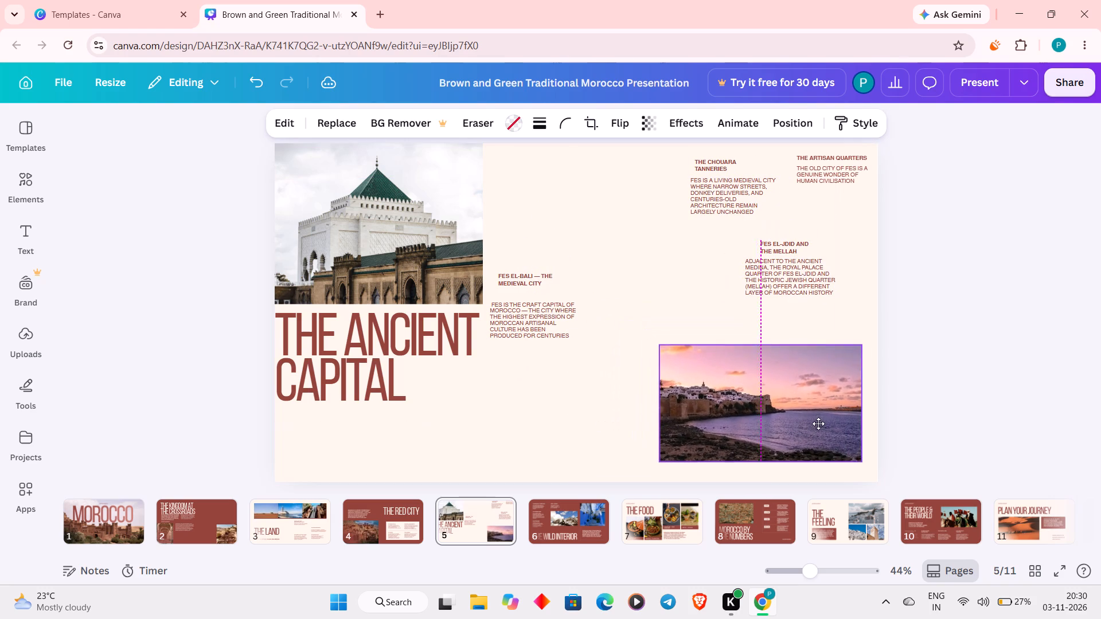
drag(818, 424, 830, 440)
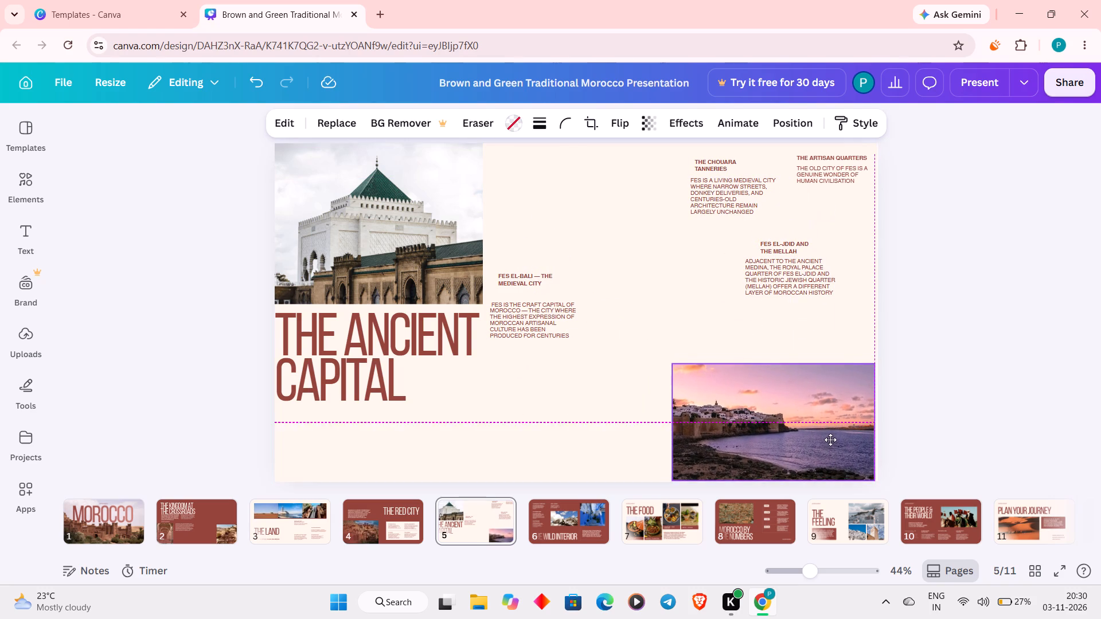
drag(830, 440, 833, 441)
click(540, 383)
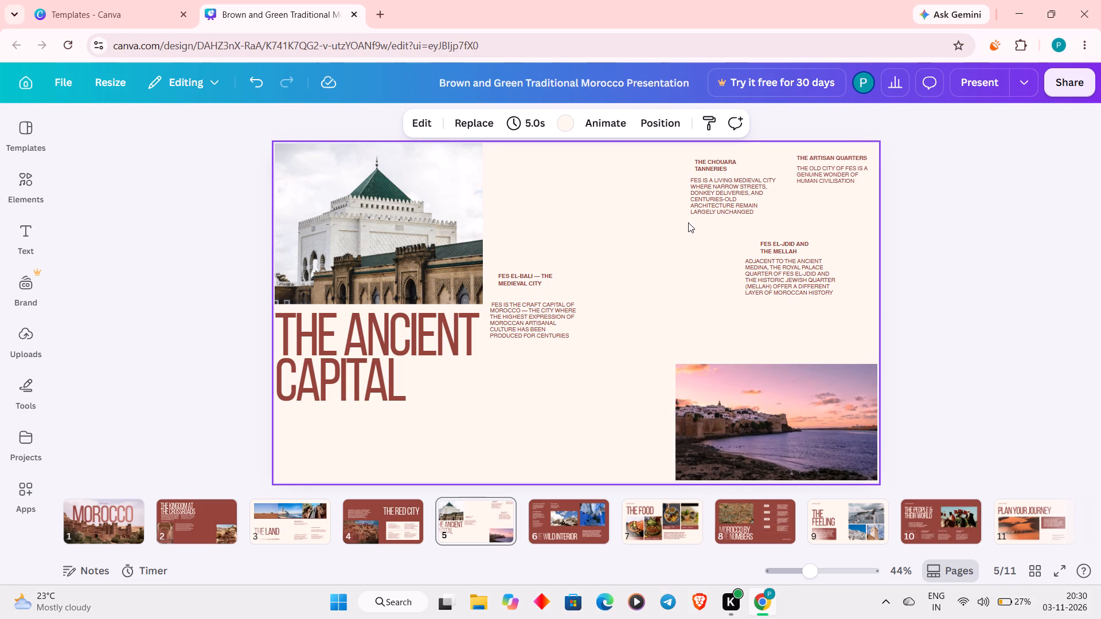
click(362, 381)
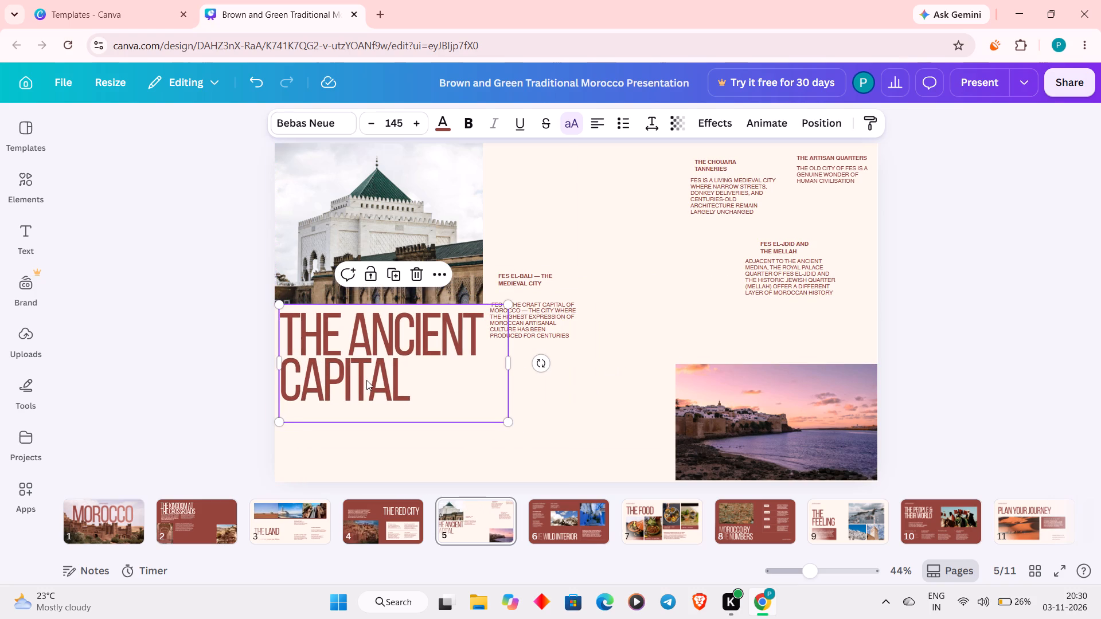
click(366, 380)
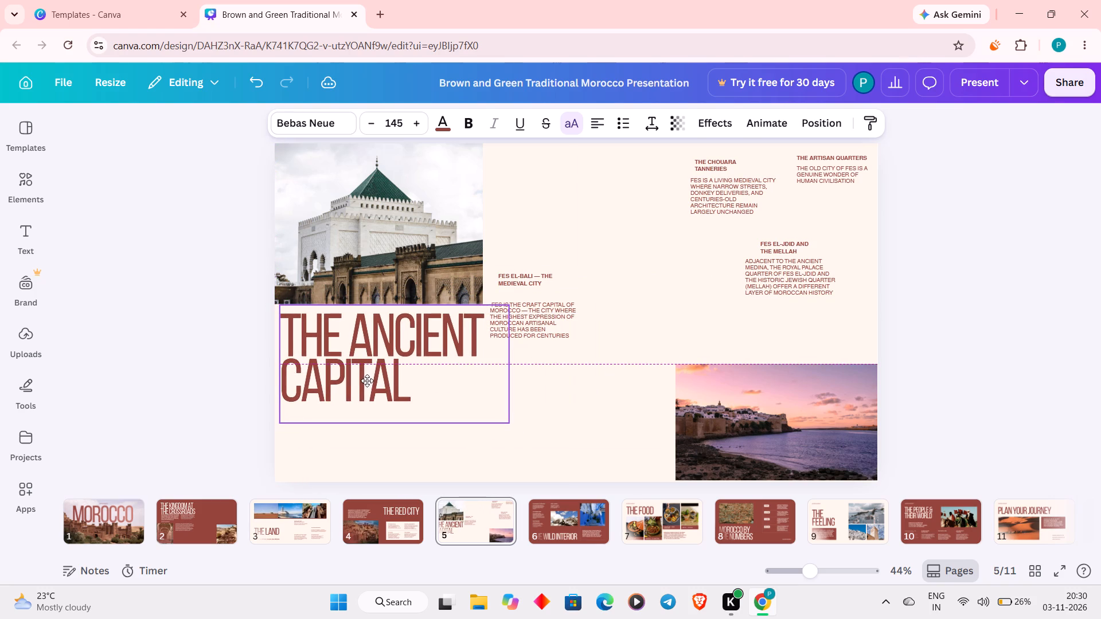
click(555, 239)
Move the FES EL-BALI heading and its craft capital paragraph up alongside the upper half of the green-roofed building photo.
drag(549, 278, 545, 188)
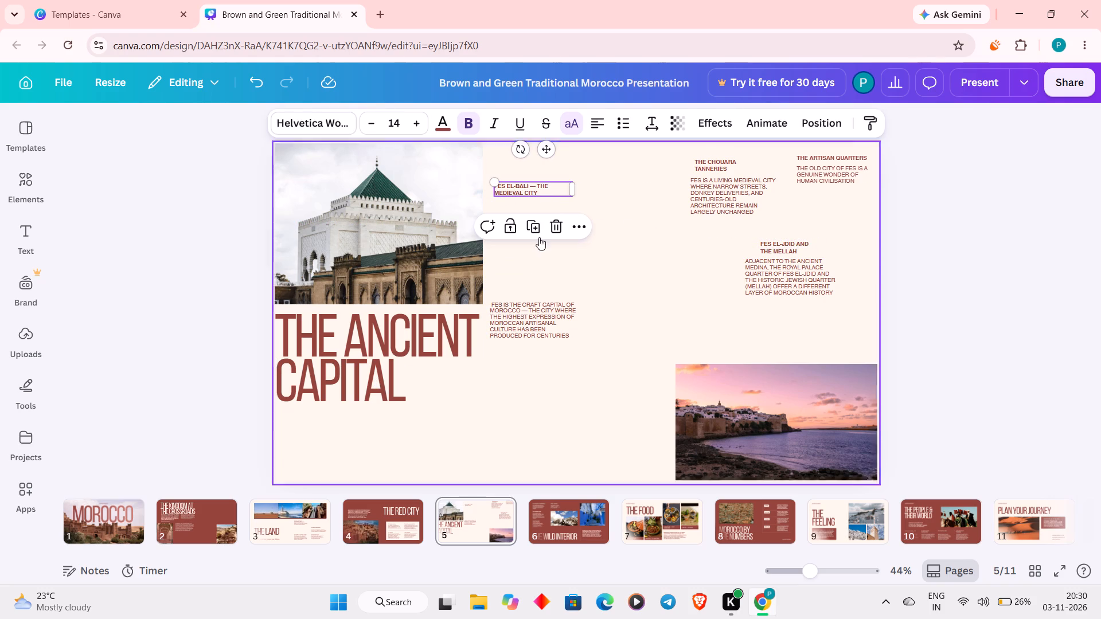
drag(544, 313, 538, 220)
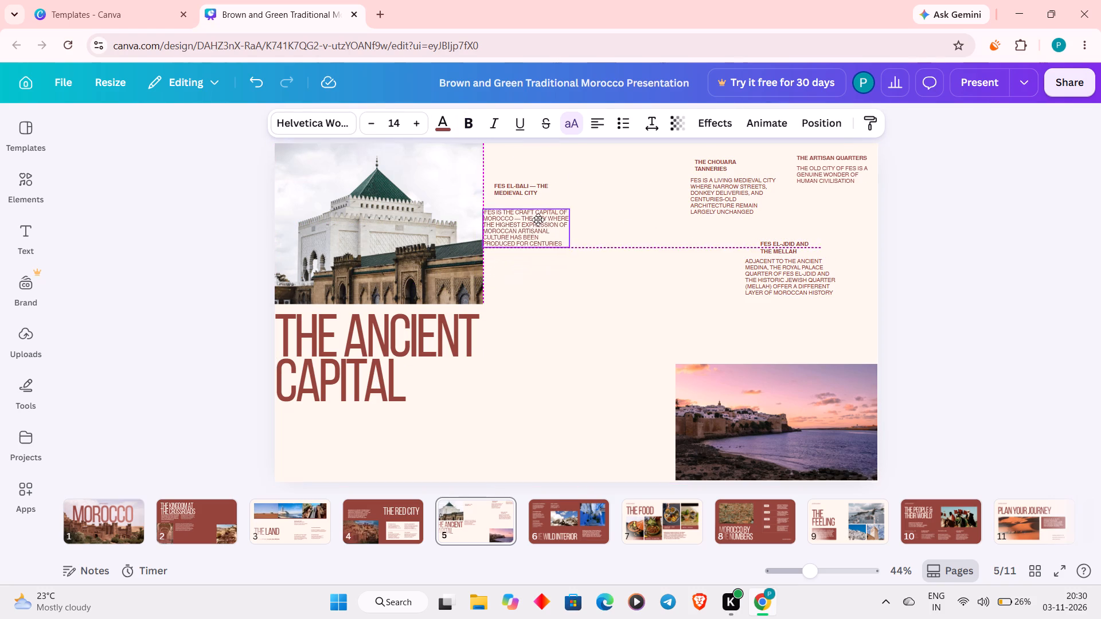
drag(538, 220, 536, 214)
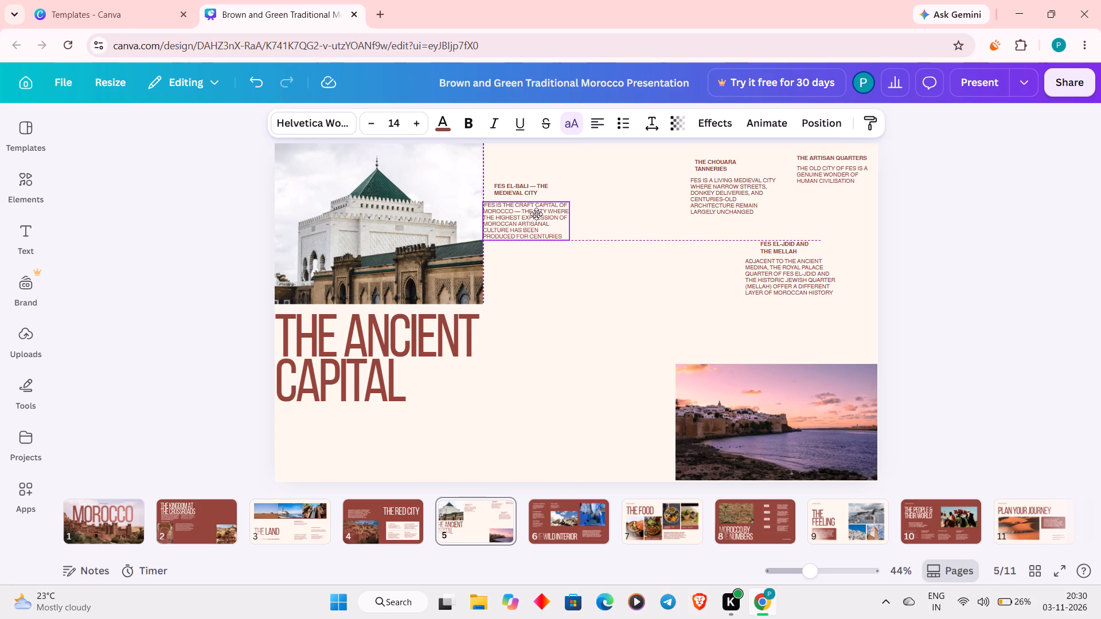
drag(536, 214, 537, 213)
drag(537, 213, 537, 213)
click(602, 318)
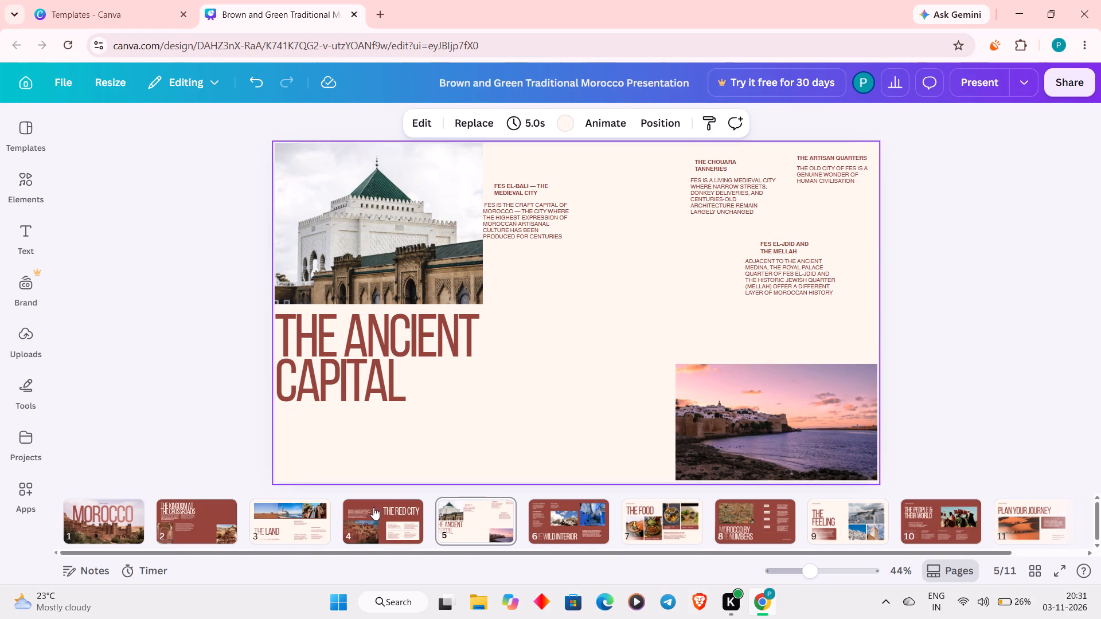
On page 6, delete the JEBEL TOUBKAL heading and its paragraph above the mountain photo.
click(552, 506)
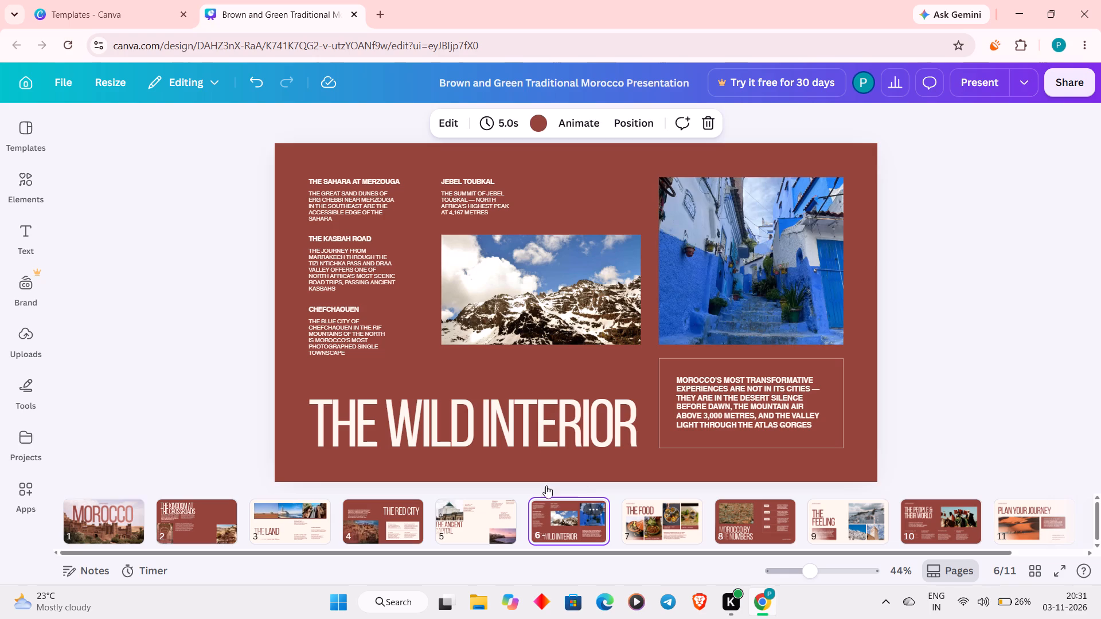
drag(490, 307, 471, 304)
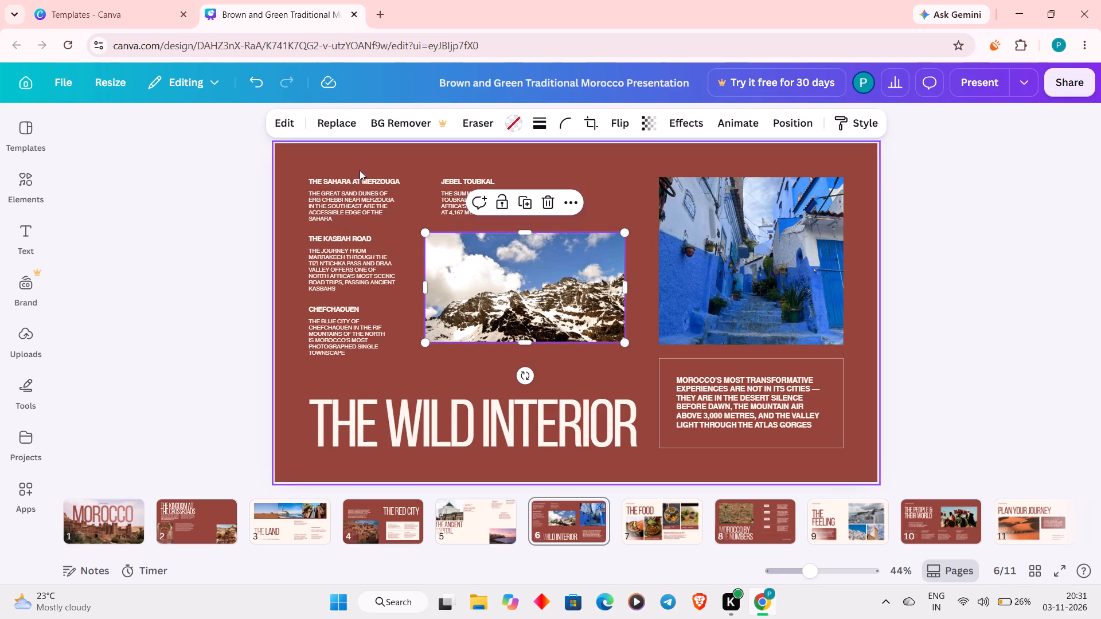
click(458, 180)
click(493, 217)
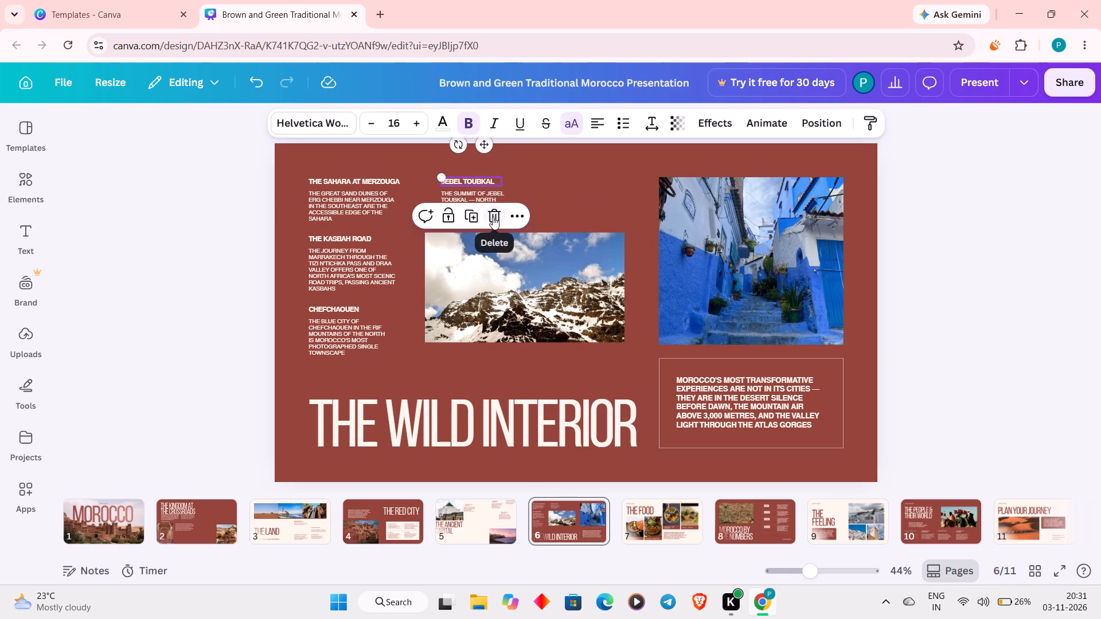
click(481, 196)
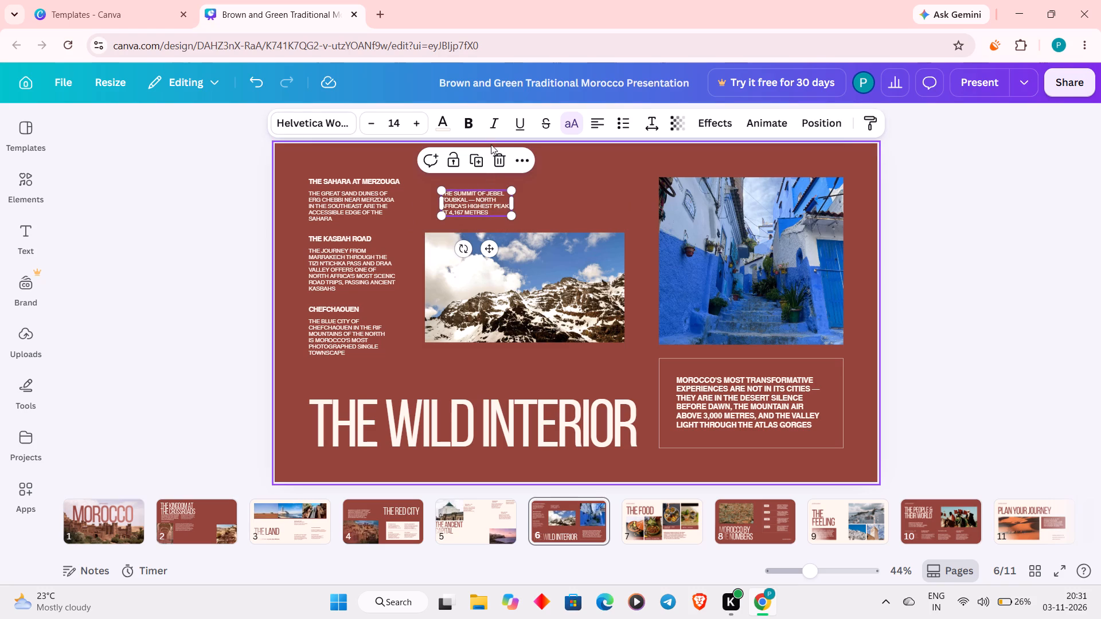
click(498, 157)
Move the snowy mountain photo up and to the right so it touches the blue street photo.
drag(513, 264, 518, 242)
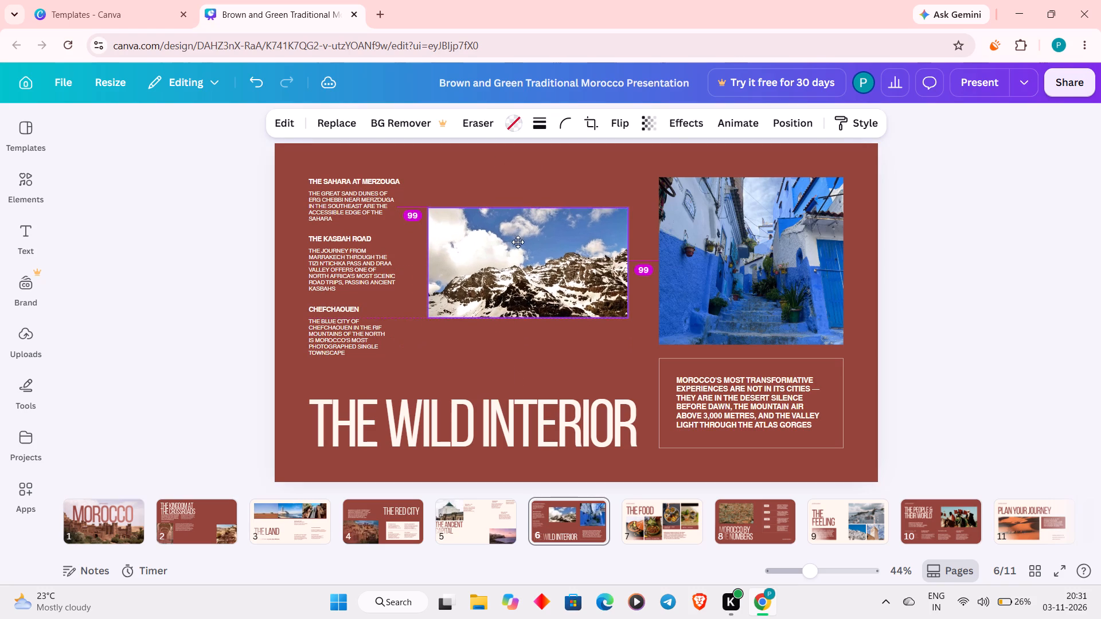
drag(518, 242, 546, 234)
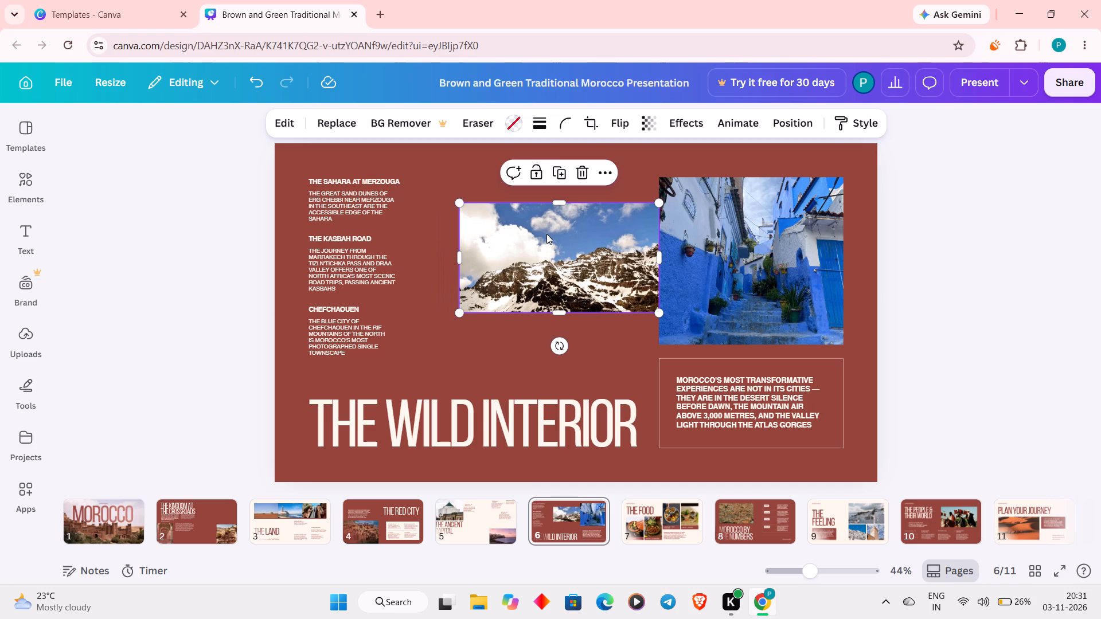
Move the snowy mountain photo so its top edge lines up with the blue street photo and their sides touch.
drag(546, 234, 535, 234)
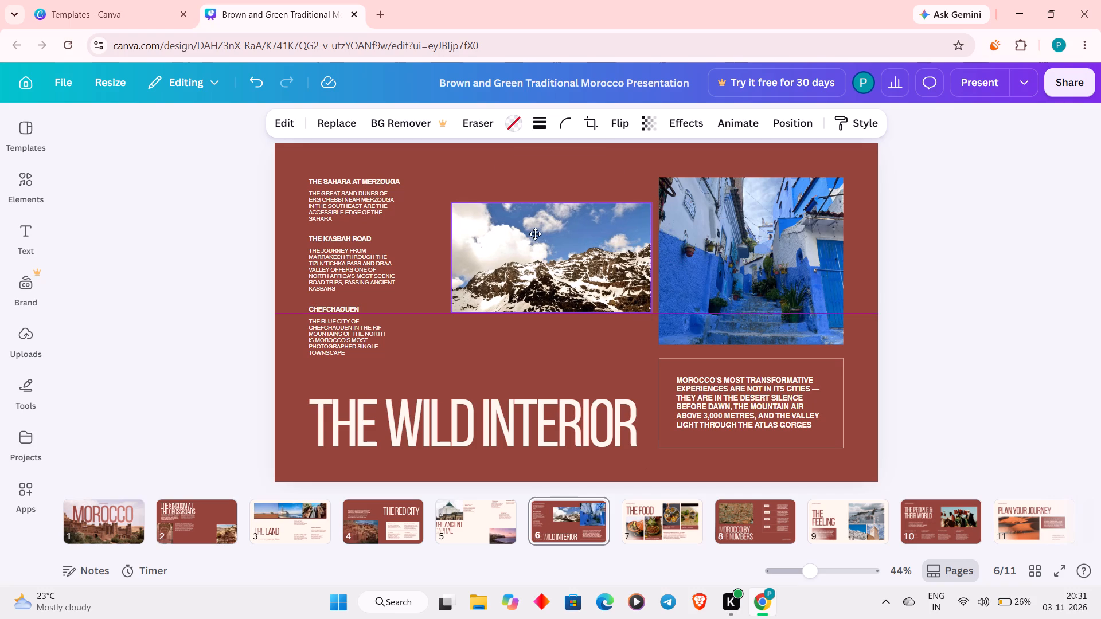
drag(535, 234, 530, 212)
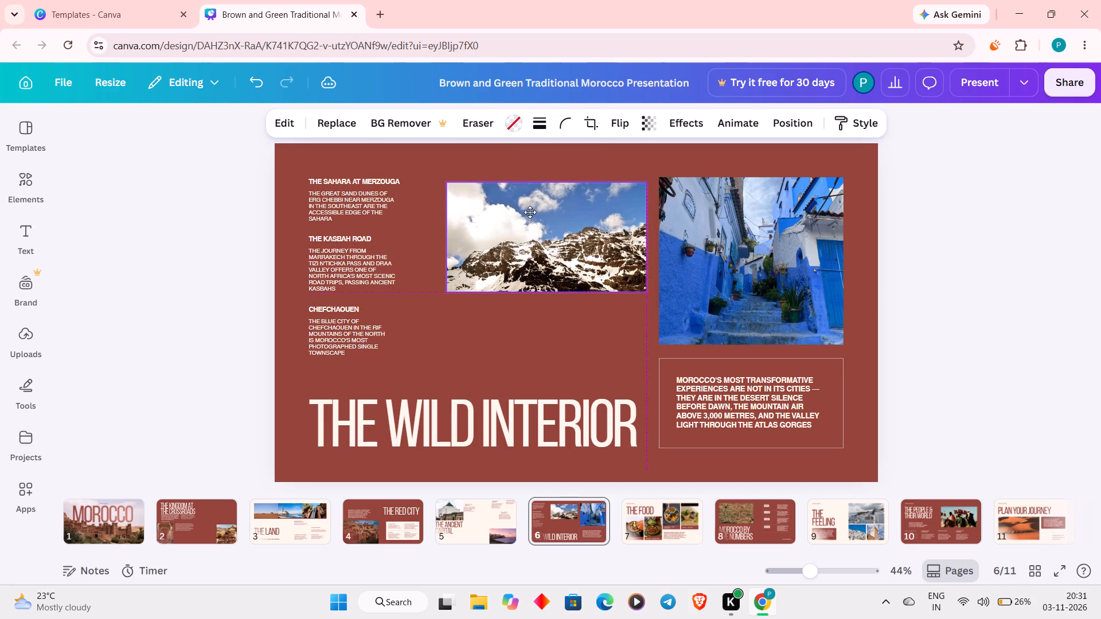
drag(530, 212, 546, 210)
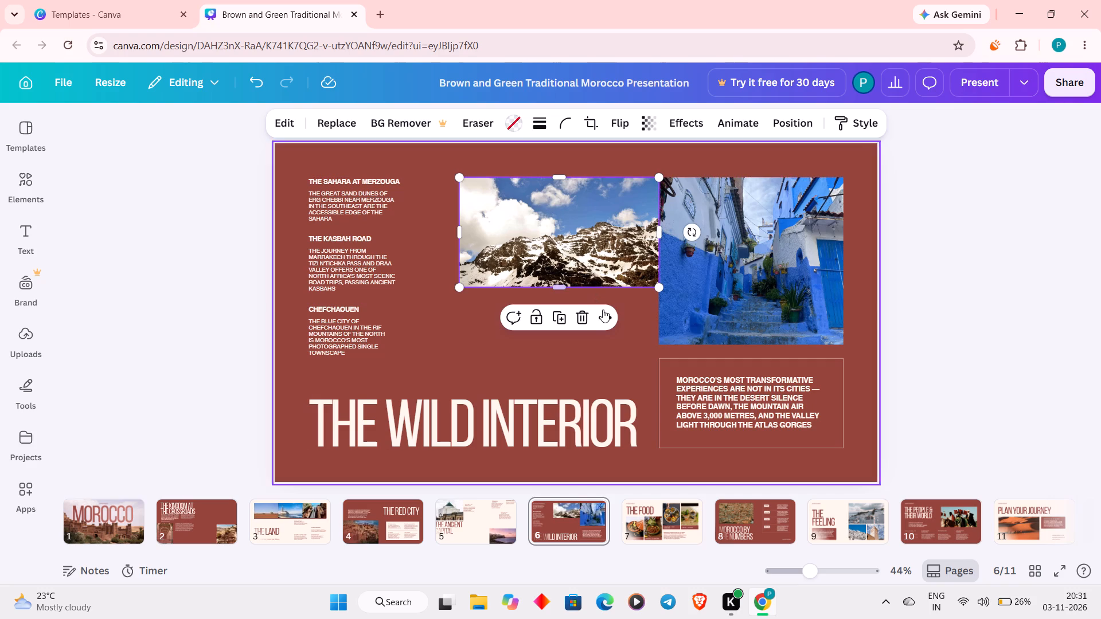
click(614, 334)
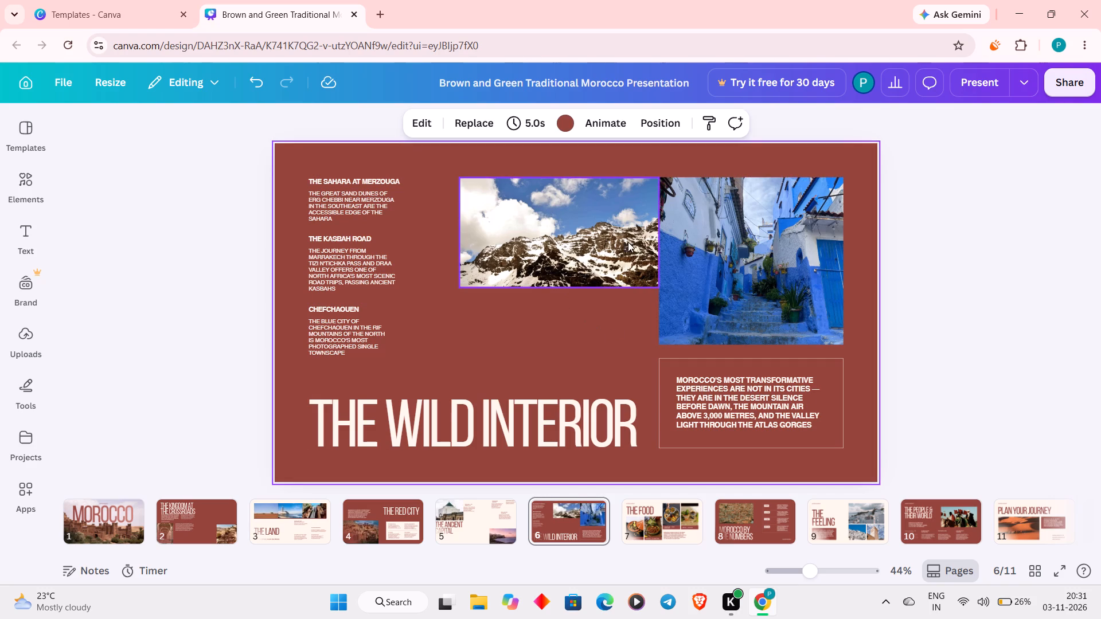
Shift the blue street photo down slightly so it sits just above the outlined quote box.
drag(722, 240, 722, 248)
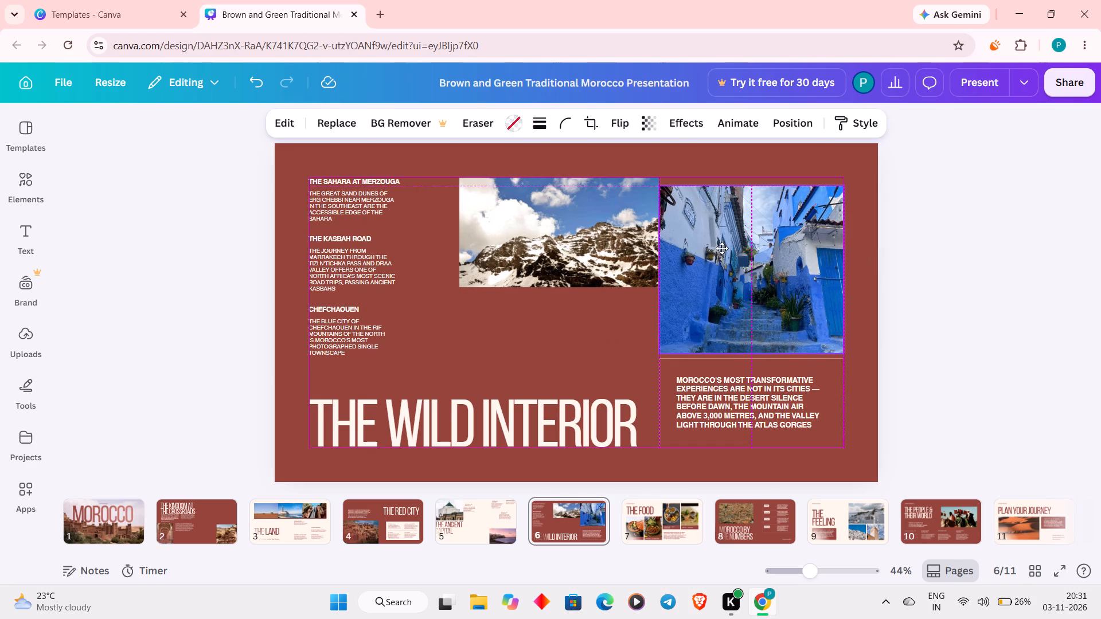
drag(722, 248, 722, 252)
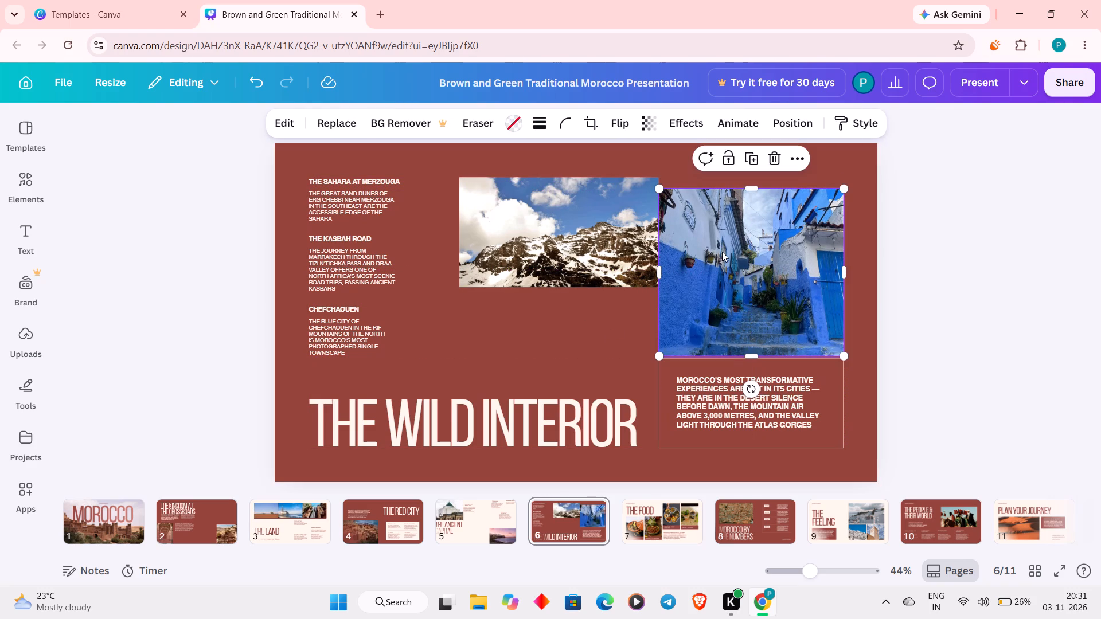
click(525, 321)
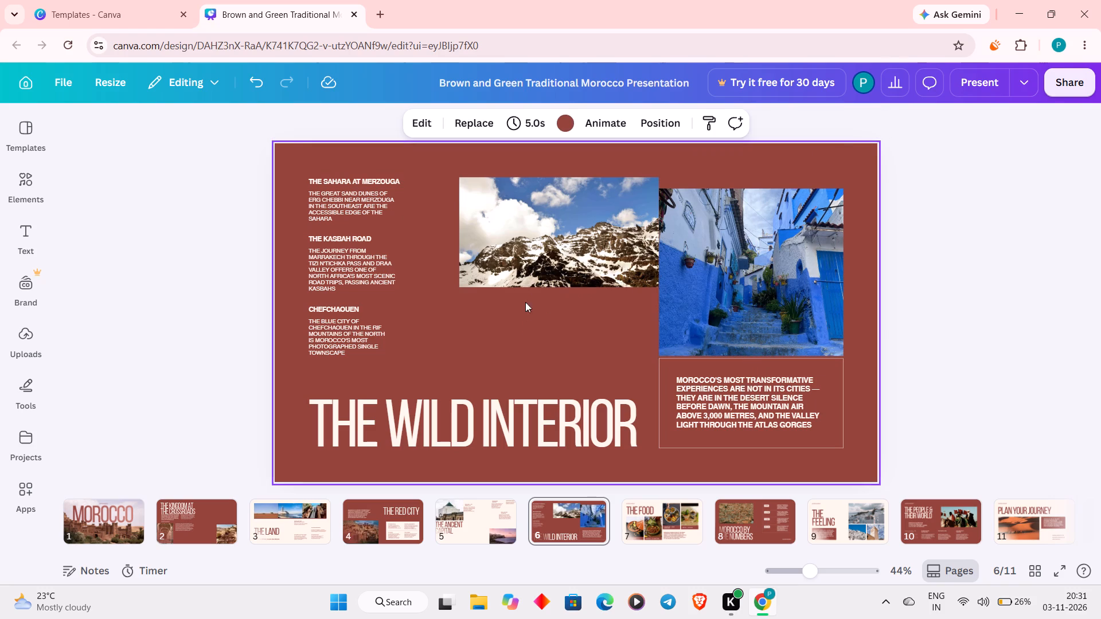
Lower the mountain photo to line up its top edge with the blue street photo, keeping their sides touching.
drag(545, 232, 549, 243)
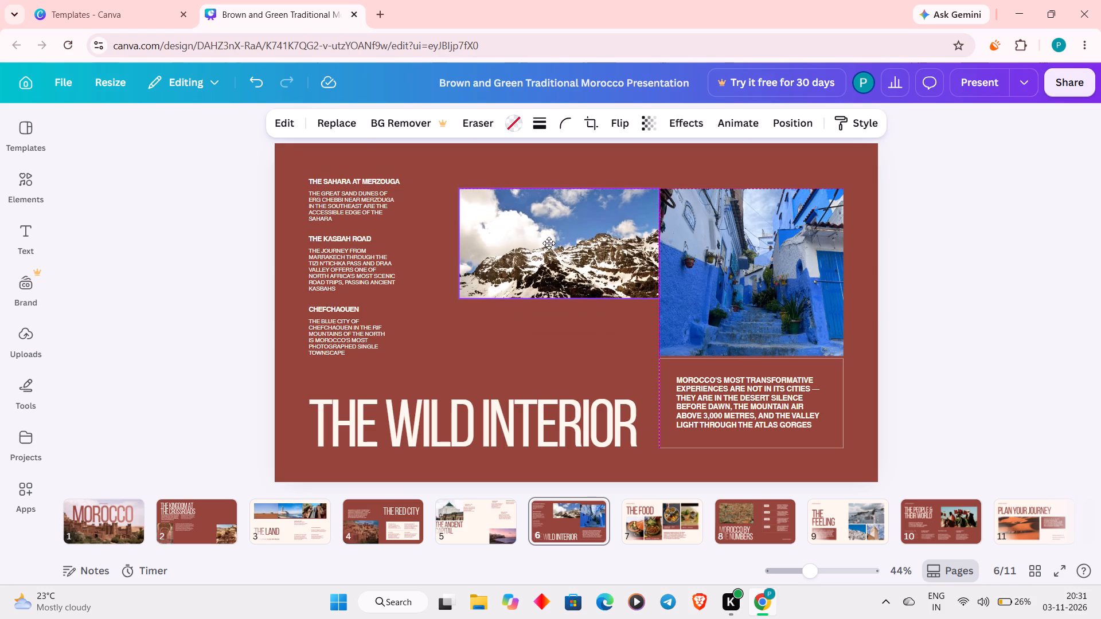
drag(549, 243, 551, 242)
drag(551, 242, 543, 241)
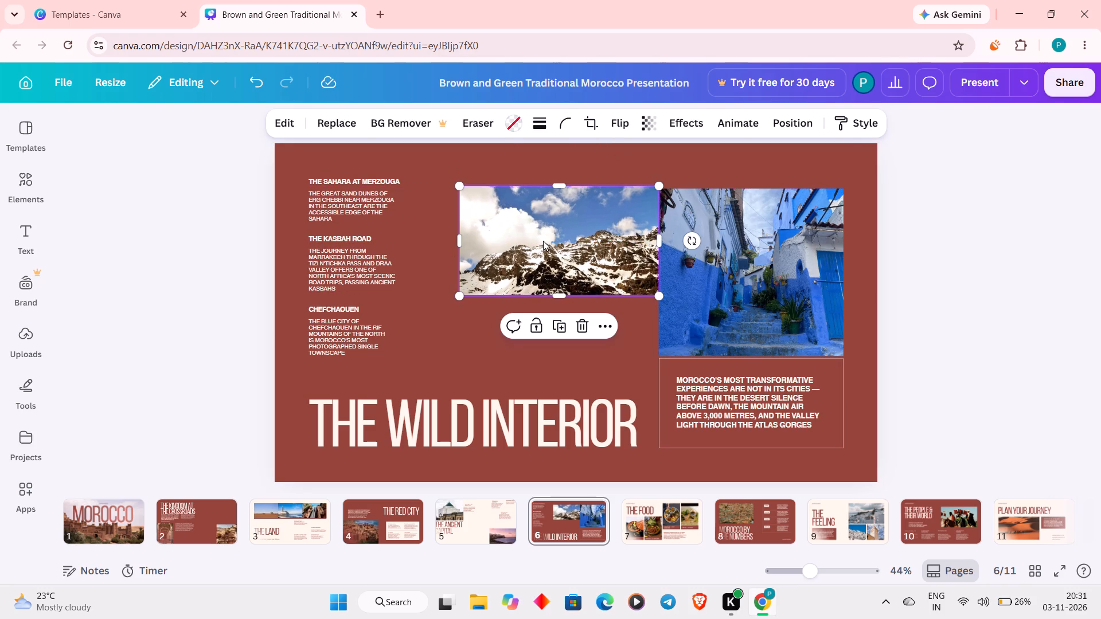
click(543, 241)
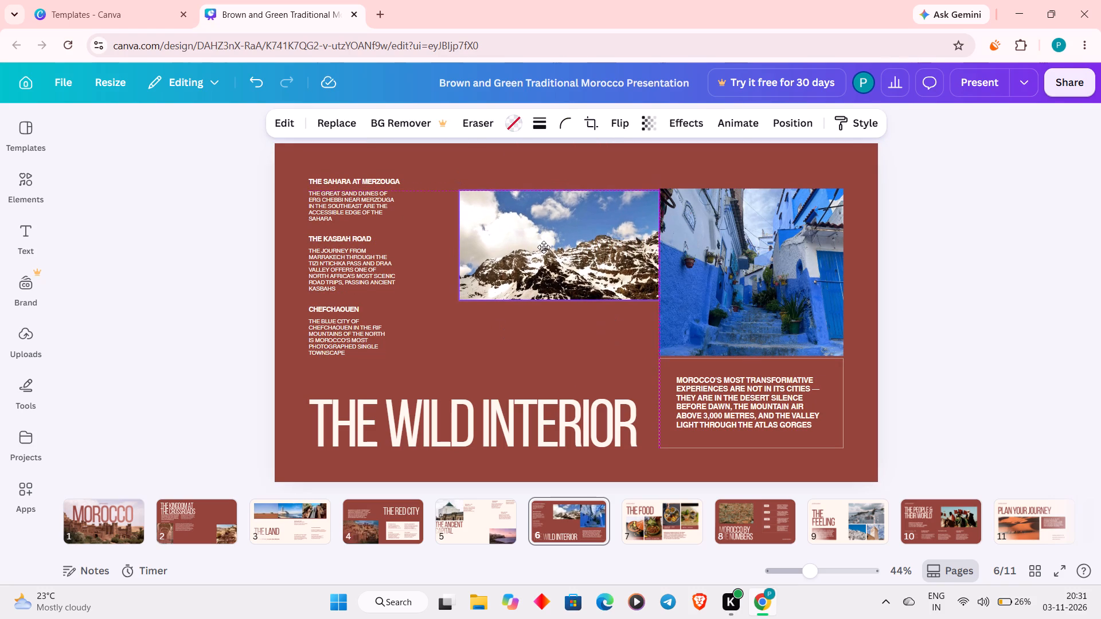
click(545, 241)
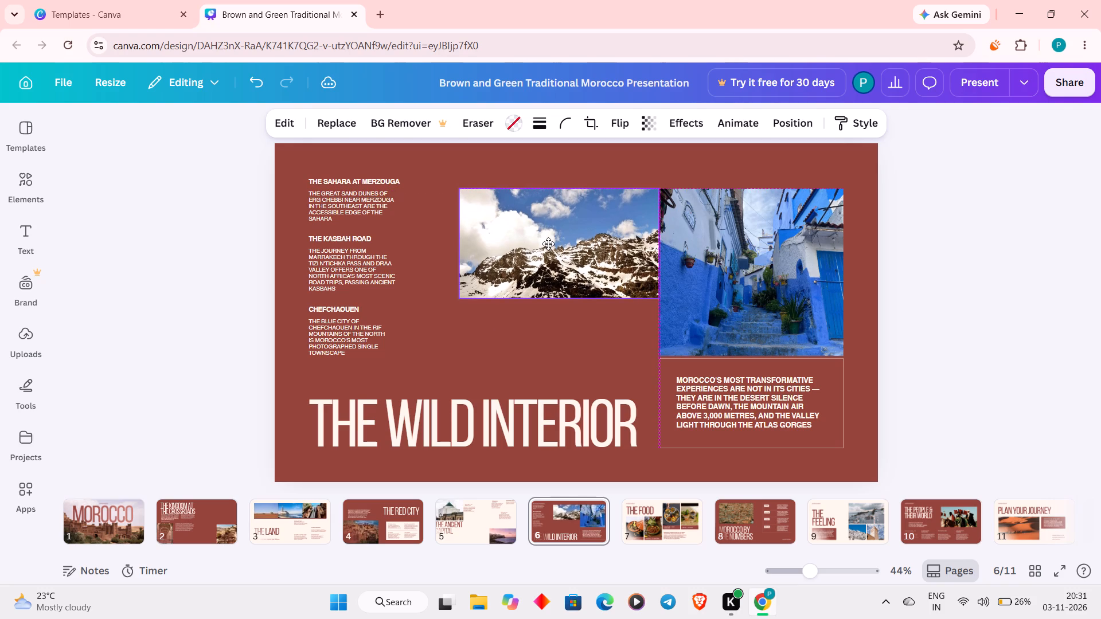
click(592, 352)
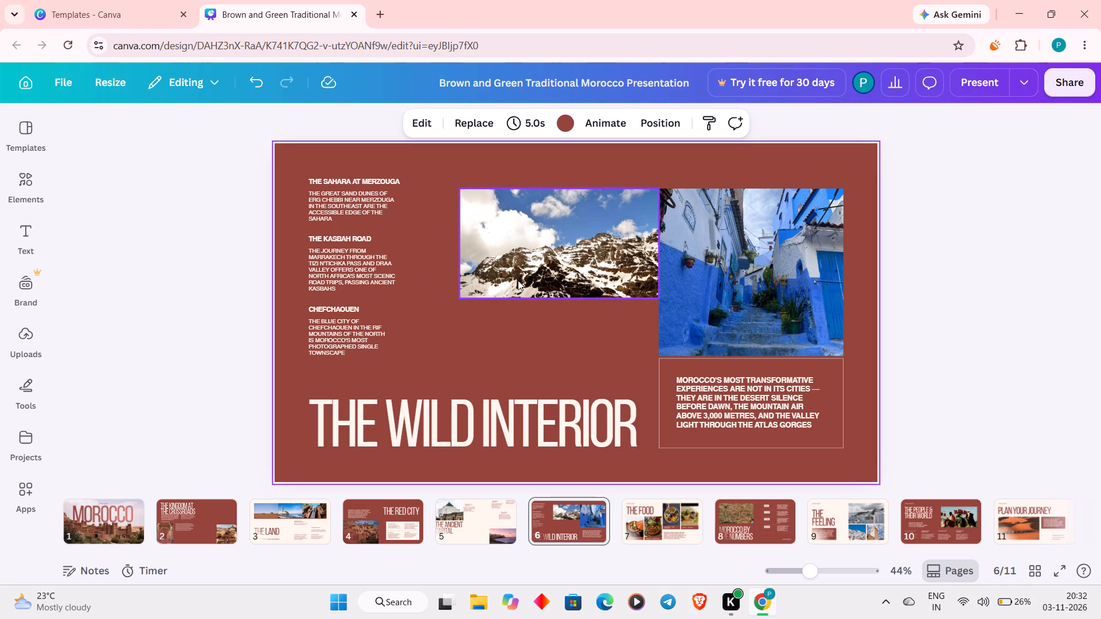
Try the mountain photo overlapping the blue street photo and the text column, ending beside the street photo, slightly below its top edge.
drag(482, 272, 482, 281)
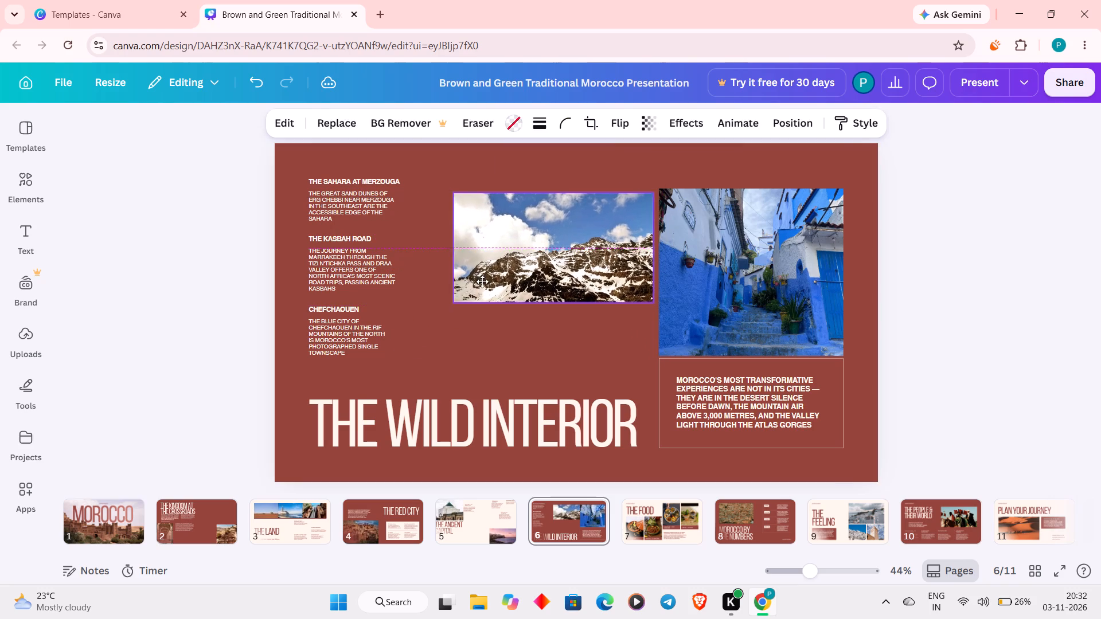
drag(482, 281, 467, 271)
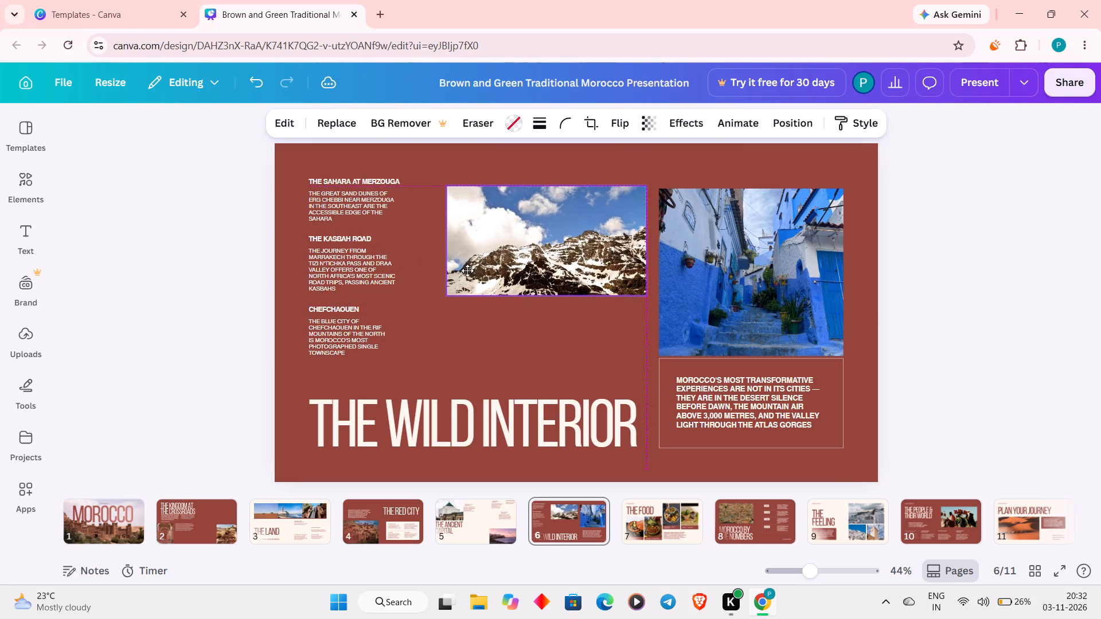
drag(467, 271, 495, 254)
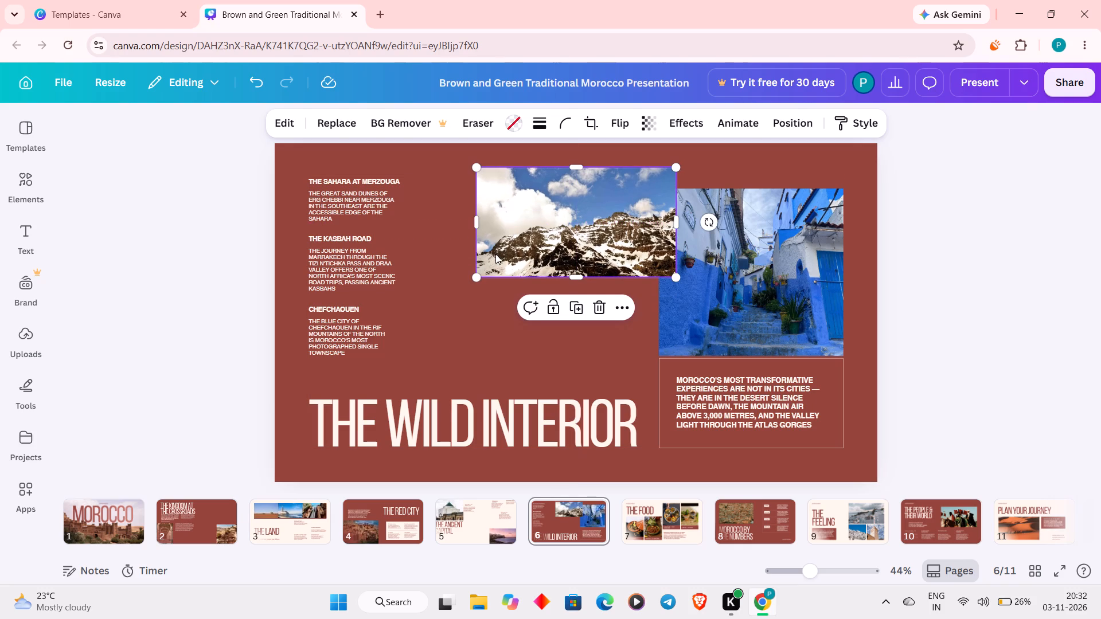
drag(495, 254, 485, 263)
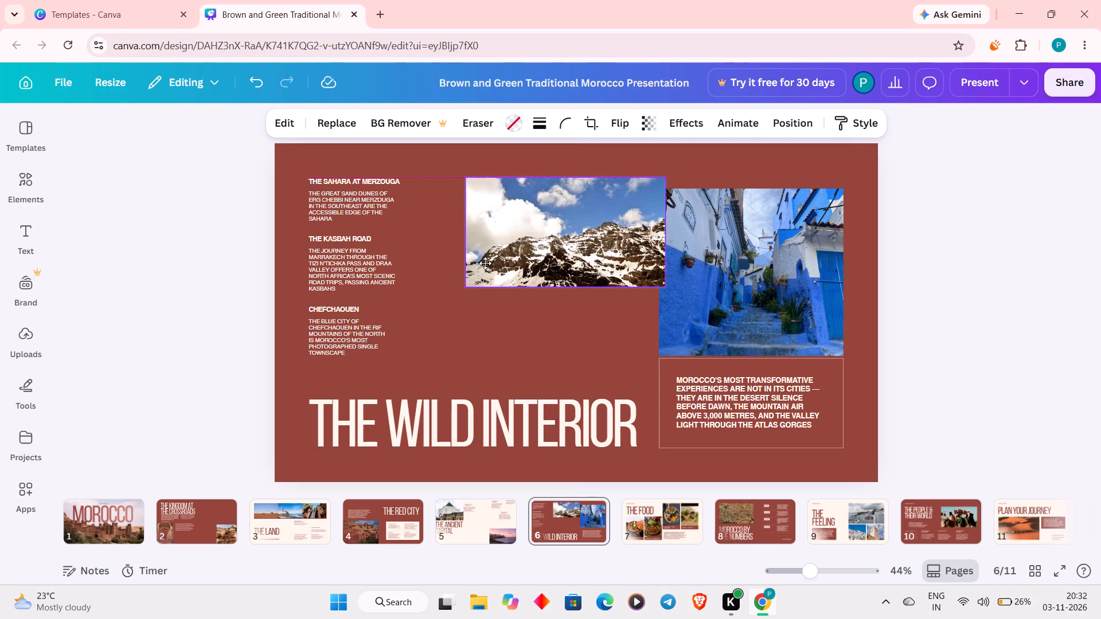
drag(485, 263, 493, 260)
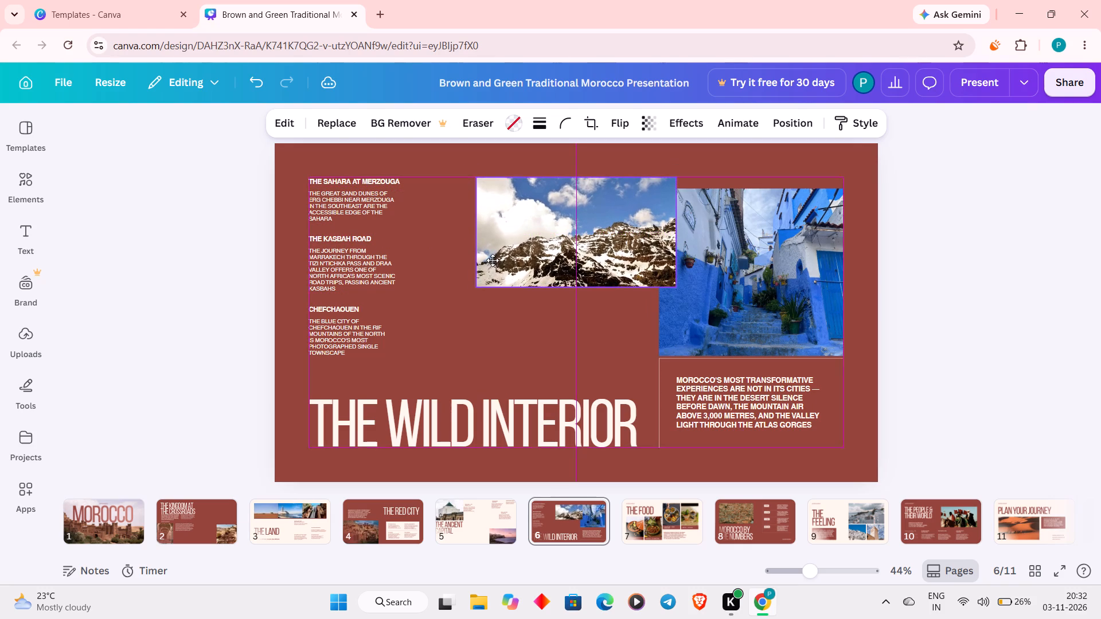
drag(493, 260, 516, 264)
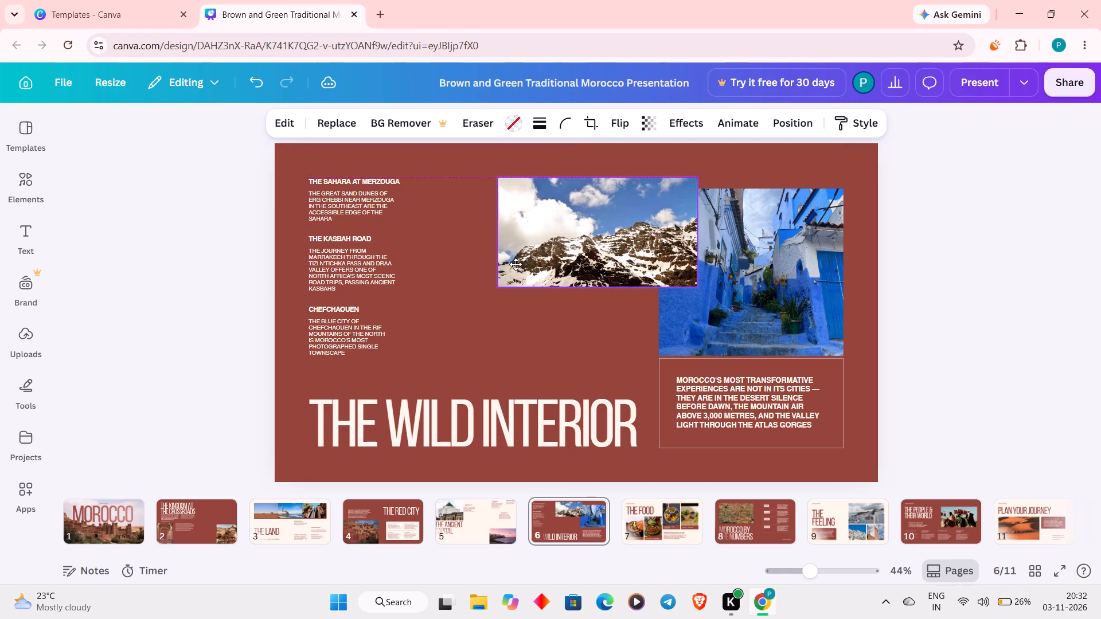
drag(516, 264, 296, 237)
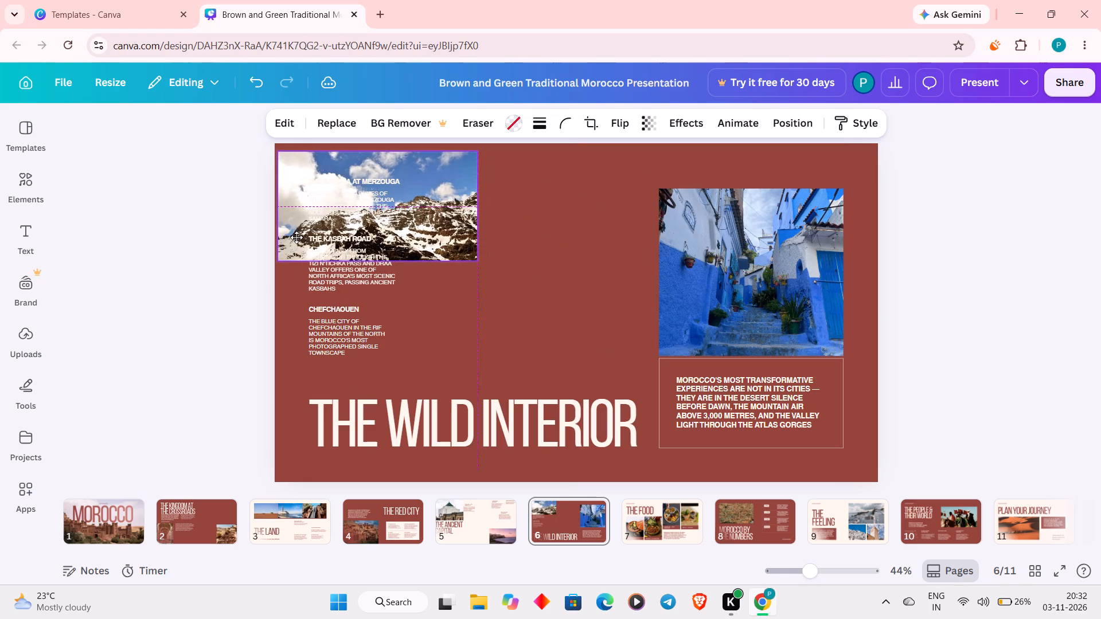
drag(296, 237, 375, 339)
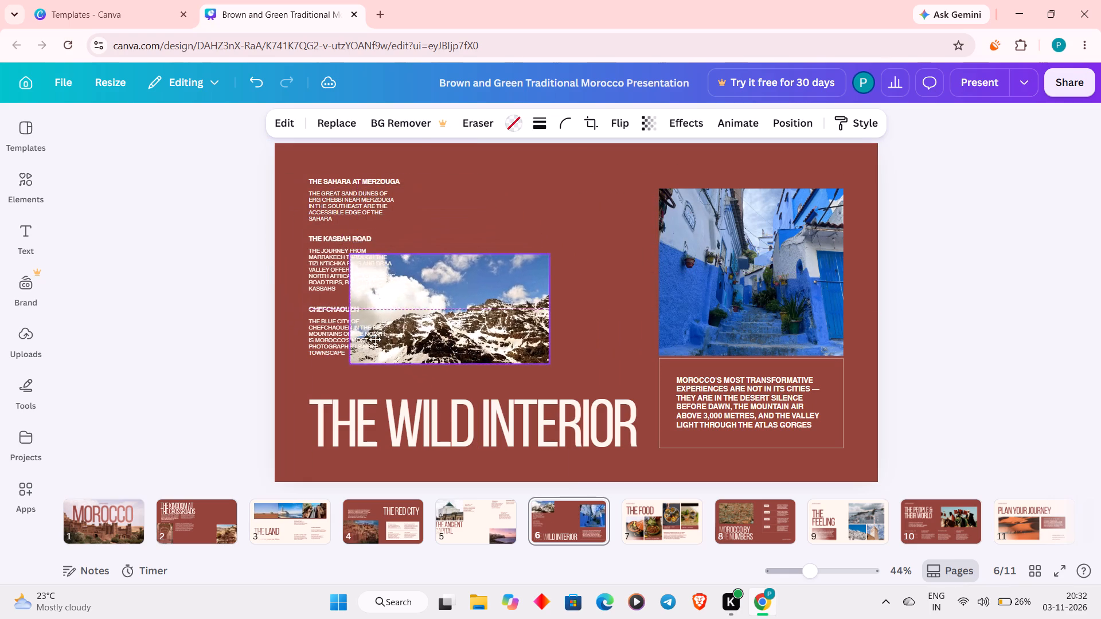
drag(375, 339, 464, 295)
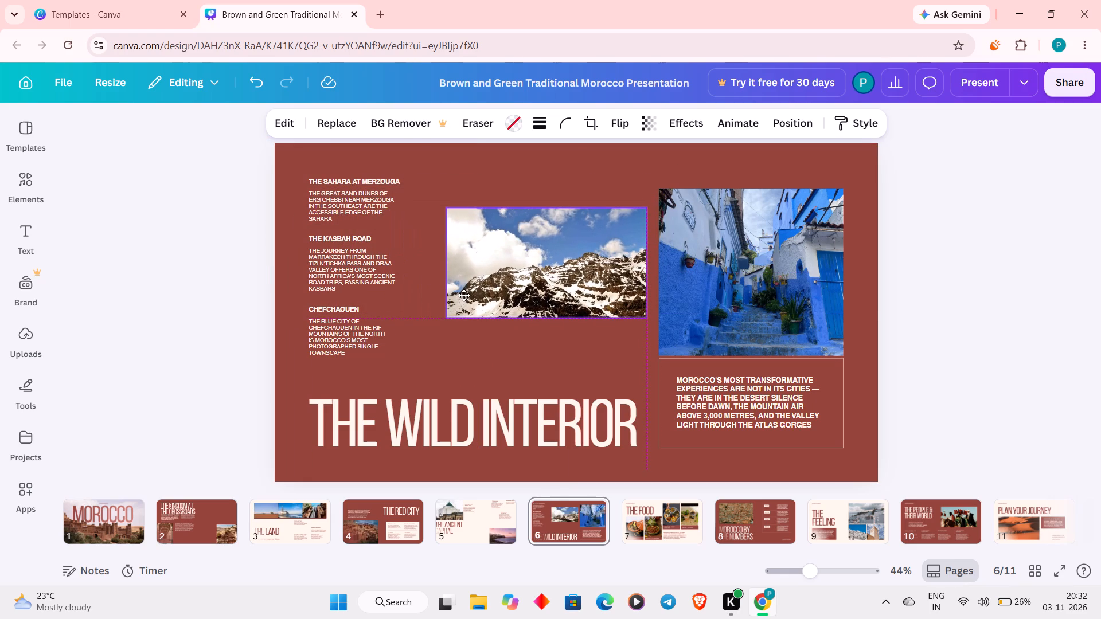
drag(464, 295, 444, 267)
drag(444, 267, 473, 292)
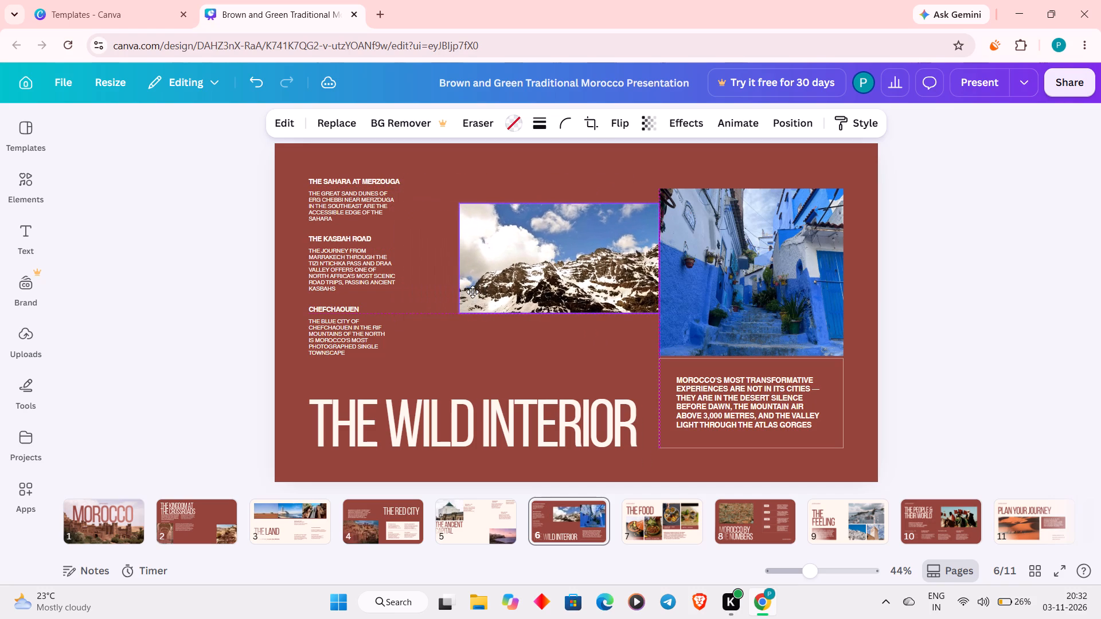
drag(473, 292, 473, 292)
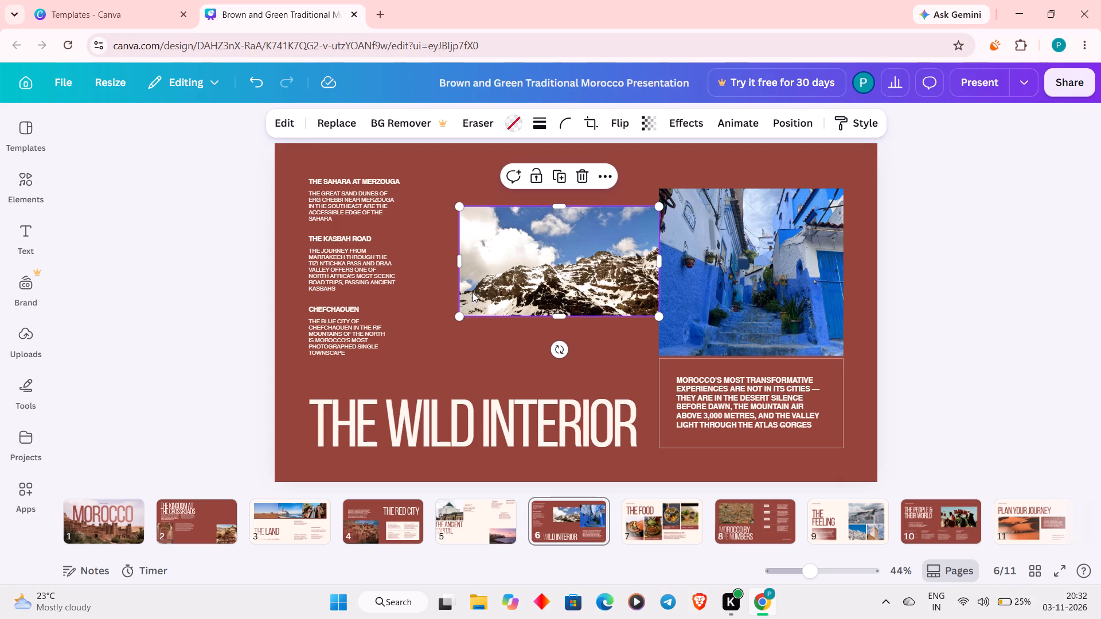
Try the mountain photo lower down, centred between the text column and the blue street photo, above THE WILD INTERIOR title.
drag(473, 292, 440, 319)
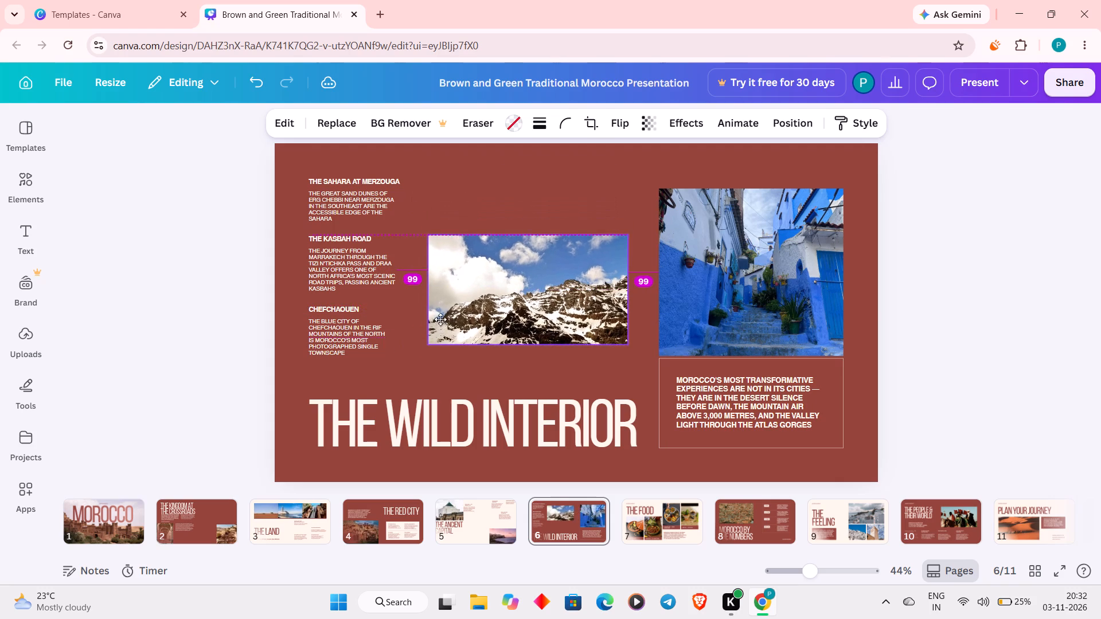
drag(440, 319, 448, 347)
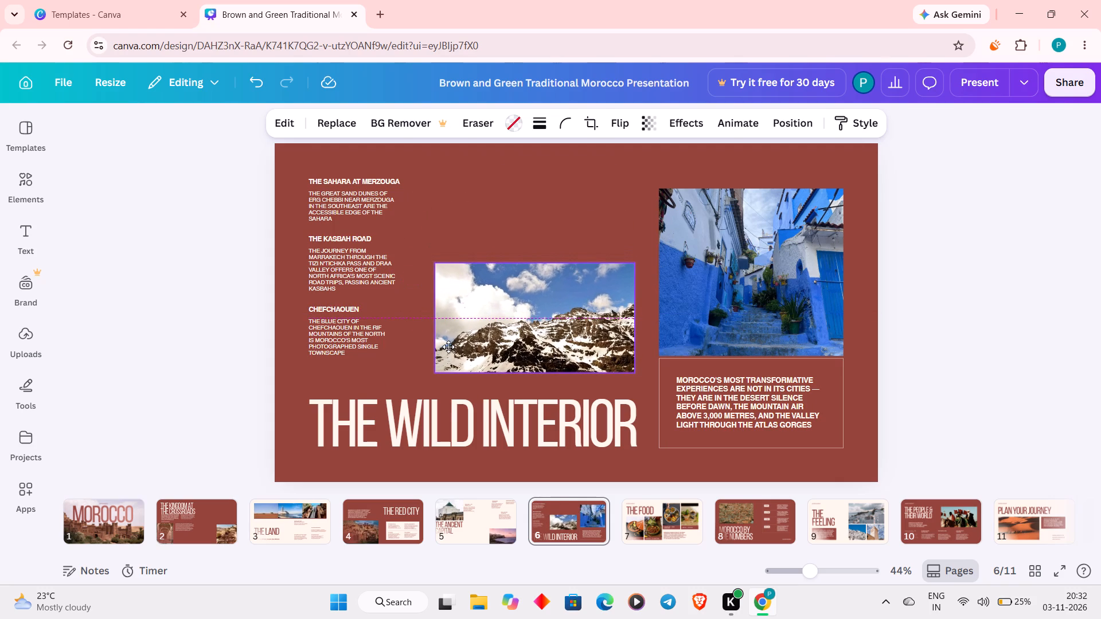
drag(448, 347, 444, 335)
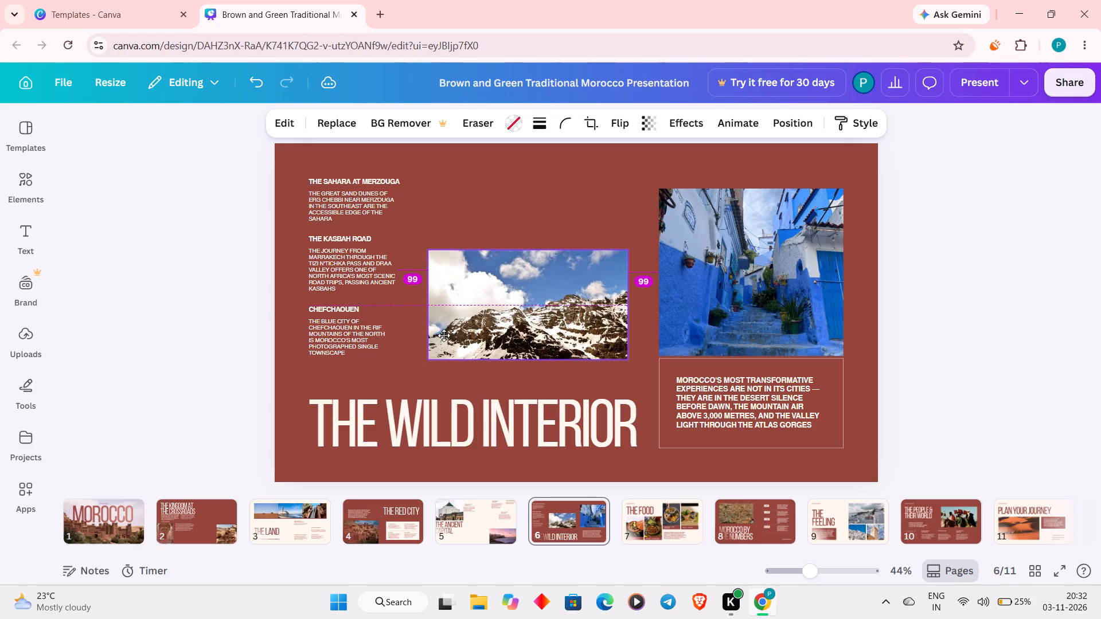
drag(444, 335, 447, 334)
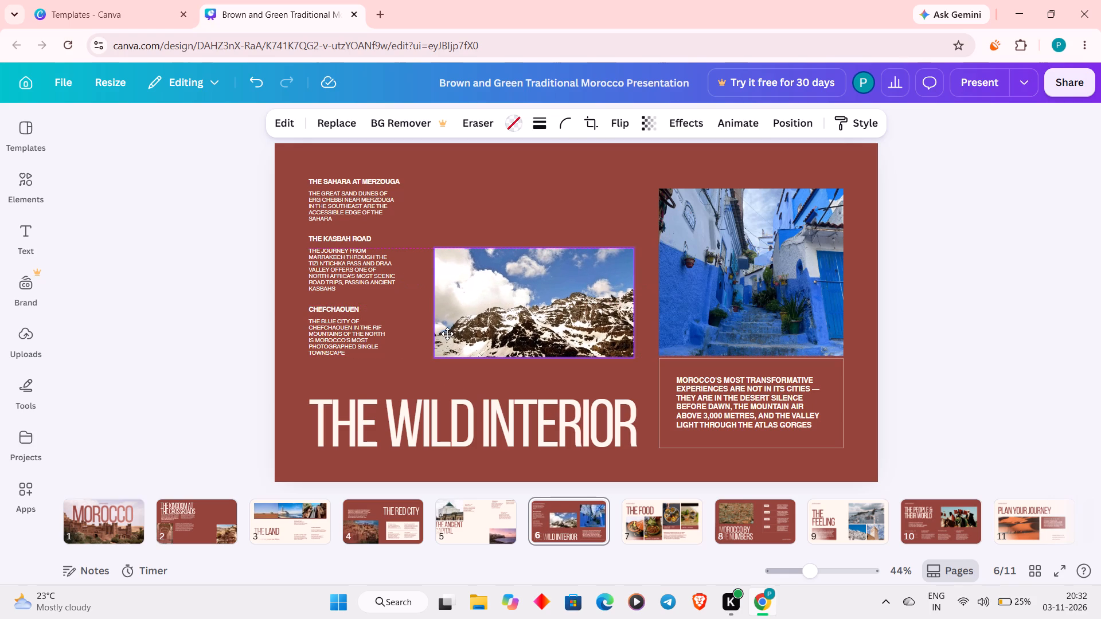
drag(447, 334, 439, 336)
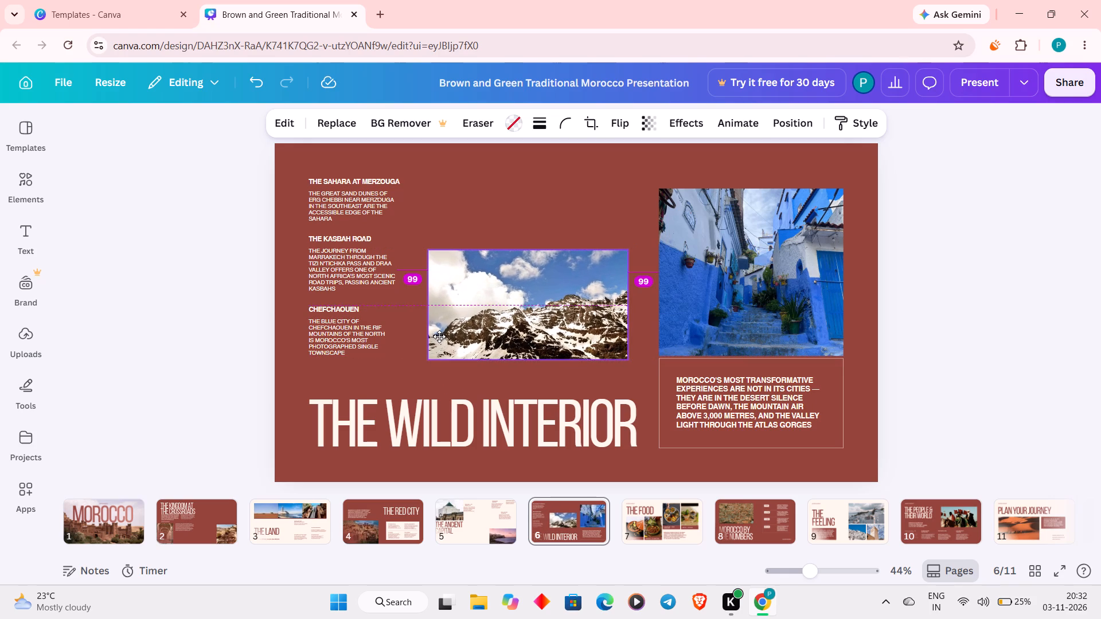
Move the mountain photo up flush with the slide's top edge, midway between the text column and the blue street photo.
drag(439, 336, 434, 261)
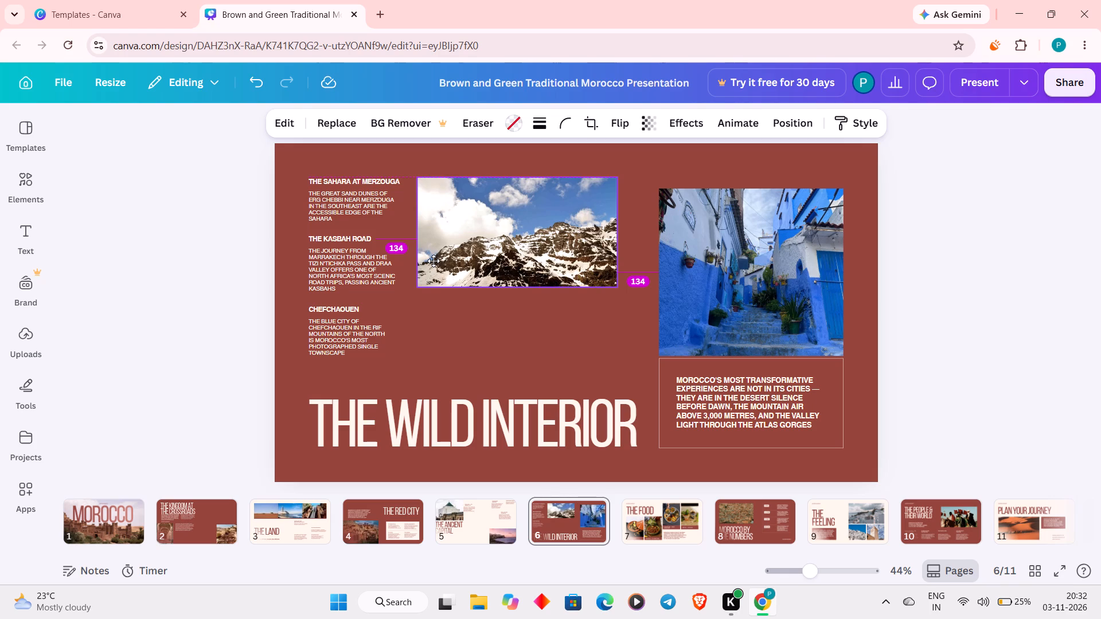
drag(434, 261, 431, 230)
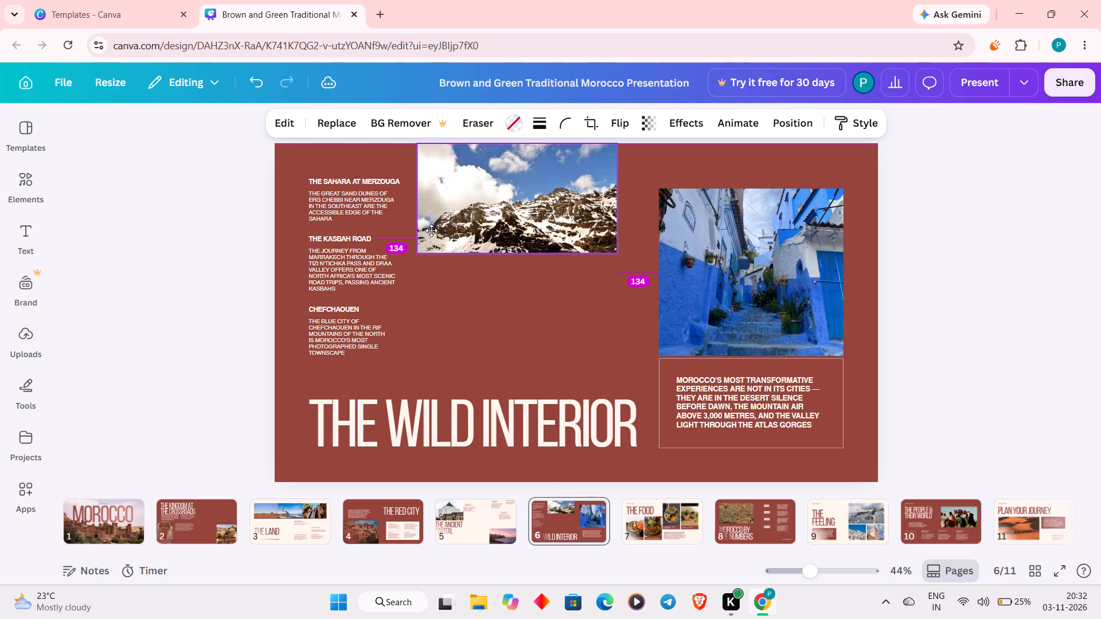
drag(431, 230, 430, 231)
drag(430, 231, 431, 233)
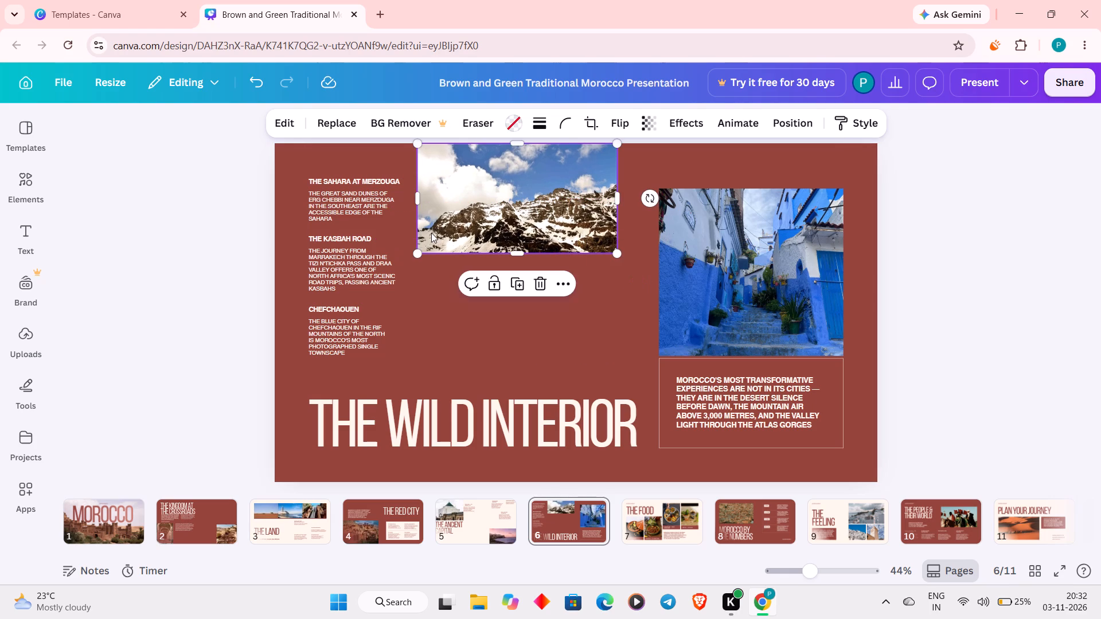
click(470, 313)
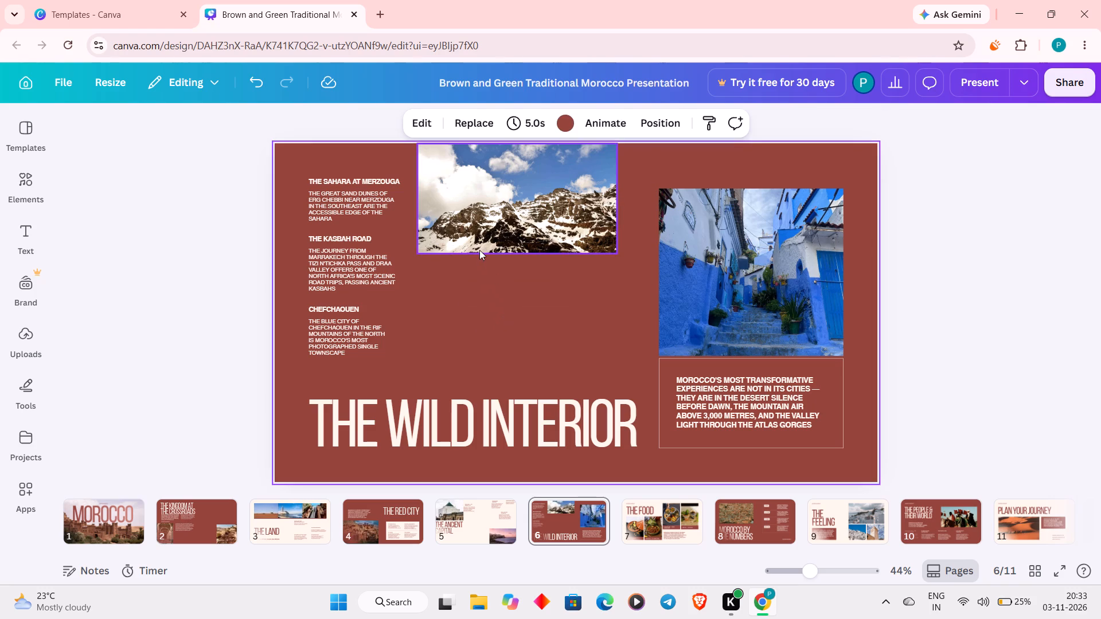
Move the mountain photo down to just above the THE WILD INTERIOR title, near the outlined quote box.
drag(479, 250, 513, 355)
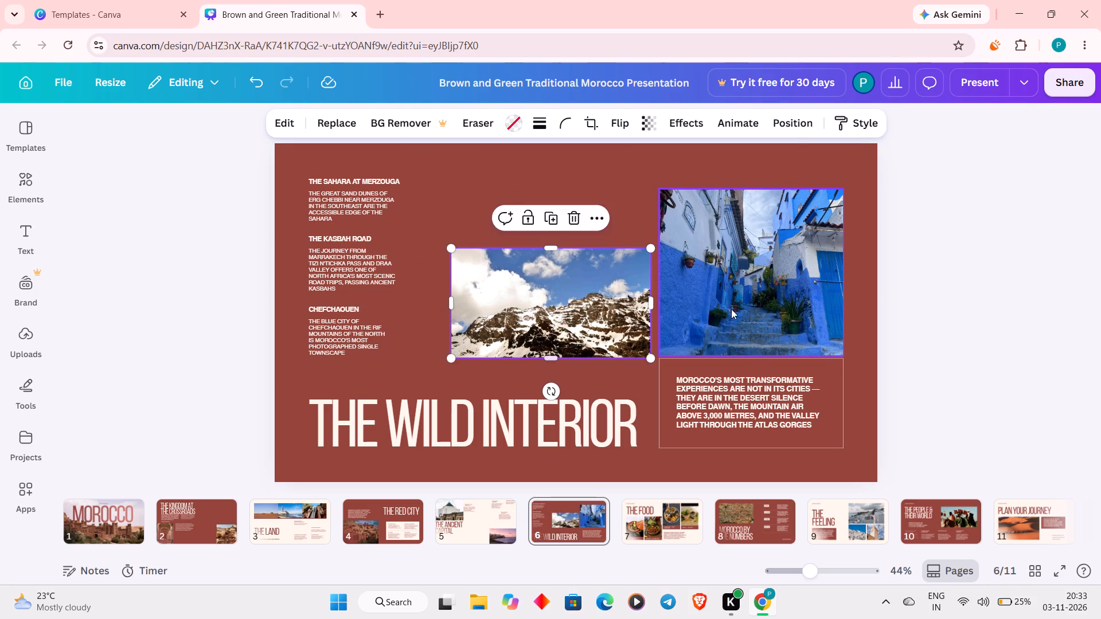
Move the blue street photo to the slide's top edge beside the text column, and the mountain photo to the top edge above the quote box.
drag(732, 307, 470, 260)
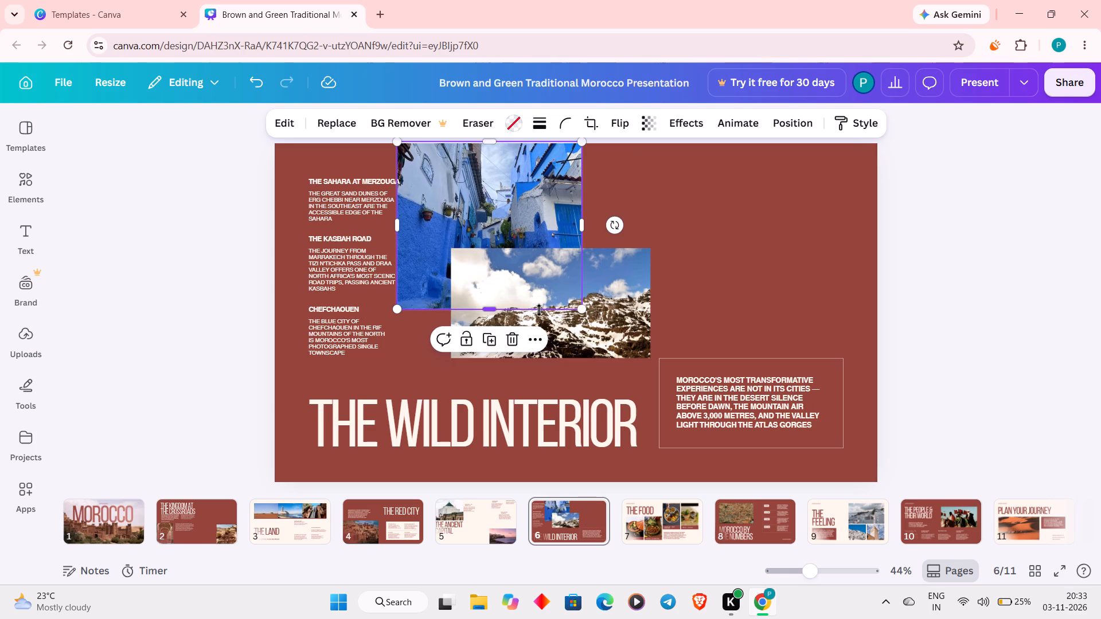
drag(610, 320, 806, 216)
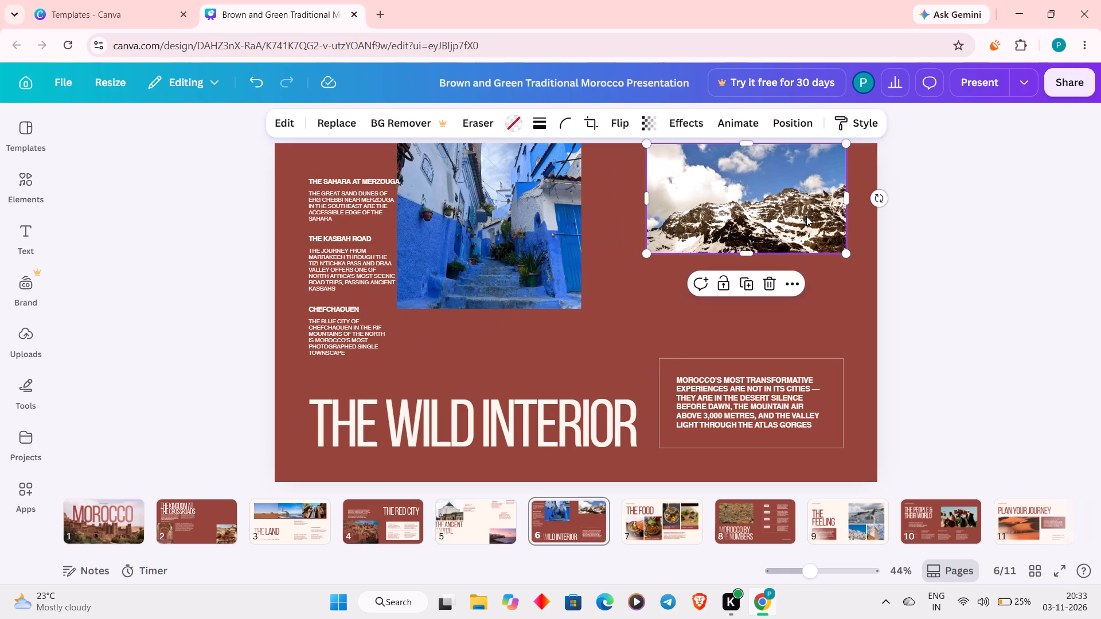
Adjust the blue street photo's position clear of the text column, slightly below the slide's top edge, leaving a gap before the mountain photo.
drag(521, 202, 558, 227)
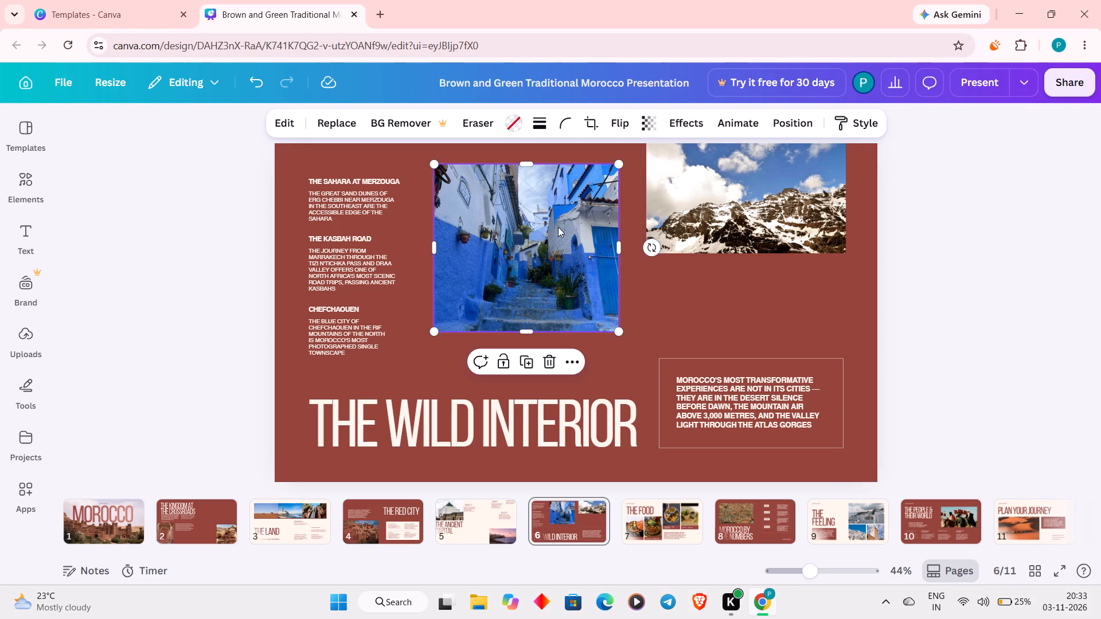
drag(558, 227, 580, 237)
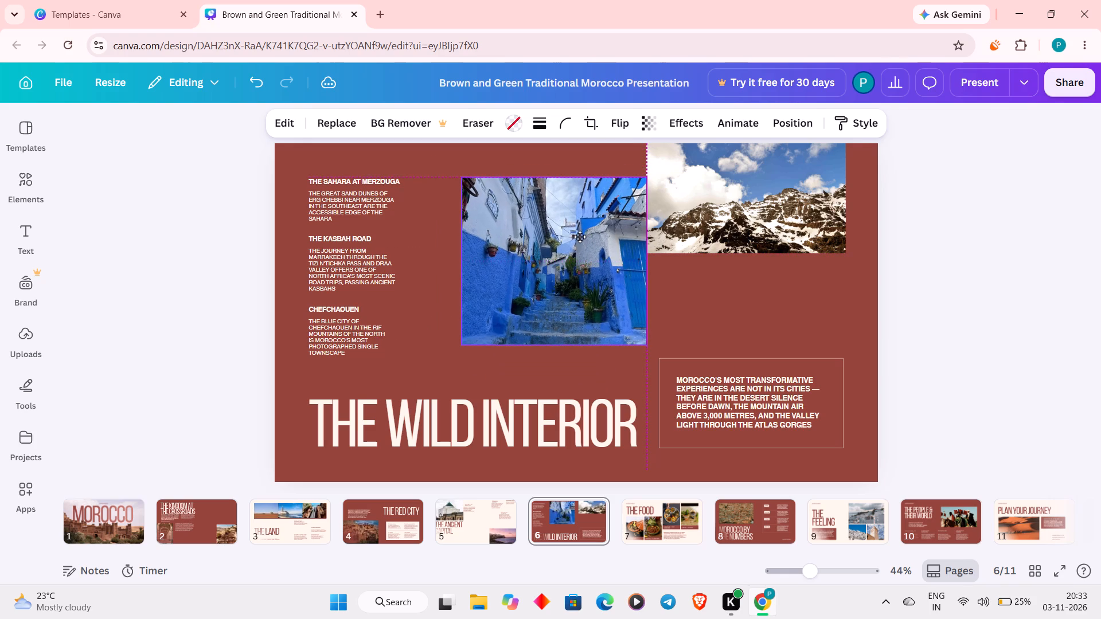
drag(580, 237, 568, 242)
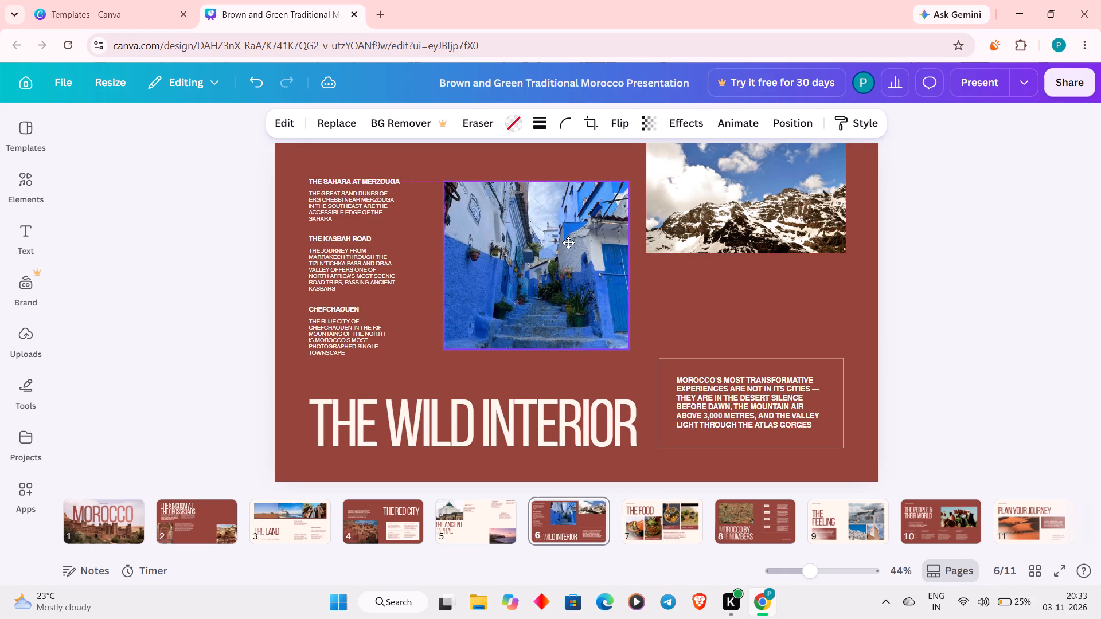
drag(568, 242, 571, 245)
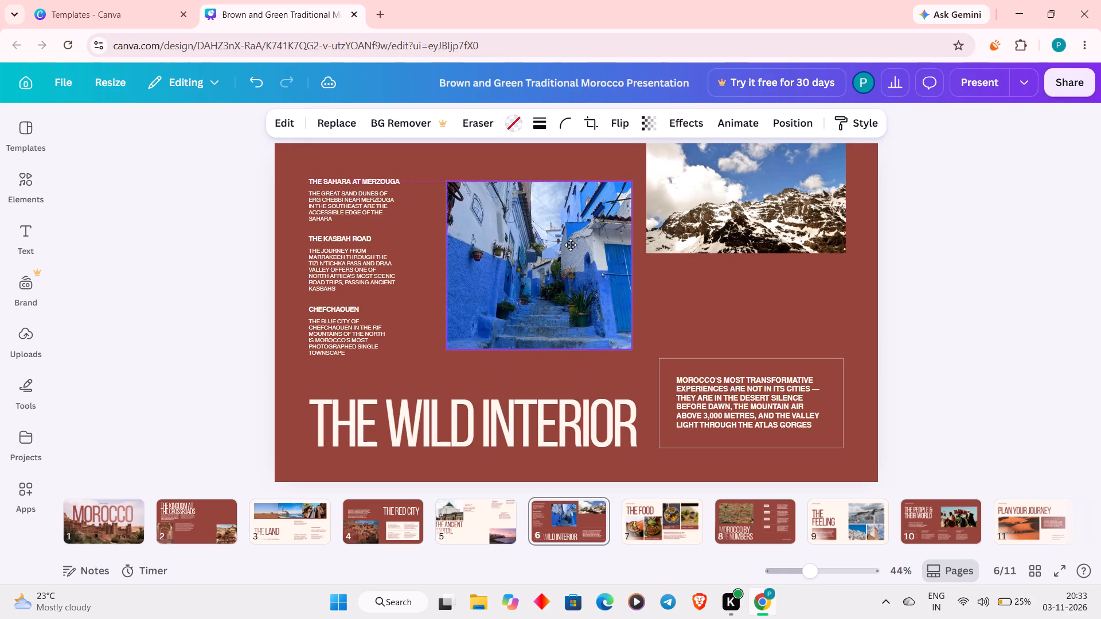
drag(571, 245, 571, 229)
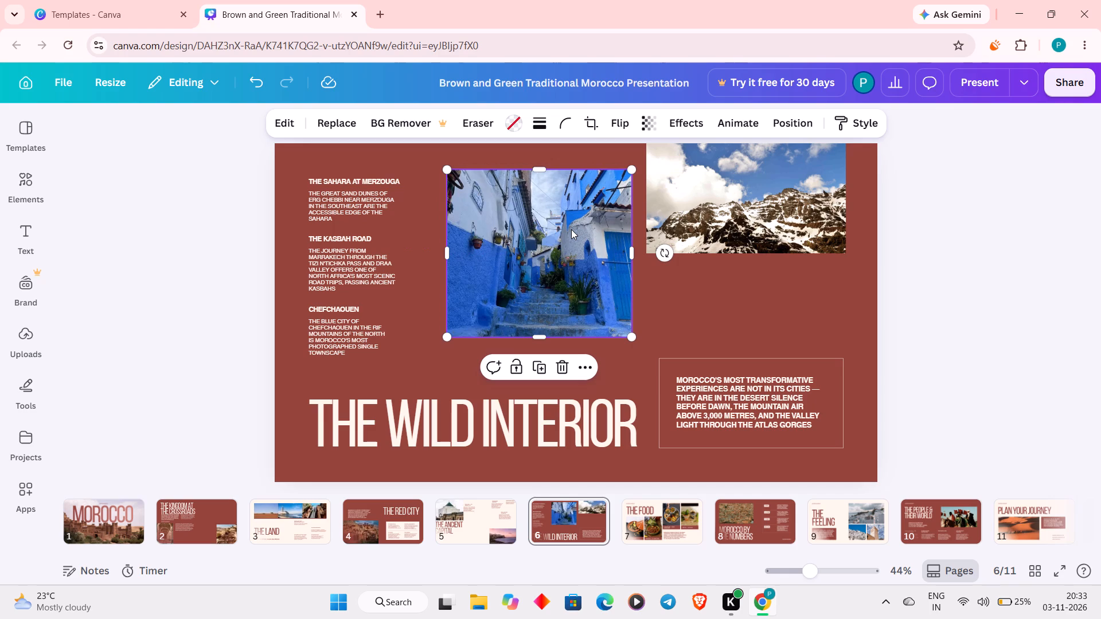
click(571, 229)
drag(571, 229, 542, 213)
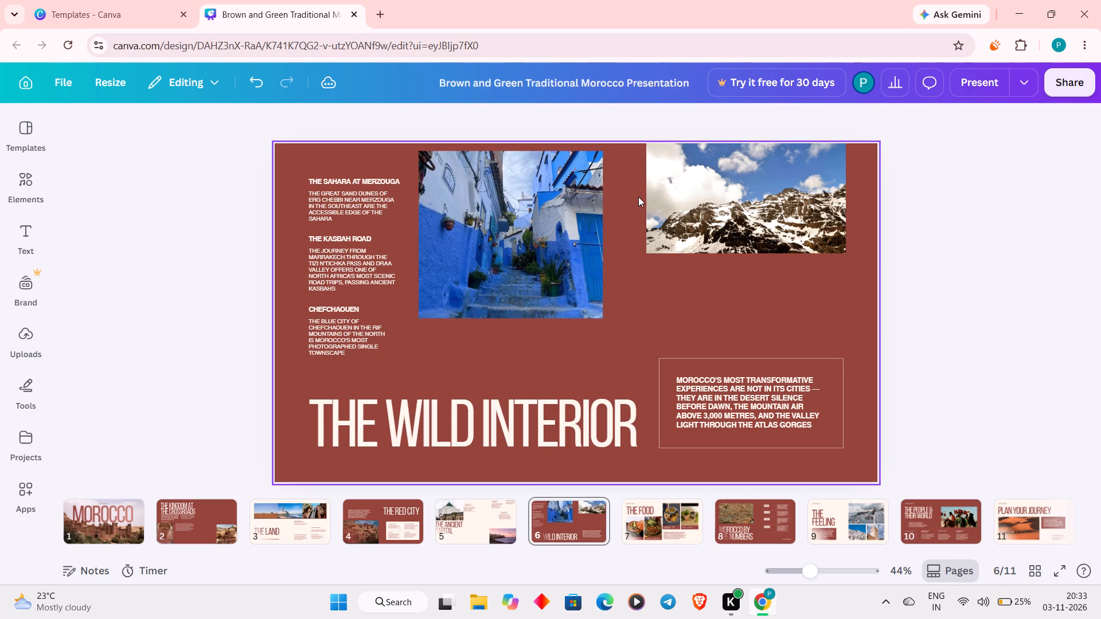
Move the mountain photo down to the slide's bottom right corner, behind the quote box and running past the right edge.
drag(700, 192, 715, 221)
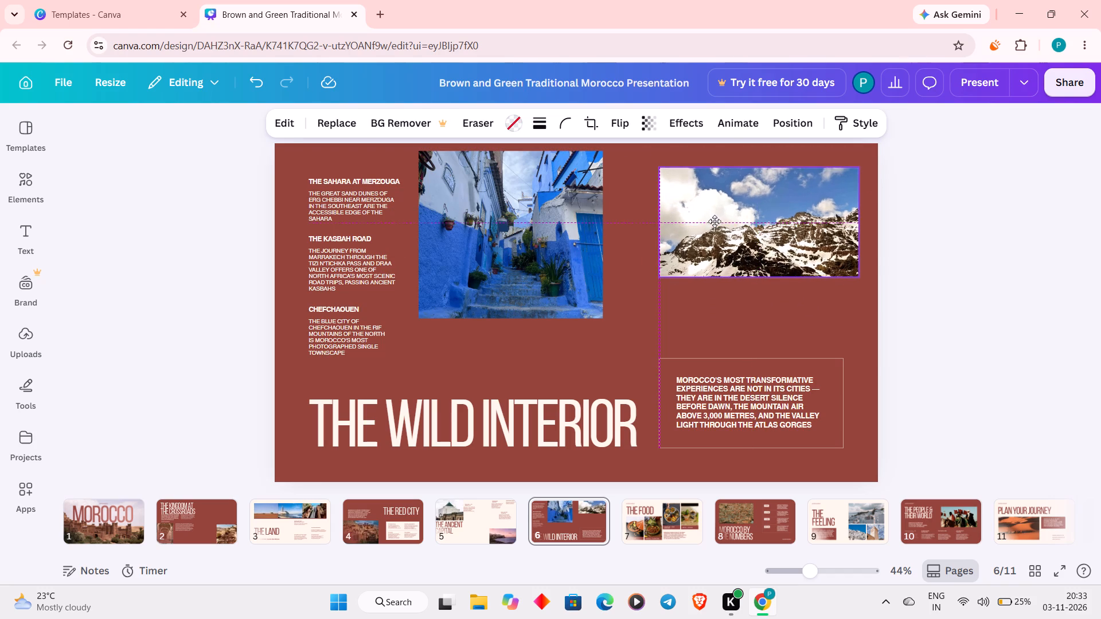
drag(715, 221, 731, 279)
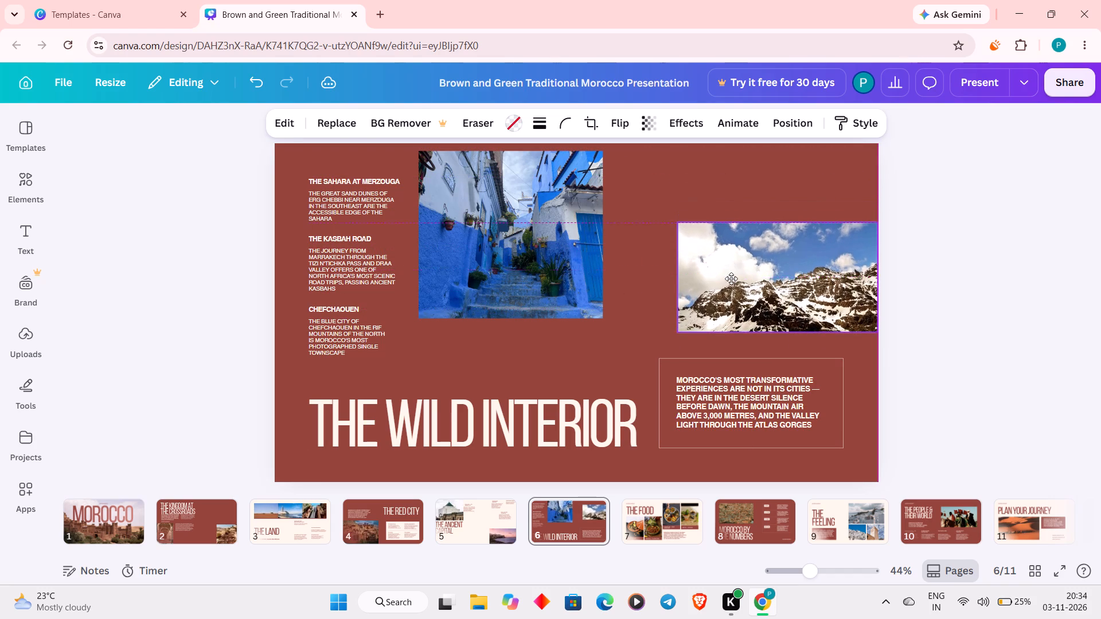
drag(731, 279, 760, 421)
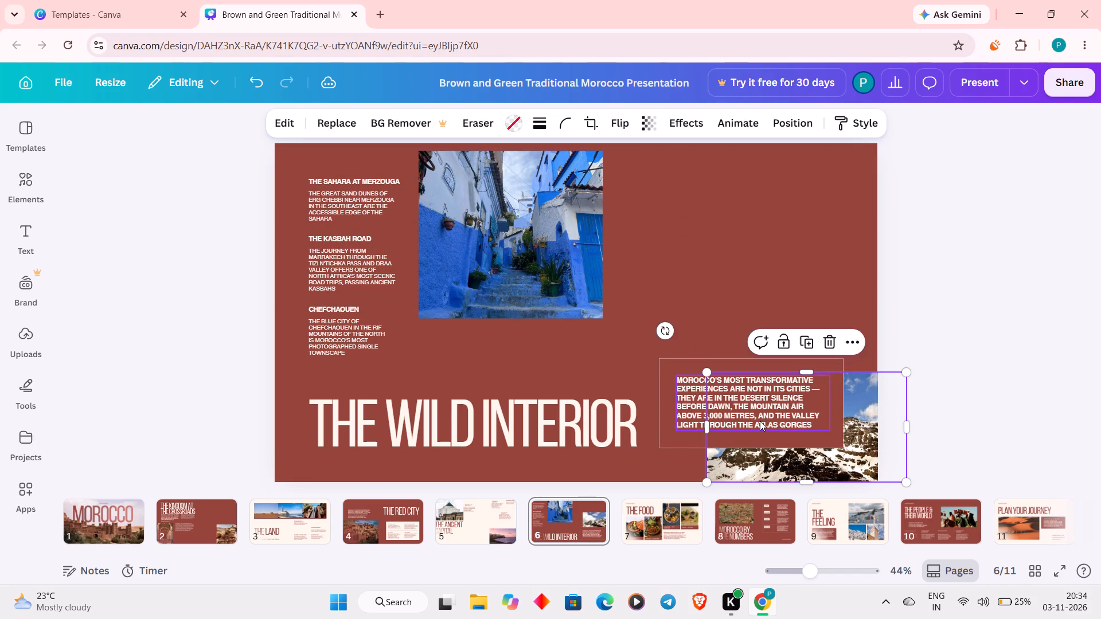
Move the outlined quote box to the slide's upper right area and place the MOROCCO'S MOST TRANSFORMATIVE EXPERIENCES text inside it.
drag(671, 367, 657, 268)
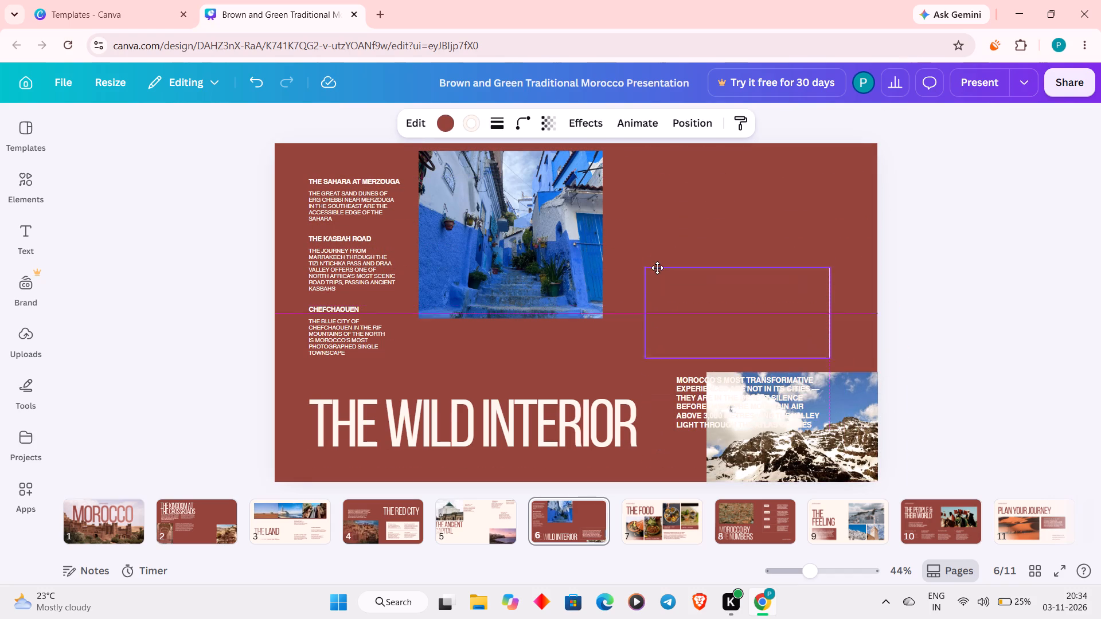
drag(657, 268, 671, 166)
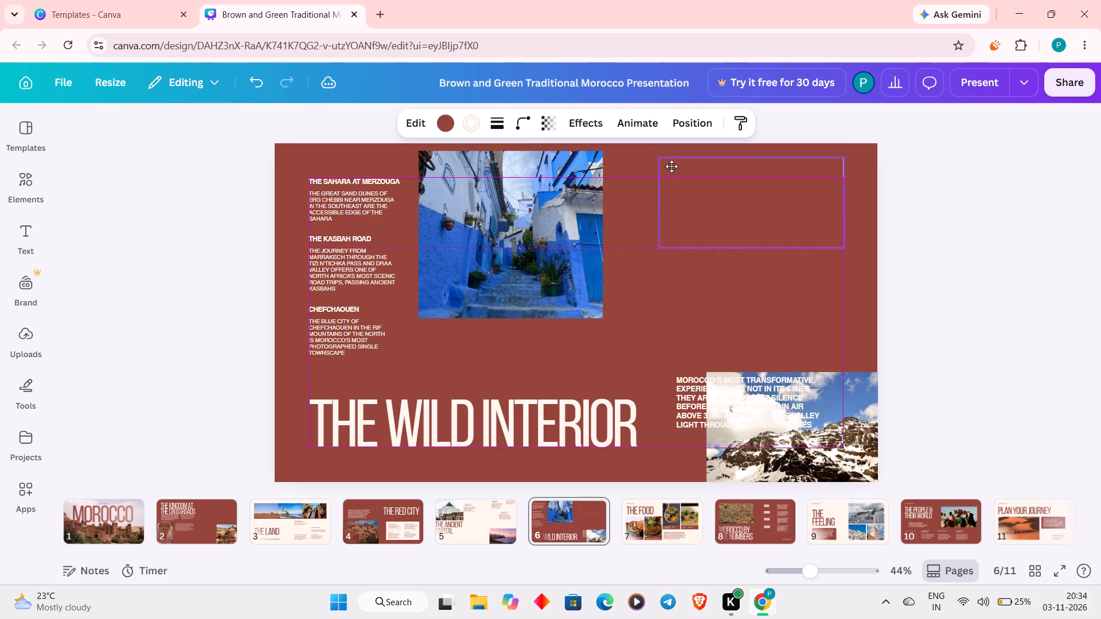
drag(671, 166, 671, 163)
drag(689, 390, 690, 350)
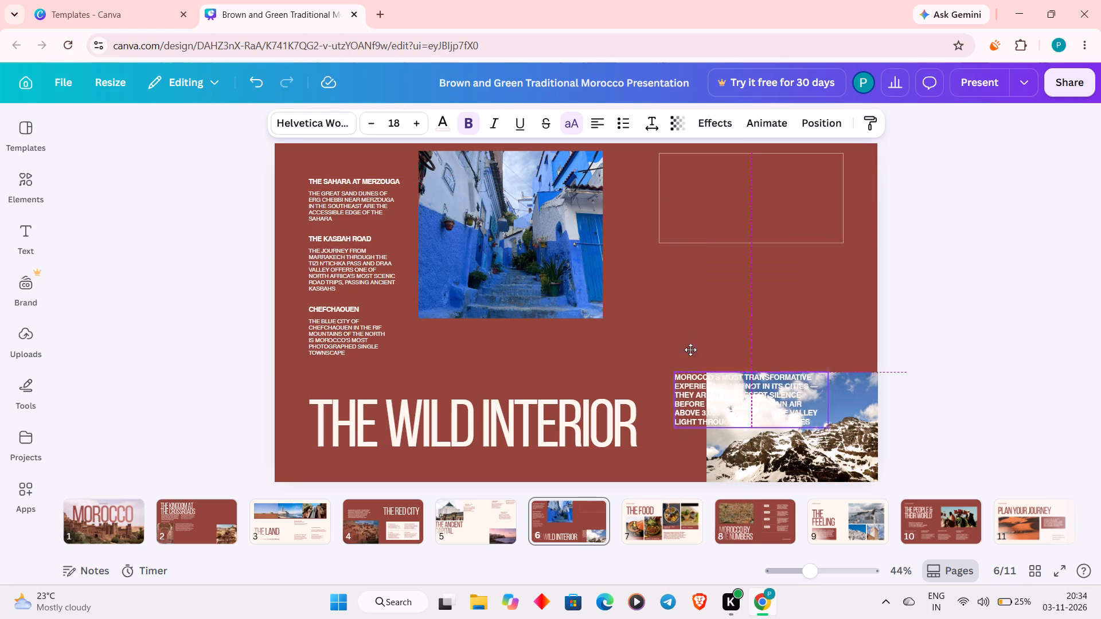
drag(690, 350, 682, 181)
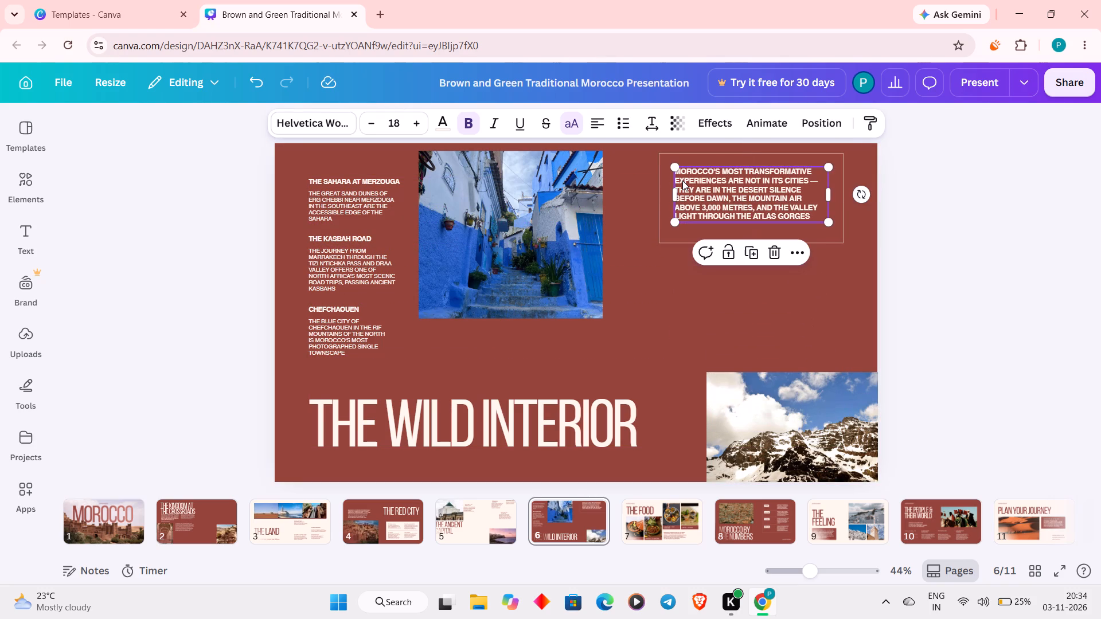
Shift the mountain photo left until it fits flush in the slide's bottom right corner.
drag(770, 389, 755, 388)
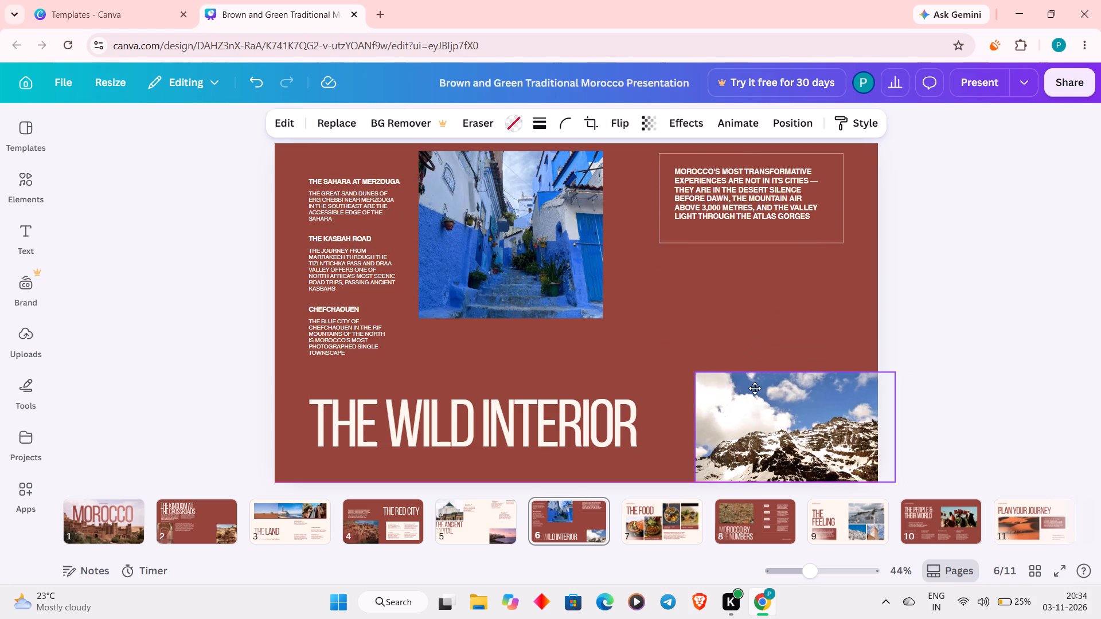
drag(755, 388, 740, 389)
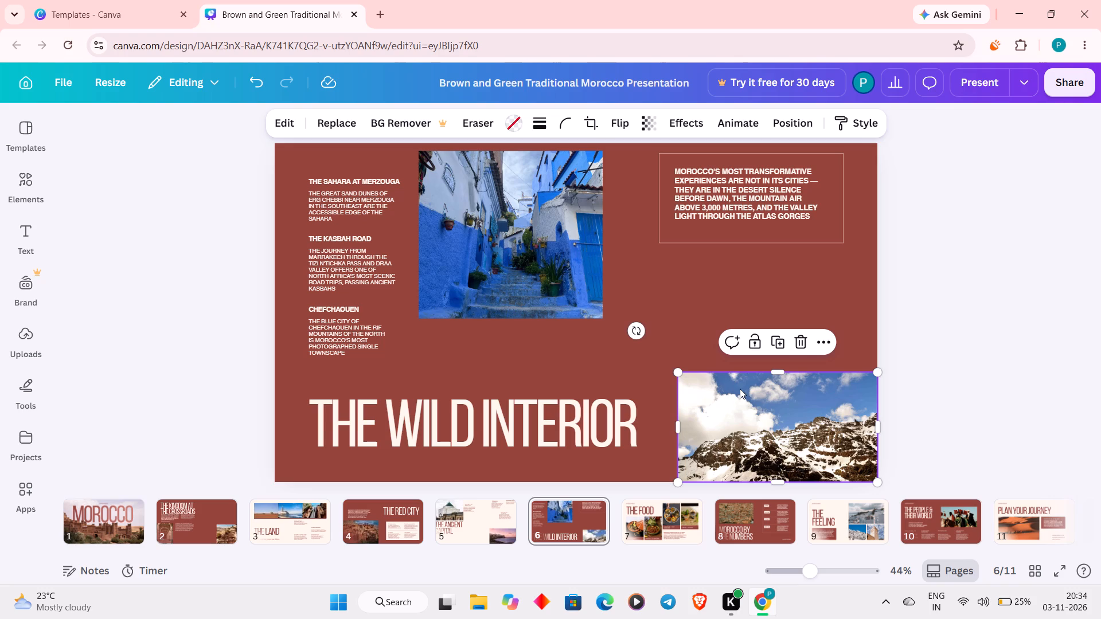
click(663, 285)
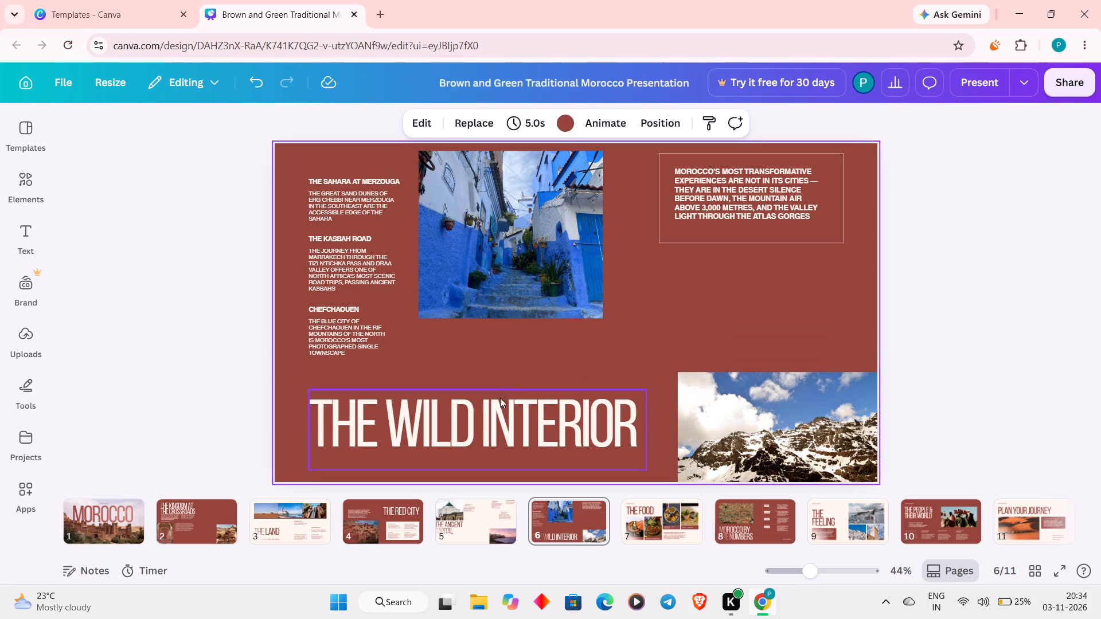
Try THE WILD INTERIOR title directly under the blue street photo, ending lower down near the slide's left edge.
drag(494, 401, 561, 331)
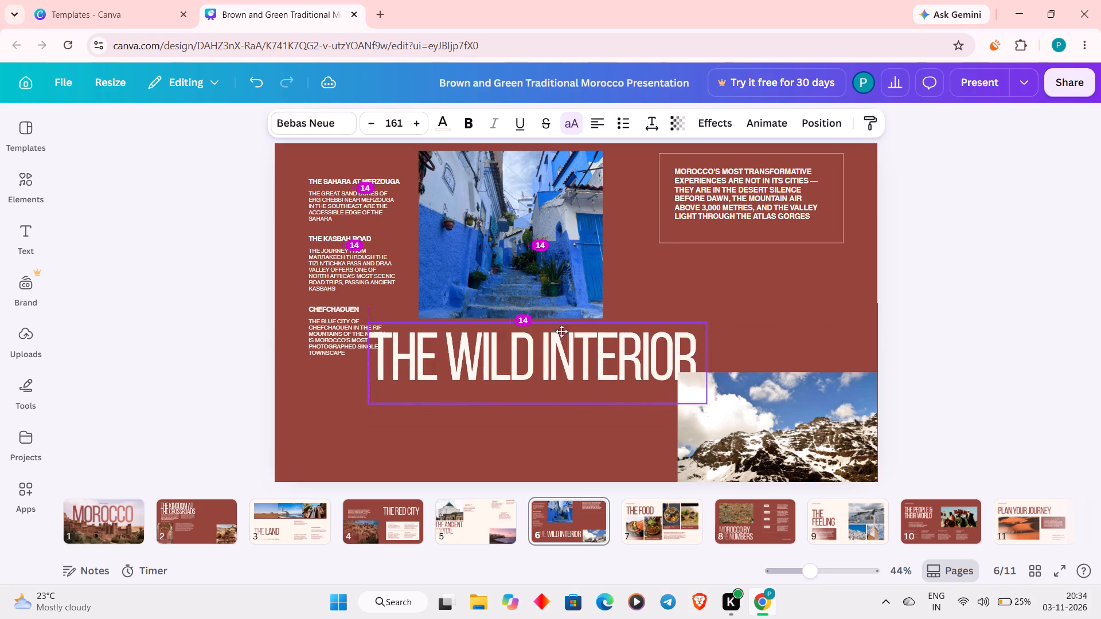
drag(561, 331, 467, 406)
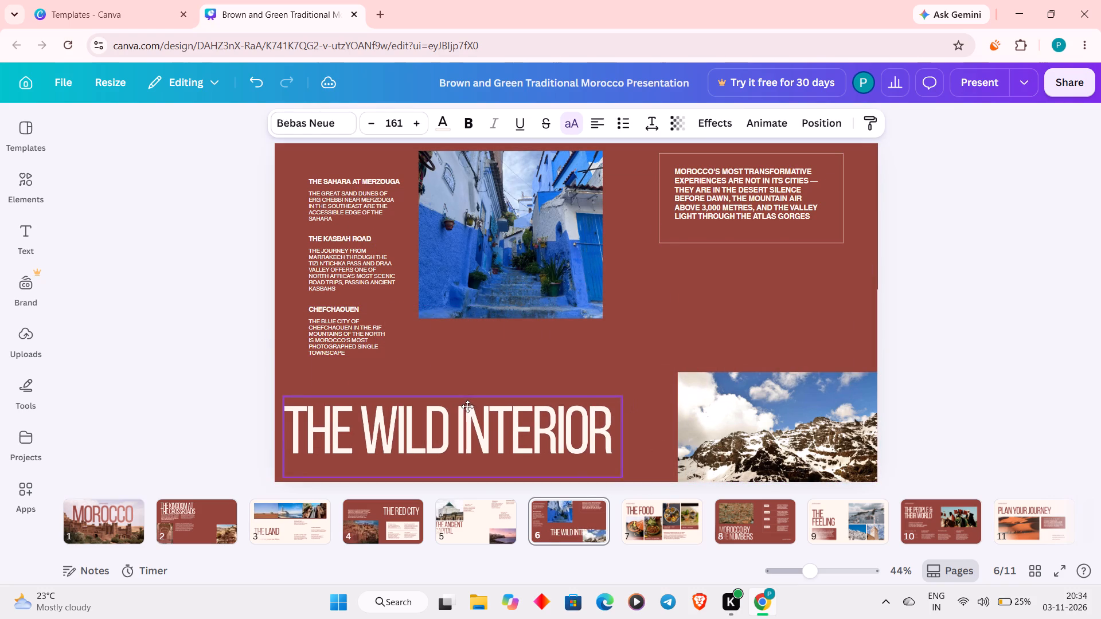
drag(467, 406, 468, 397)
Widen THE WILD INTERIOR title's text box to about 1,128 and scale the title down to font size 99.6.
drag(623, 425, 640, 382)
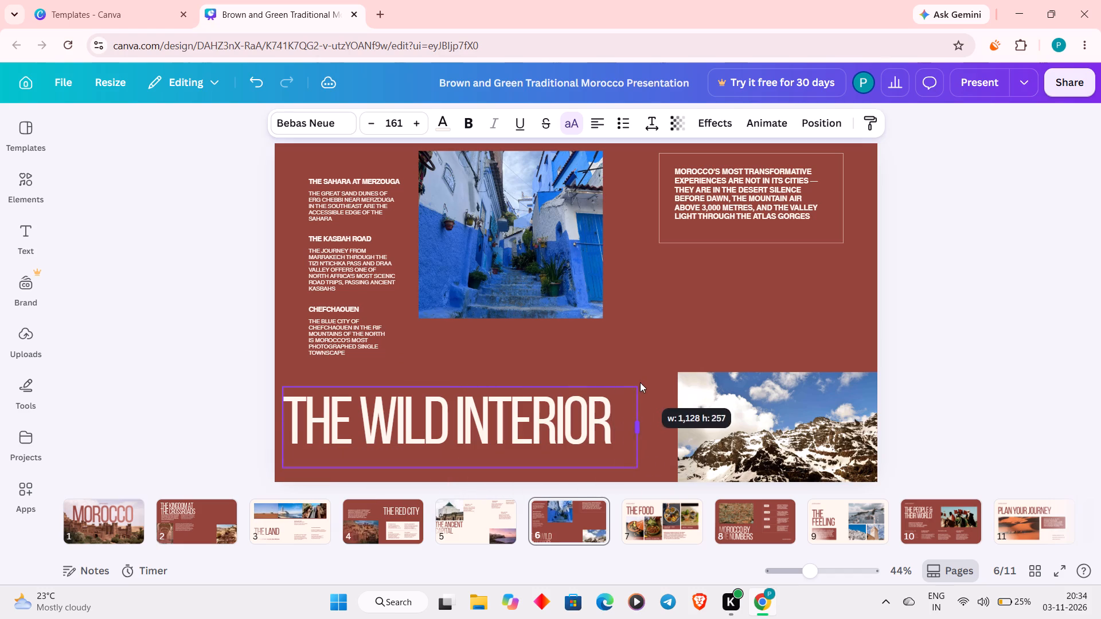
drag(640, 382, 641, 382)
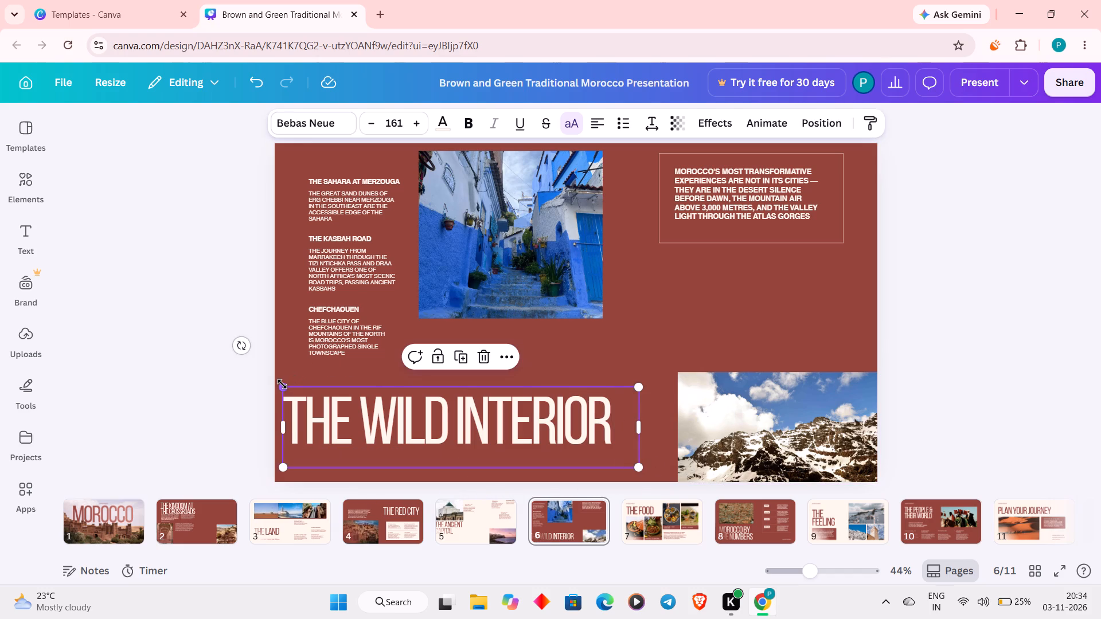
drag(282, 384, 425, 397)
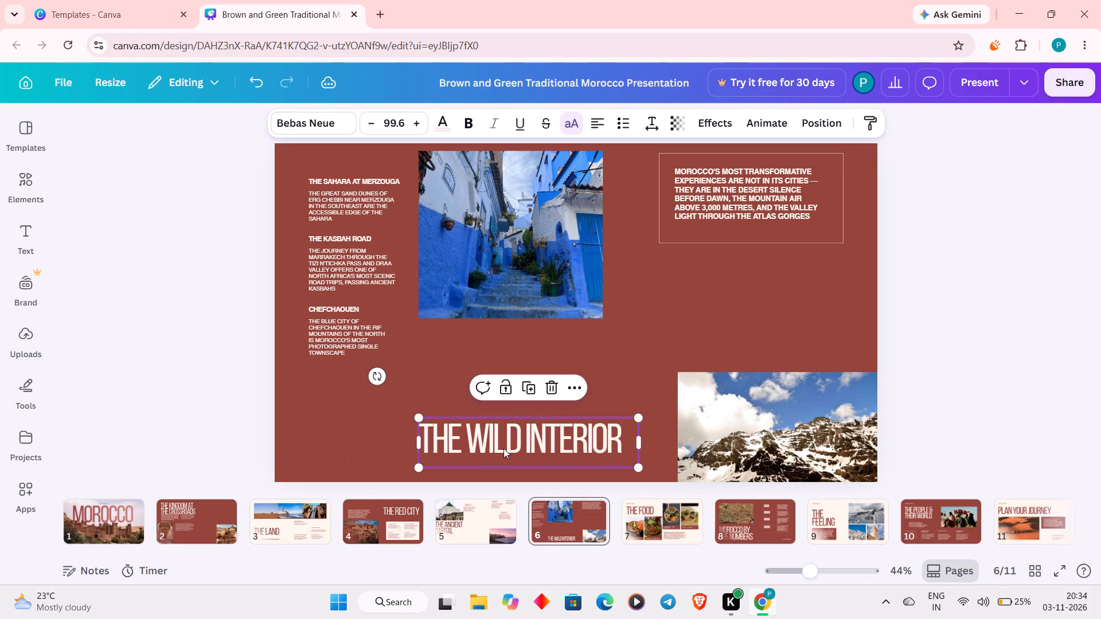
Move THE WILD INTERIOR title to the right side of the slide, between the quote box and the mountain photo.
drag(533, 446, 744, 295)
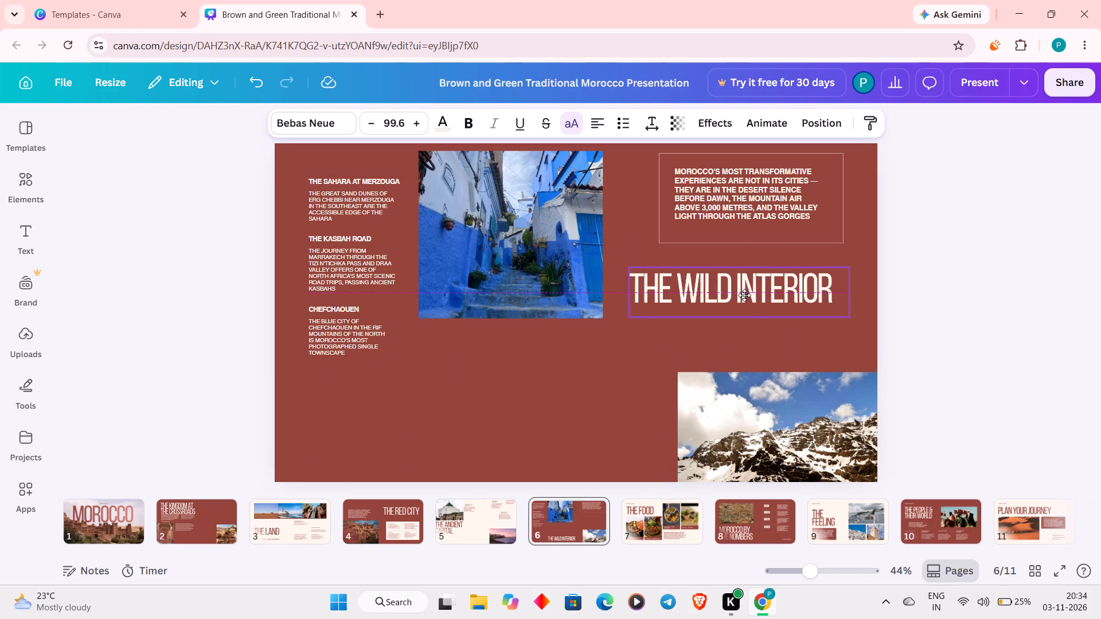
drag(744, 295, 760, 297)
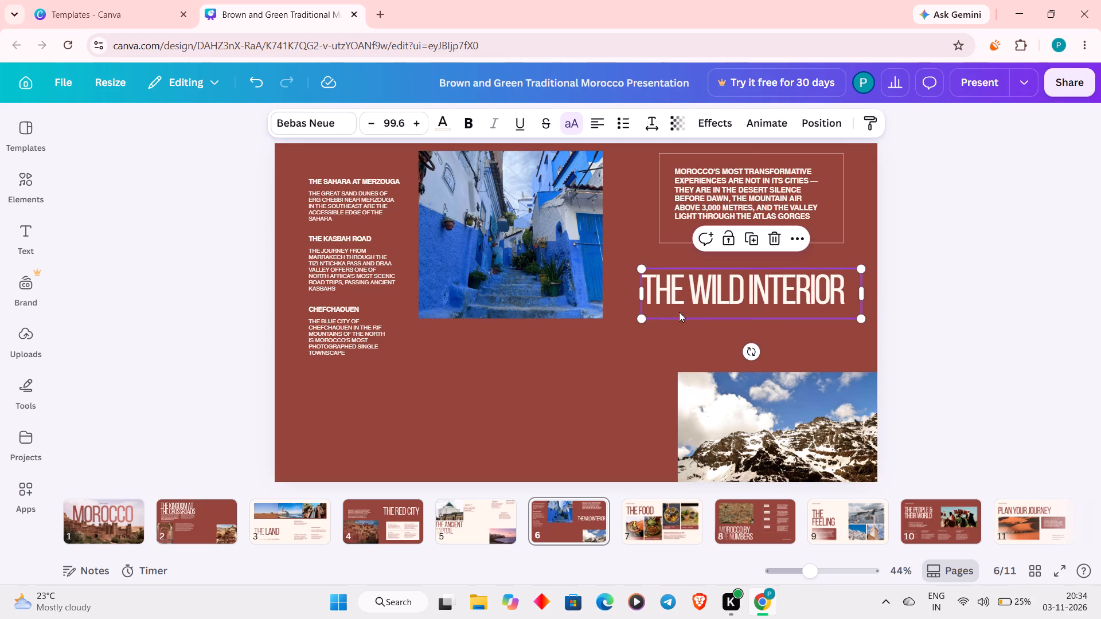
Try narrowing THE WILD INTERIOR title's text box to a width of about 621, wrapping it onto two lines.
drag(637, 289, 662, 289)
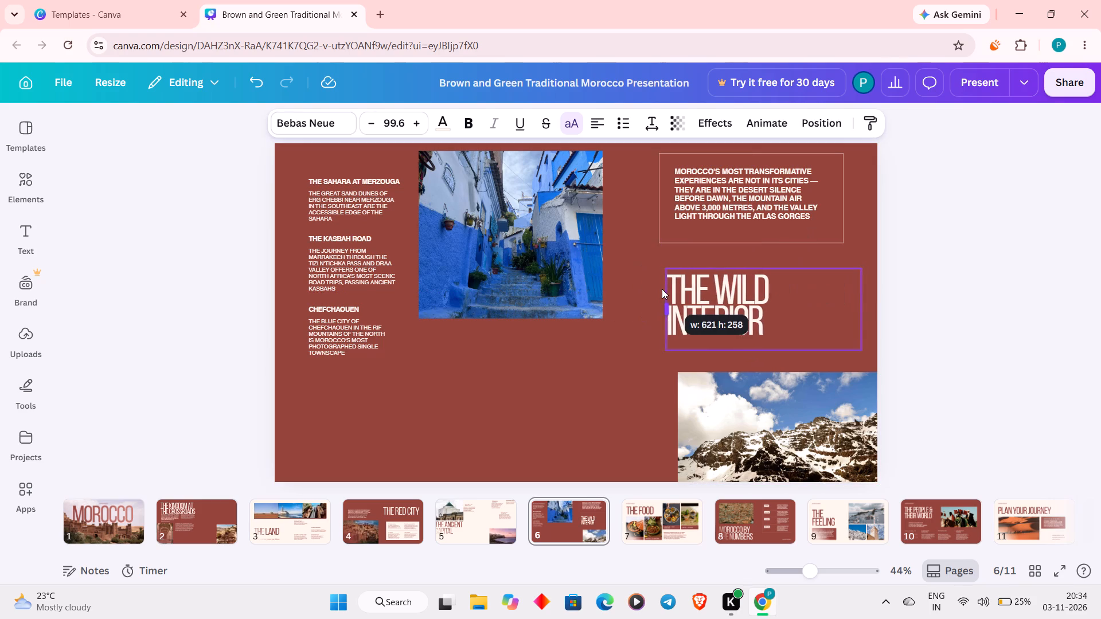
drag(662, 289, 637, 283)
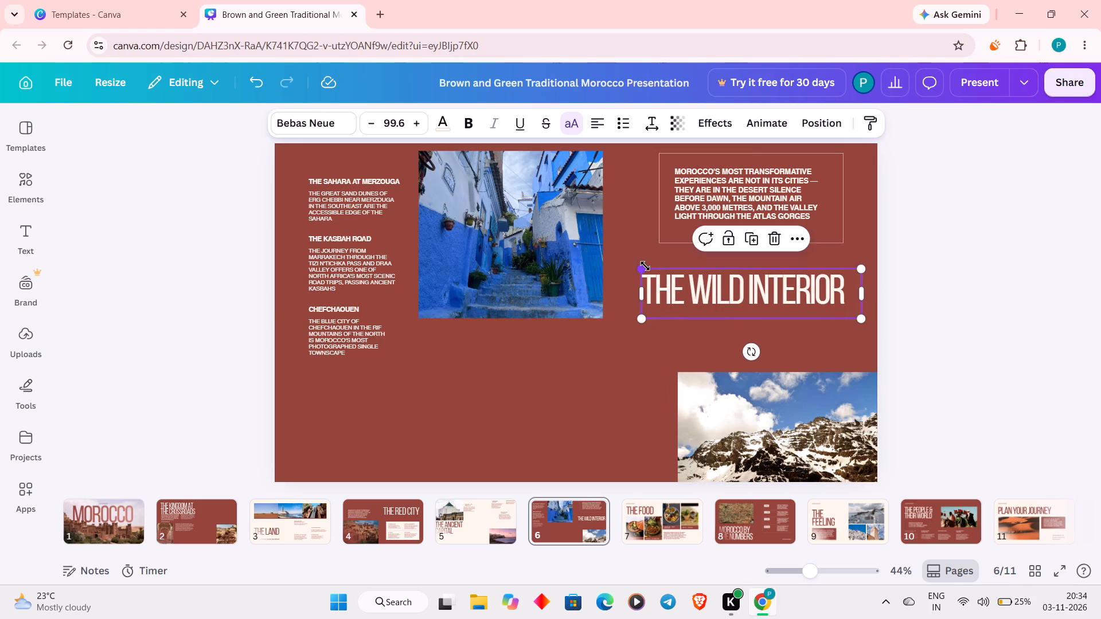
Scale THE WILD INTERIOR title down to font size 91.6, with its left edge aligned to the quote box.
drag(645, 266, 666, 271)
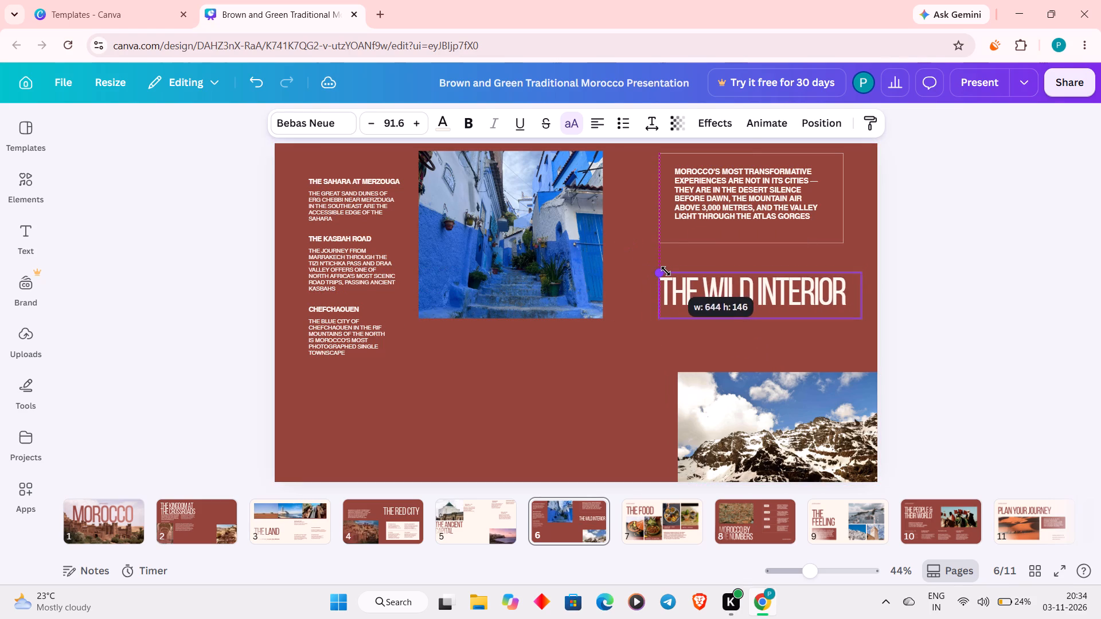
drag(666, 271, 663, 271)
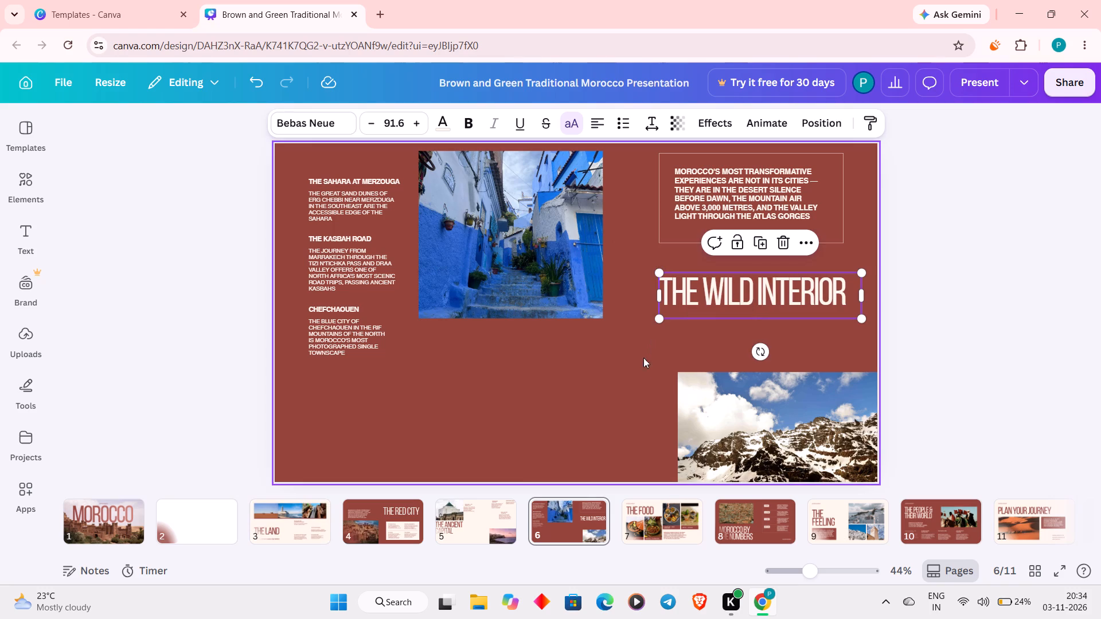
click(641, 374)
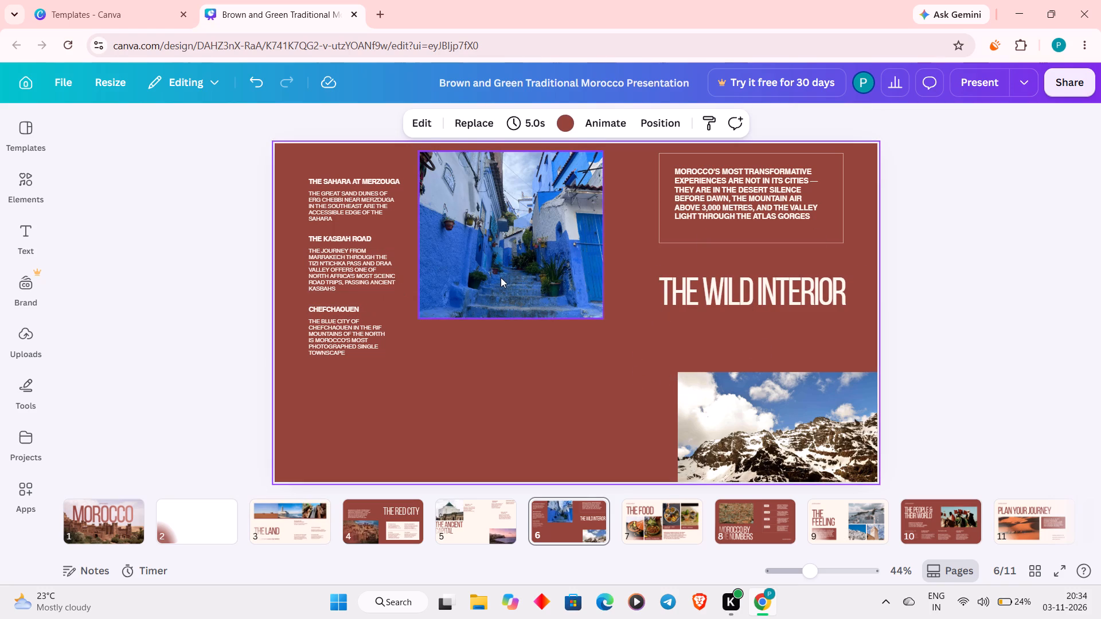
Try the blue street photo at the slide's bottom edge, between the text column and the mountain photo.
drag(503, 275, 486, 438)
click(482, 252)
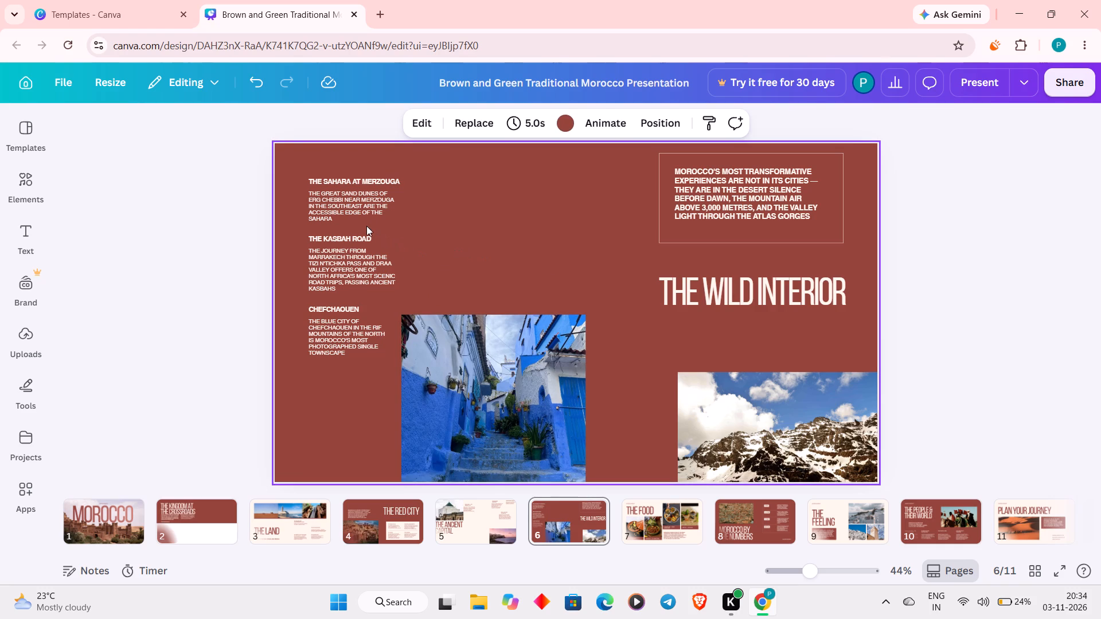
Move the blue street photo up beside the text column, almost flush with the slide's top edge.
drag(500, 378, 516, 220)
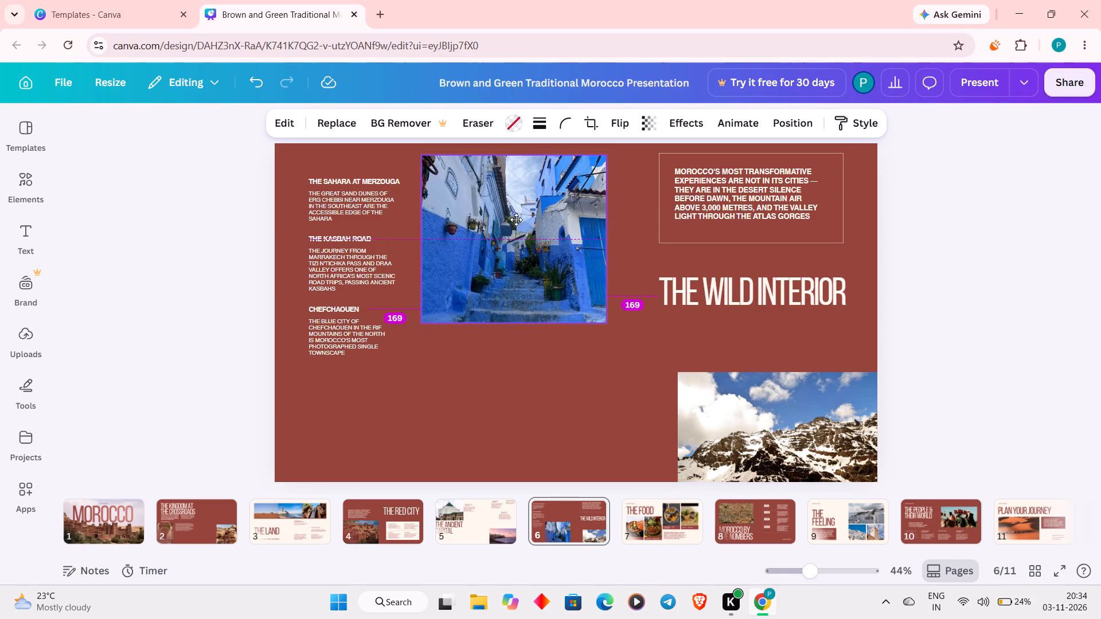
drag(516, 220, 514, 213)
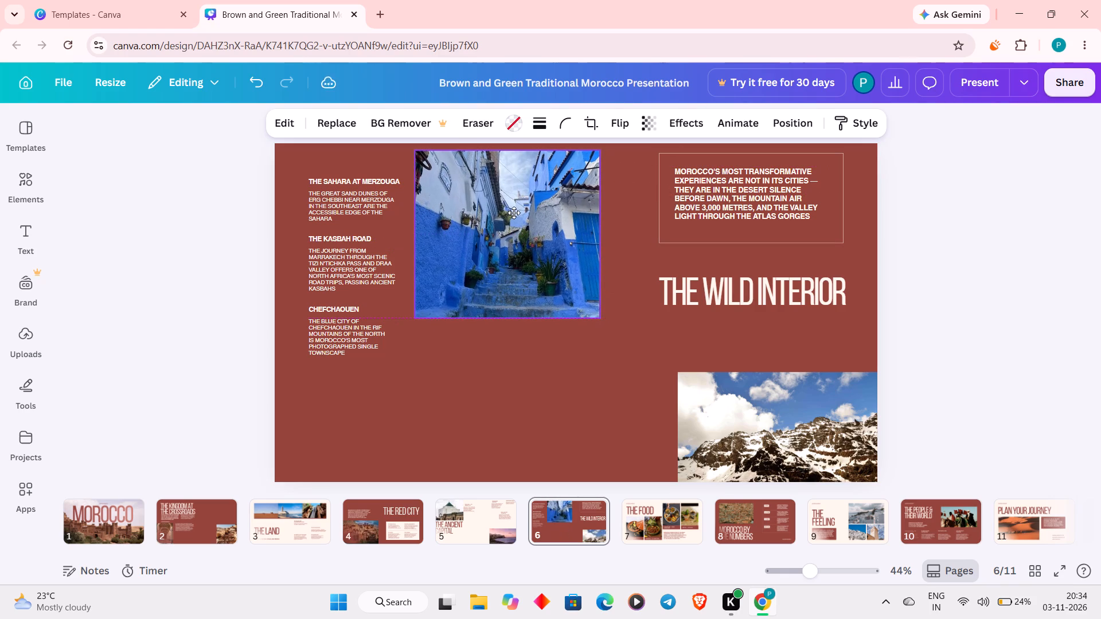
drag(514, 213, 514, 211)
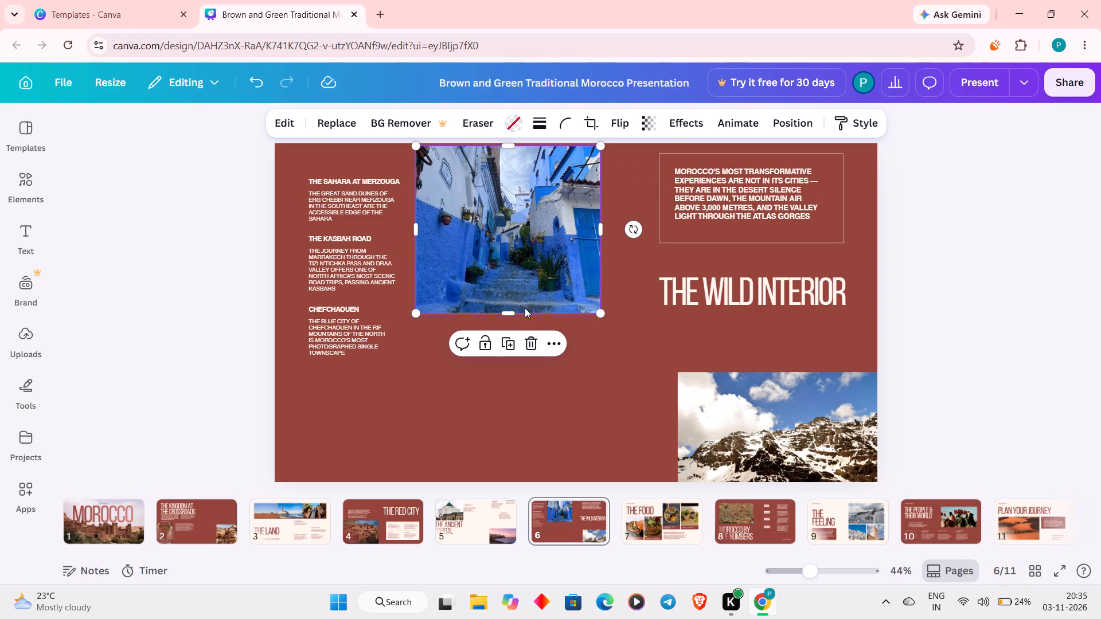
click(538, 385)
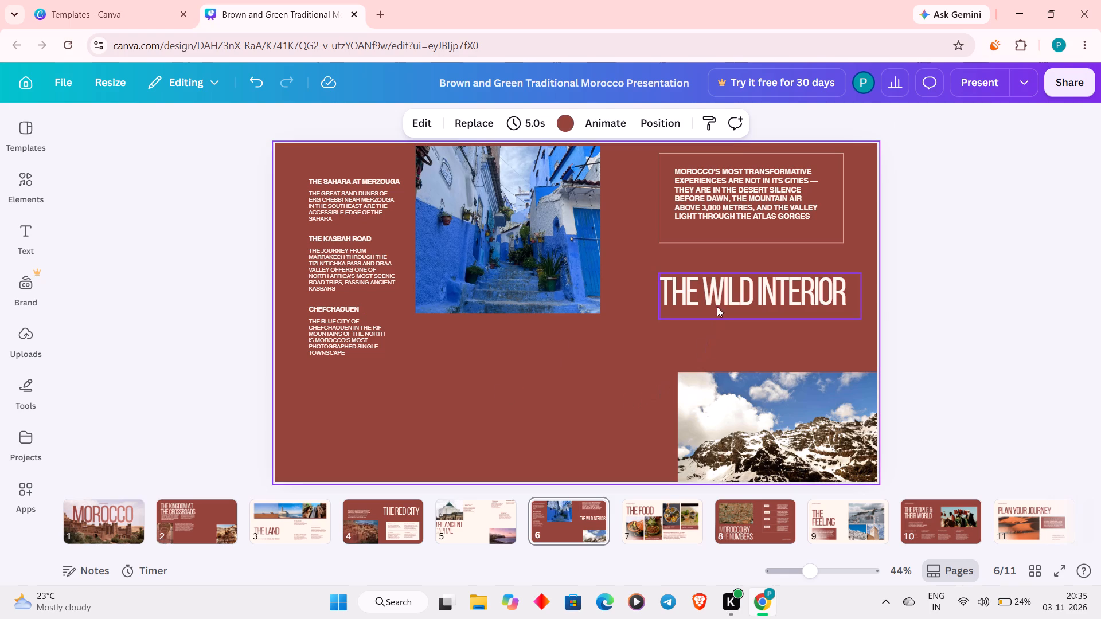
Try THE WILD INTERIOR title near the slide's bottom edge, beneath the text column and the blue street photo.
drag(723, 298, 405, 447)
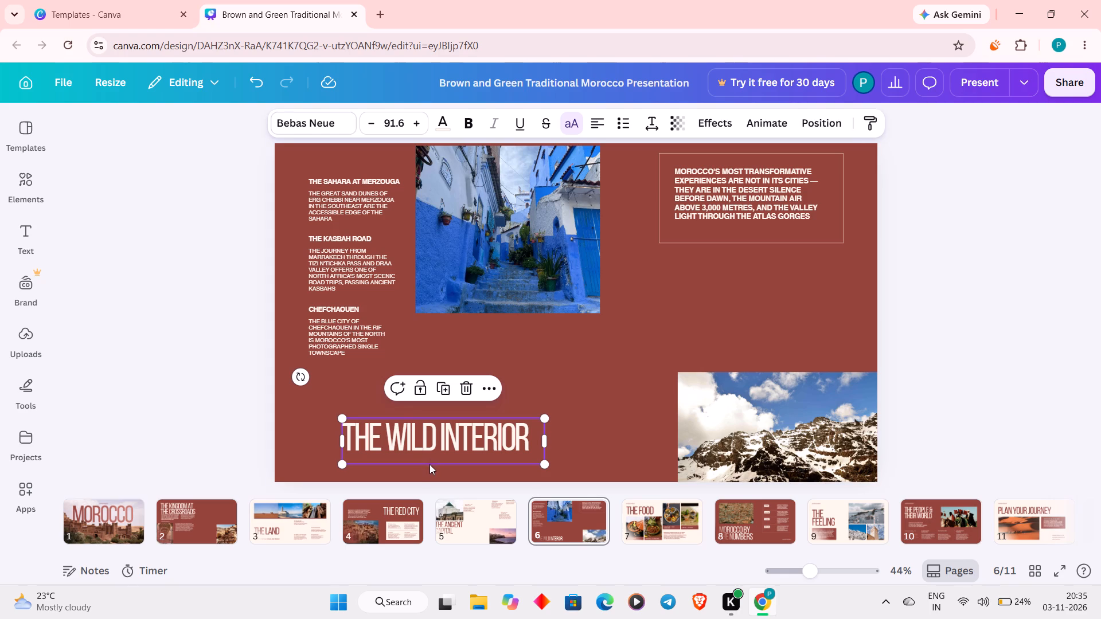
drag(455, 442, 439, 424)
Shift the mountain photo left along the slide's bottom edge, leaving a gap from the slide's right edge.
drag(706, 435, 685, 436)
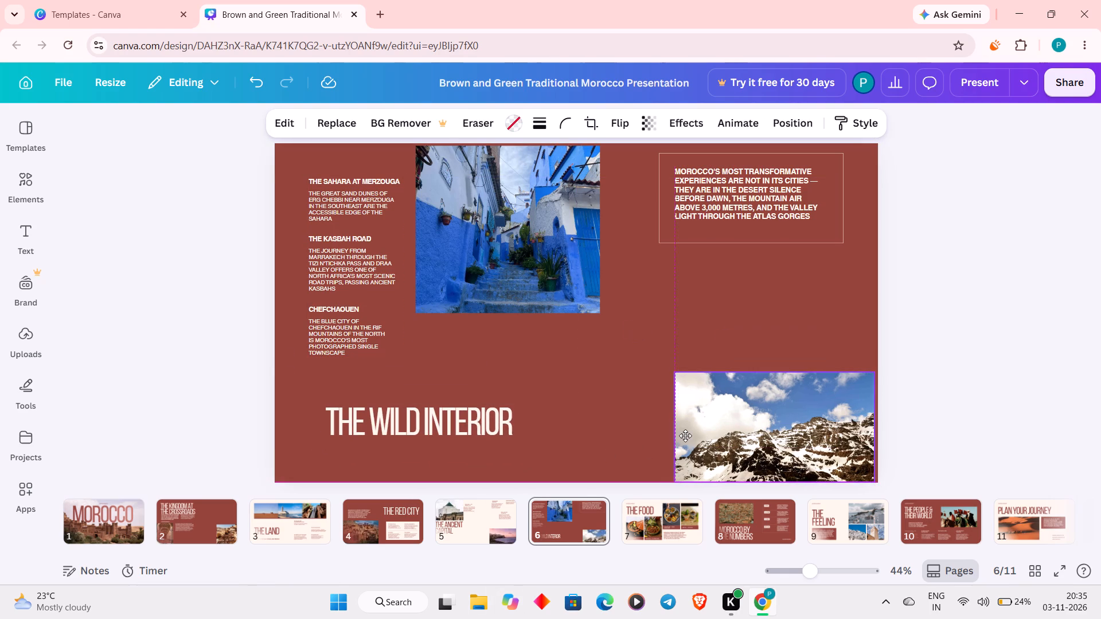
drag(685, 436, 661, 432)
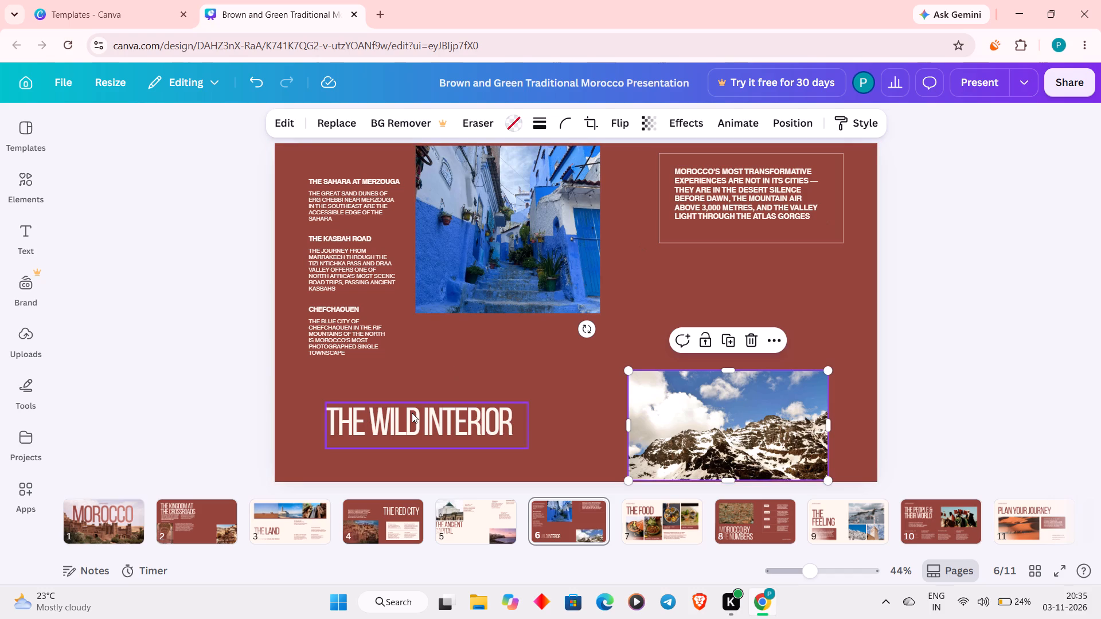
Move THE WILD INTERIOR title between the quote box and the mountain photo, starting slightly left of the quote box.
drag(412, 413, 732, 285)
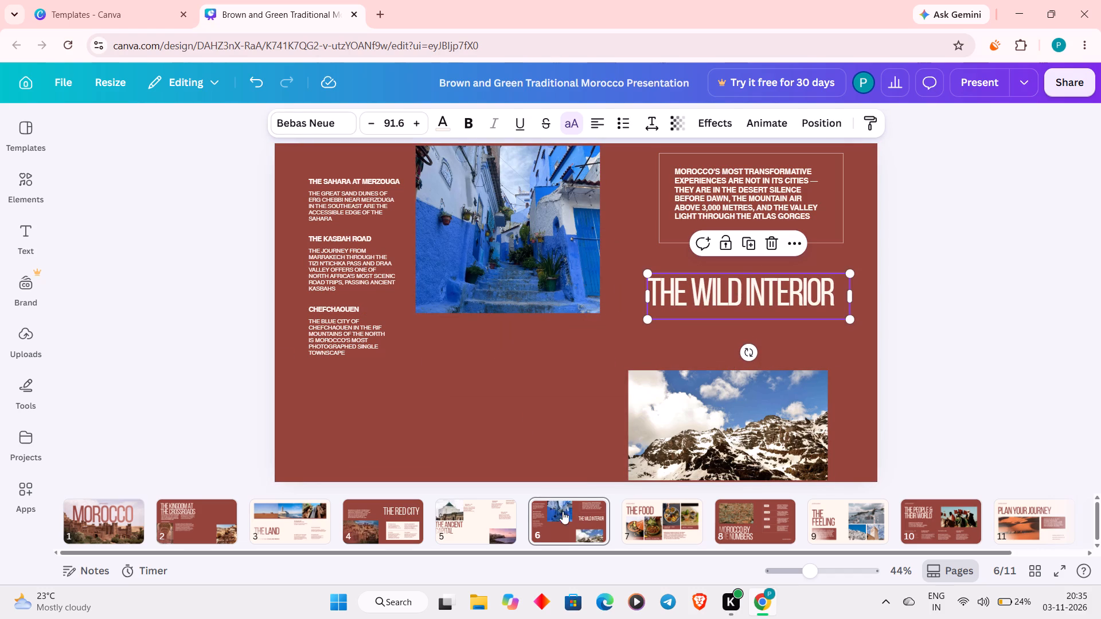
On page 7, THE FOOD, move the couscous photo up and left off its caption, partly over the tagine photo.
click(645, 501)
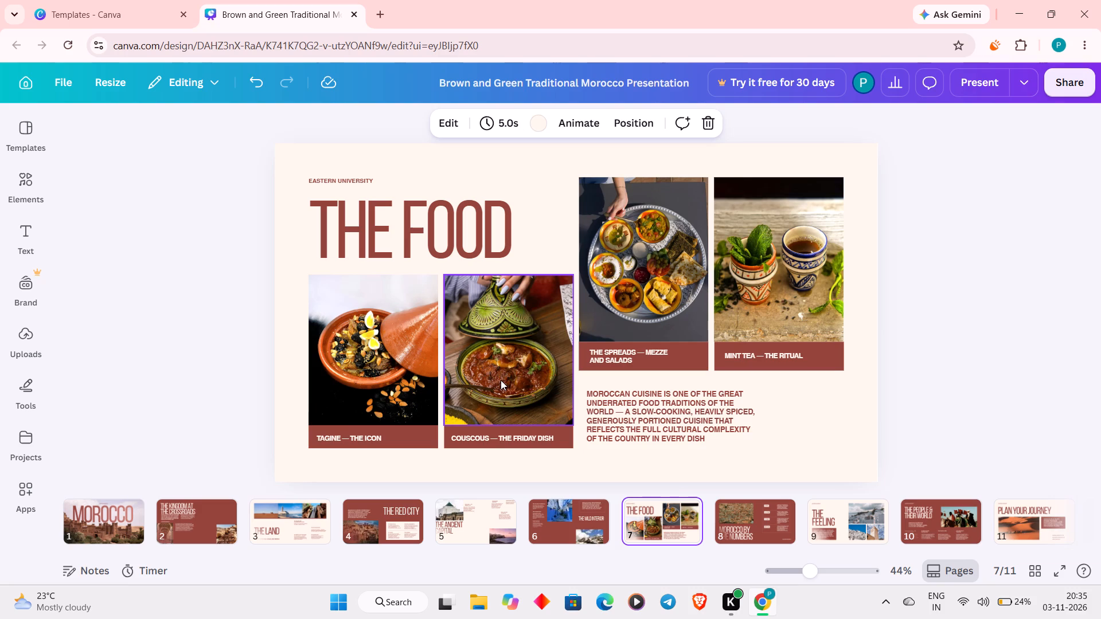
click(454, 355)
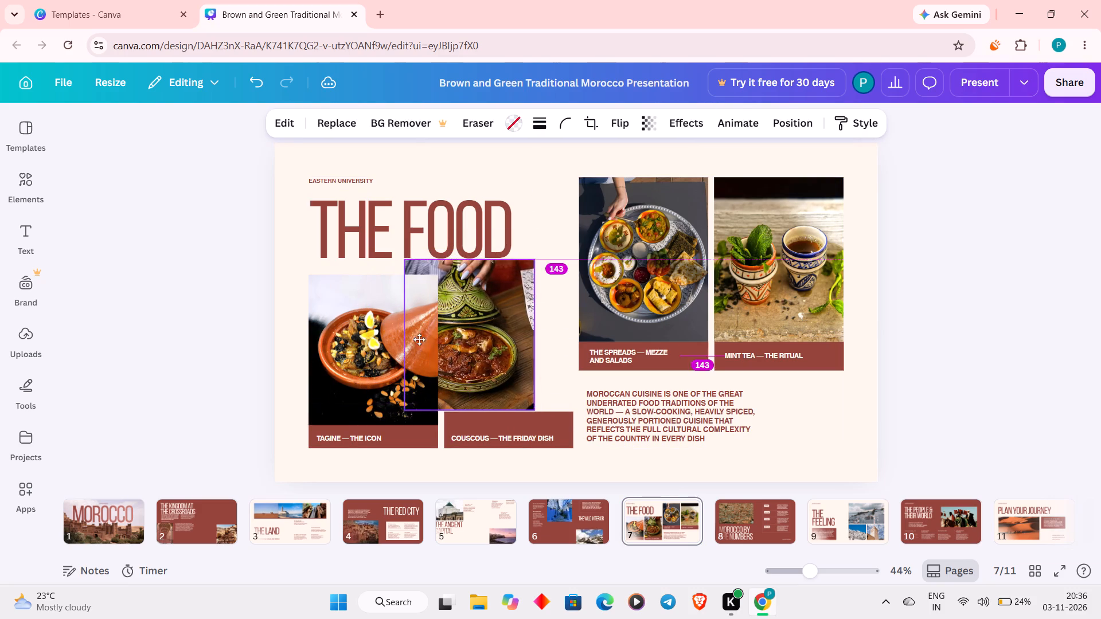
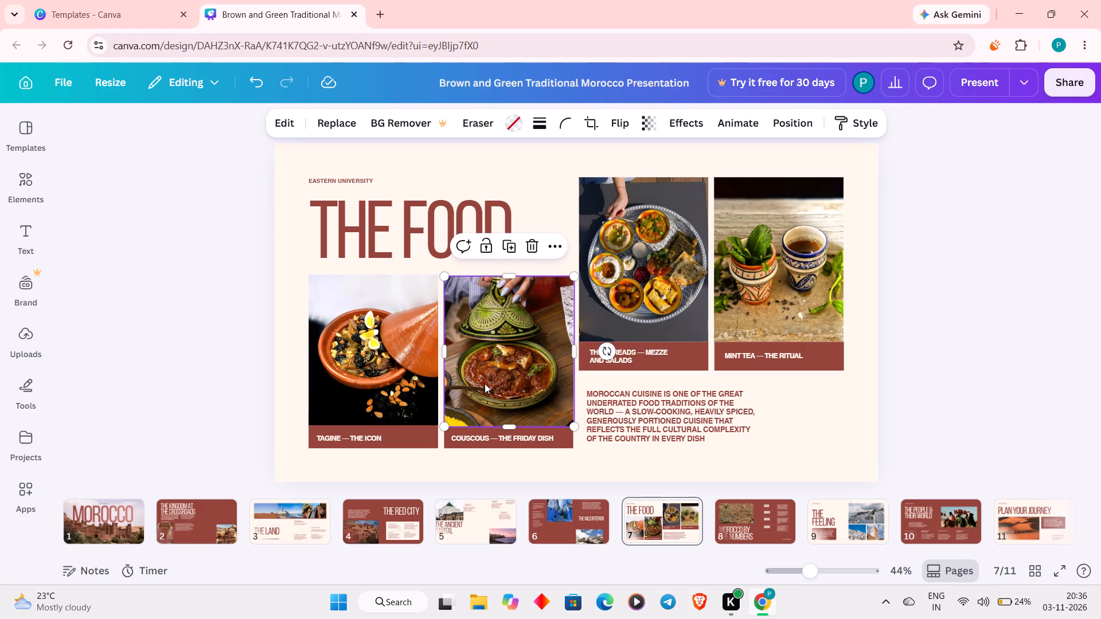
Delete the EASTERN UNIVERSITY label above THE FOOD title on page 7.
click(369, 238)
click(358, 175)
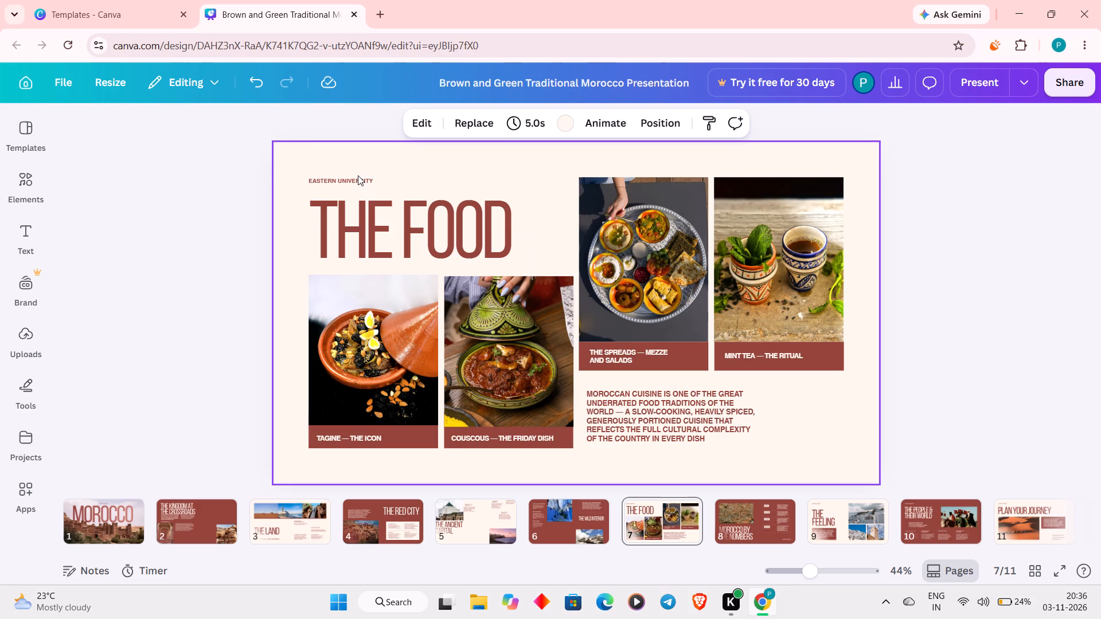
click(360, 178)
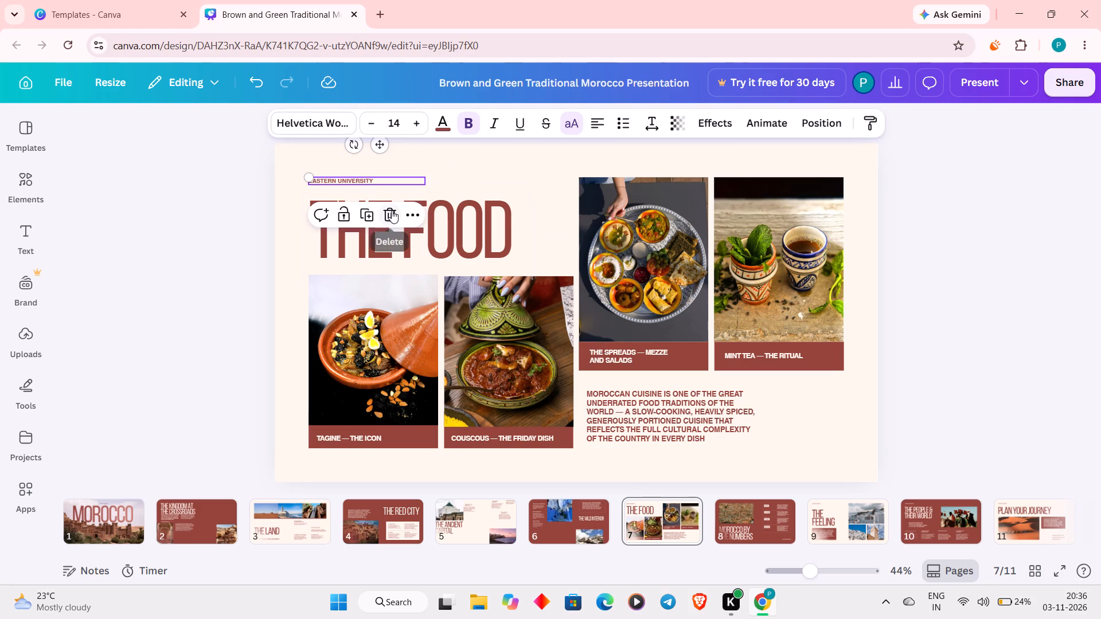
click(392, 210)
Reduce THE FOOD title to font size 163 and place it higher, starting slightly right of the tagine photo's left edge.
drag(386, 203, 385, 187)
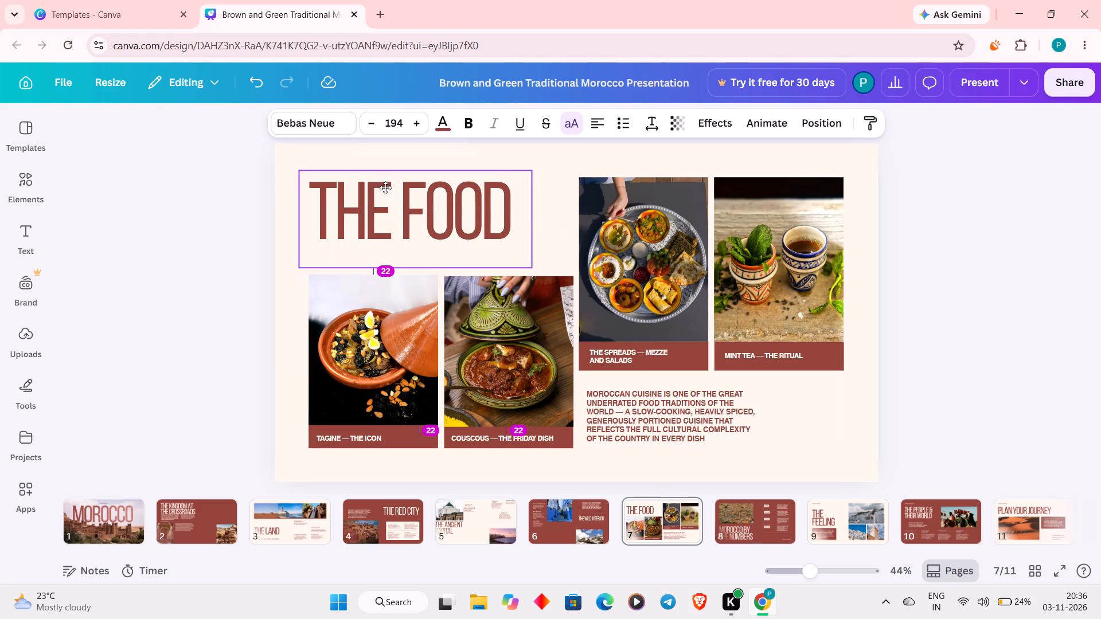
drag(385, 187, 393, 185)
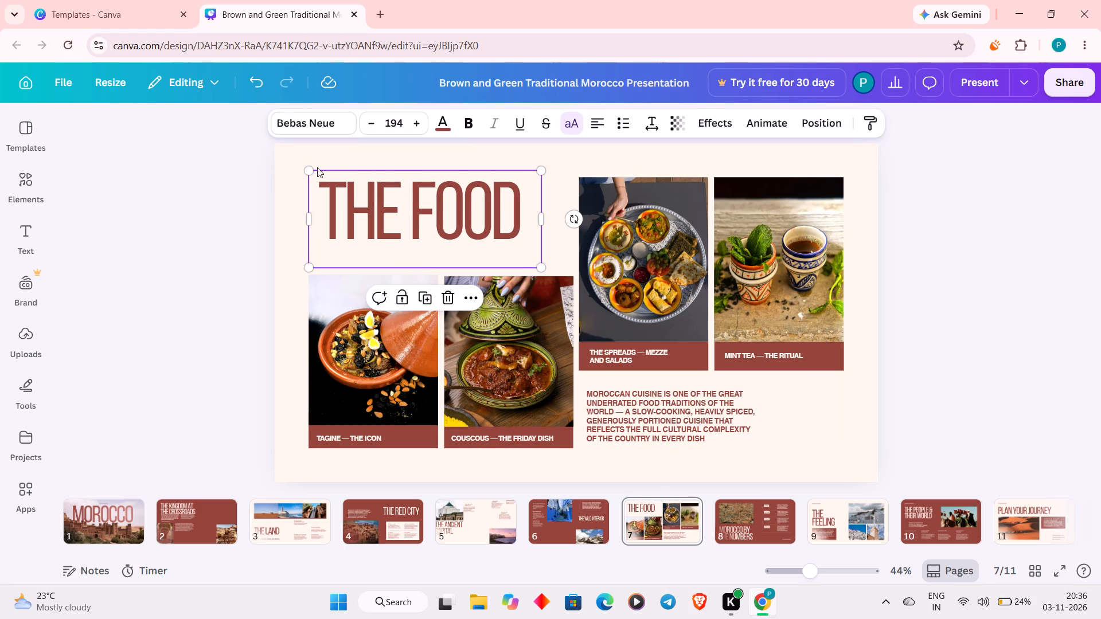
drag(309, 170, 349, 180)
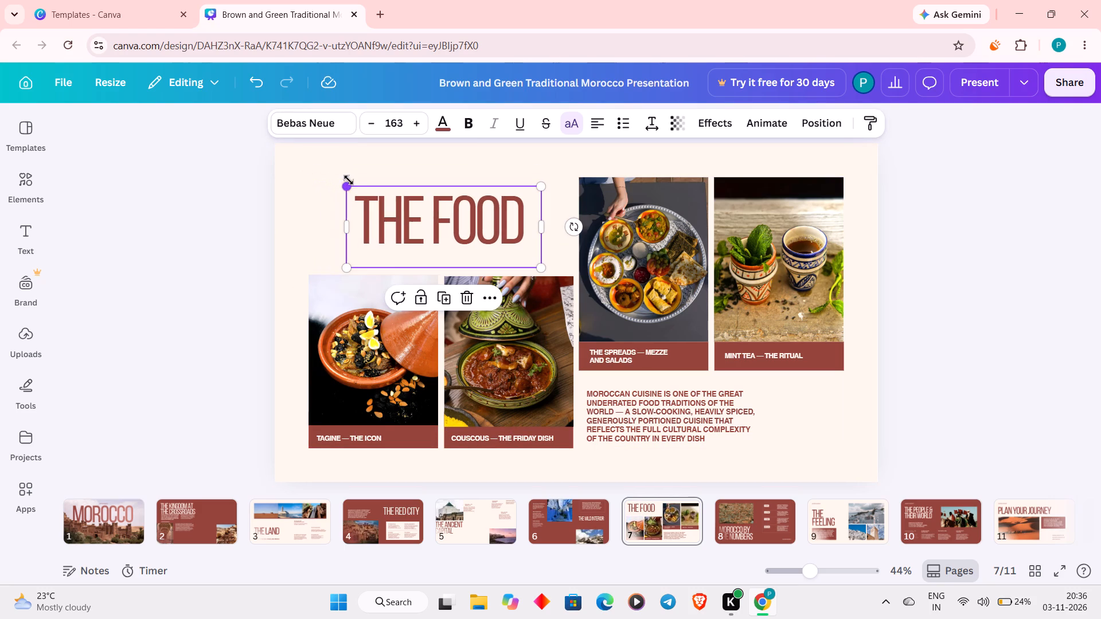
drag(445, 217, 410, 201)
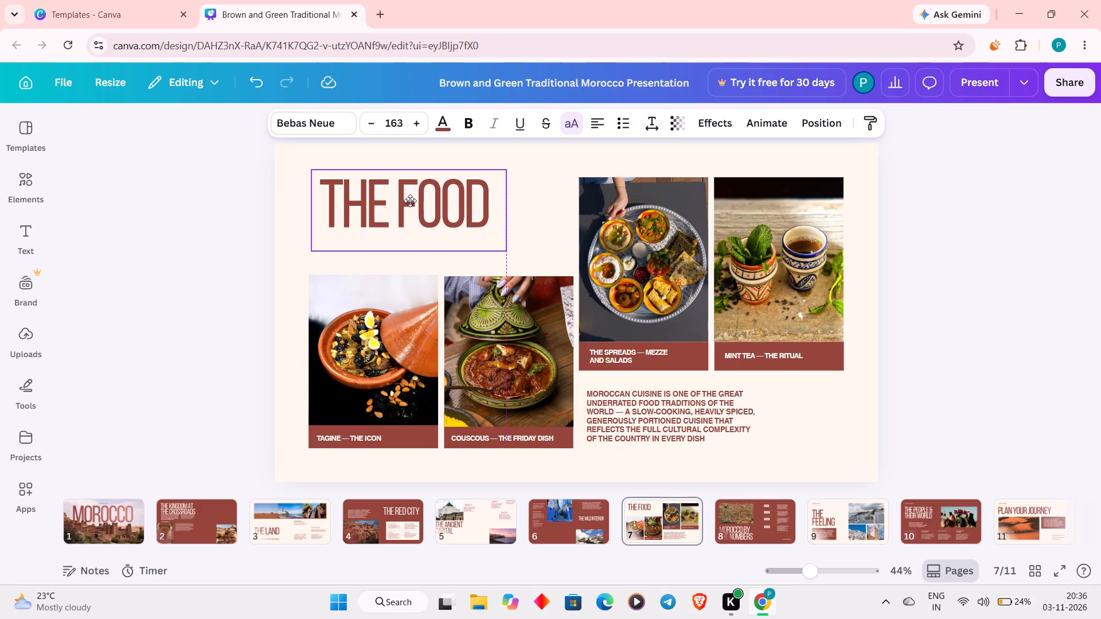
drag(410, 201, 412, 201)
Lower the tagine photo slightly to align with the couscous photo, and set the couscous photo directly above its caption.
click(376, 322)
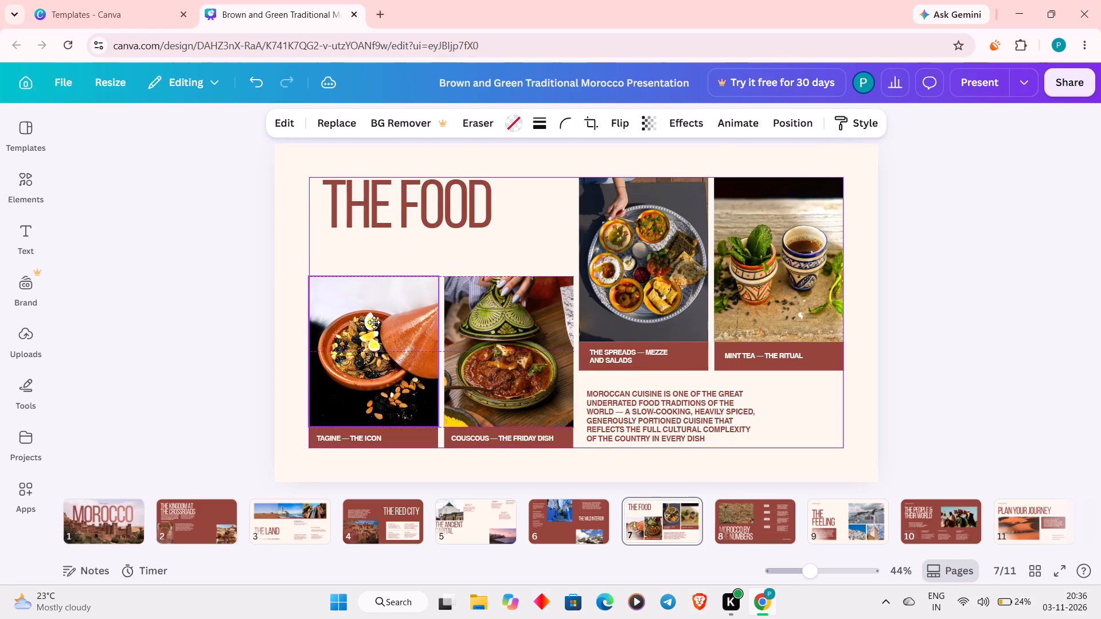
click(497, 326)
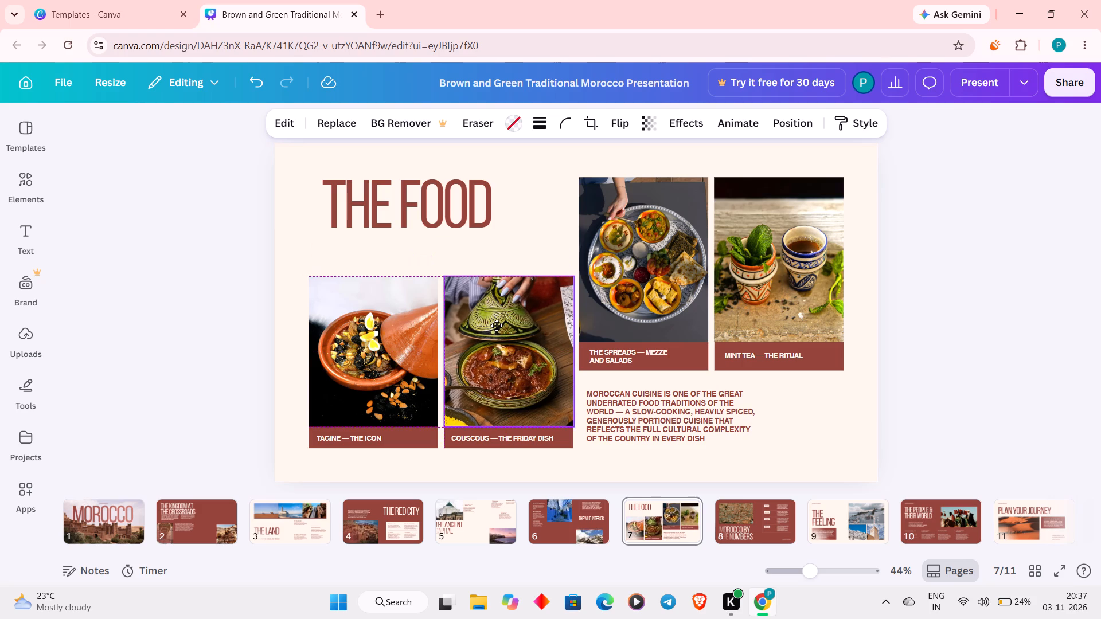
click(498, 326)
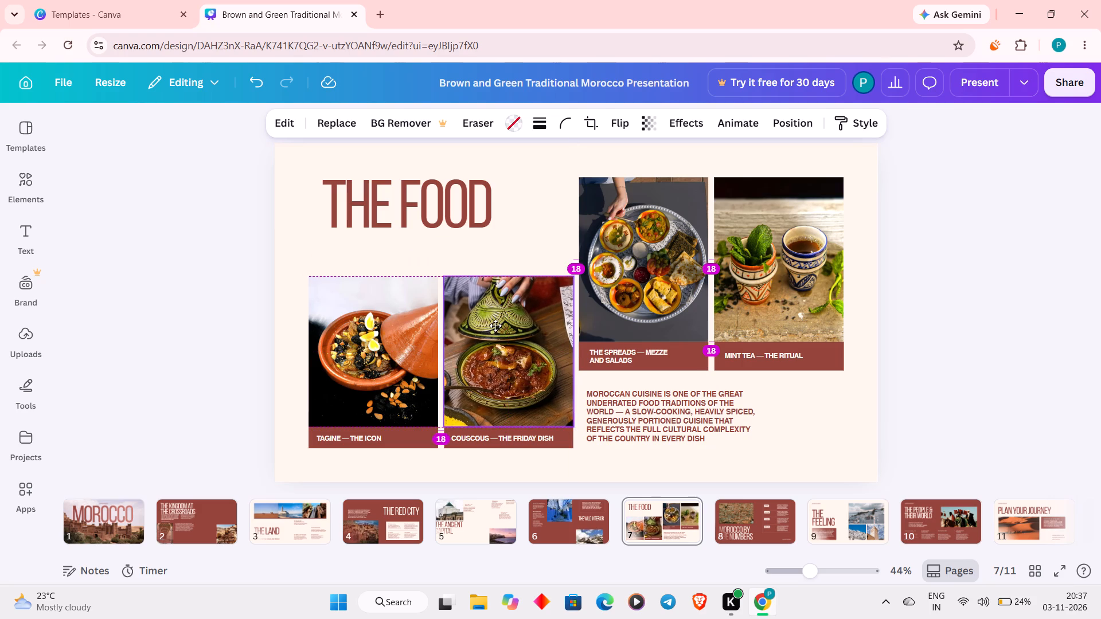
click(498, 326)
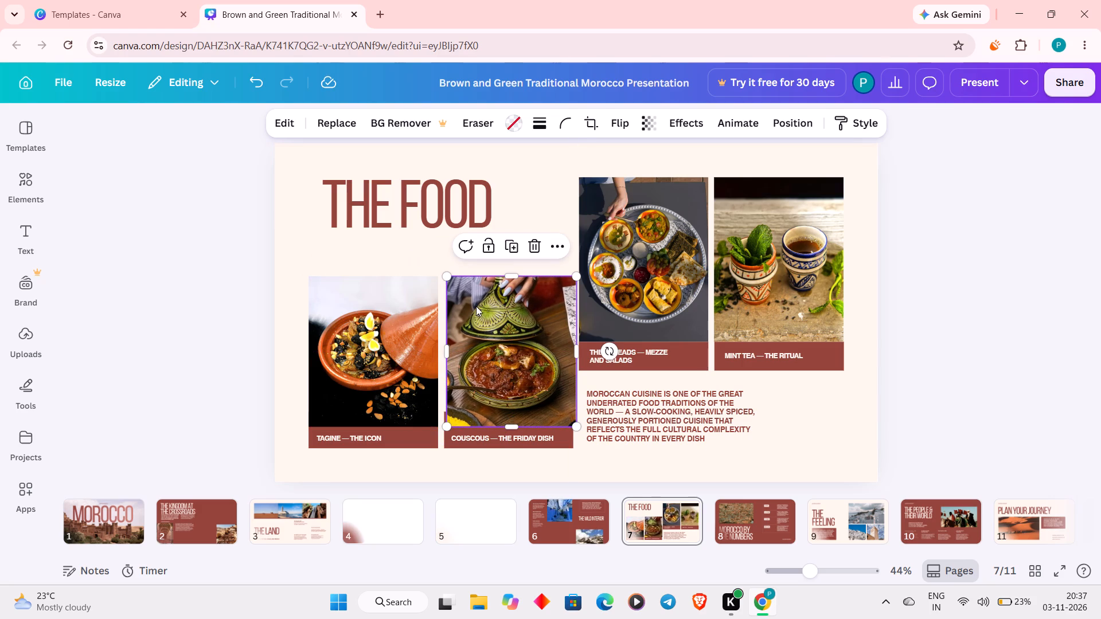
click(489, 322)
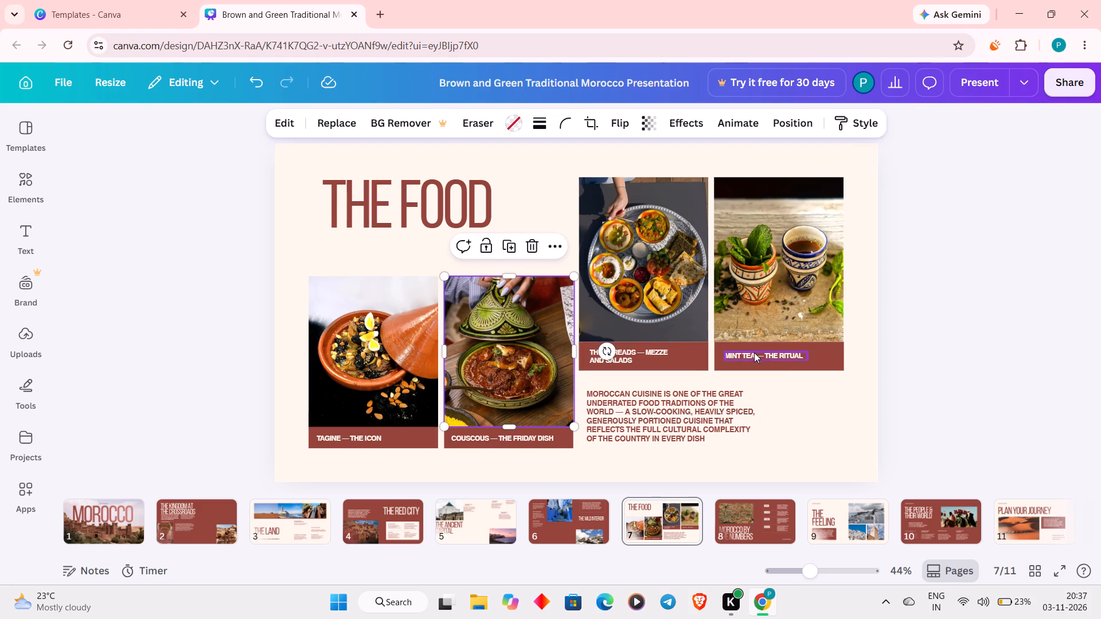
click(798, 391)
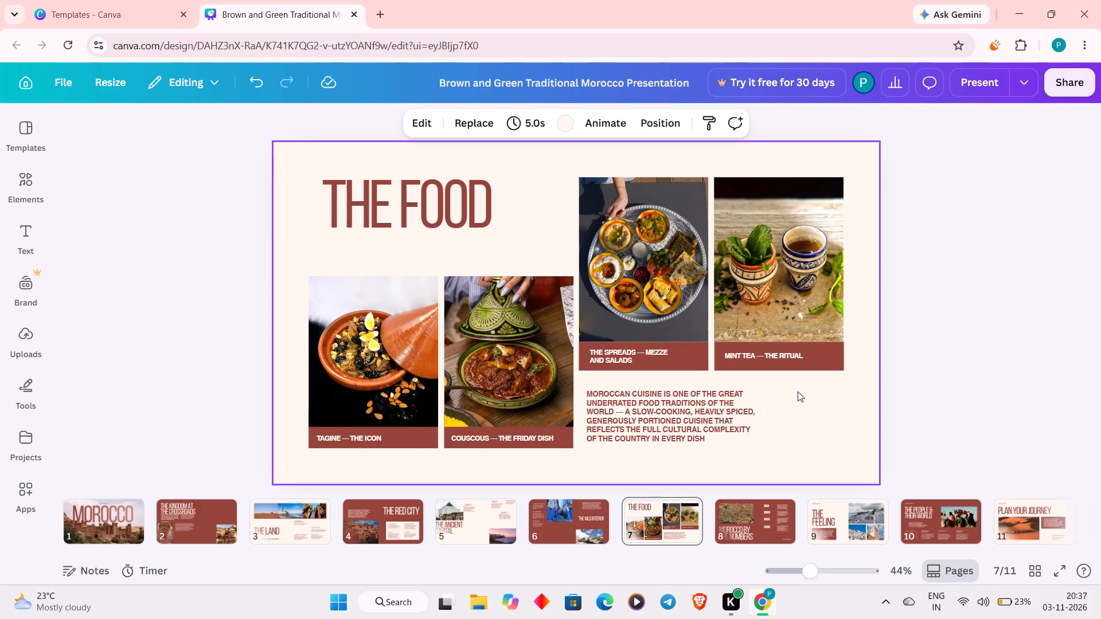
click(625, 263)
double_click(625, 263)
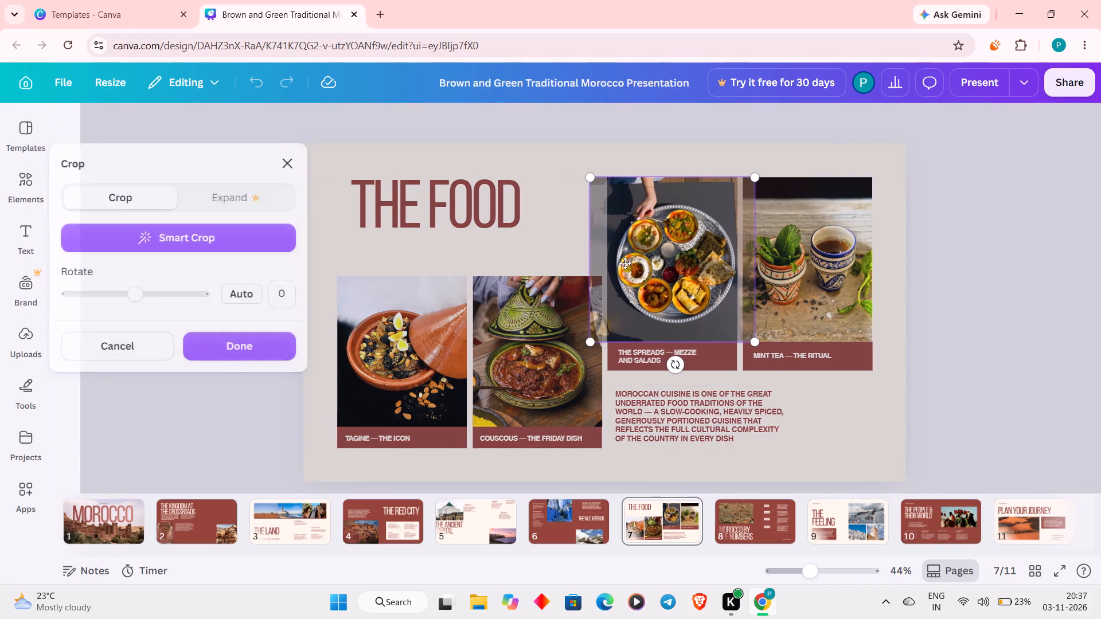
On page 8, move the MOROCCO BY THE NUMBERS title up into the slide's top-left corner, partly behind the city photo.
click(749, 519)
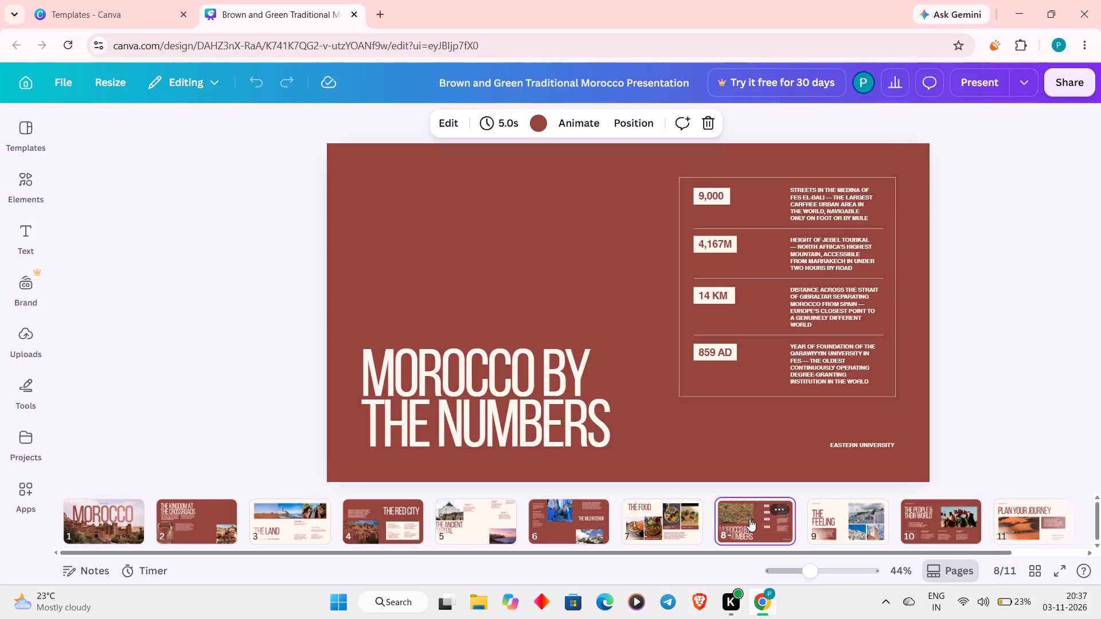
click(465, 285)
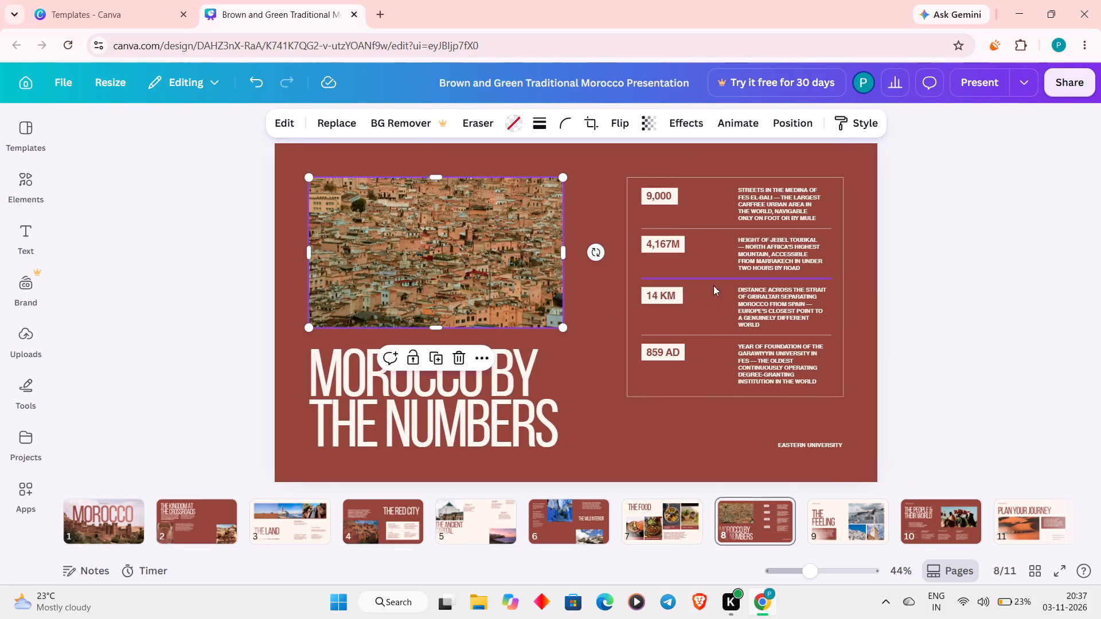
click(748, 283)
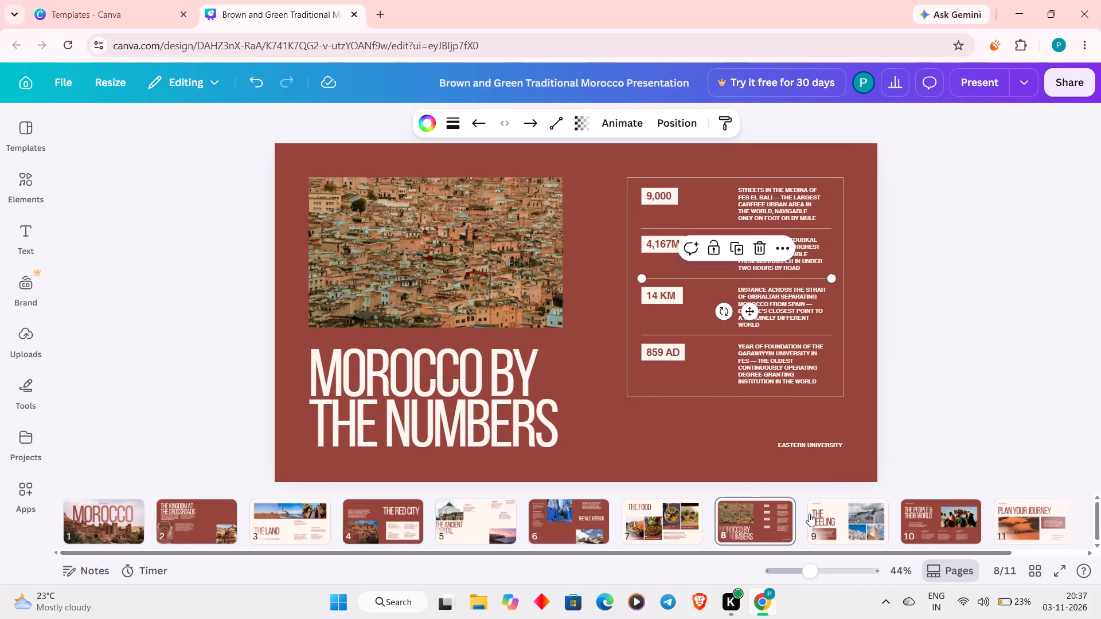
drag(465, 360, 428, 157)
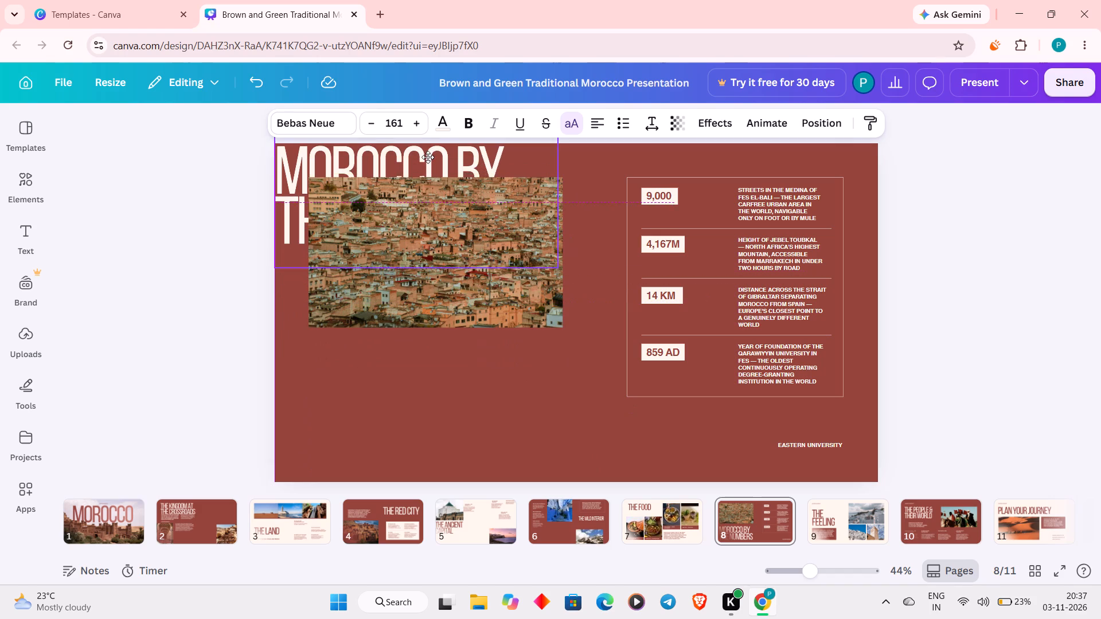
drag(428, 157, 432, 169)
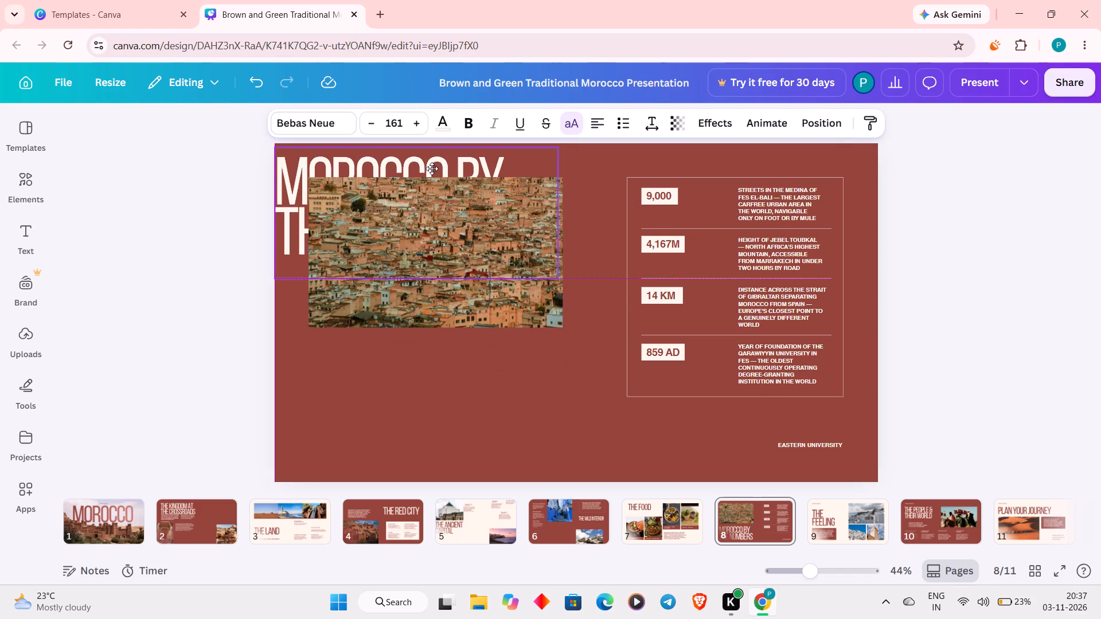
drag(432, 169, 431, 166)
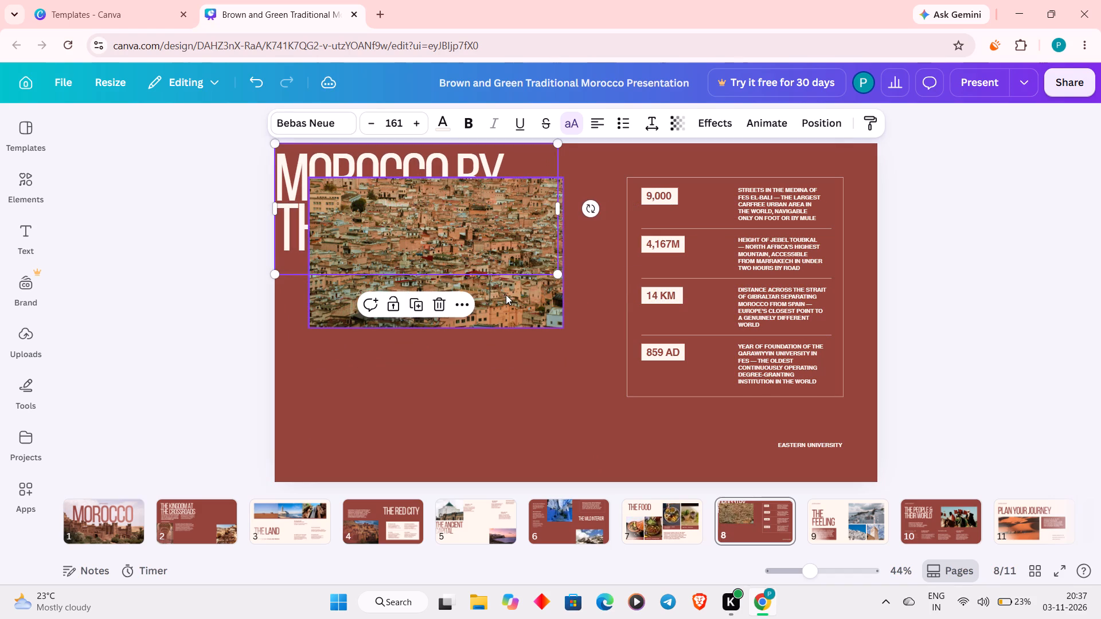
Move the city photo below the title, flush into the slide's bottom-left corner.
drag(506, 295, 487, 425)
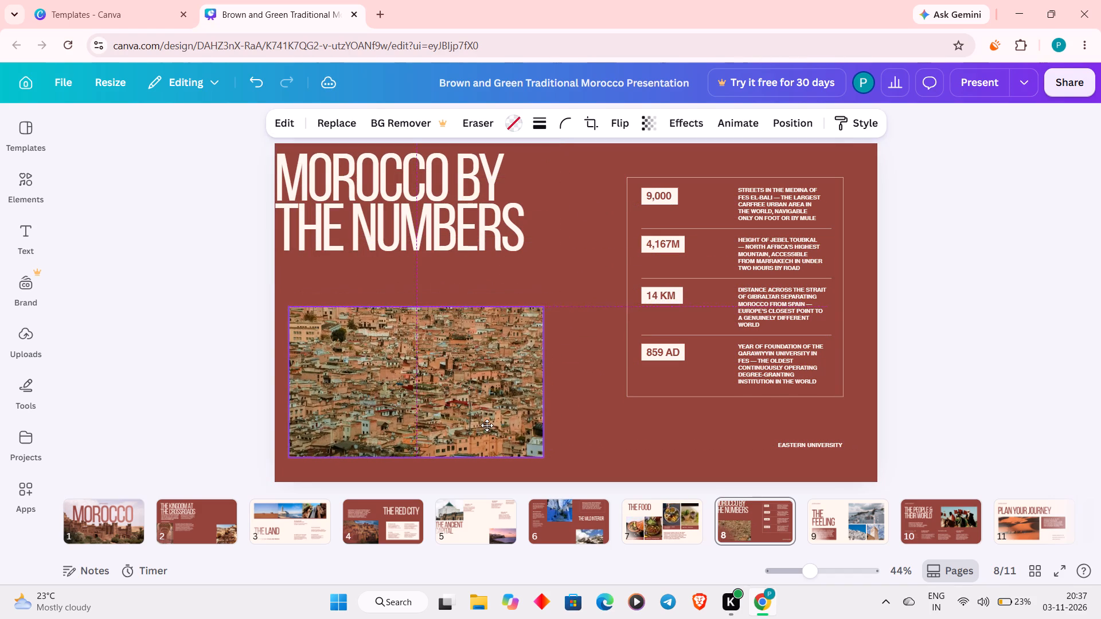
drag(487, 425, 470, 438)
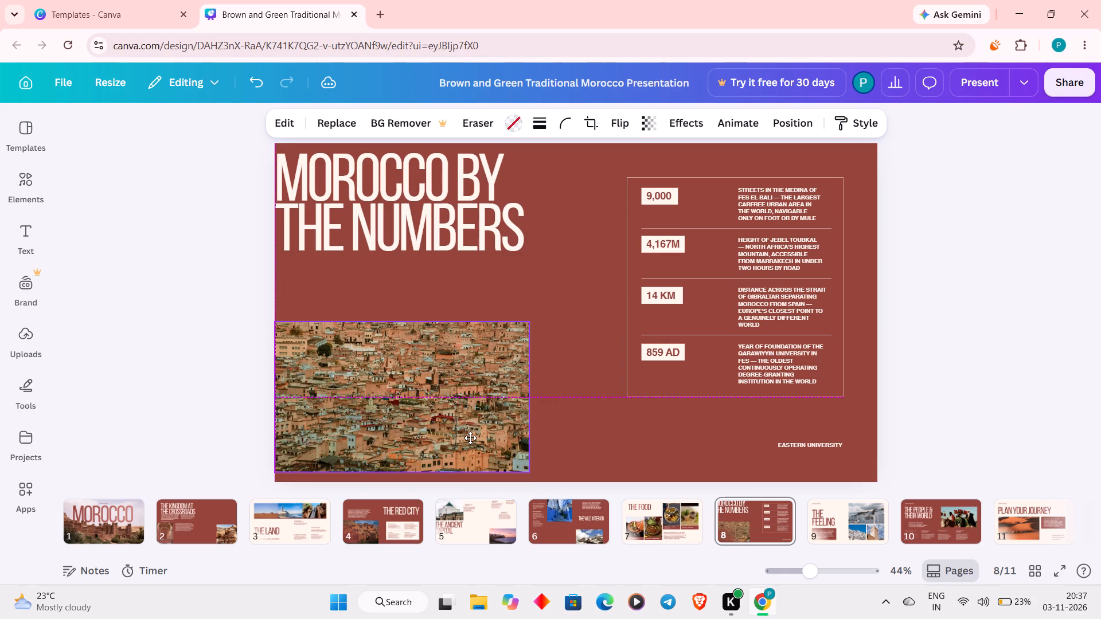
drag(470, 438, 471, 444)
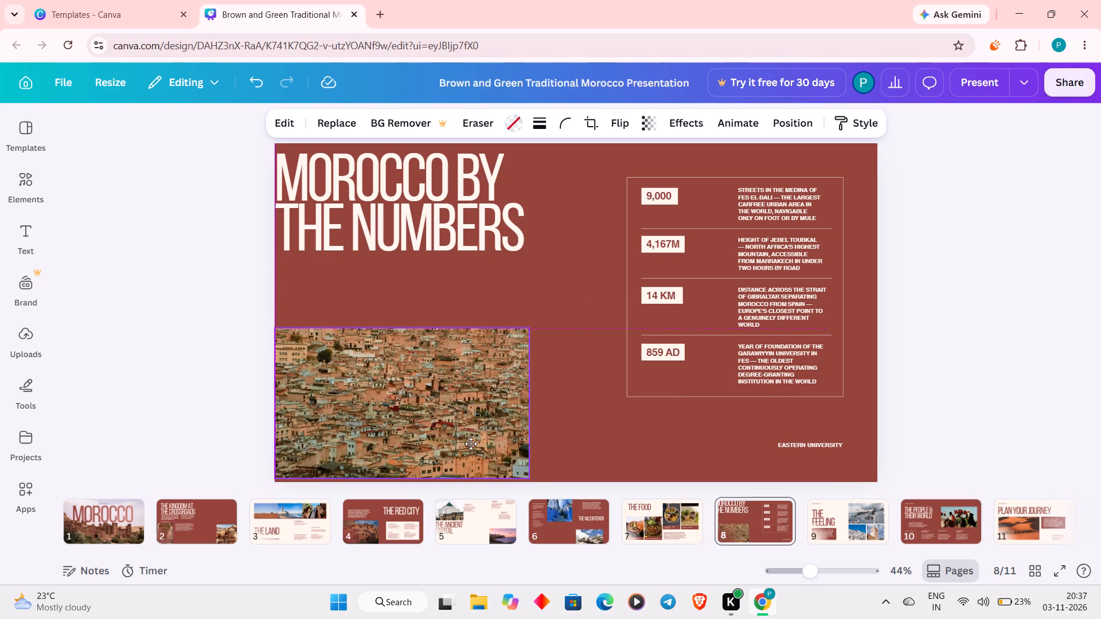
drag(471, 444, 475, 447)
click(475, 447)
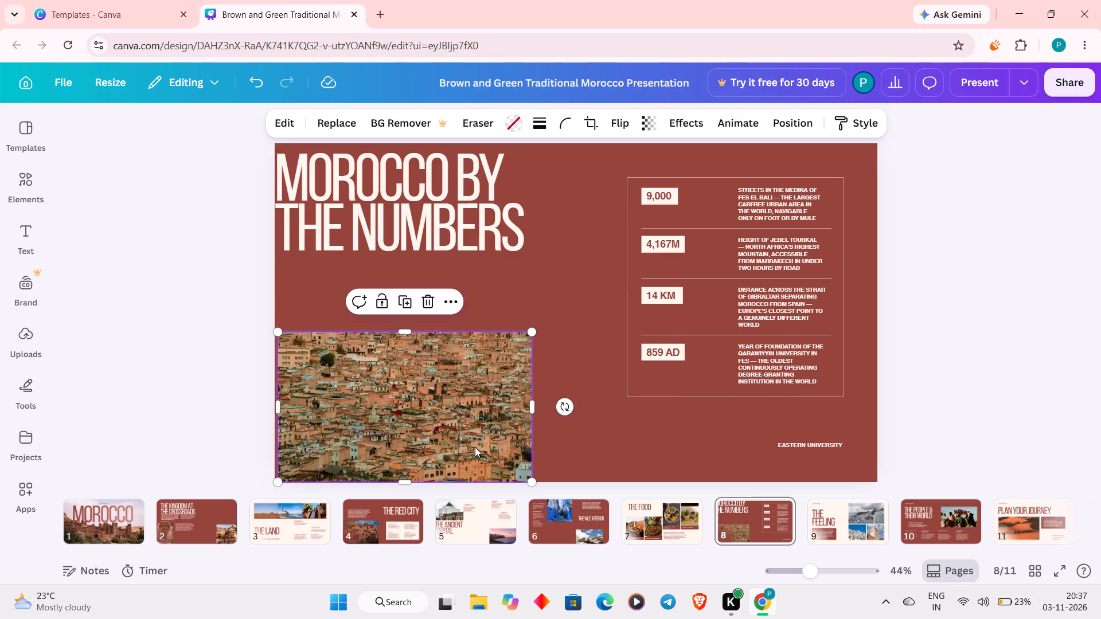
drag(475, 447, 458, 434)
click(458, 434)
click(554, 237)
click(584, 280)
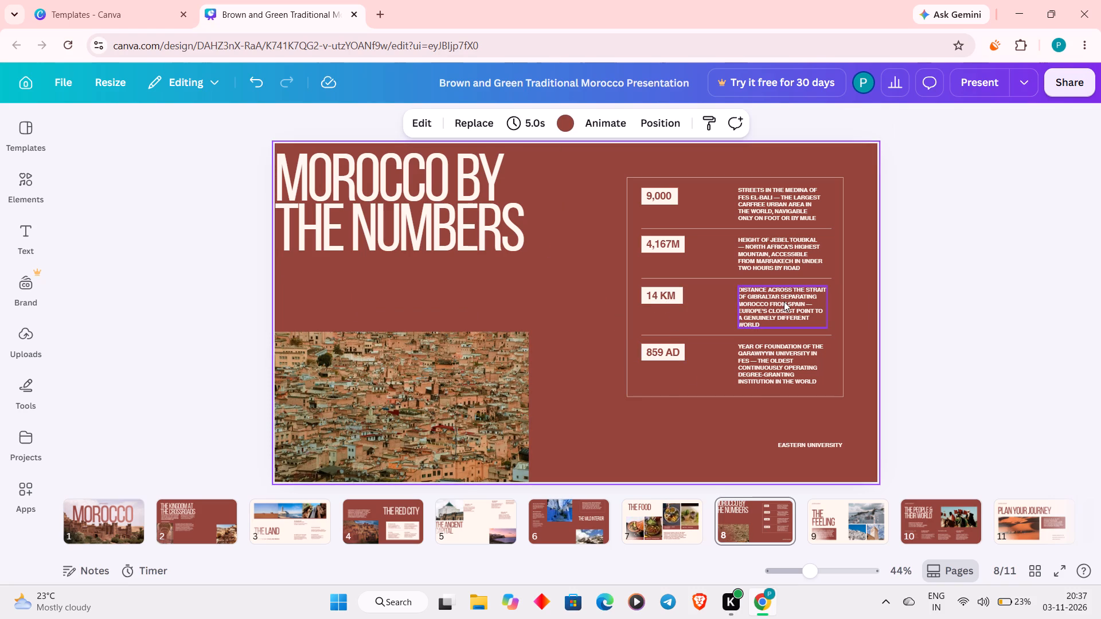
On page 5, move THE ANCIENT CAPITAL title down and slightly right, leaving a gap below the mausoleum photo.
scroll(784, 301, down, 1)
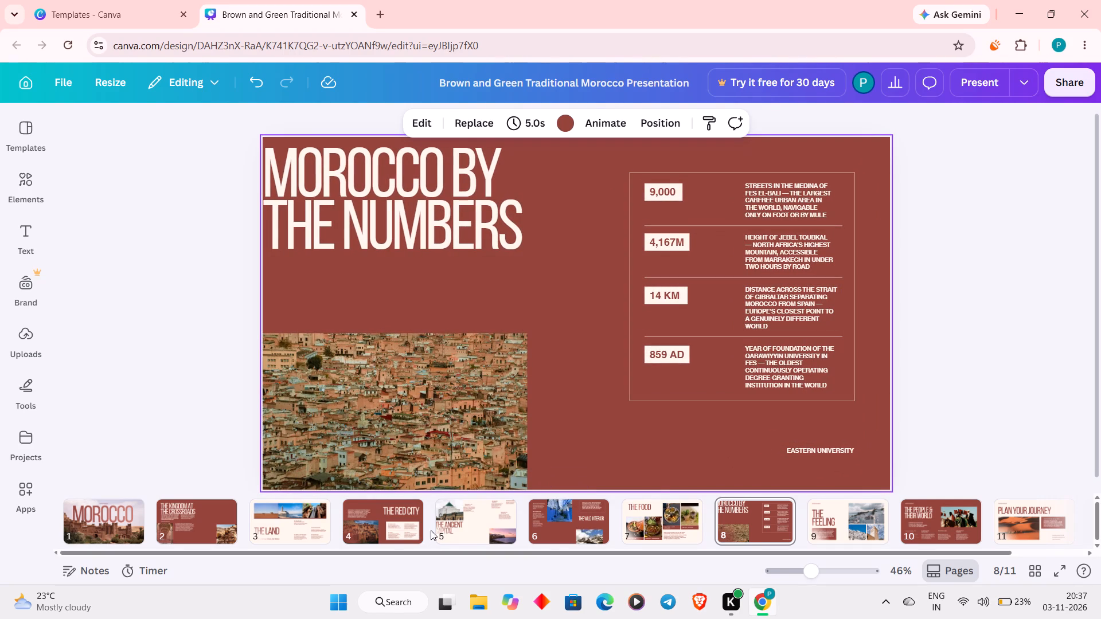
click(456, 520)
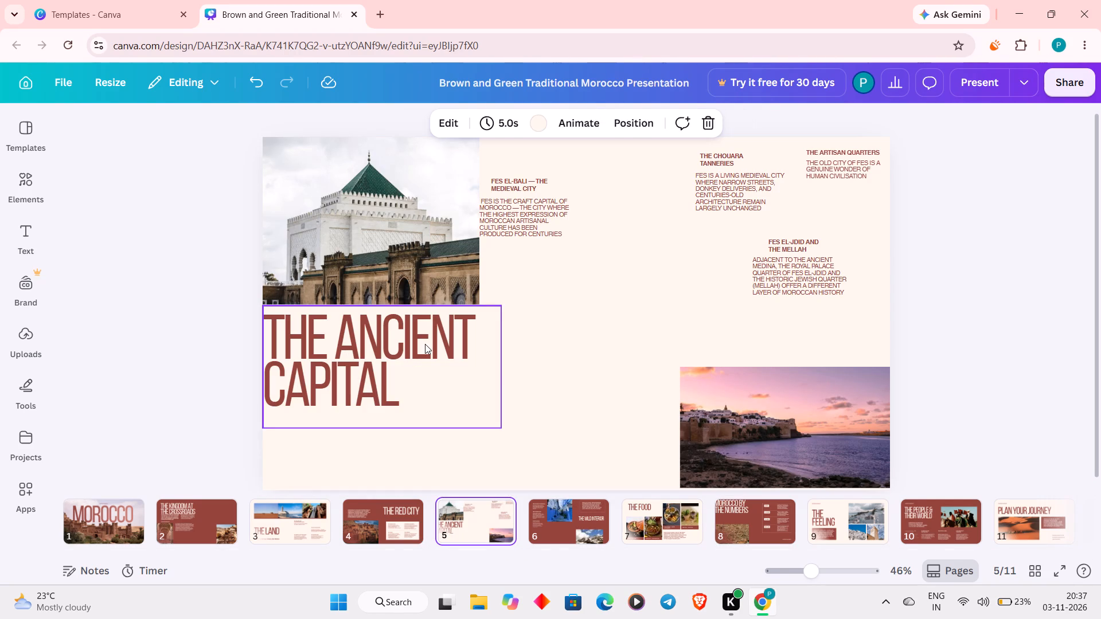
drag(425, 344, 645, 295)
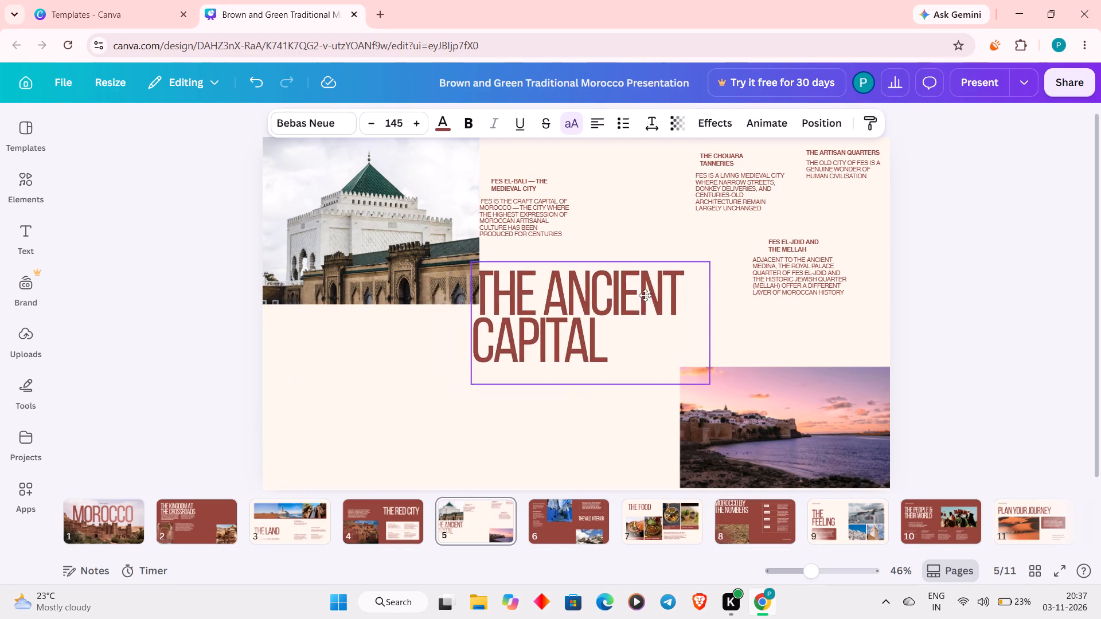
drag(645, 295, 517, 378)
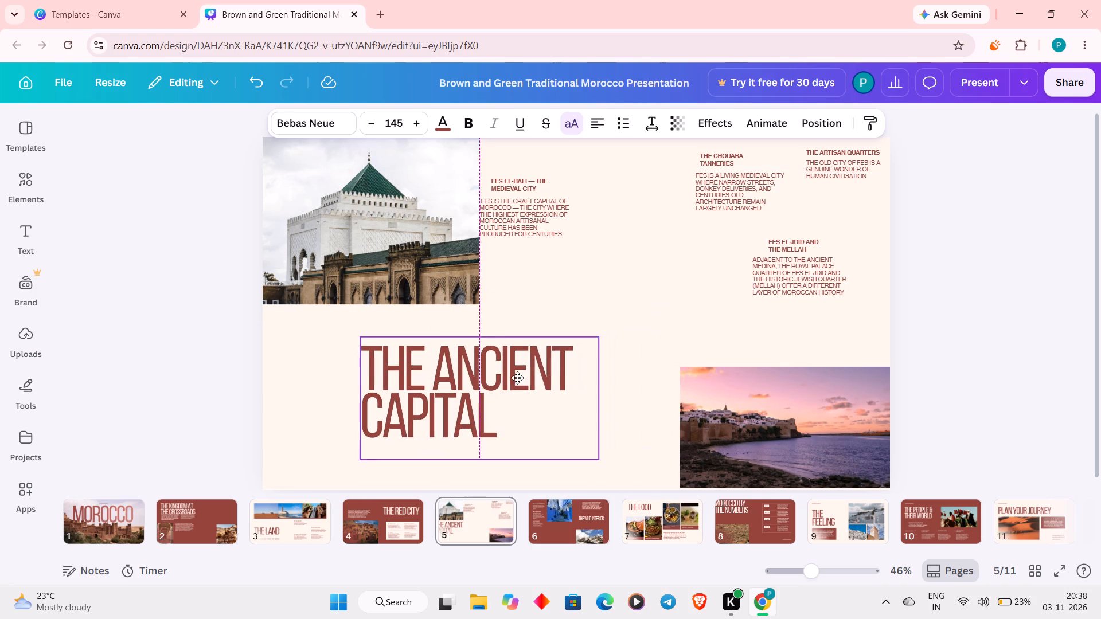
drag(517, 378, 473, 385)
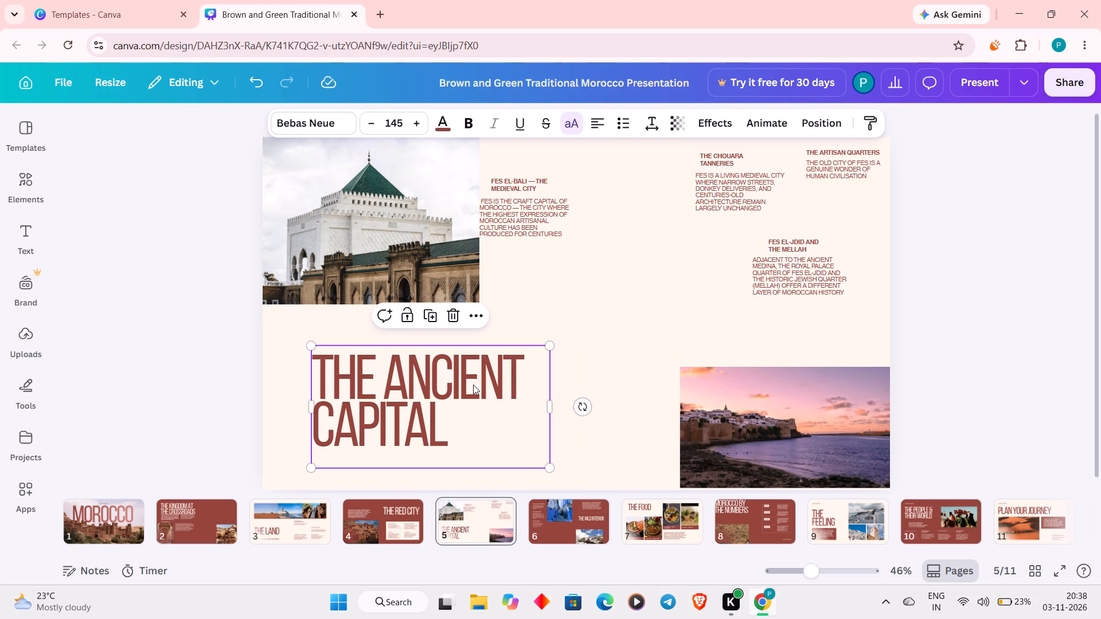
drag(473, 385, 450, 382)
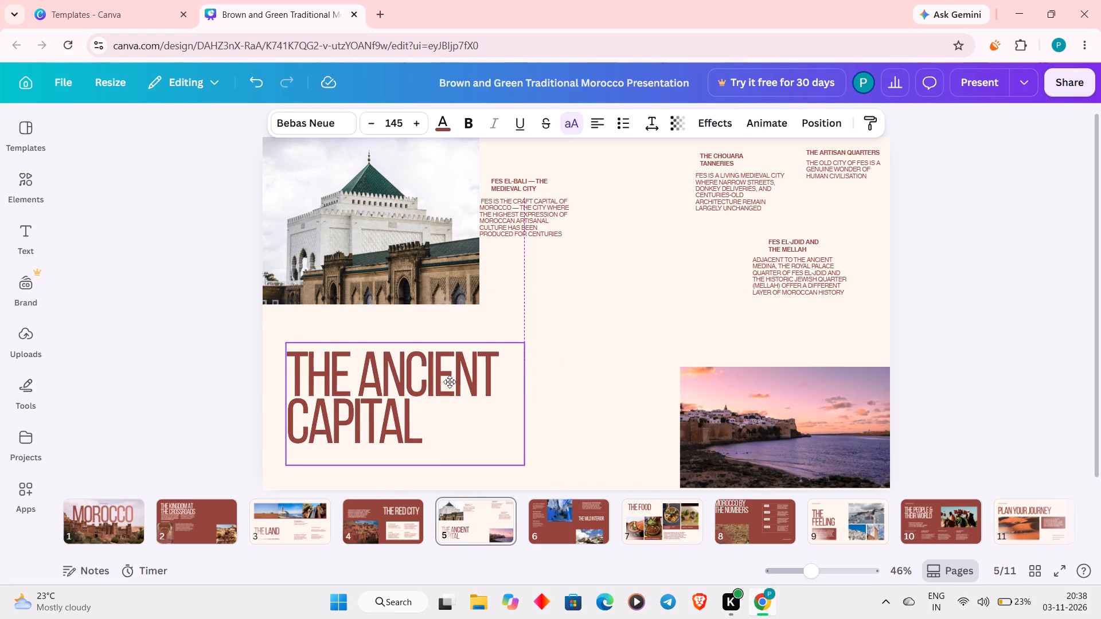
drag(450, 382, 447, 382)
Shift the white, green-roofed building photo slightly past the slide's top and left edges, leaving a narrow gap before the FES EL-BALI text.
drag(394, 258, 497, 271)
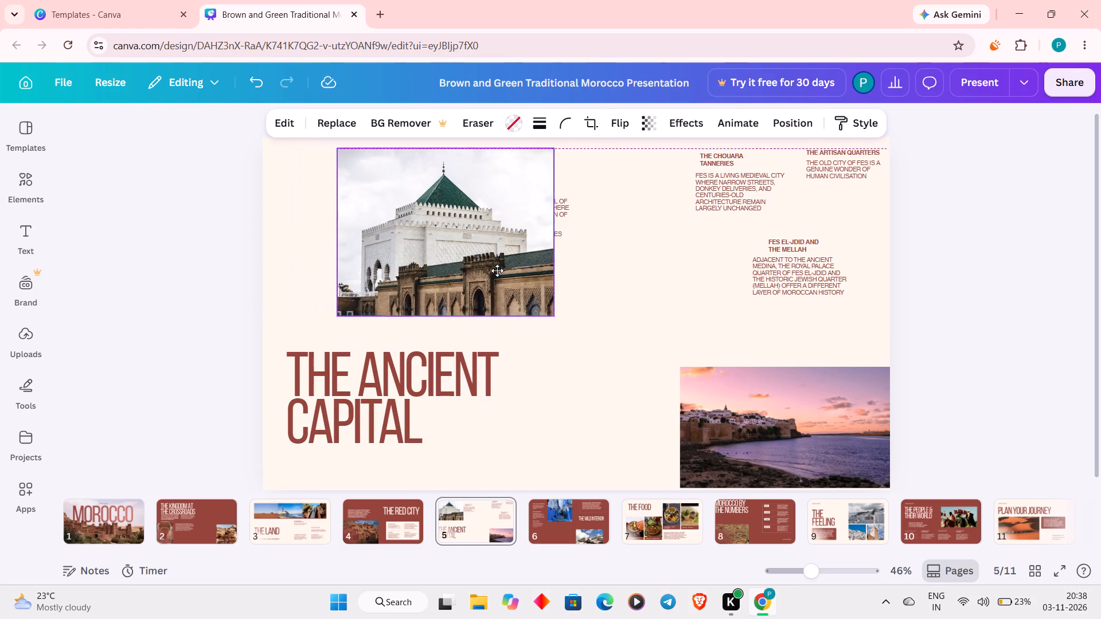
drag(497, 271, 418, 260)
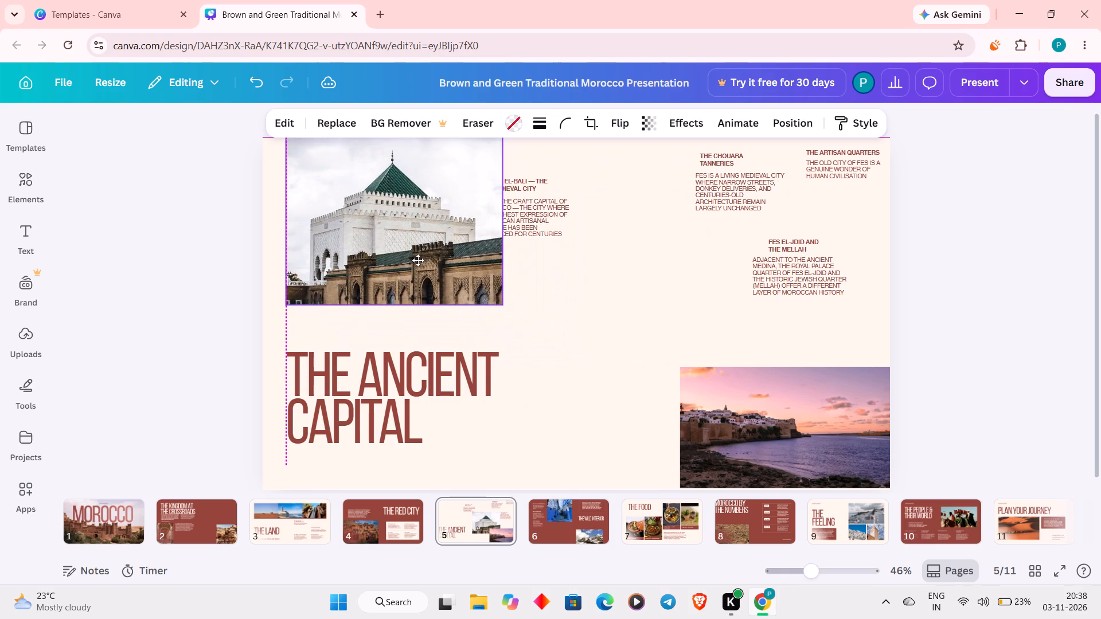
drag(418, 260, 386, 253)
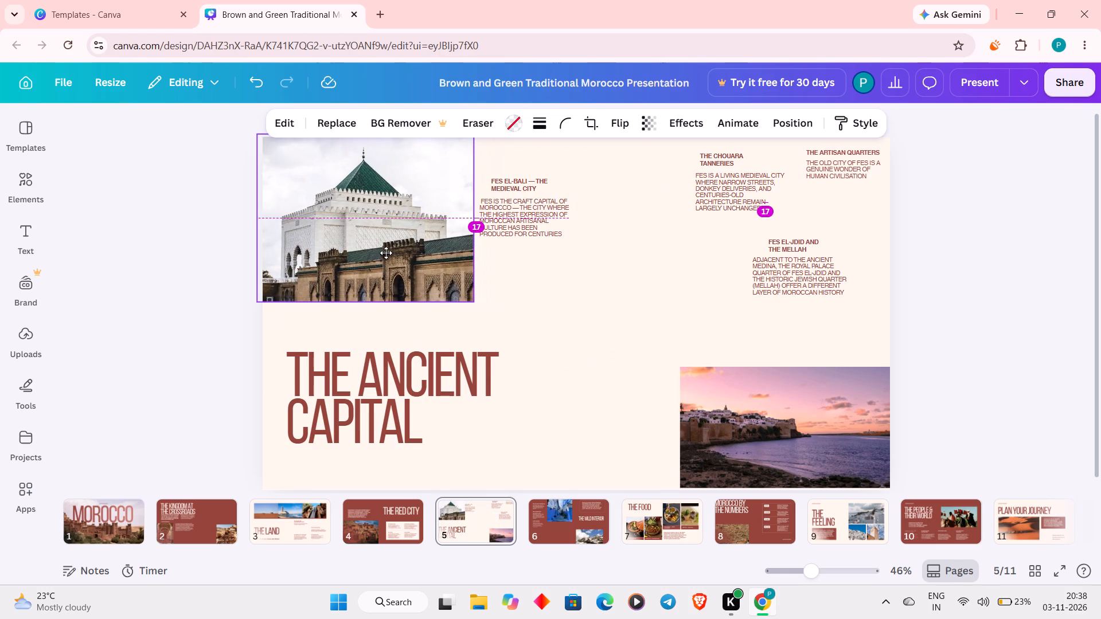
drag(386, 253, 388, 252)
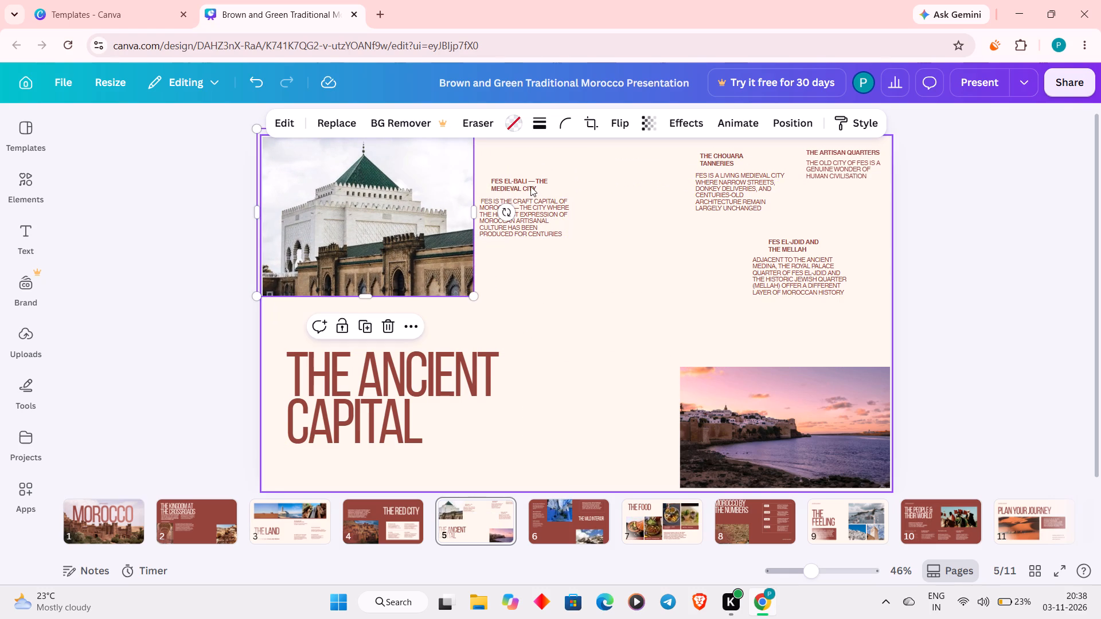
On page 5, delete the FES EL-BALI — THE MEDIEVAL CITY heading.
click(530, 186)
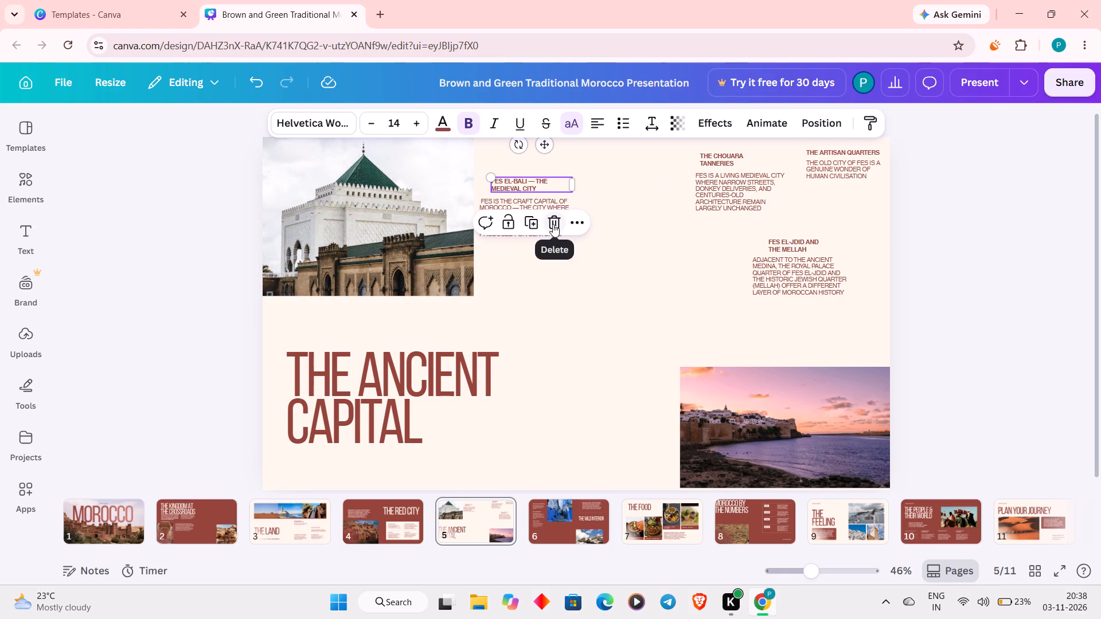
click(553, 224)
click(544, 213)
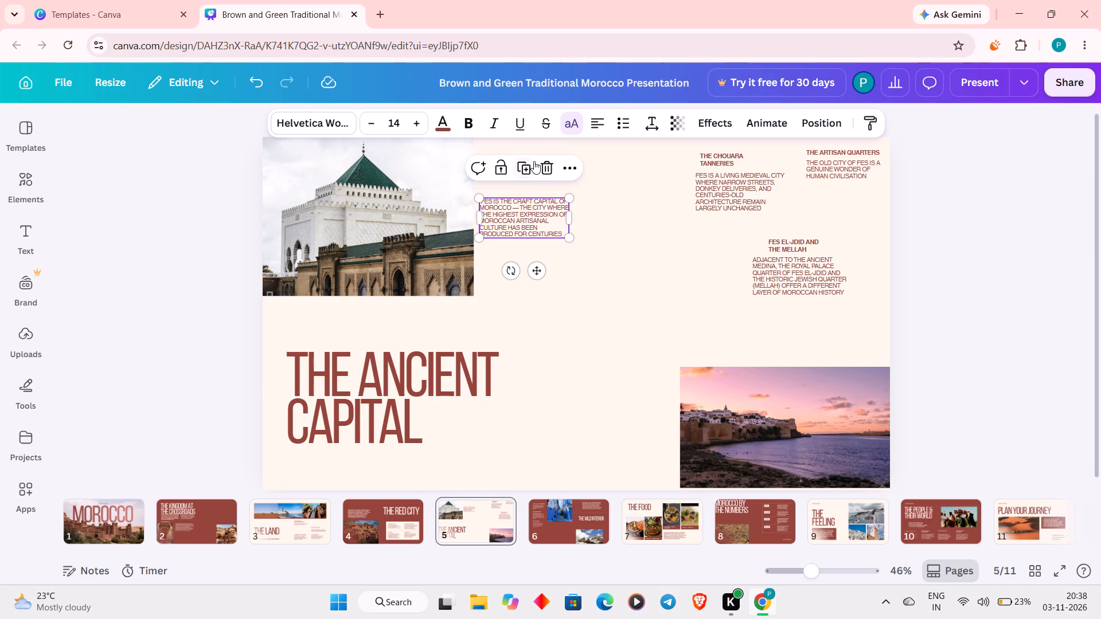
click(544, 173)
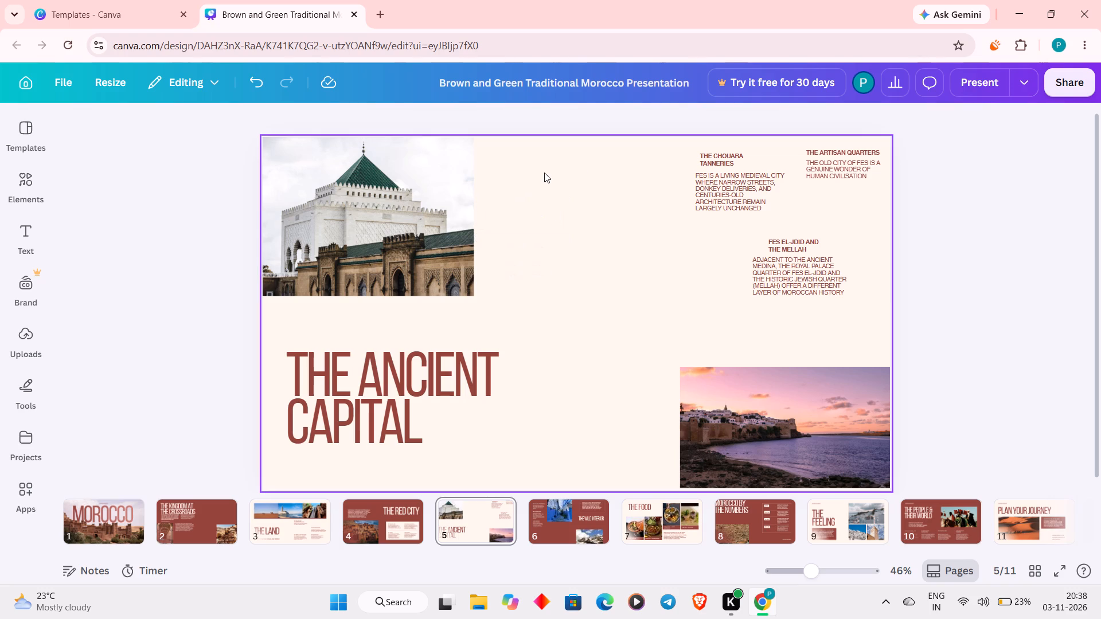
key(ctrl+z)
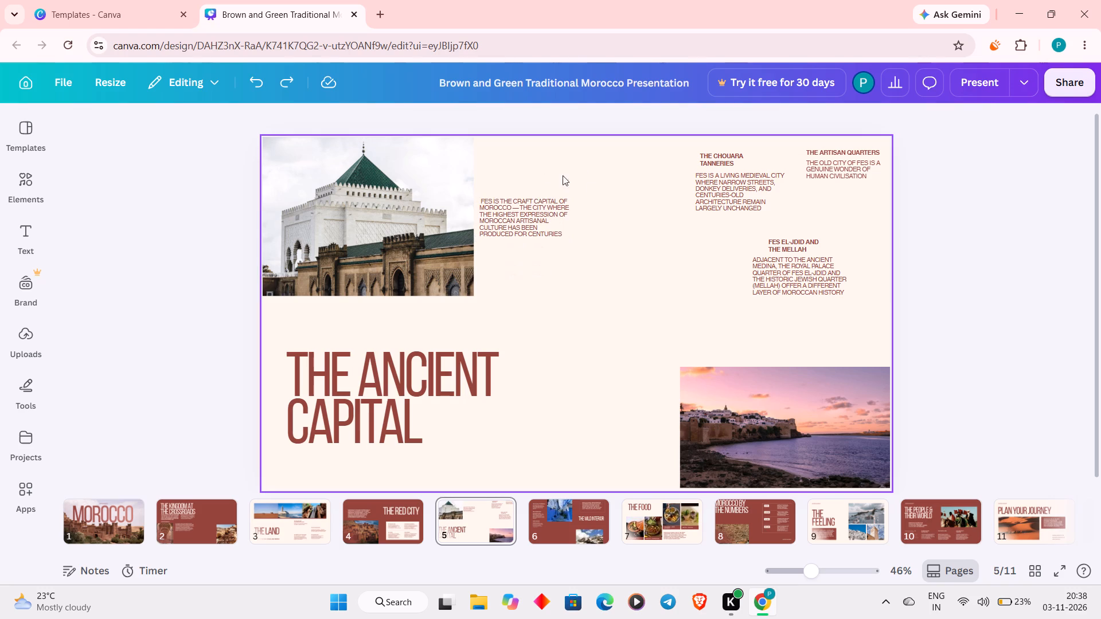
Delete THE CHOUARA TANNERIES heading together with the paragraph below it.
click(705, 151)
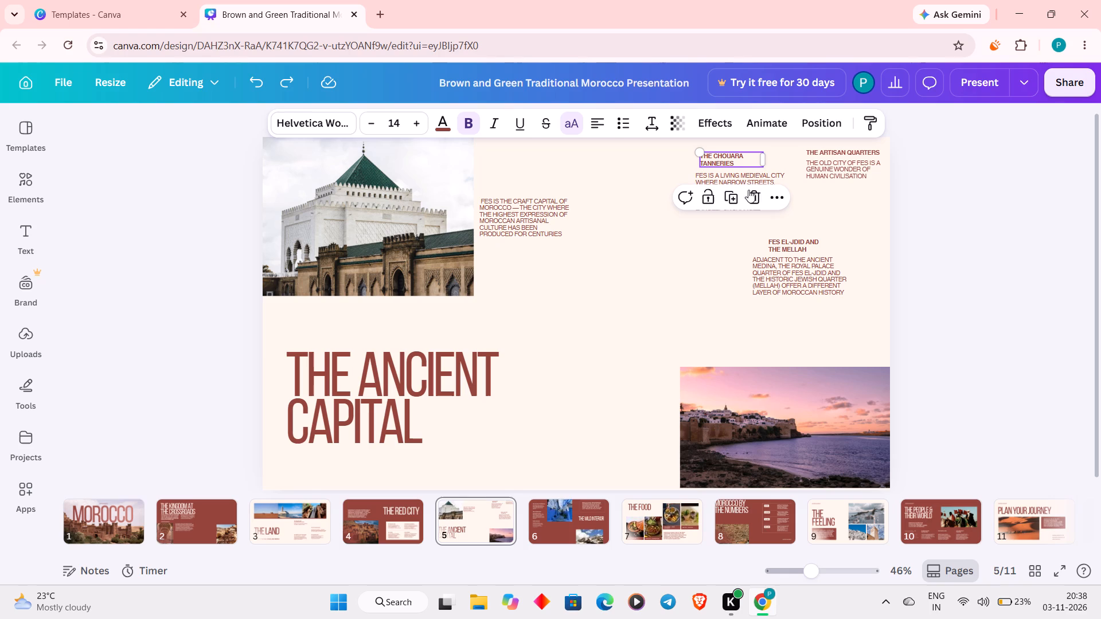
click(753, 192)
click(747, 186)
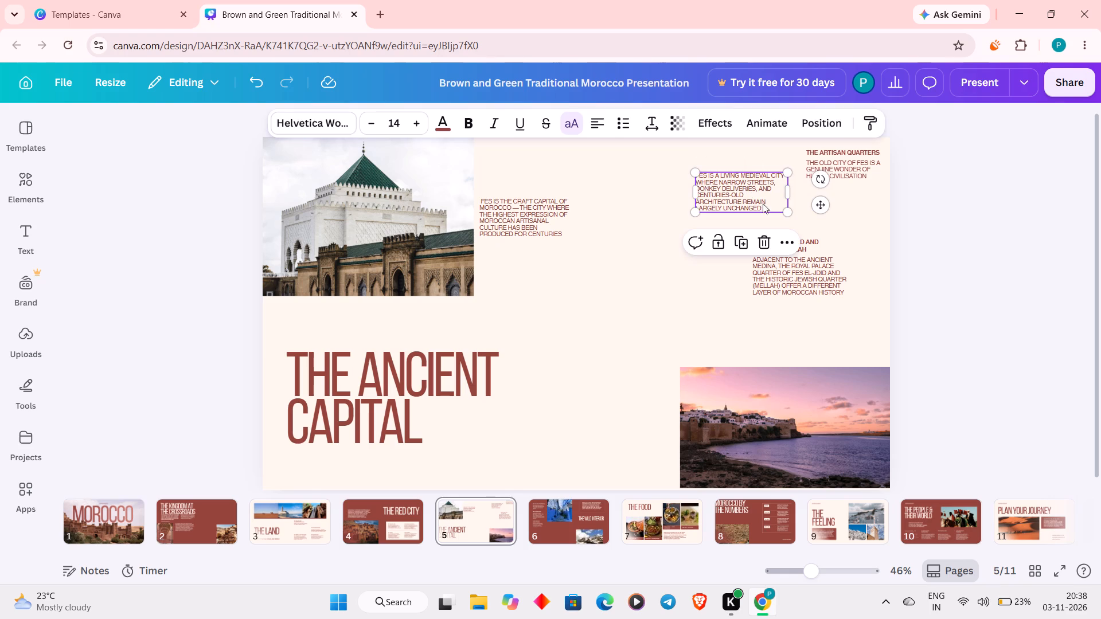
click(771, 240)
Delete the FES EL-JDID AND THE MELLAH heading together with its paragraph.
click(790, 256)
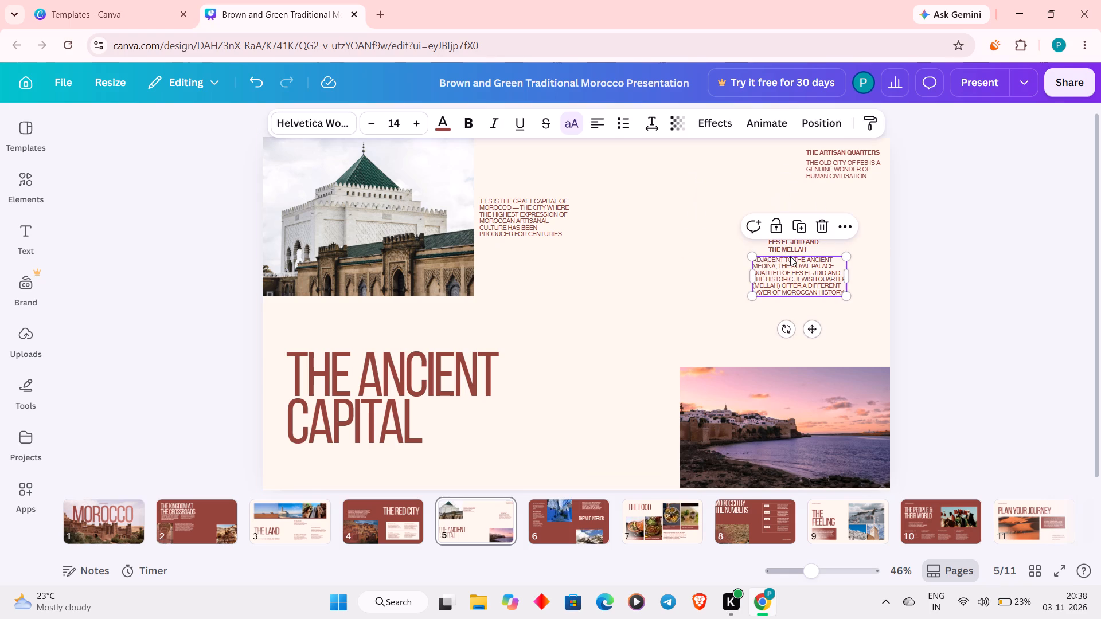
click(819, 230)
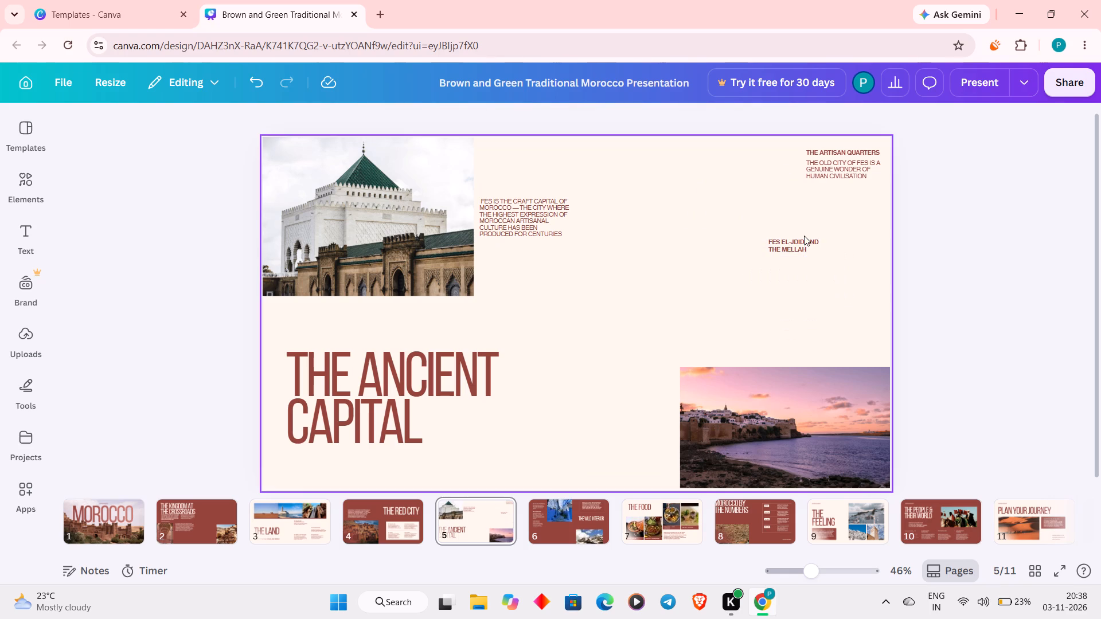
click(804, 236)
click(786, 245)
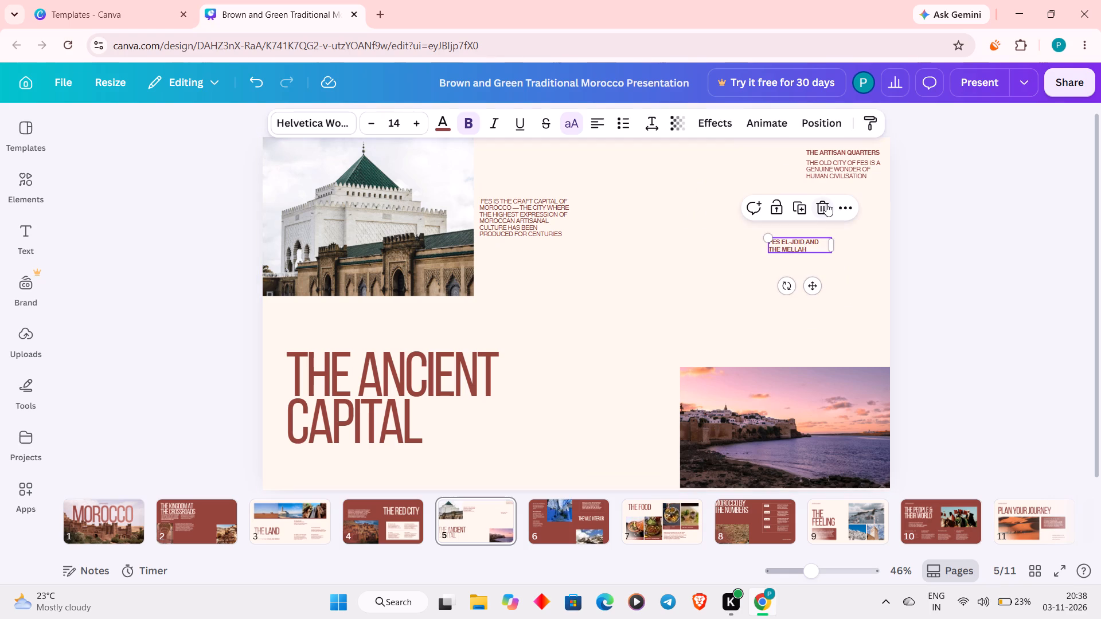
click(826, 203)
Delete the paragraph below THE ARTISAN QUARTERS heading, keeping the heading itself.
click(831, 175)
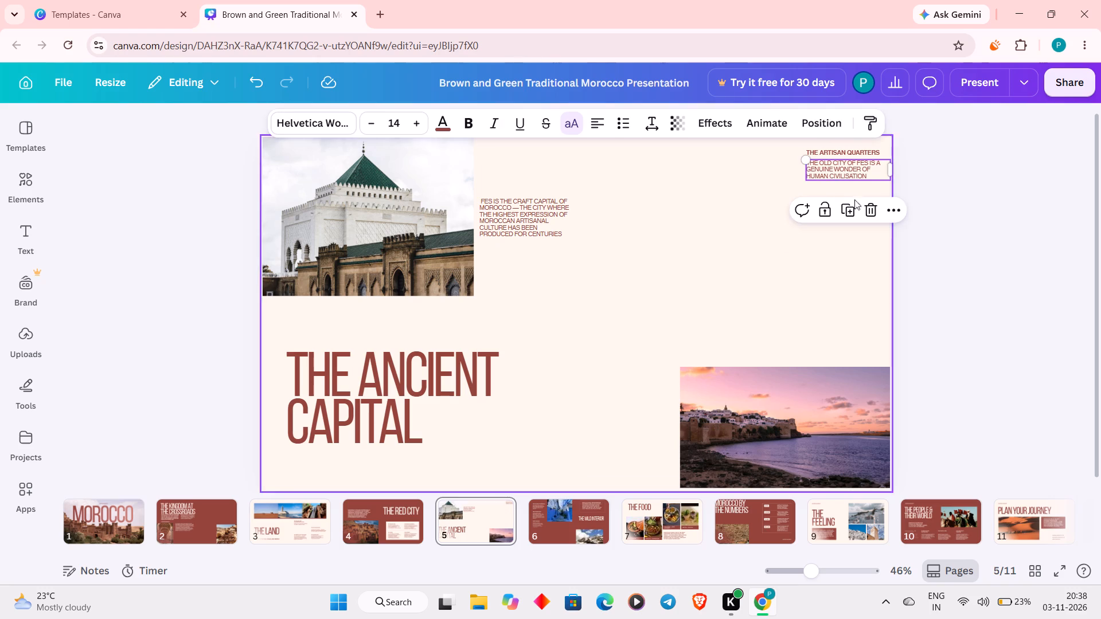
click(865, 205)
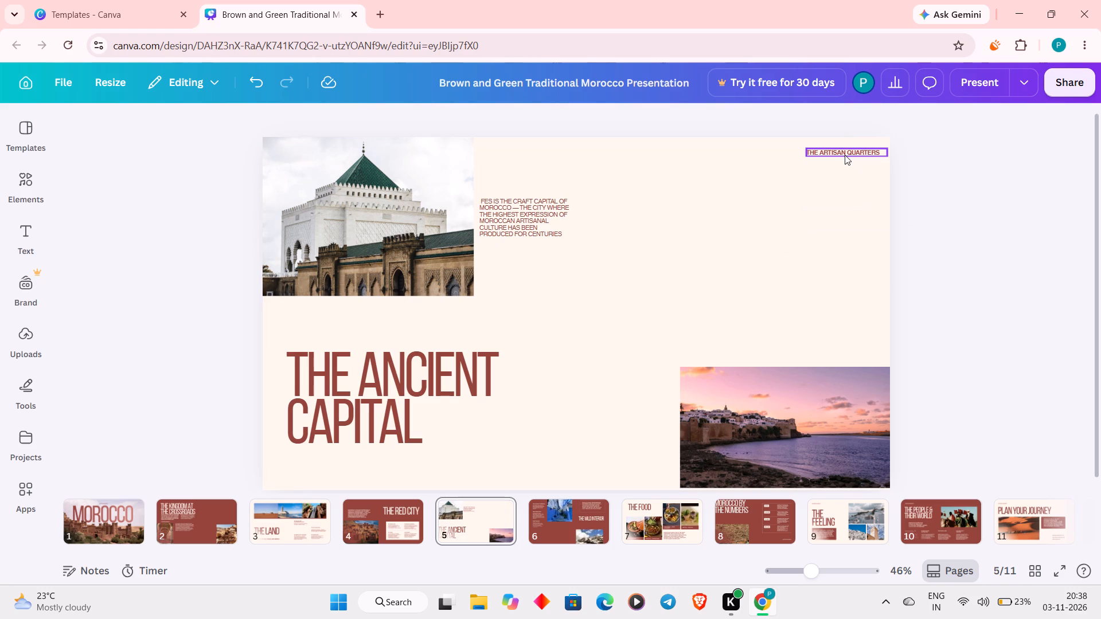
Move the green-roofed building photo to the slide's top-right corner, flush with the top and slightly past the right edge.
drag(448, 219, 478, 210)
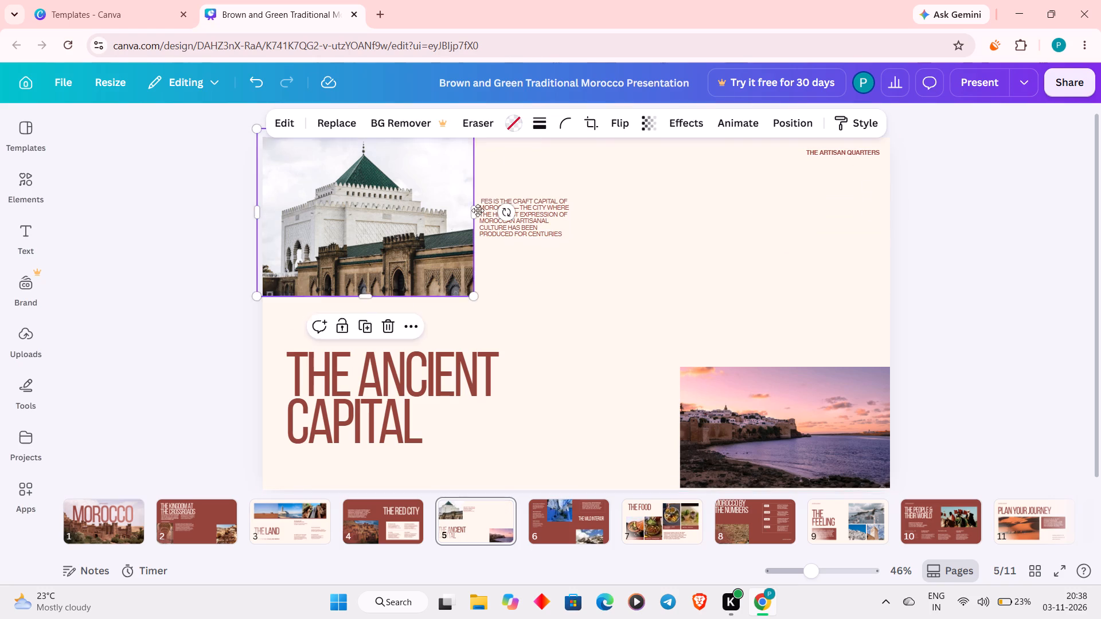
drag(478, 210, 861, 234)
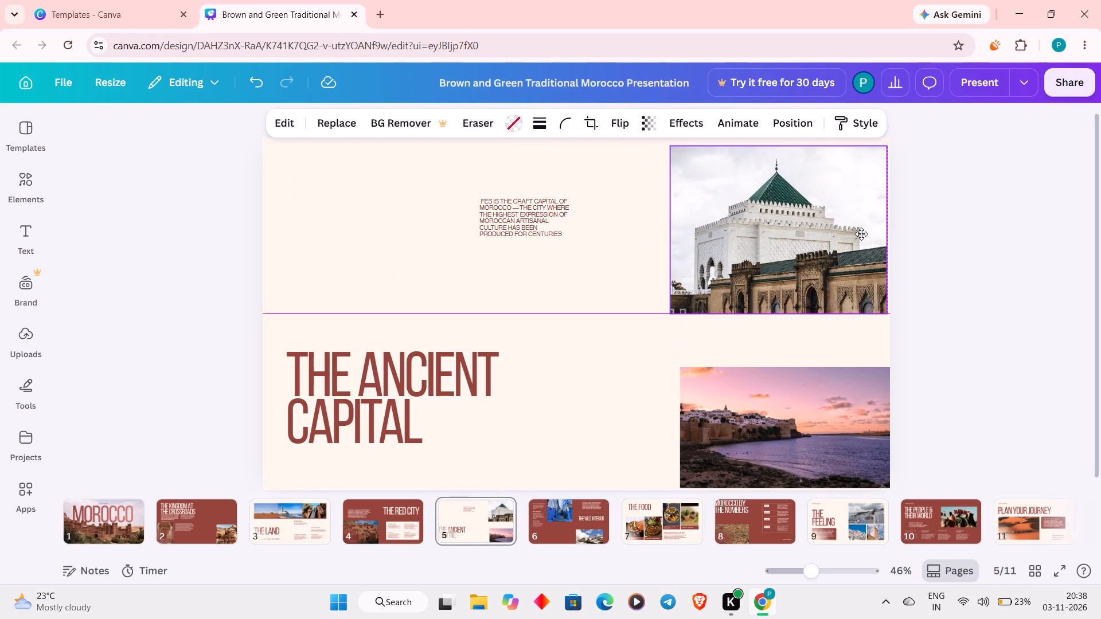
drag(861, 234, 862, 229)
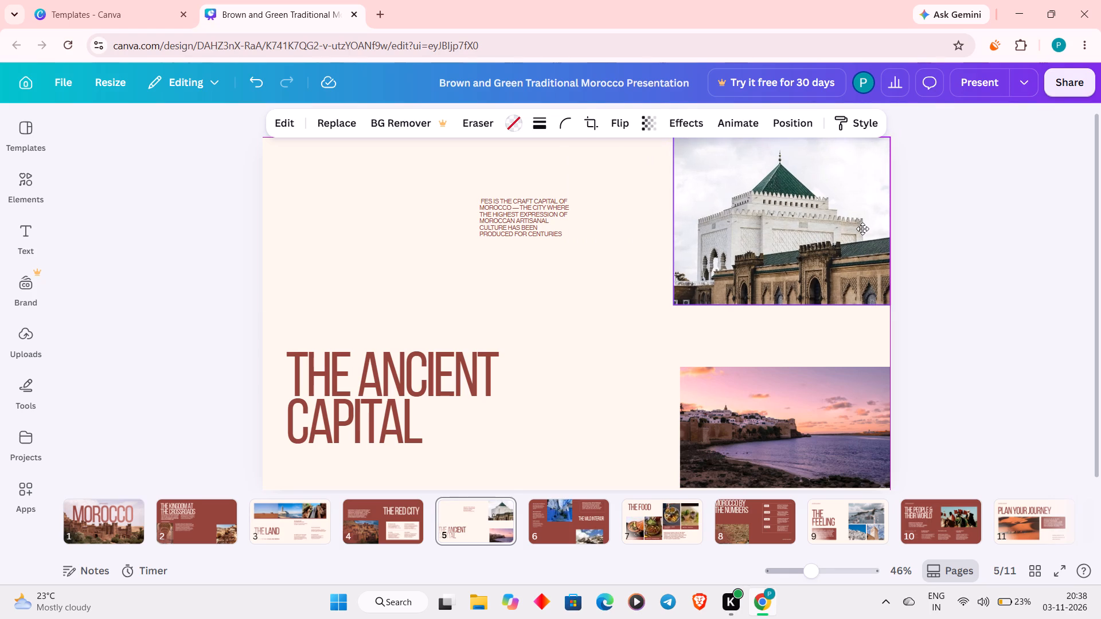
drag(862, 229, 866, 229)
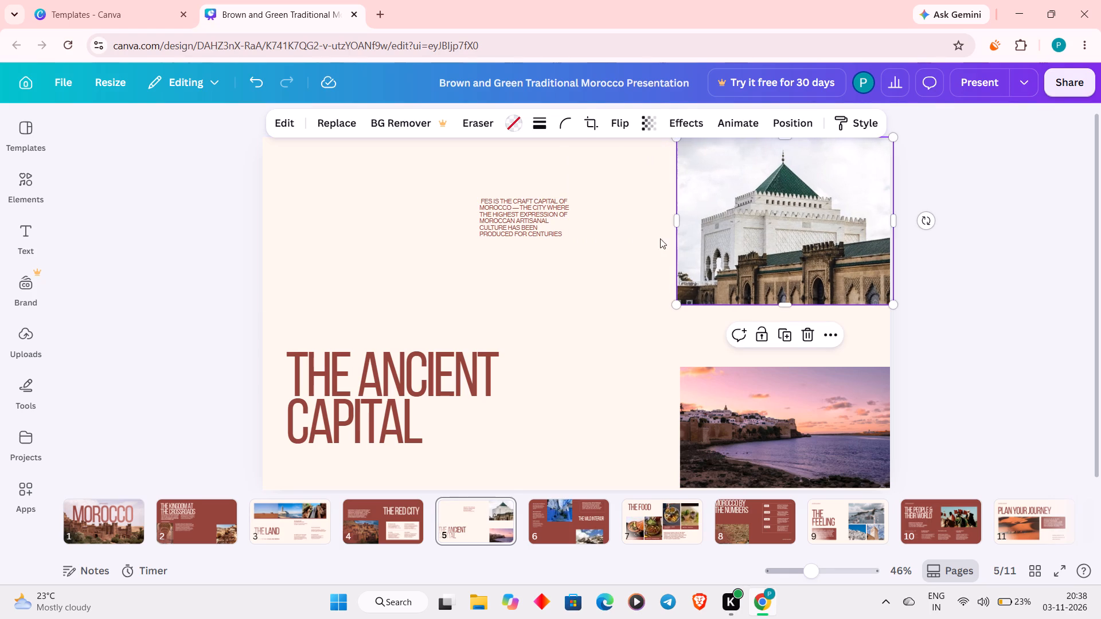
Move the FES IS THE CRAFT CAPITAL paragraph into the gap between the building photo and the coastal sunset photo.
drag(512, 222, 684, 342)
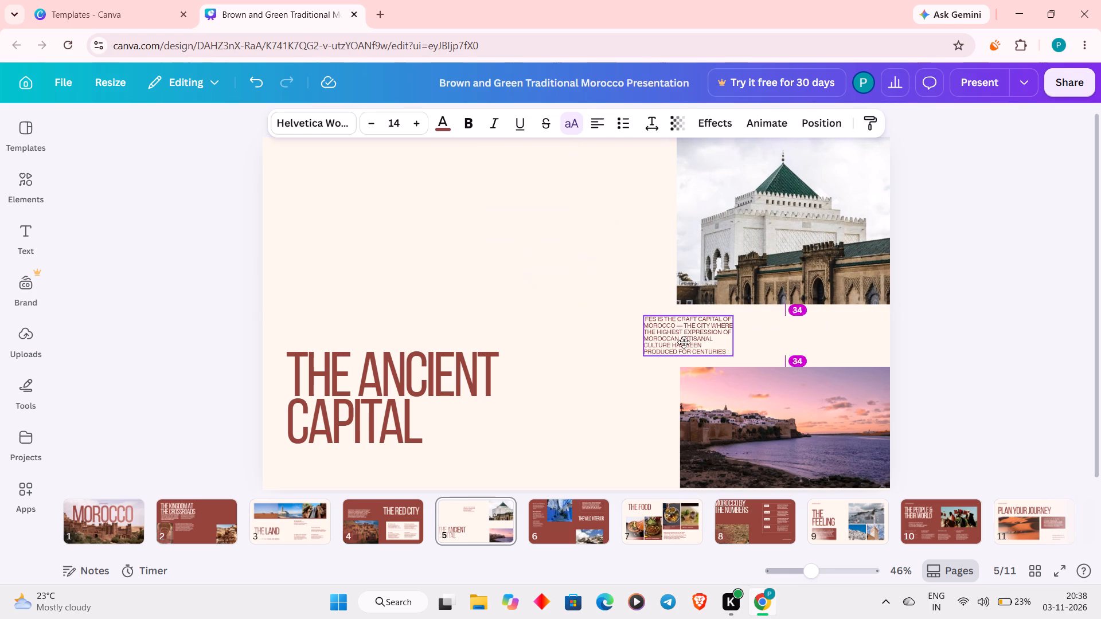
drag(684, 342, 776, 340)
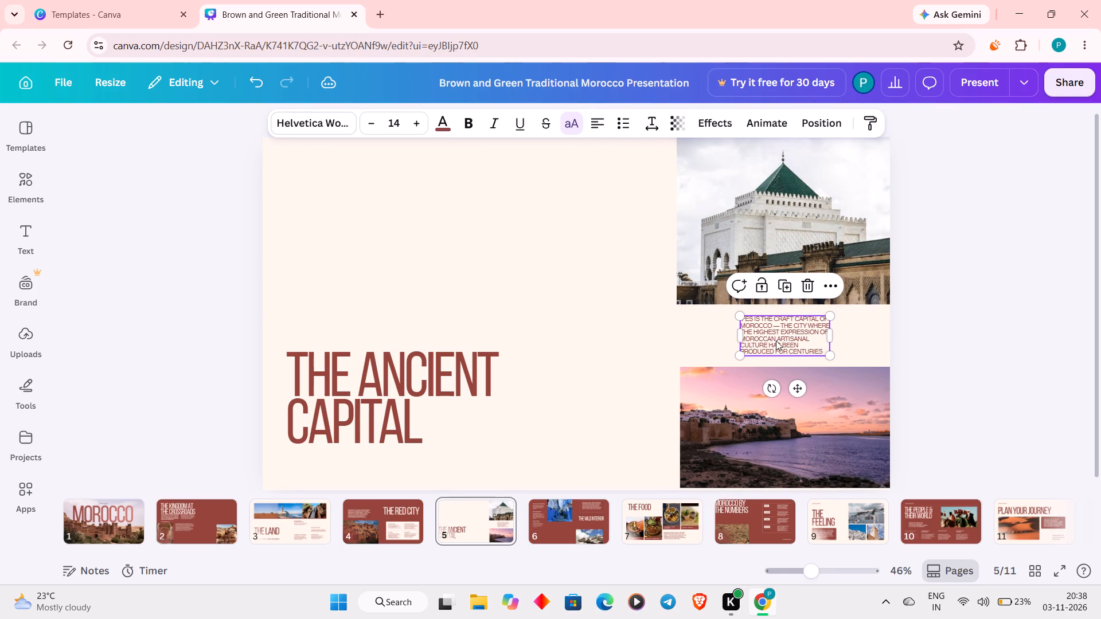
Move the coastal sunset photo from the slide's bottom-right corner flush into its top-left corner.
drag(802, 433, 475, 283)
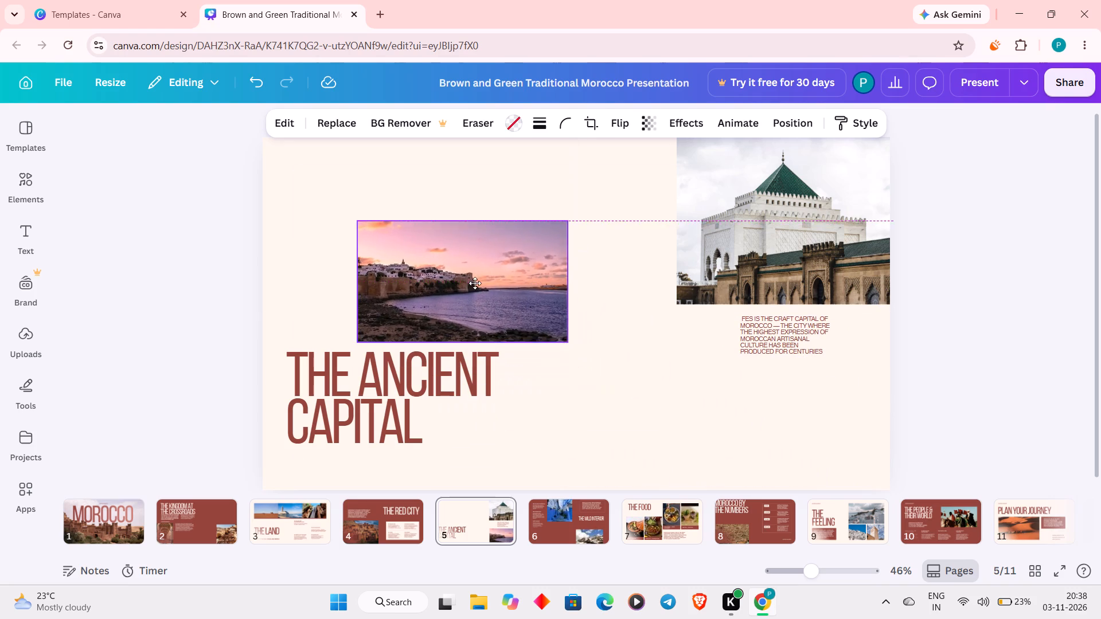
drag(475, 283, 382, 200)
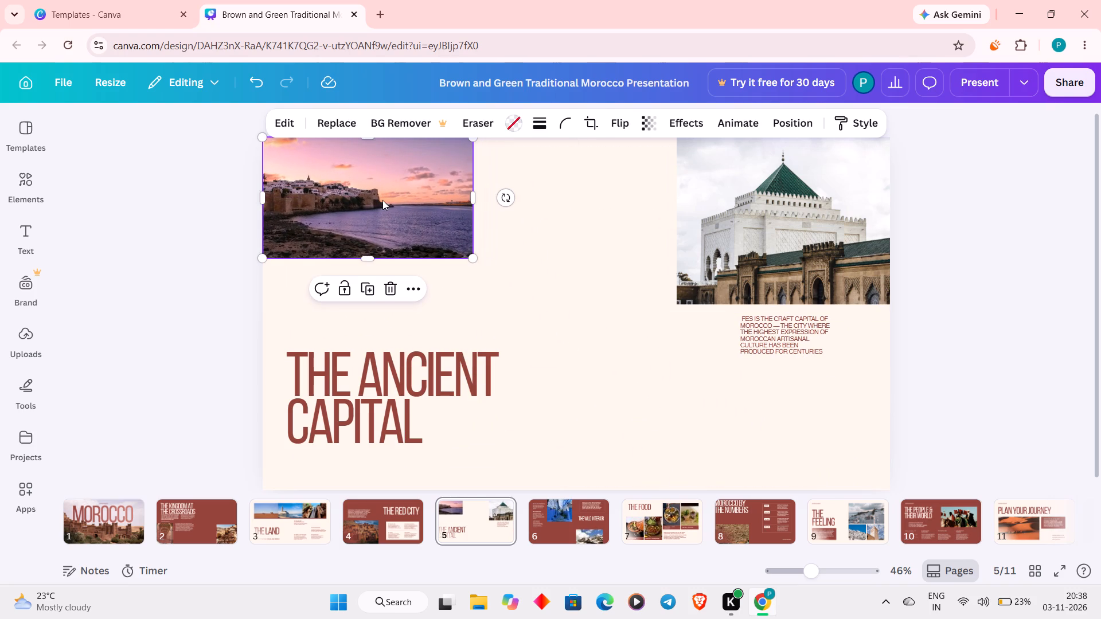
click(582, 216)
Bring THE ANCIENT CAPITAL title to the slide's lower middle and scale it down to font size 127.
drag(438, 373, 614, 187)
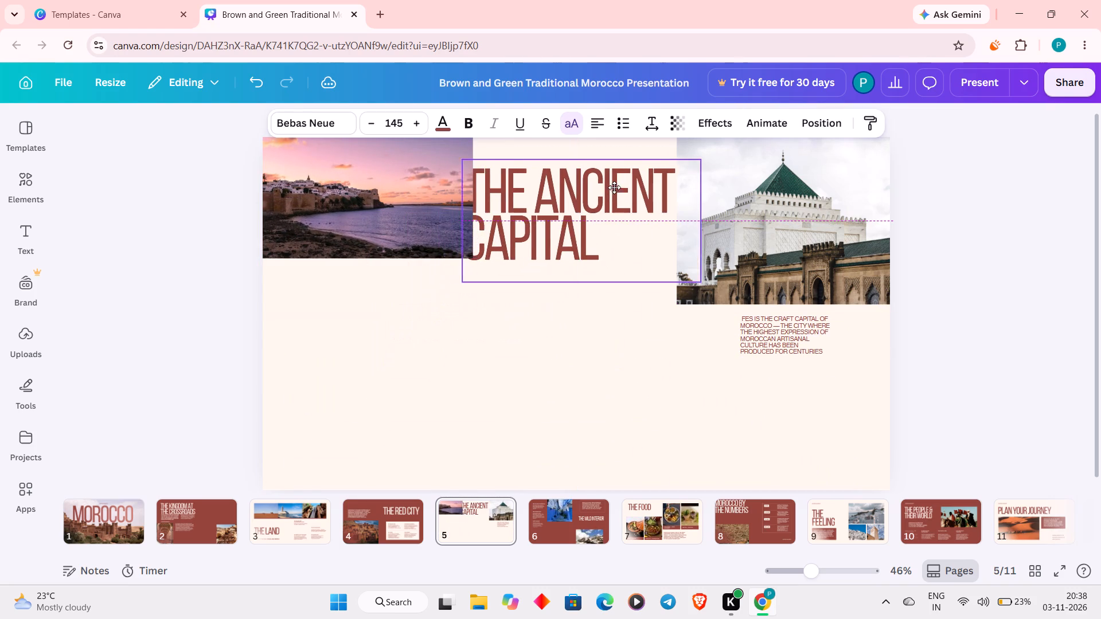
drag(614, 187, 615, 320)
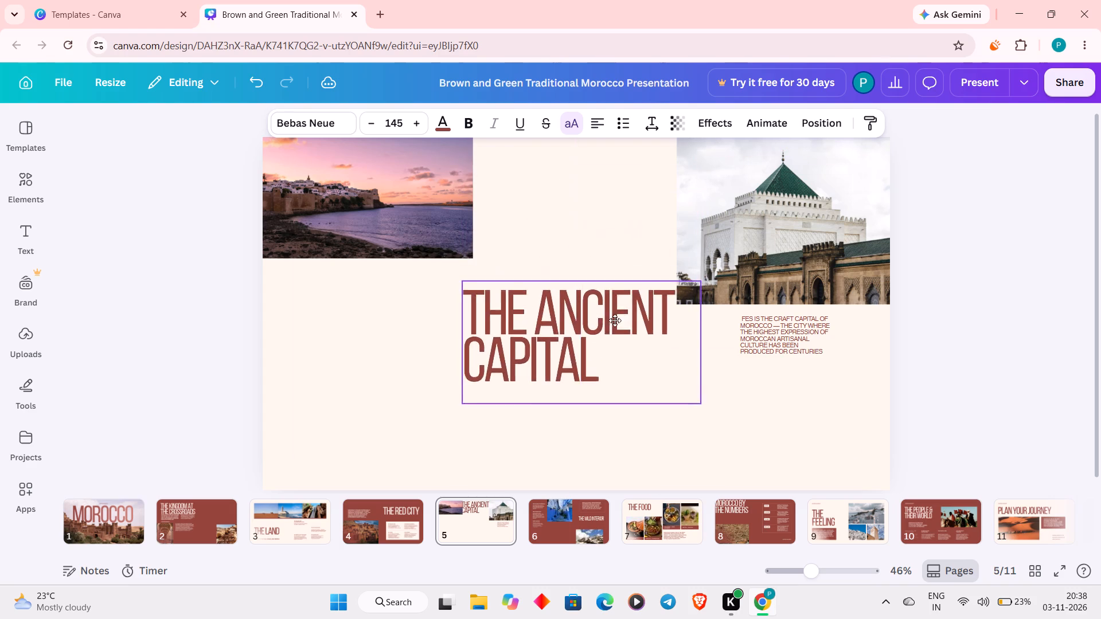
drag(615, 320, 621, 330)
drag(604, 358, 540, 367)
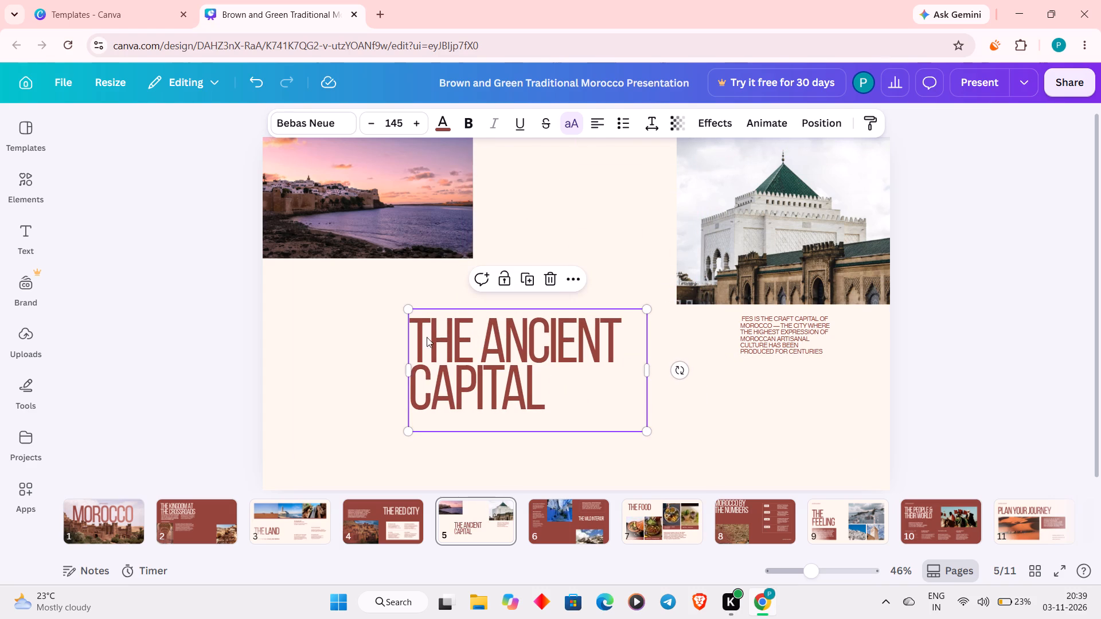
drag(402, 304, 434, 314)
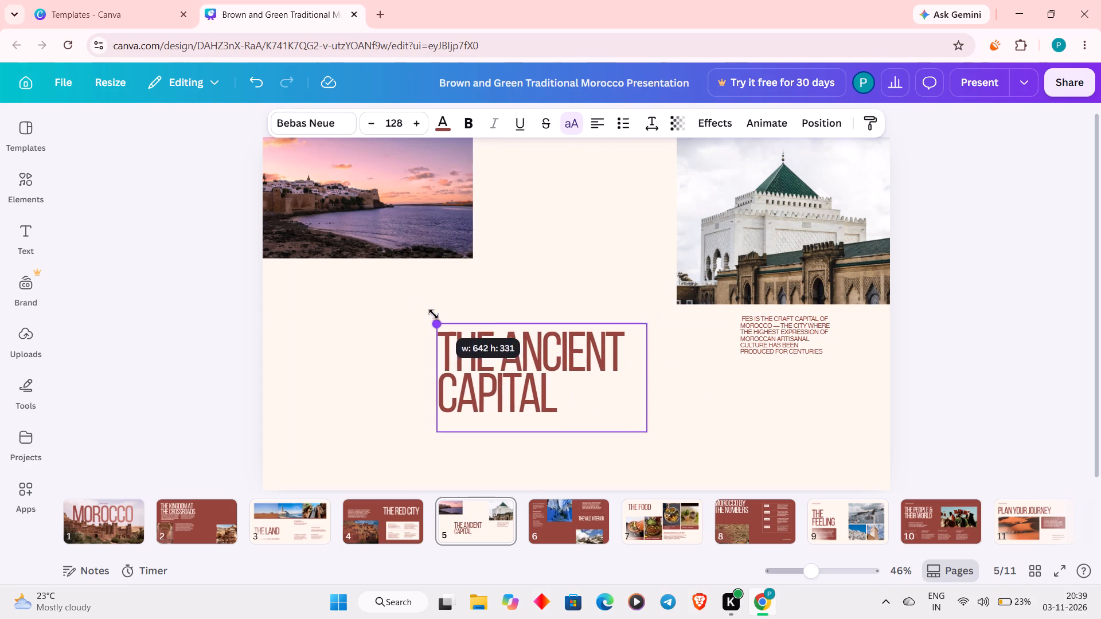
drag(434, 314, 435, 314)
Move THE ANCIENT CAPITAL title up near the slide's top edge, between the coastal photo and the building photo.
drag(603, 395, 617, 241)
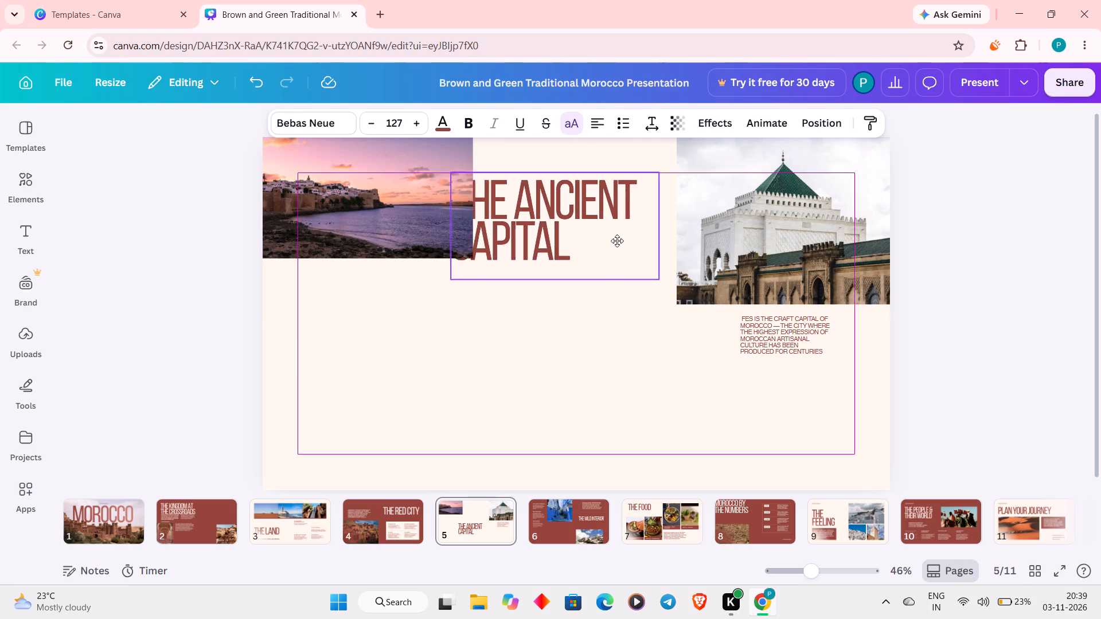
drag(617, 241, 635, 226)
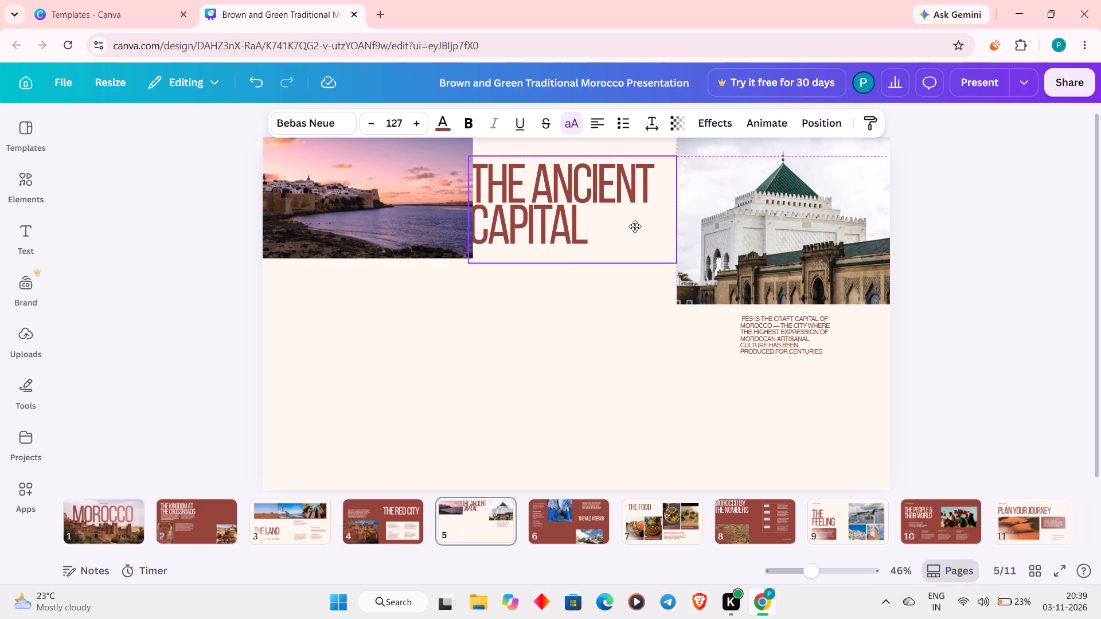
drag(635, 226, 644, 217)
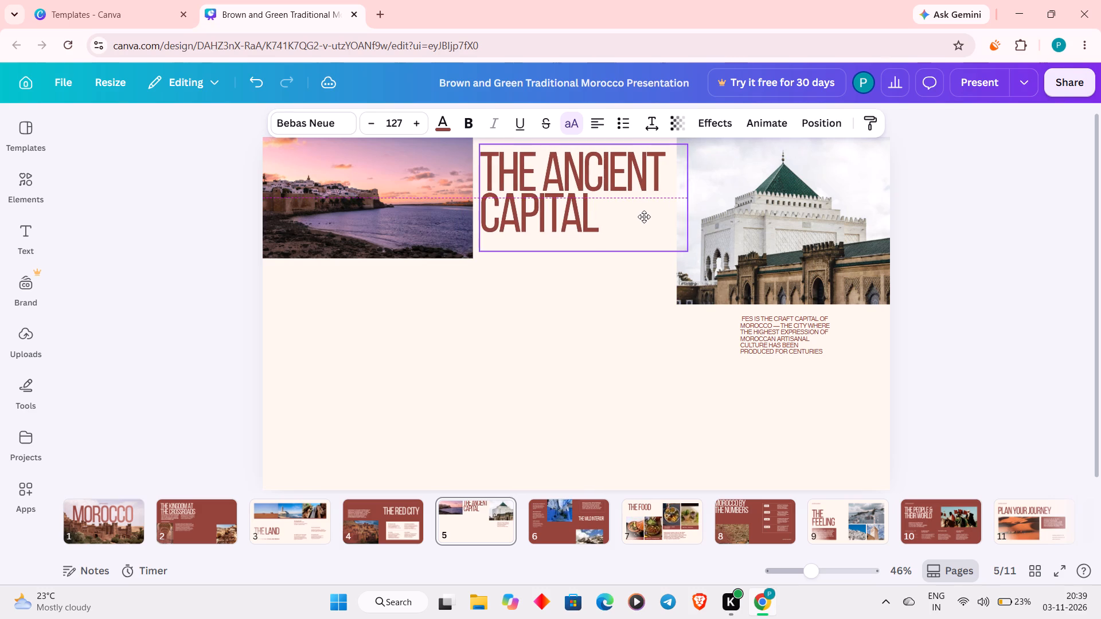
drag(644, 217, 646, 221)
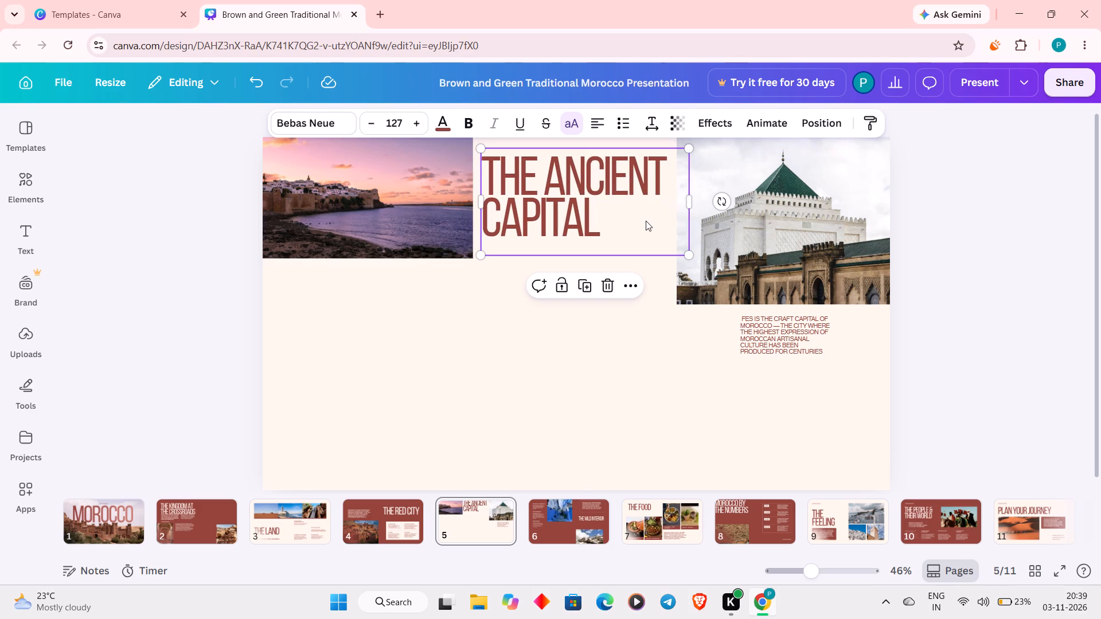
click(668, 375)
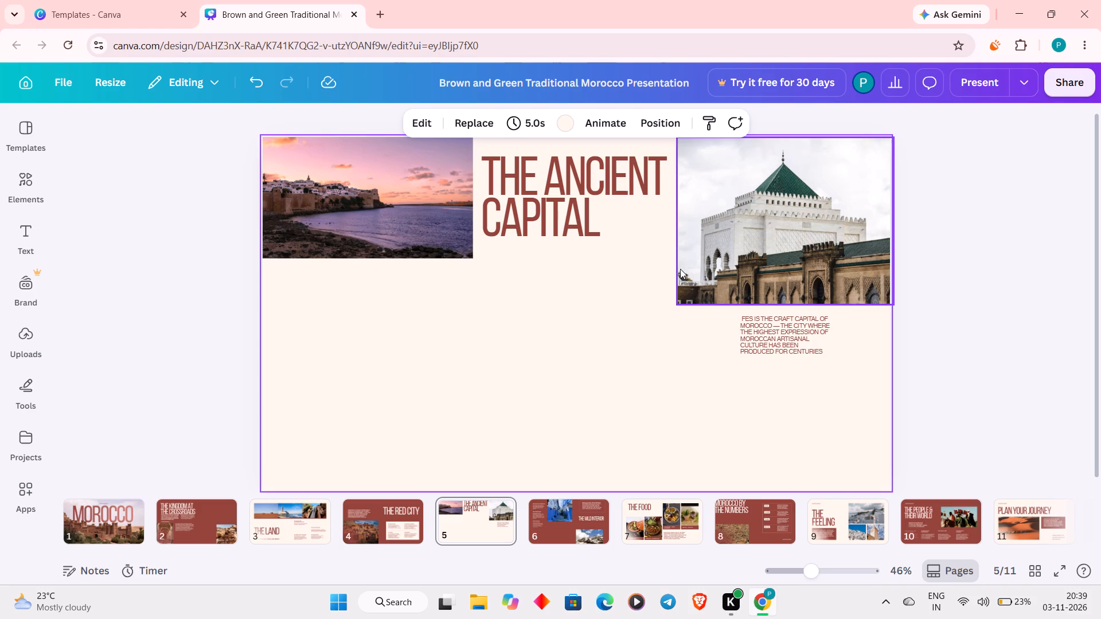
Shrink the building photo to about 468 × 362, then extend its left edge toward the title, leaving a small gap.
click(696, 289)
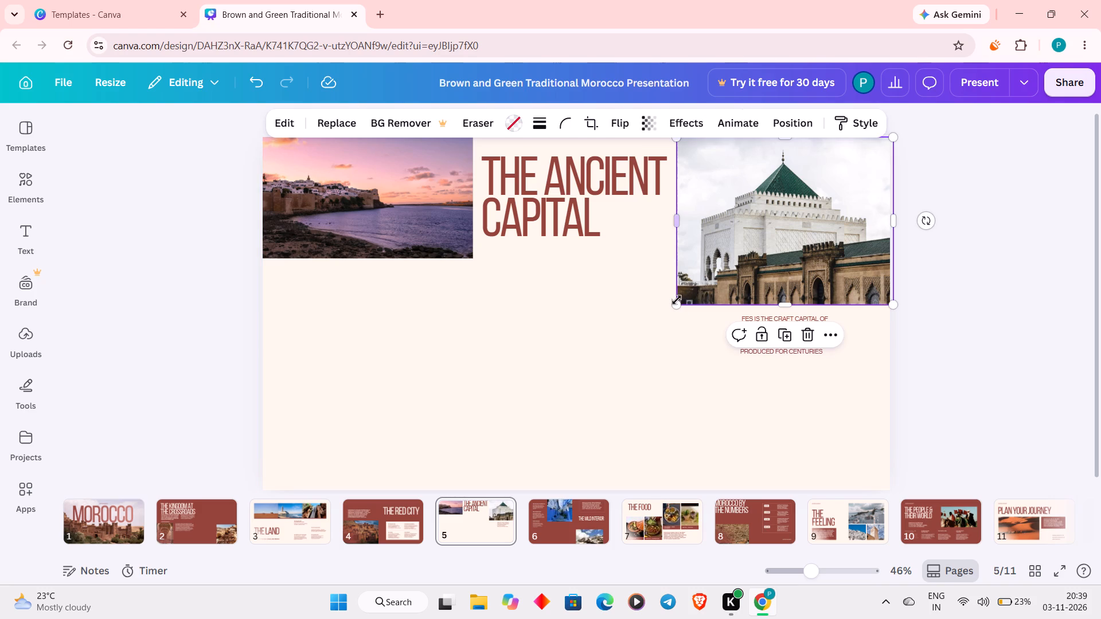
drag(675, 302, 694, 250)
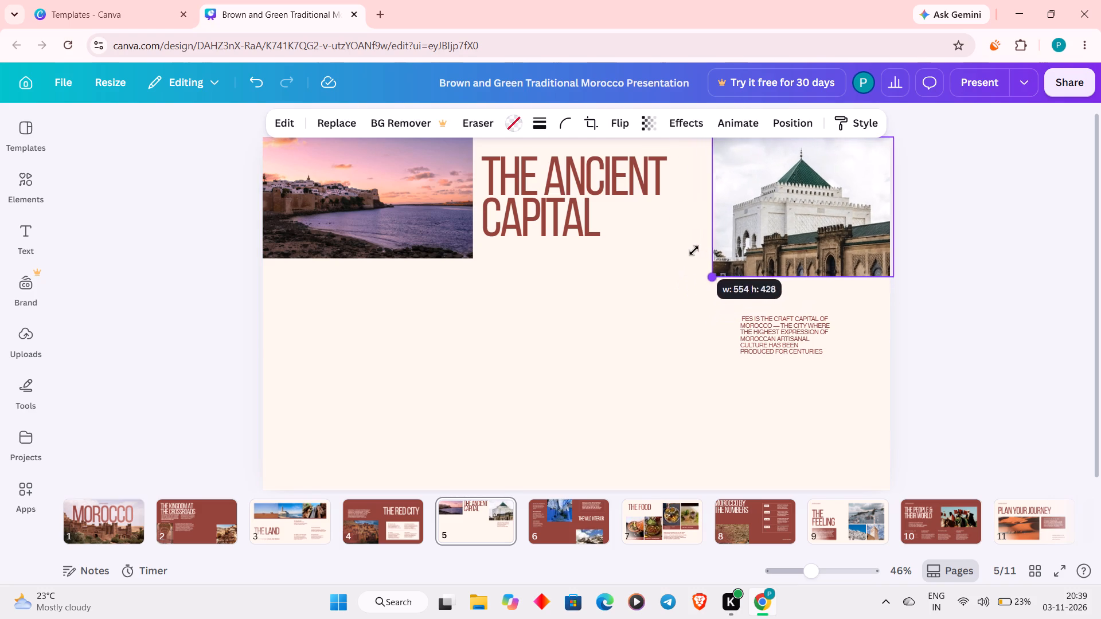
drag(694, 250, 702, 205)
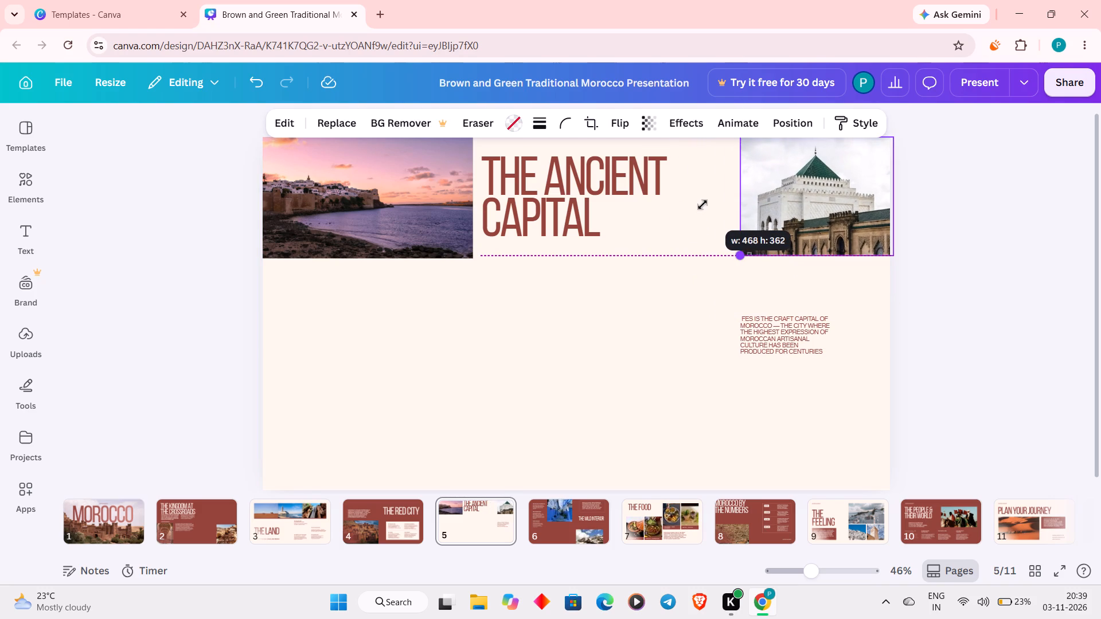
drag(702, 205, 705, 203)
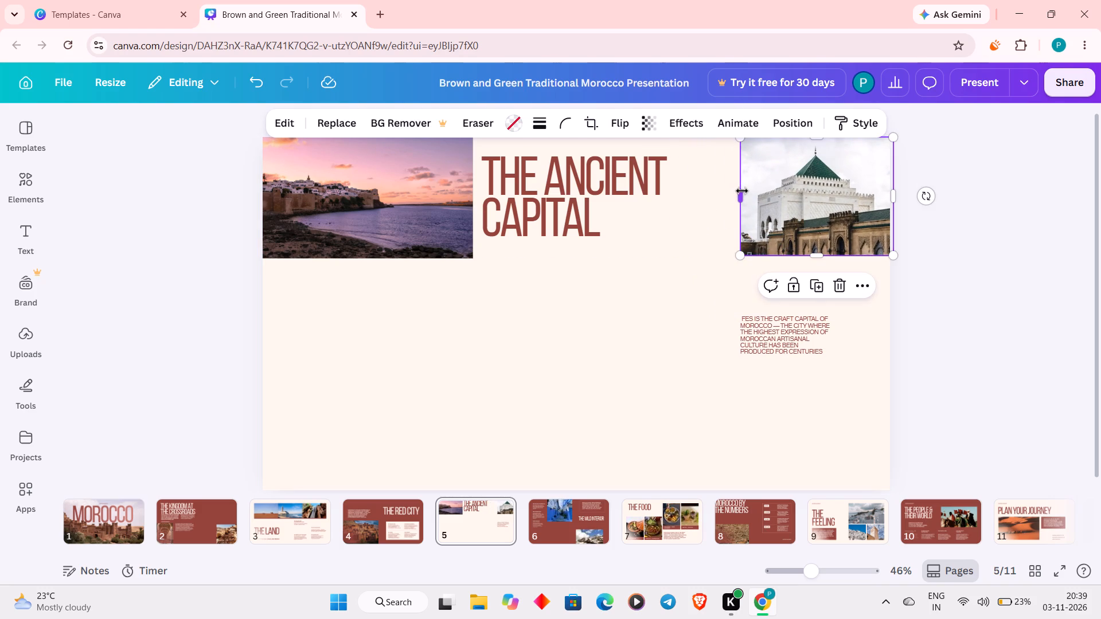
drag(742, 191, 700, 195)
click(641, 319)
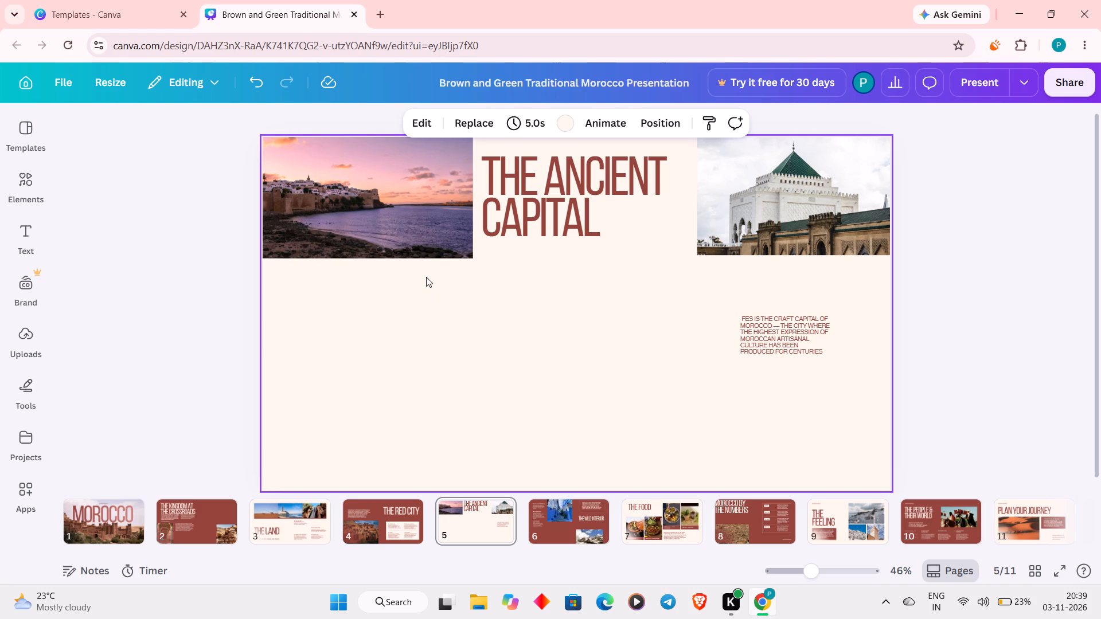
Move the FES IS THE CRAFT CAPITAL paragraph below the coastal photo, near the slide's left edge.
drag(751, 332, 671, 324)
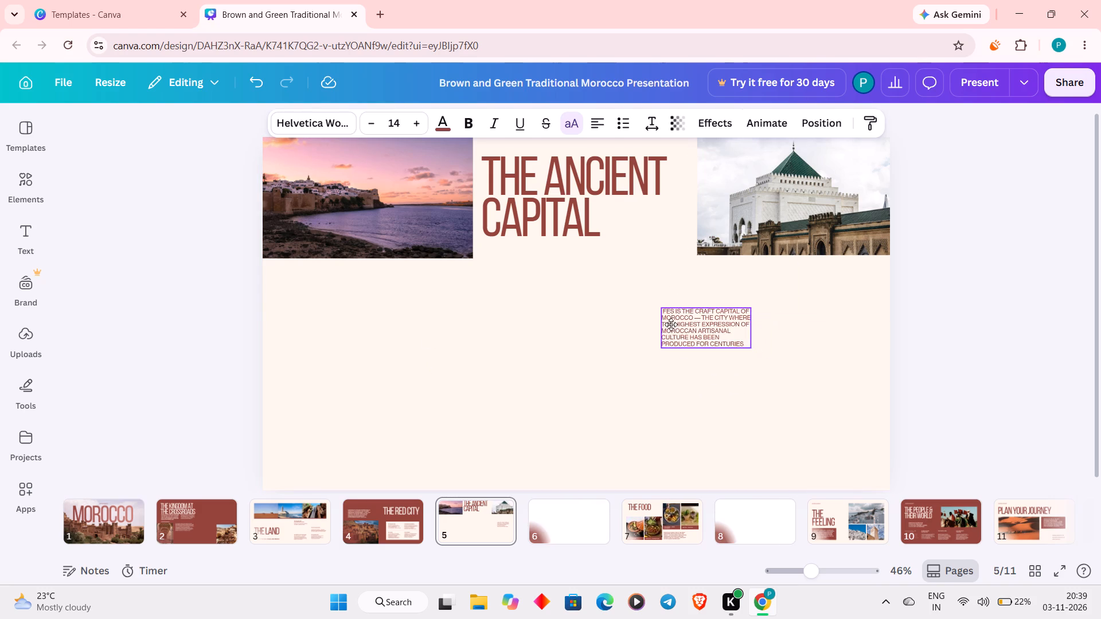
drag(671, 324, 473, 326)
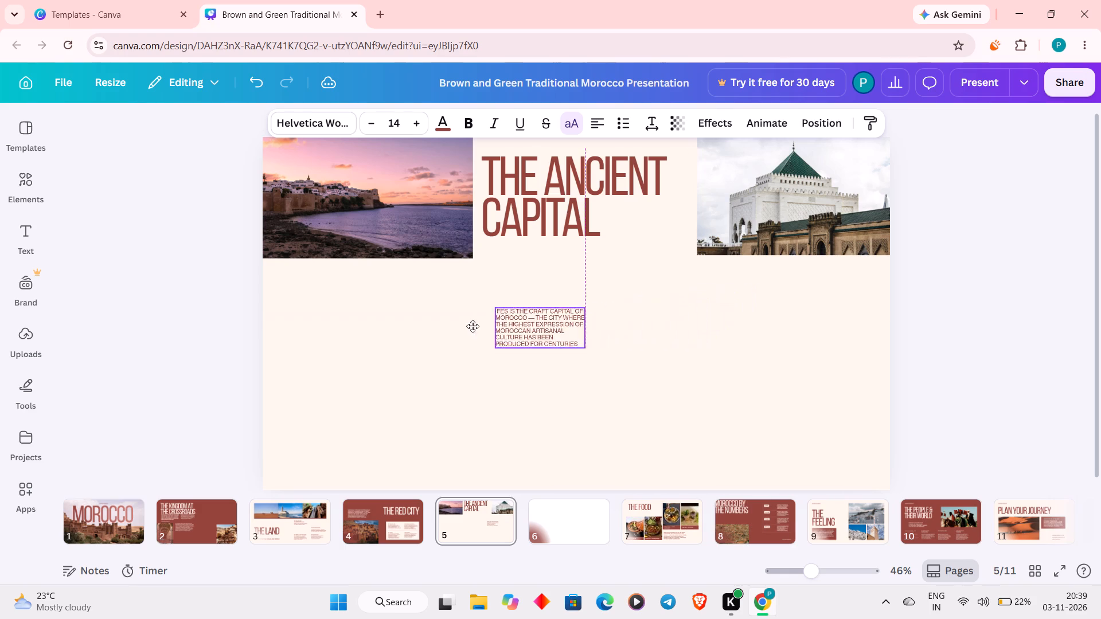
drag(473, 326, 293, 303)
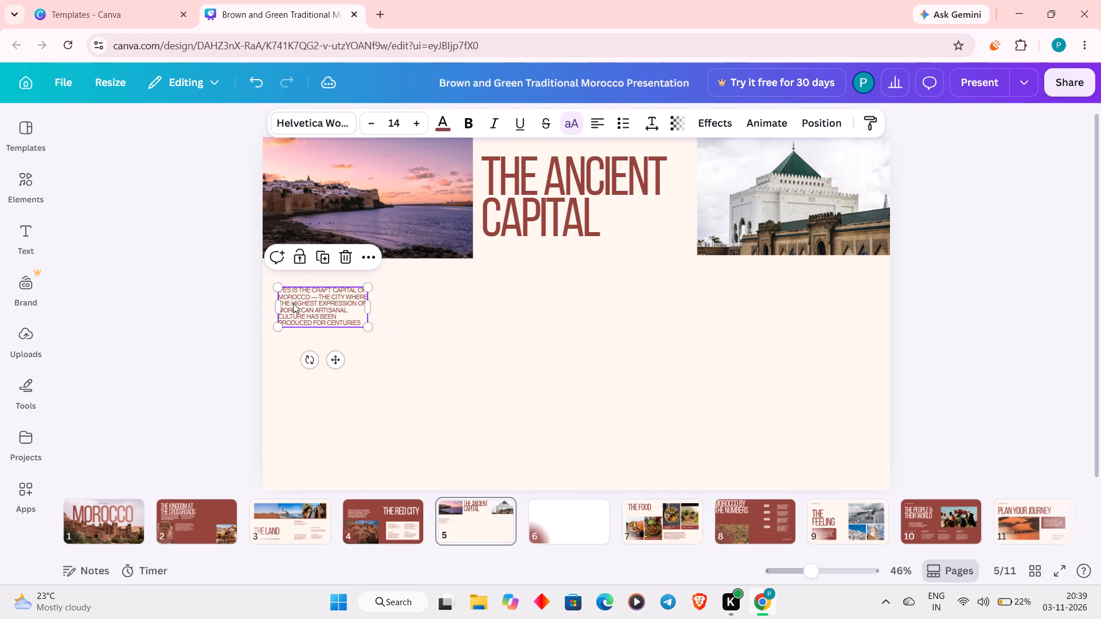
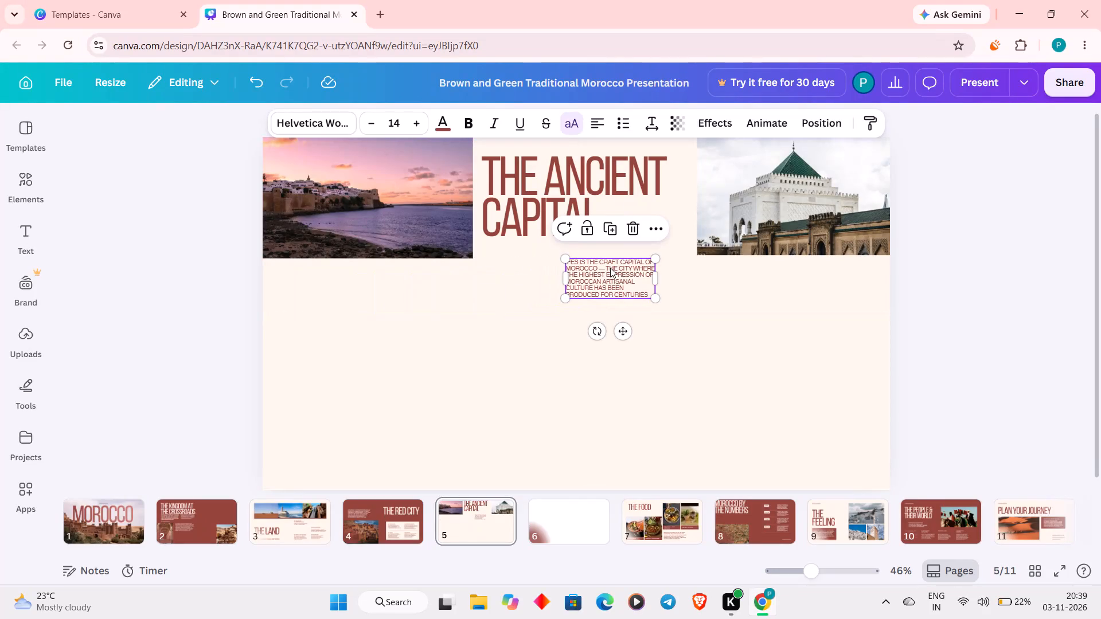
Move the FES IS THE CRAFT CAPITAL paragraph below the building photo on the slide's right side.
drag(624, 276, 653, 277)
drag(653, 277, 792, 295)
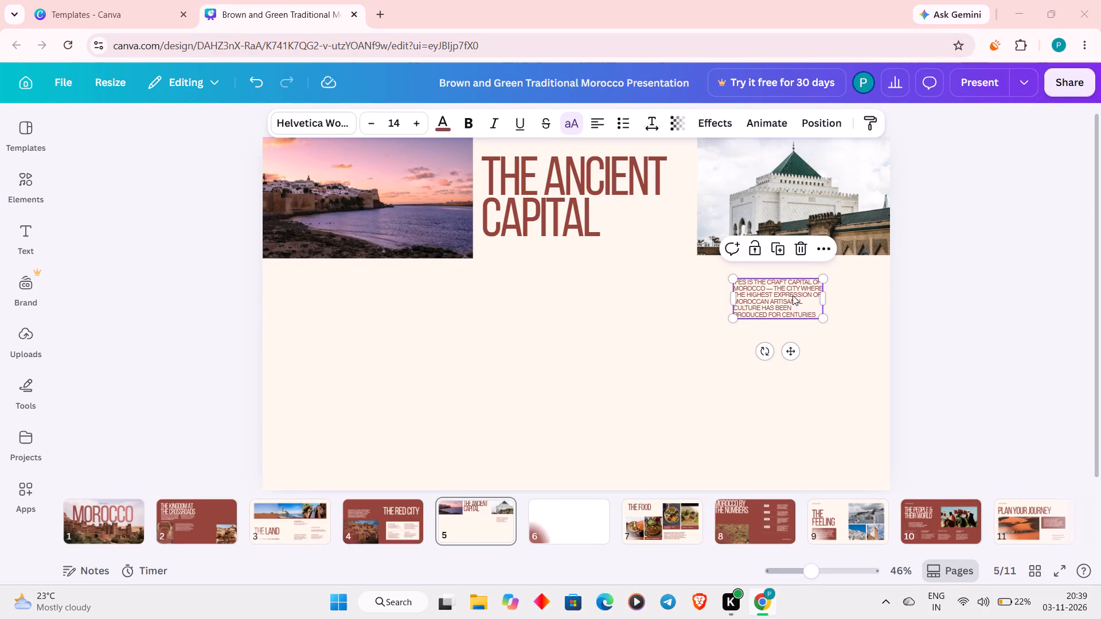
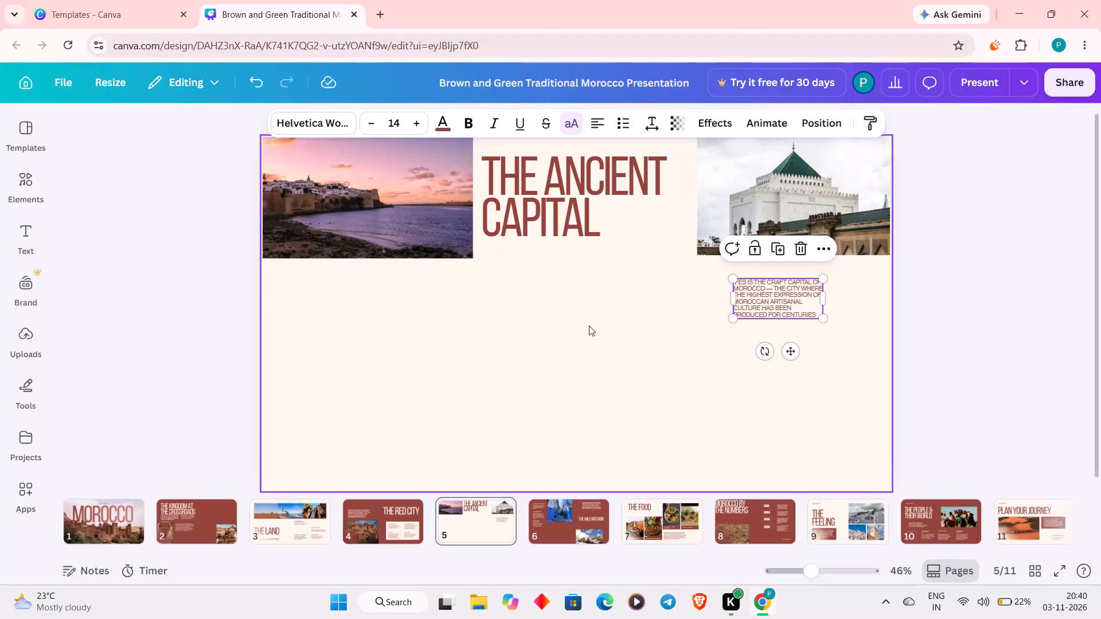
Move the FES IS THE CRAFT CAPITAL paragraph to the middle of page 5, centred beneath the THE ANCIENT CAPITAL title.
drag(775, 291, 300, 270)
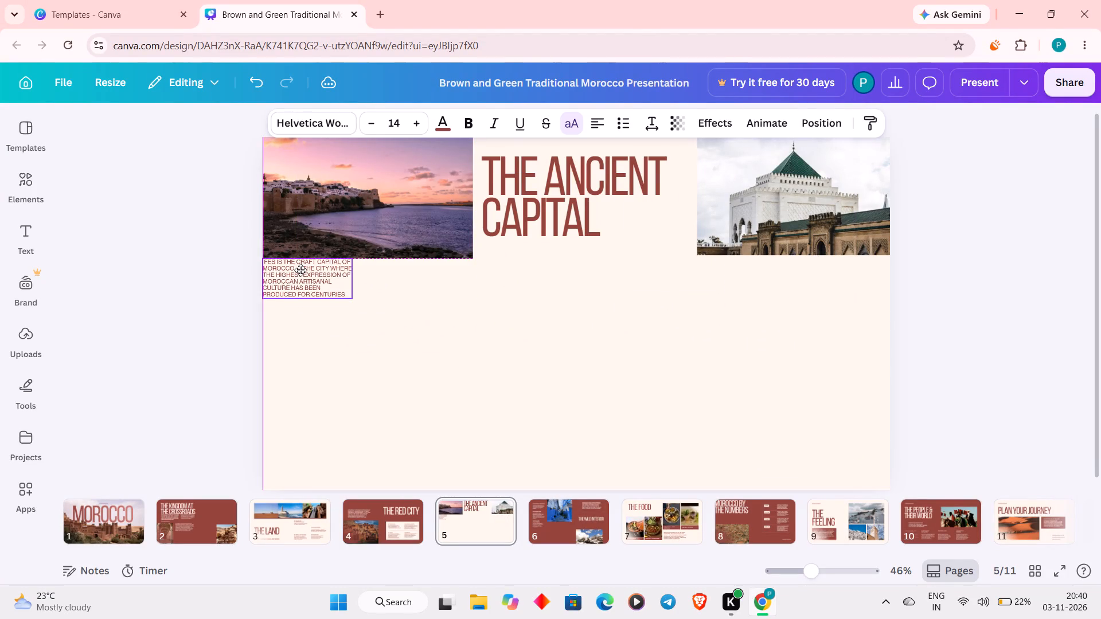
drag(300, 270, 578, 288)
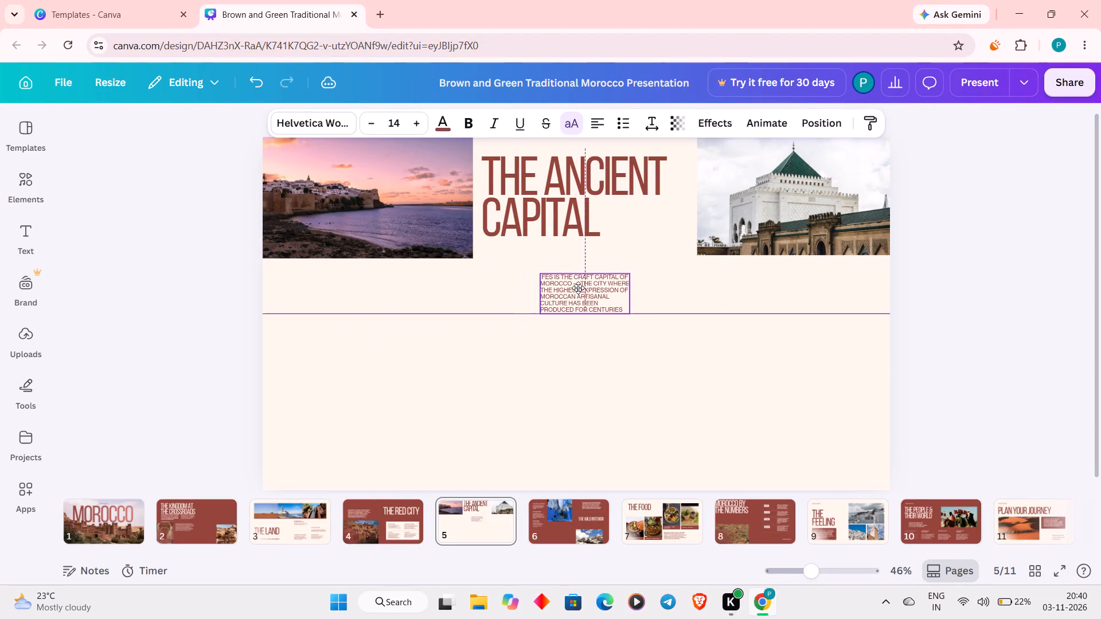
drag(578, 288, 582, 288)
Move page 5's sunset coast photo into the slide's bottom-left corner, flush with both slide edges.
drag(417, 199, 417, 237)
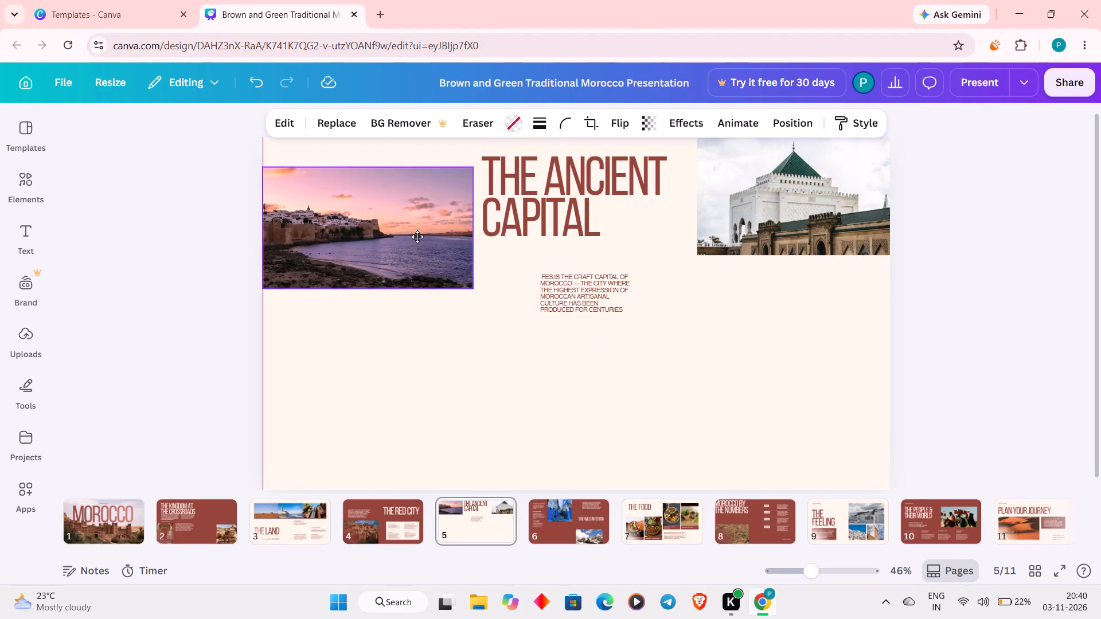
drag(417, 237, 434, 391)
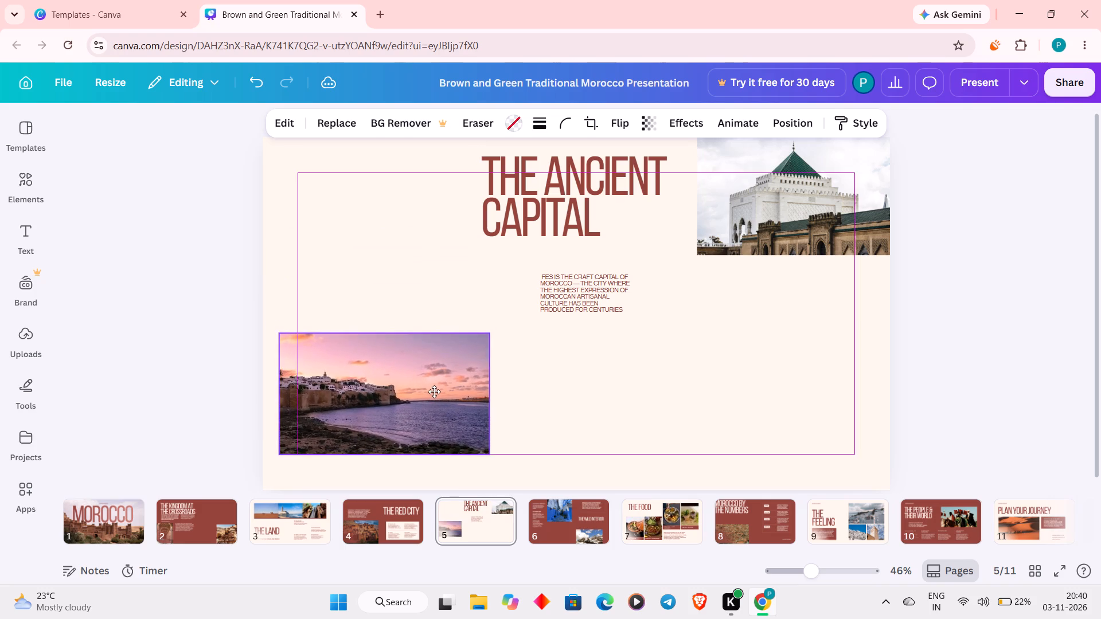
drag(434, 391, 417, 430)
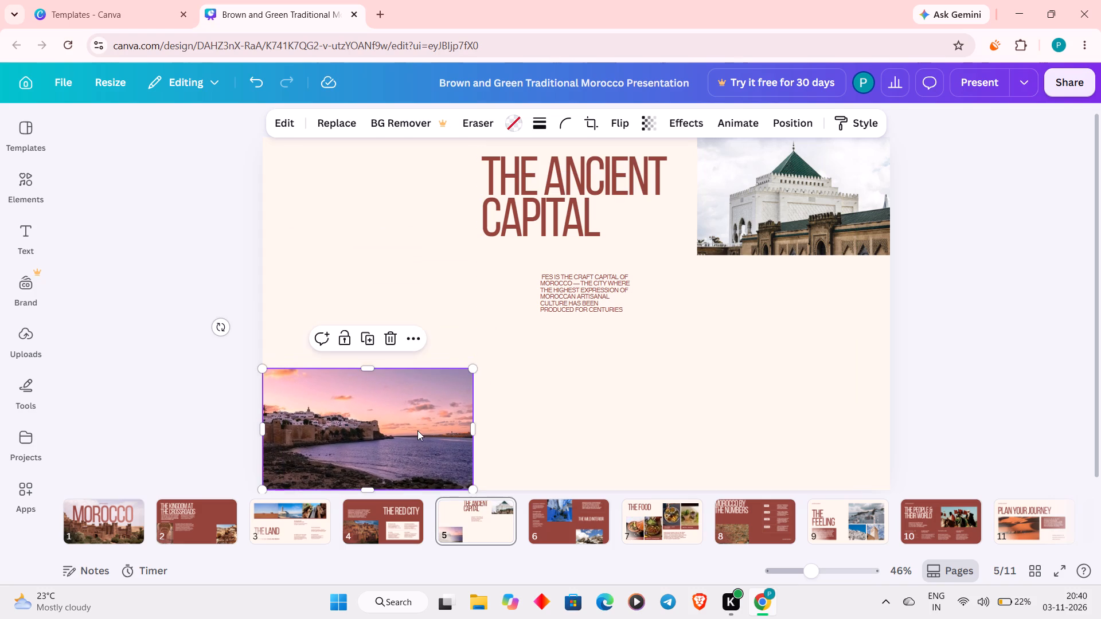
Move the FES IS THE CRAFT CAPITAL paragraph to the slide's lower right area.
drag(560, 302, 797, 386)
Place the white building photo beneath the title, with its bottom-left corner meeting the coast photo's top-right corner.
drag(801, 189, 620, 309)
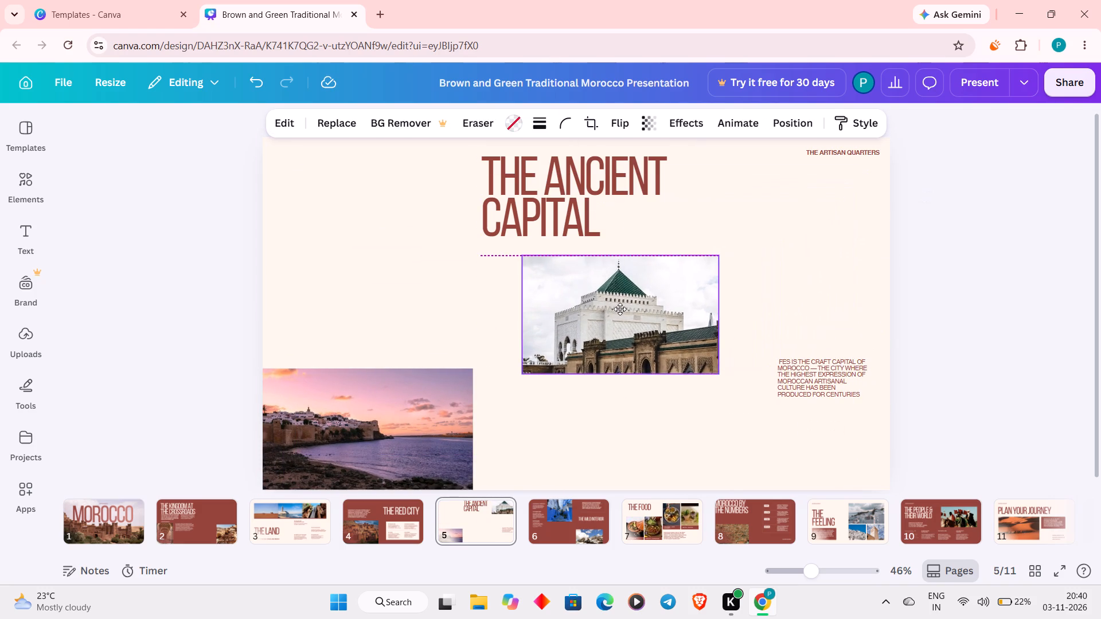
drag(620, 309, 578, 302)
click(370, 290)
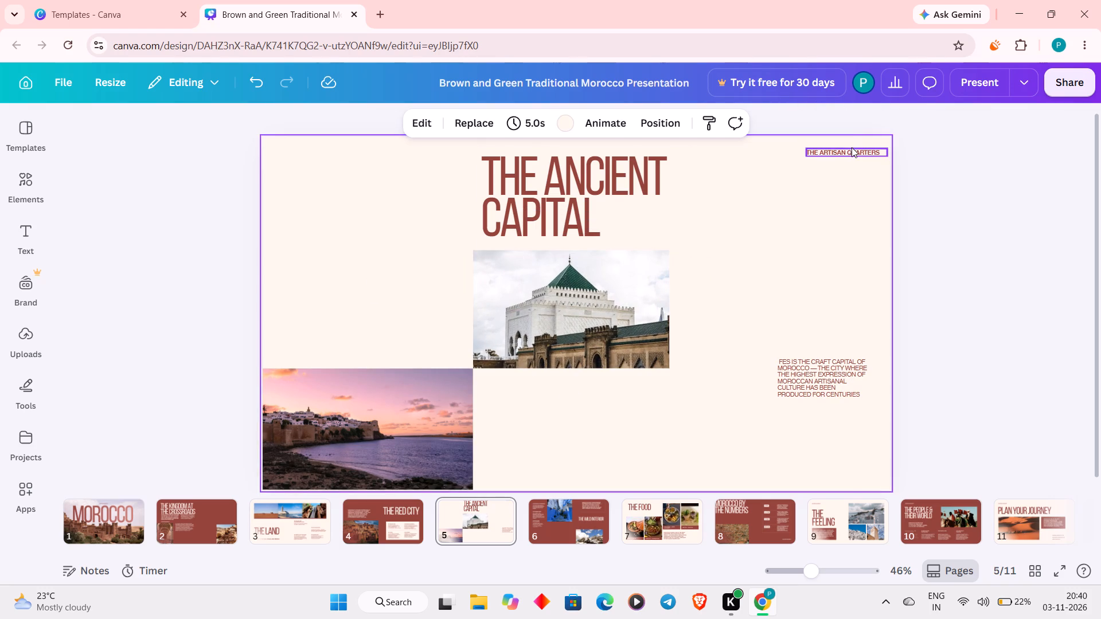
Move the THE ARTISAN QUARTERS label to the slide's upper-left area, at the left margin.
drag(851, 147, 384, 169)
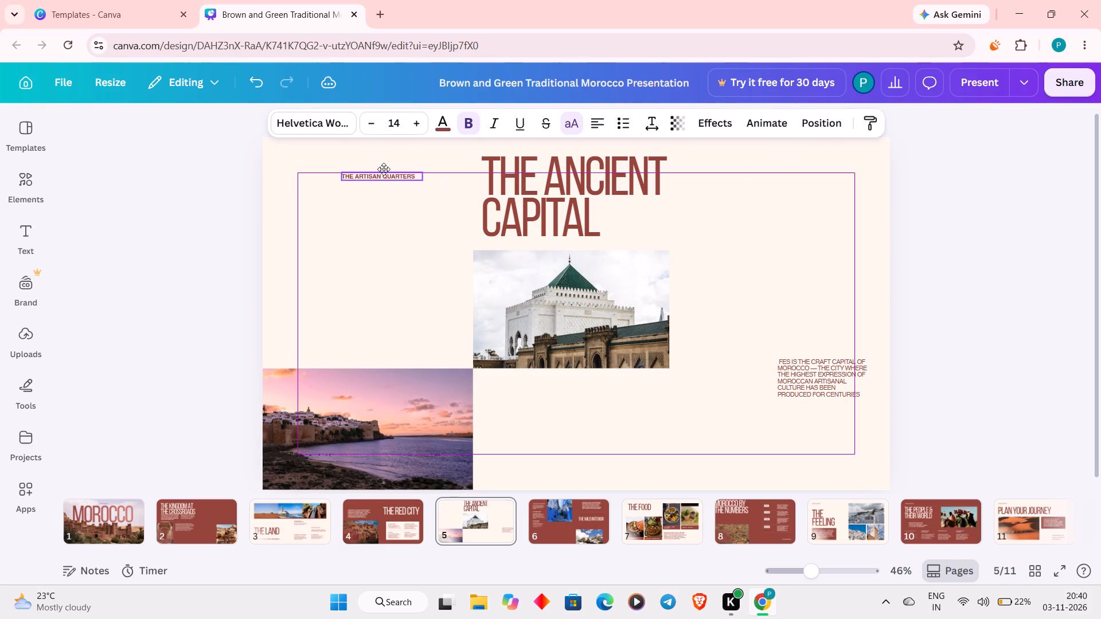
drag(384, 169, 346, 152)
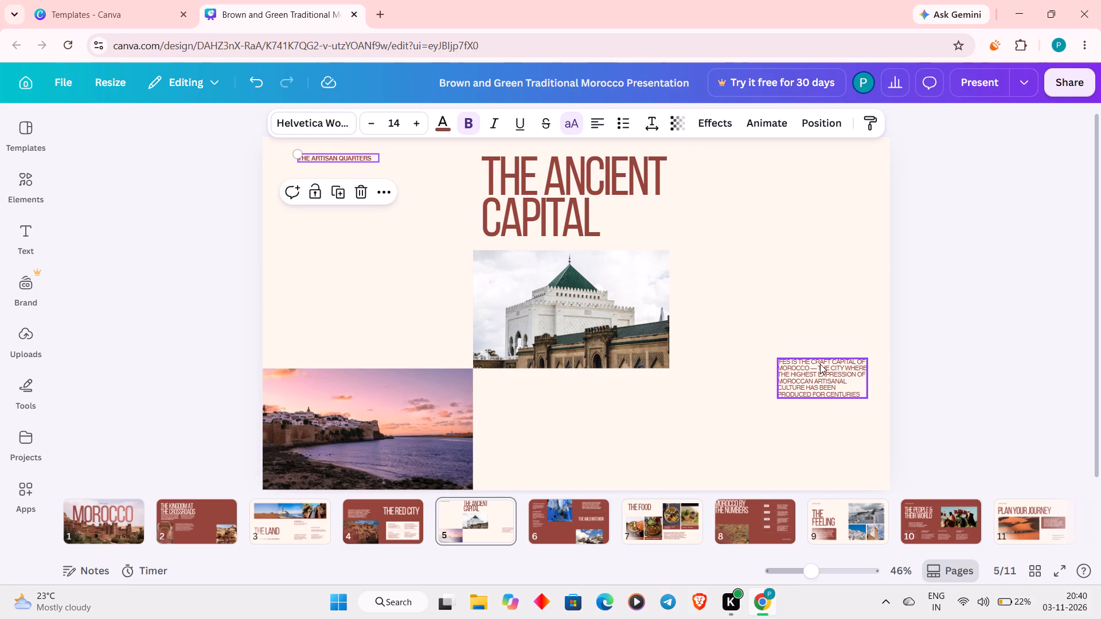
Move the FES IS THE CRAFT CAPITAL paragraph below the building photo, beside the coast photo.
drag(820, 364, 552, 412)
click(738, 292)
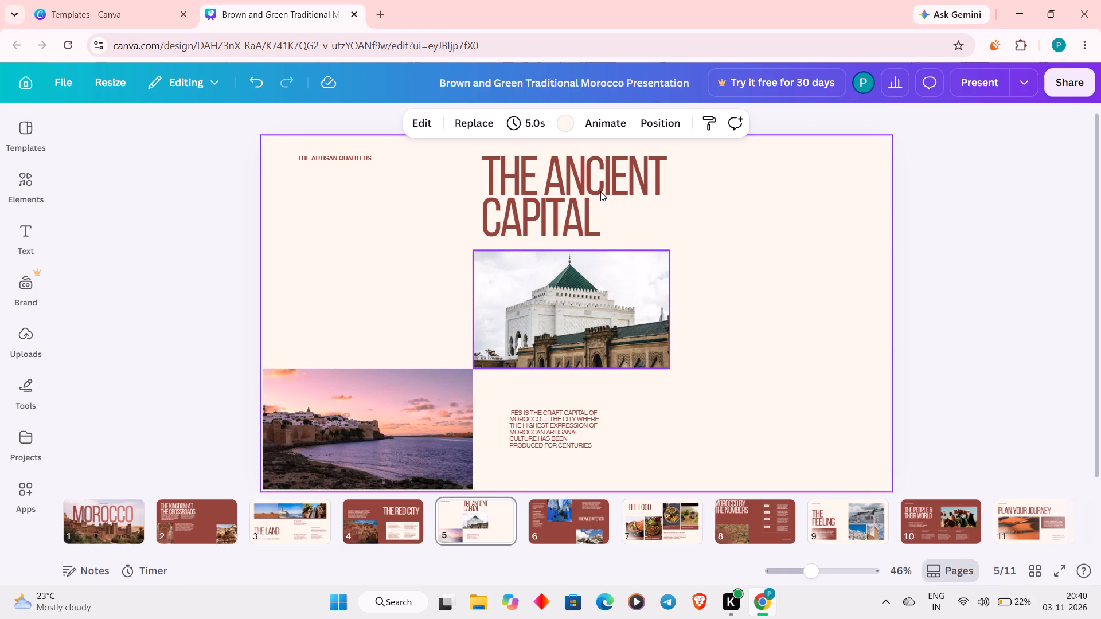
Move the THE ANCIENT CAPITAL title to the slide's upper right, its left edge aligned with the building photo's right edge.
drag(600, 191, 785, 179)
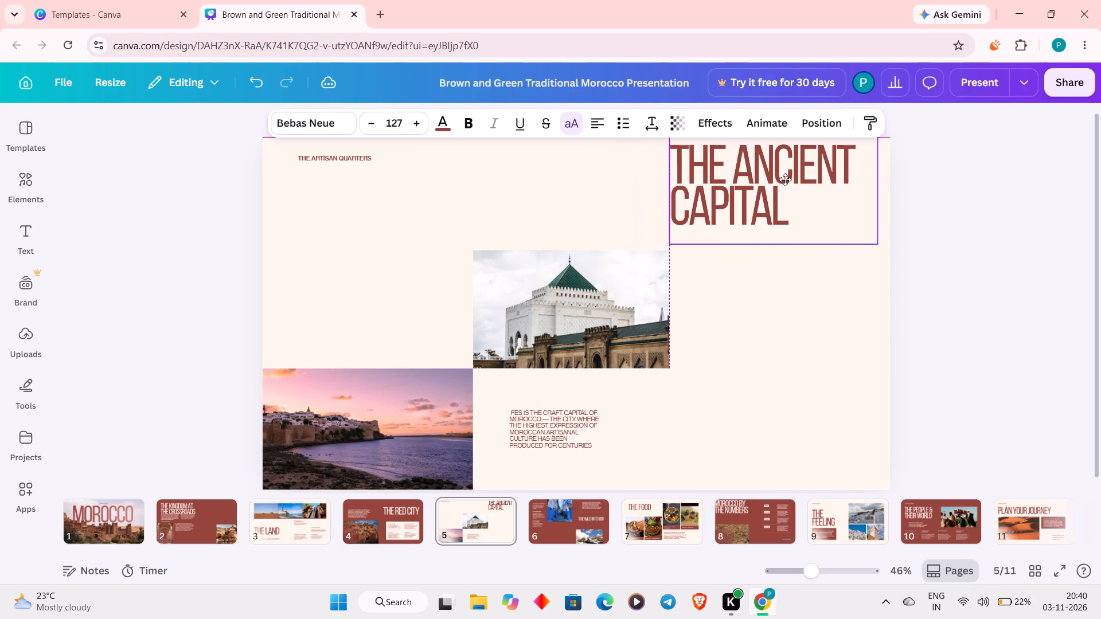
drag(785, 179, 787, 184)
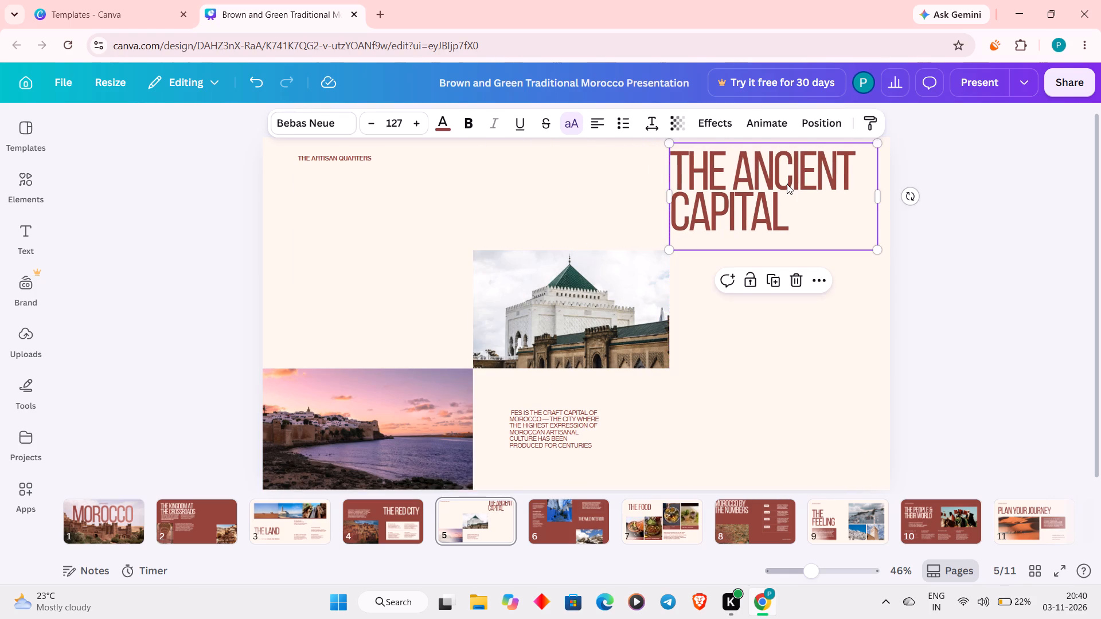
click(821, 309)
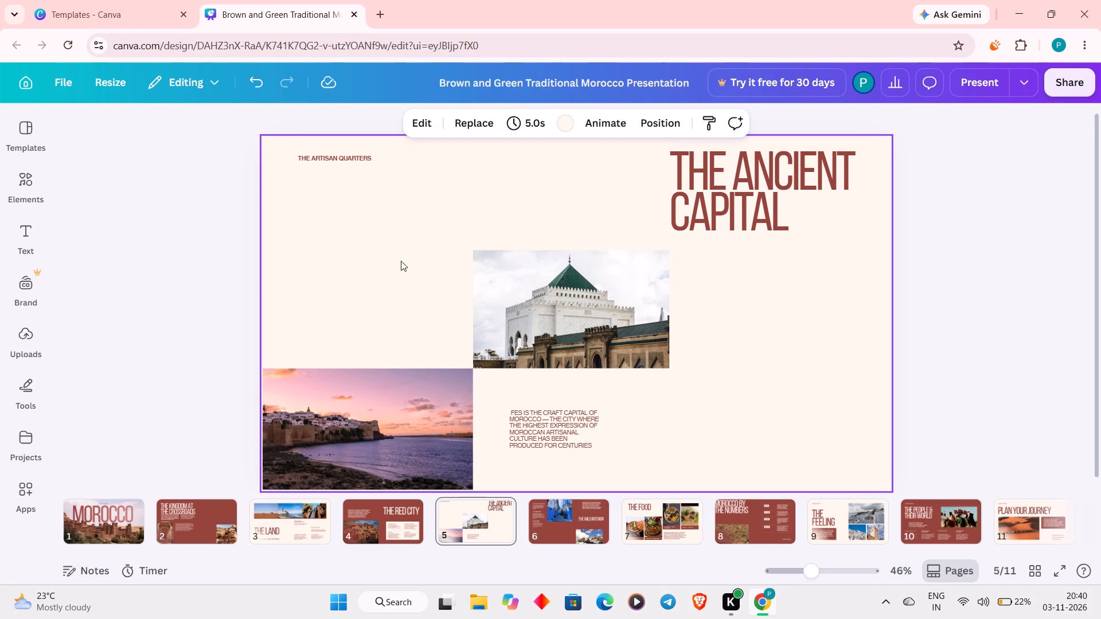
On page 6, move the blue street photo down to the slide's bottom edge, directly against the mountain photo's left side.
click(583, 518)
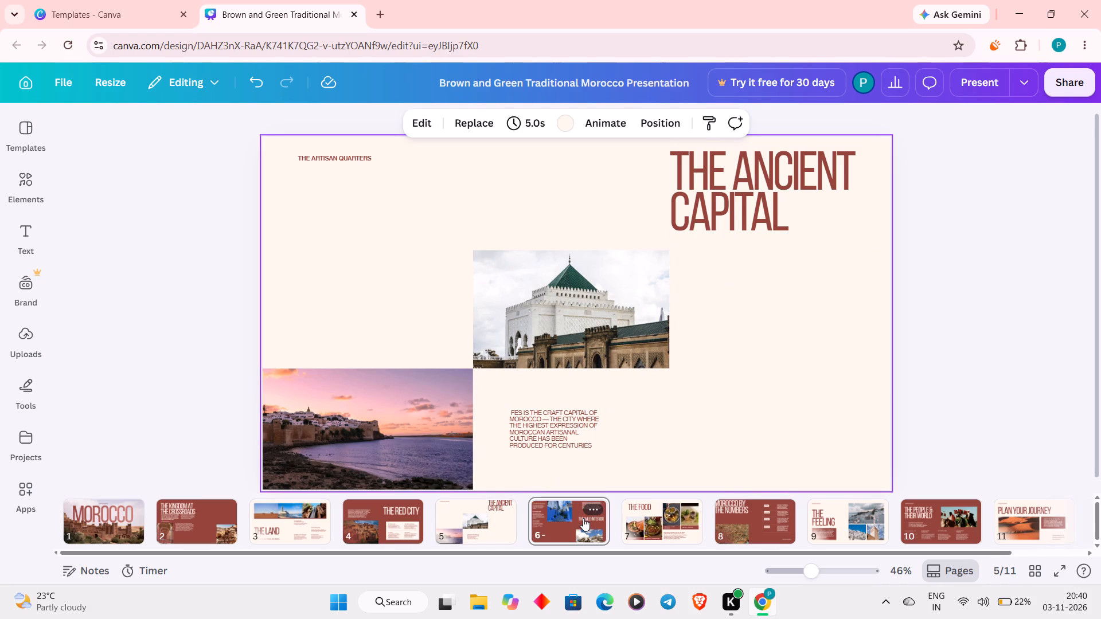
drag(451, 173, 459, 195)
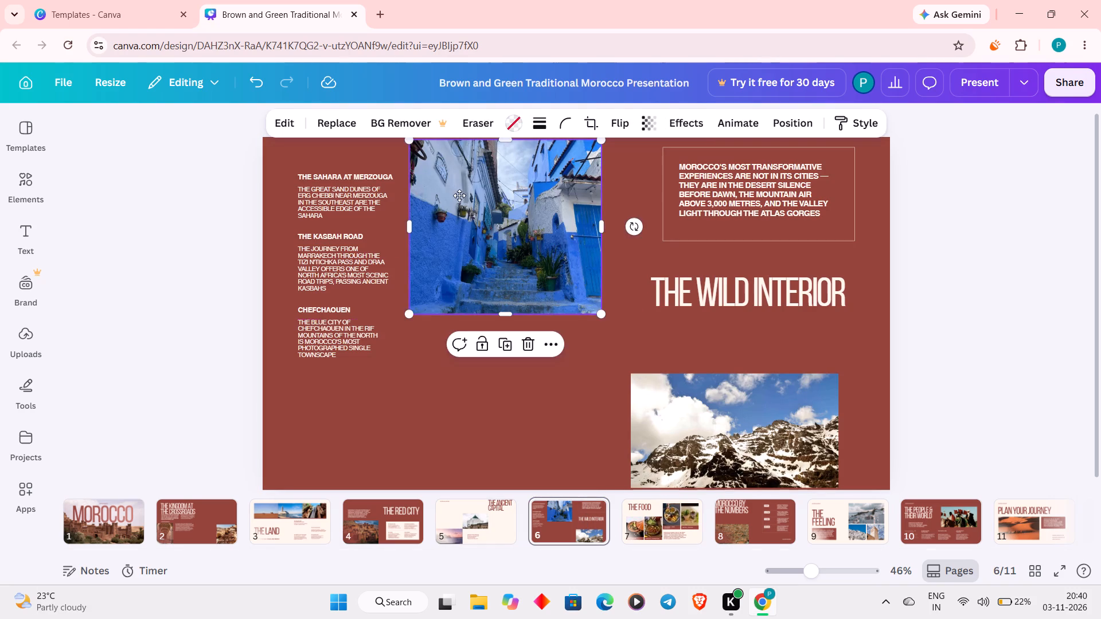
drag(459, 195, 481, 351)
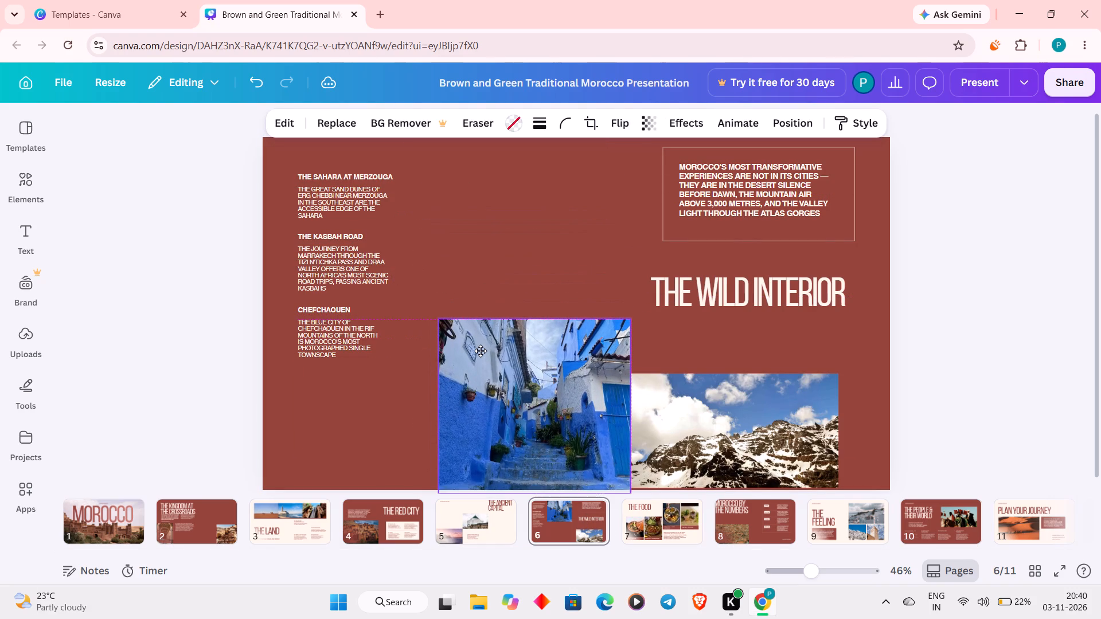
drag(481, 351, 481, 349)
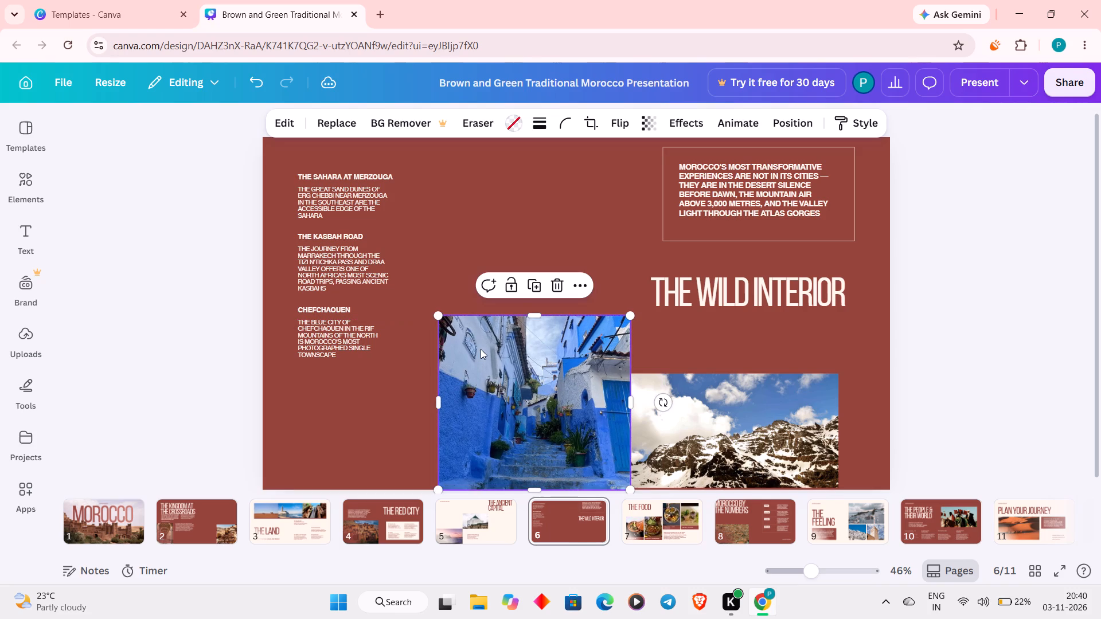
Move the THE WILD INTERIOR title to the top of page 6, between the text column and the bordered quote.
drag(696, 283, 493, 206)
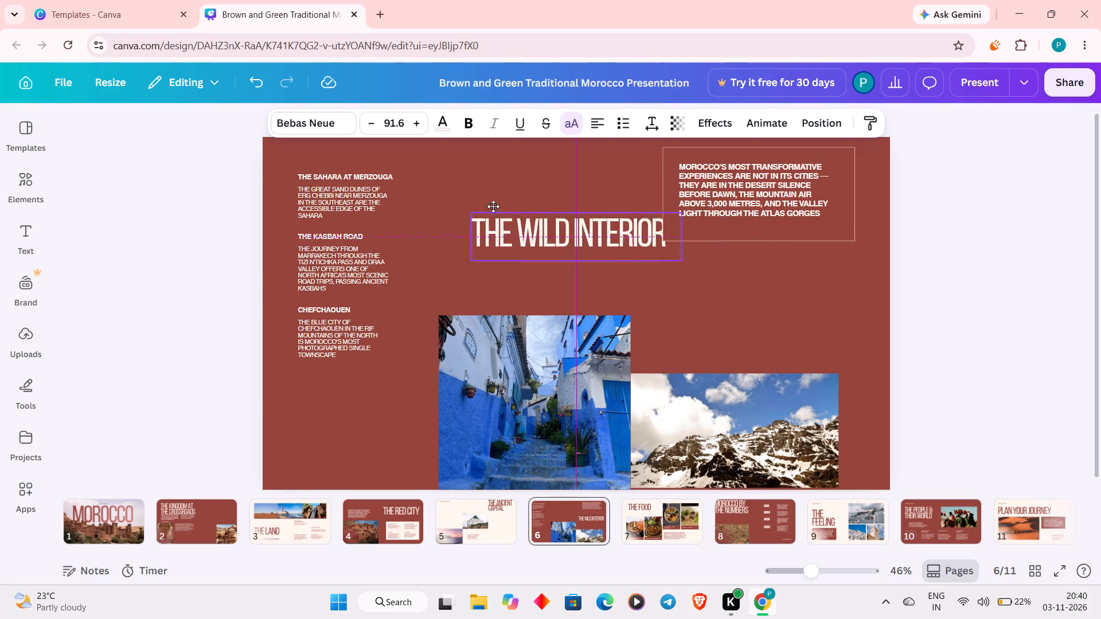
drag(493, 206, 465, 180)
click(784, 171)
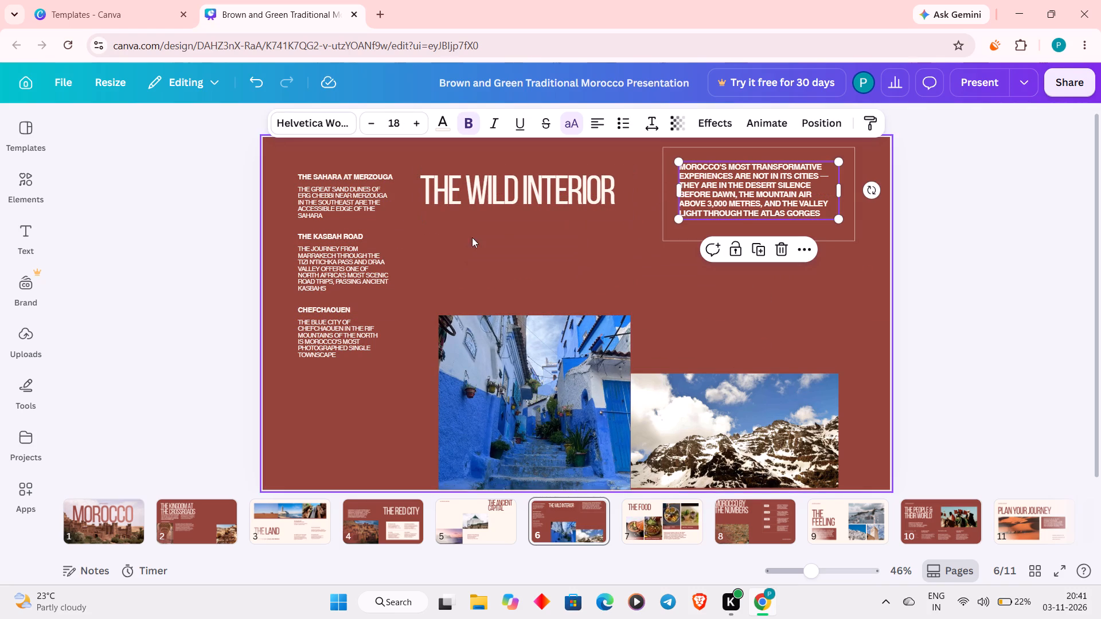
click(600, 260)
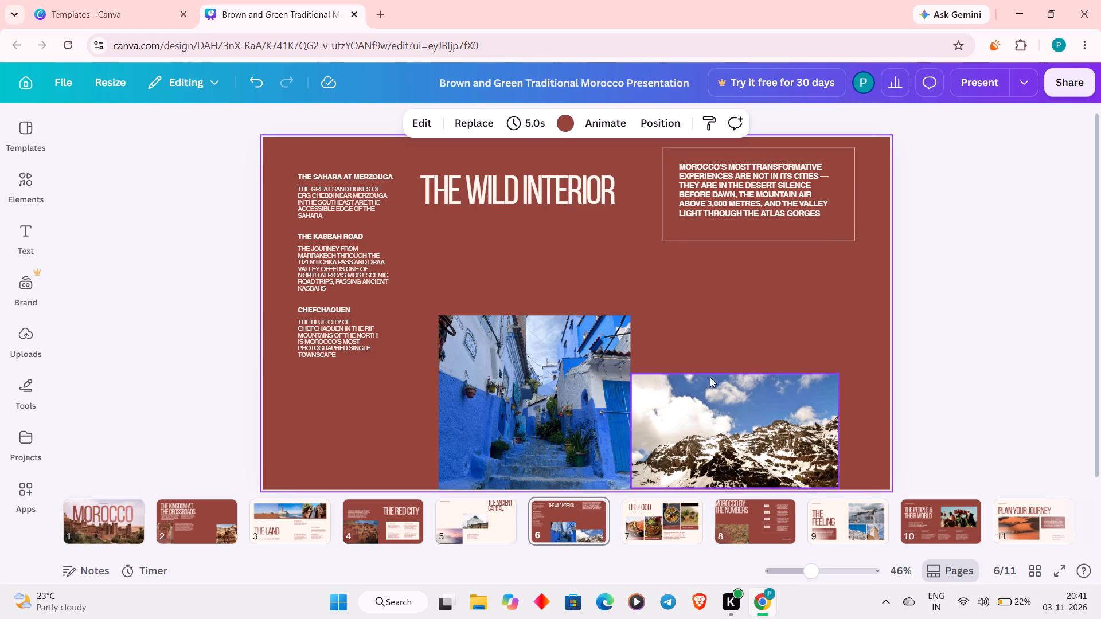
Raise the snowy mountain photo on page 6 so its top edge aligns with the blue street photo's top edge.
drag(745, 384, 744, 333)
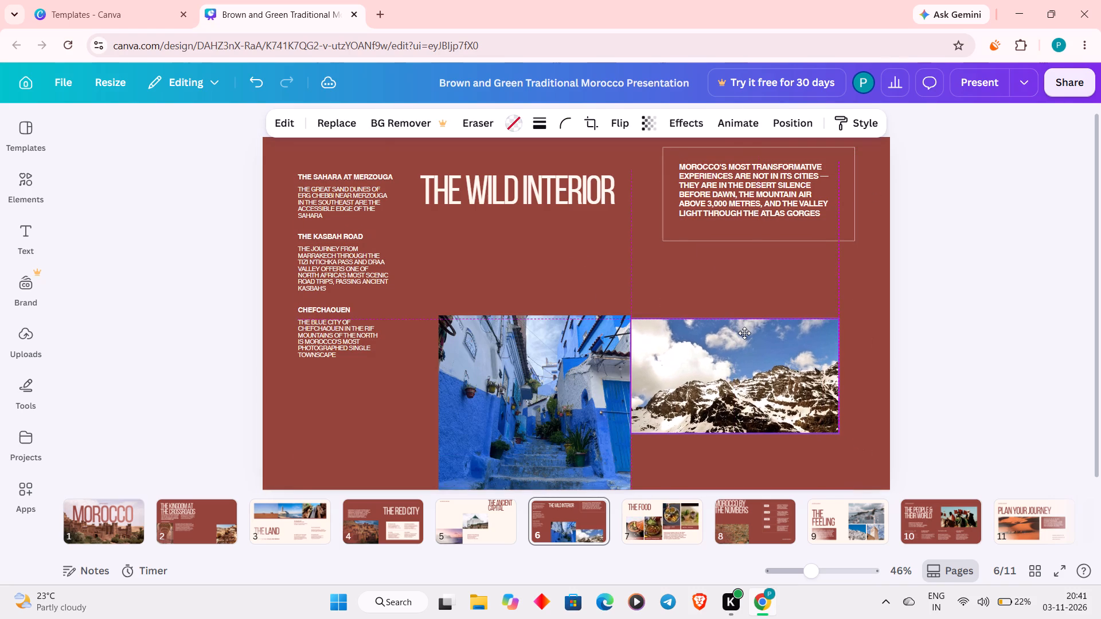
drag(744, 333, 744, 331)
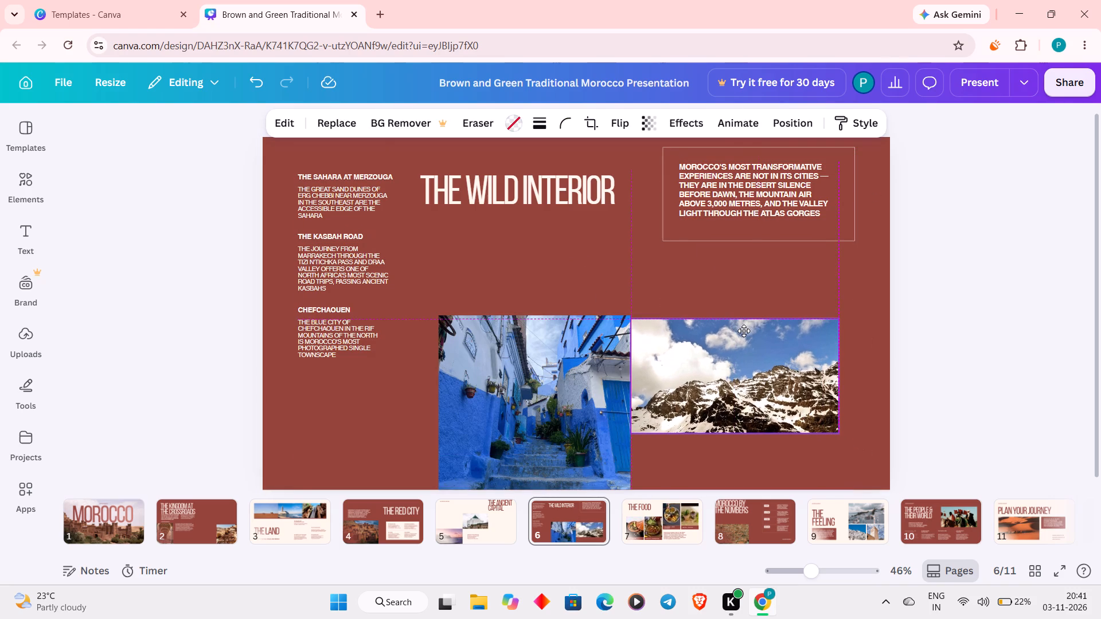
drag(744, 331, 745, 330)
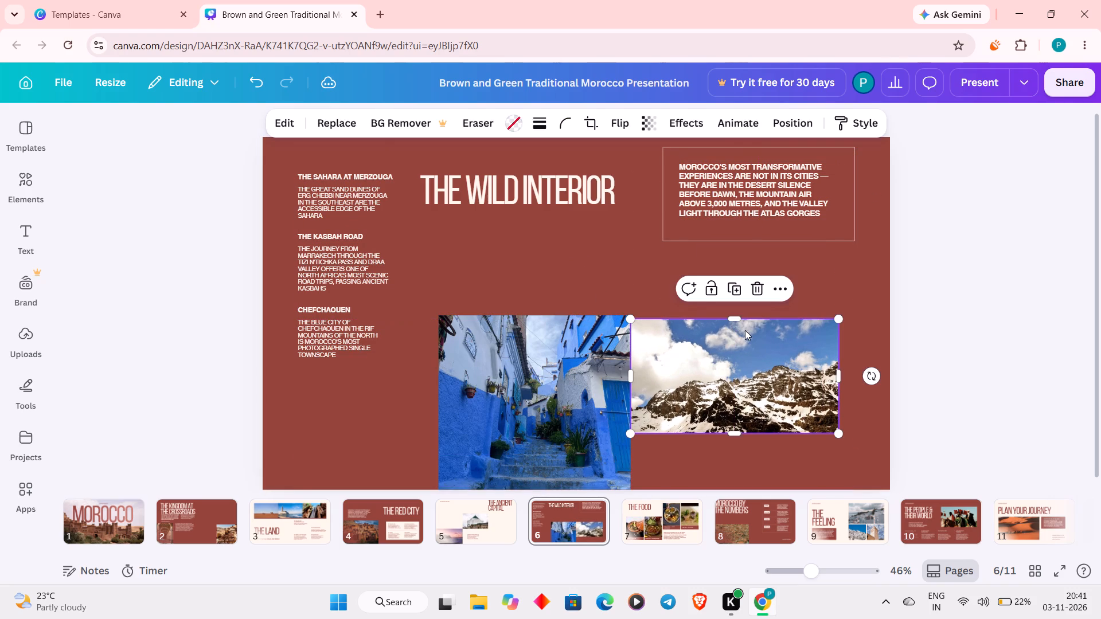
drag(745, 330, 745, 324)
click(745, 324)
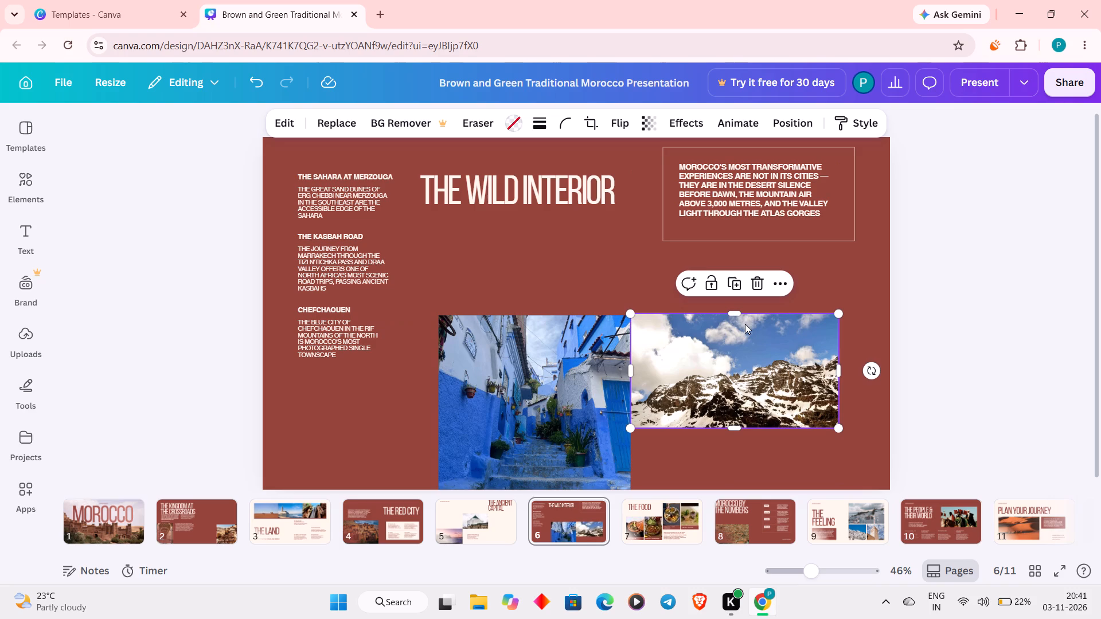
click(747, 323)
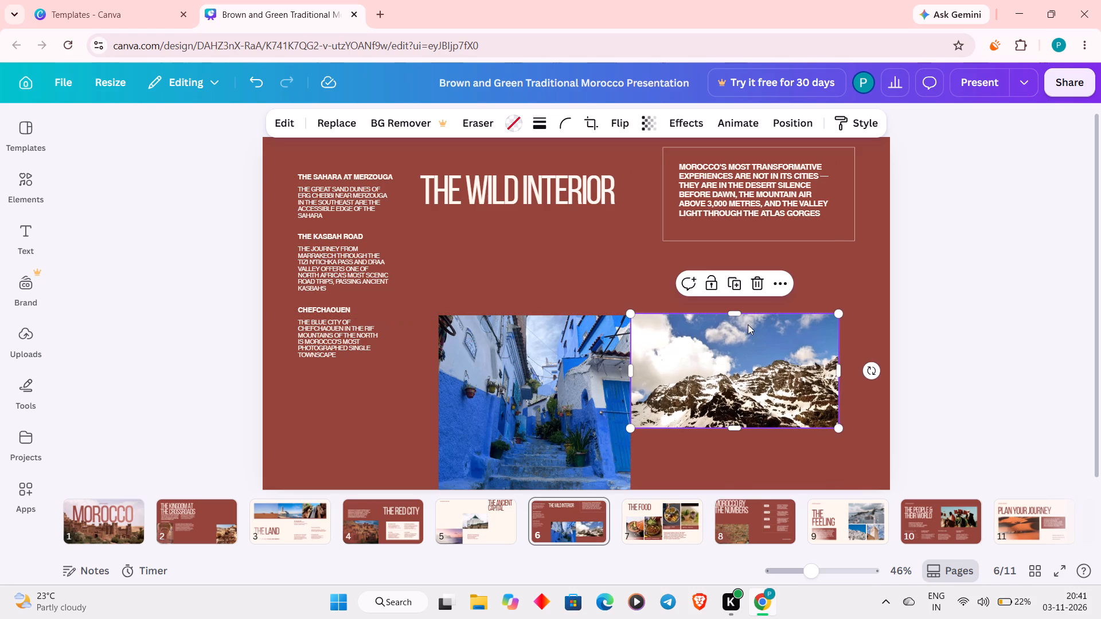
click(747, 323)
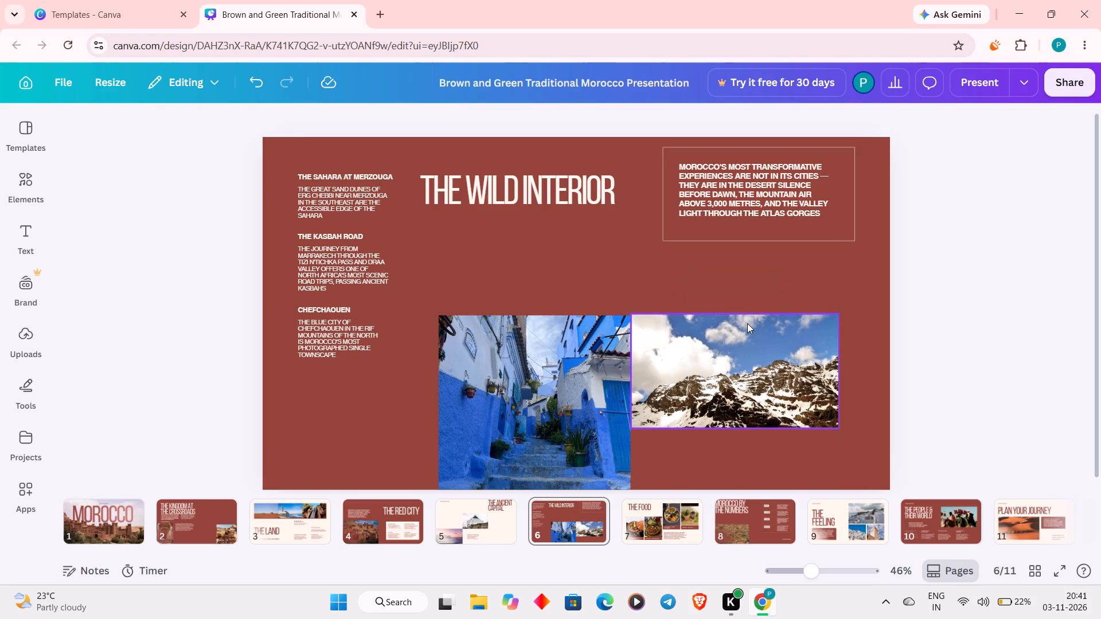
click(697, 365)
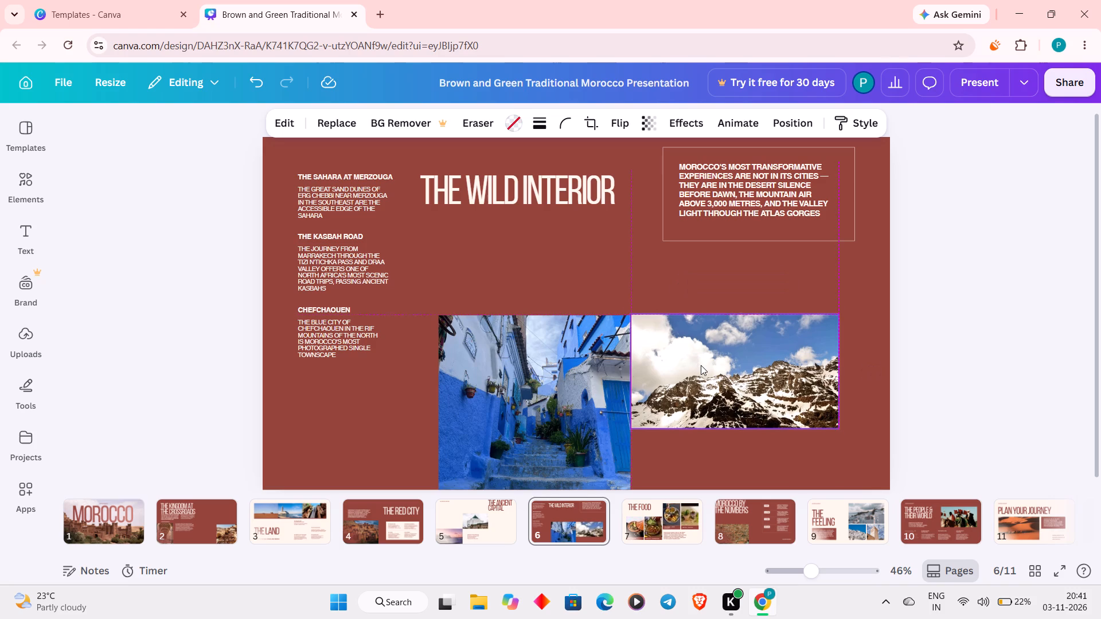
click(701, 365)
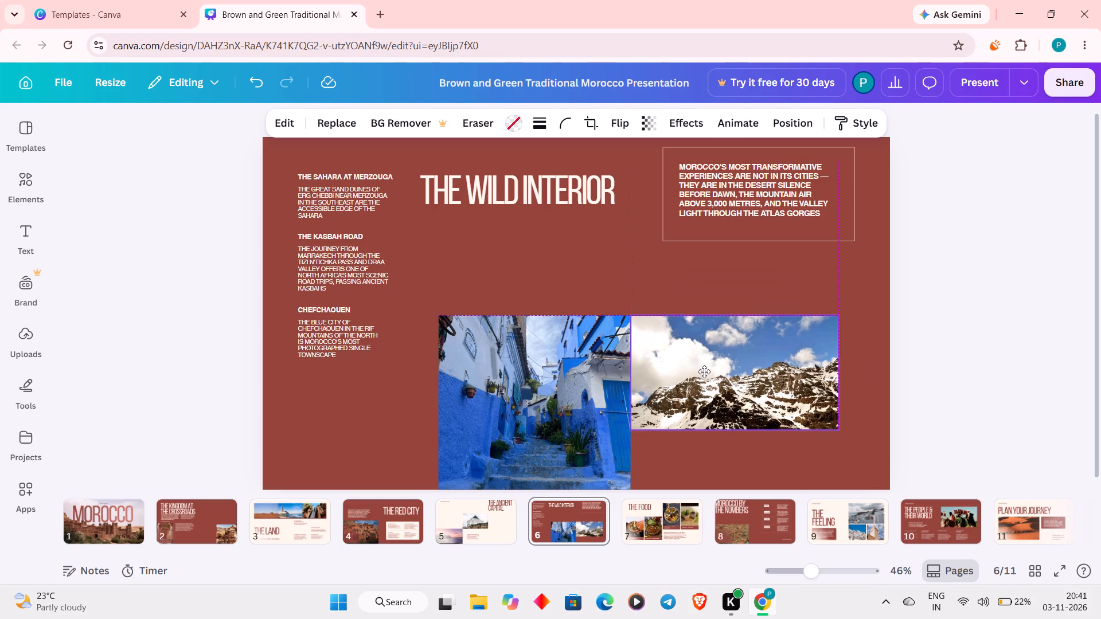
click(702, 365)
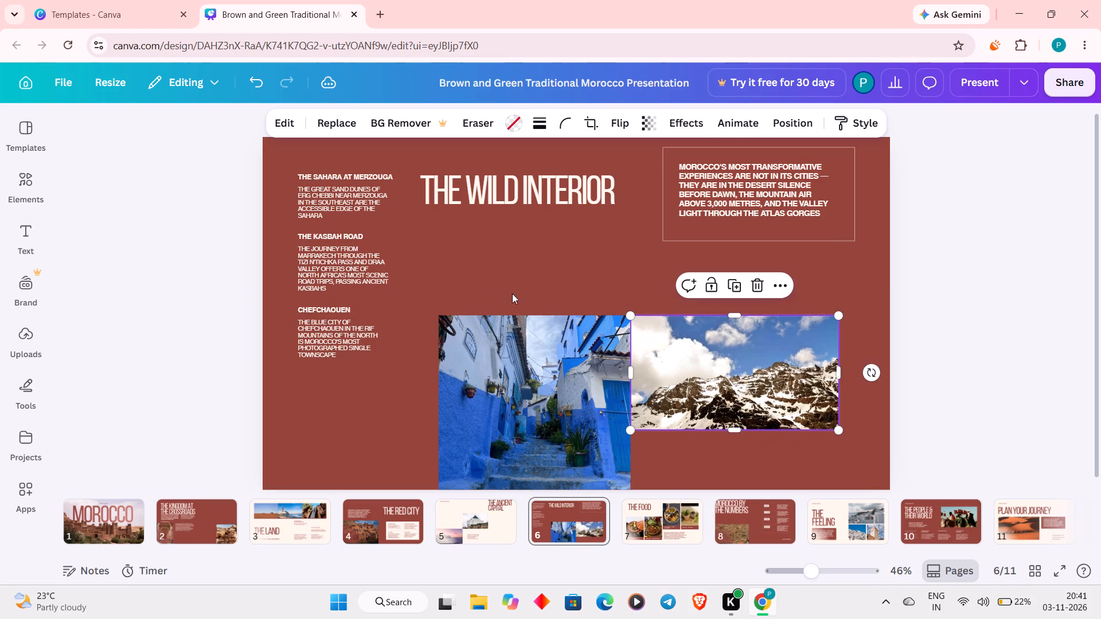
click(493, 263)
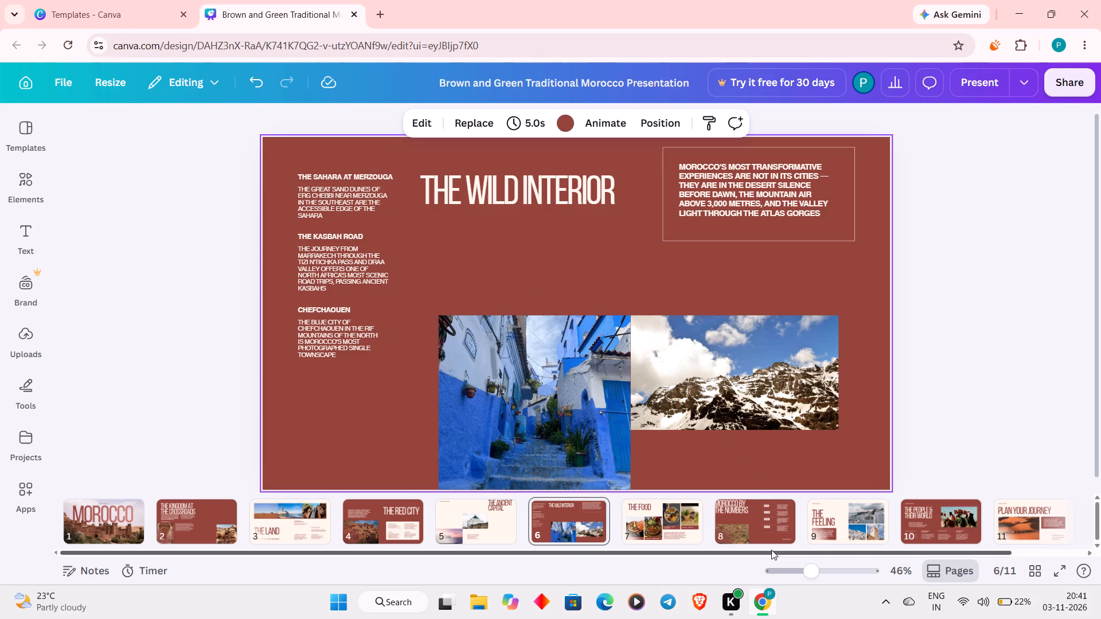
On page 8, move the MOROCCO BY THE NUMBERS title beside the bordered statistics box, level with the box's top edge.
click(692, 535)
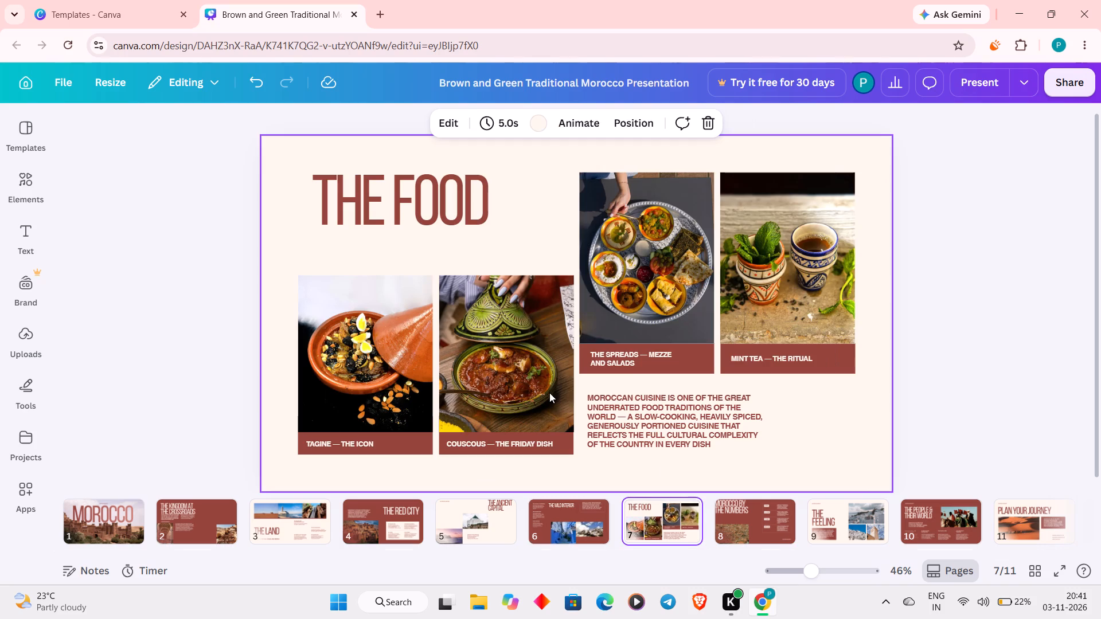
click(771, 526)
scroll(771, 526, left, 2)
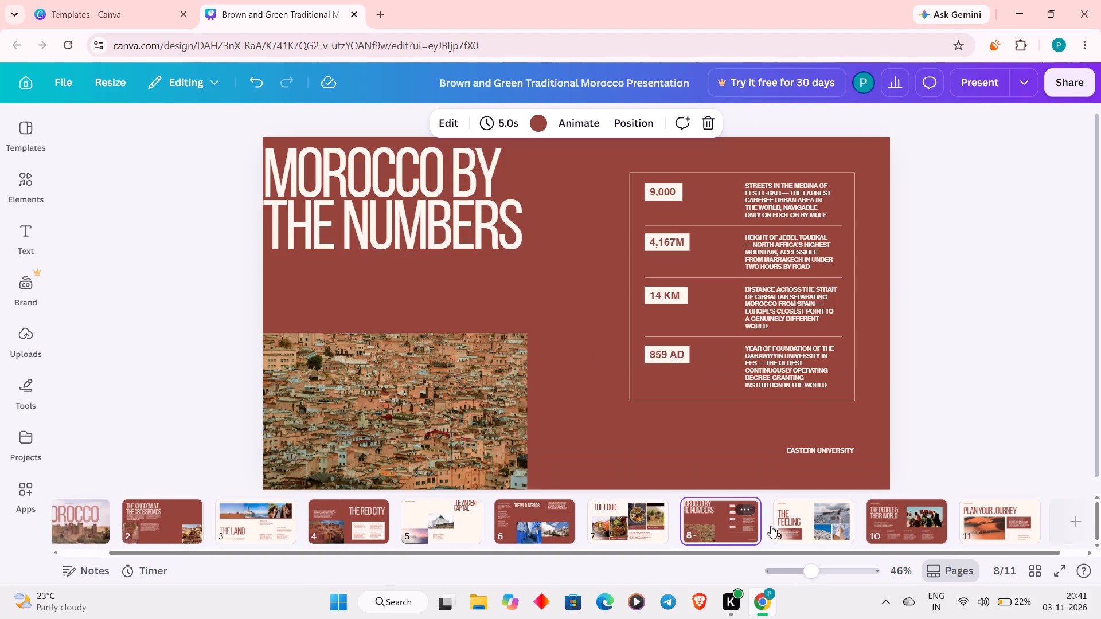
scroll(771, 526, left, 1)
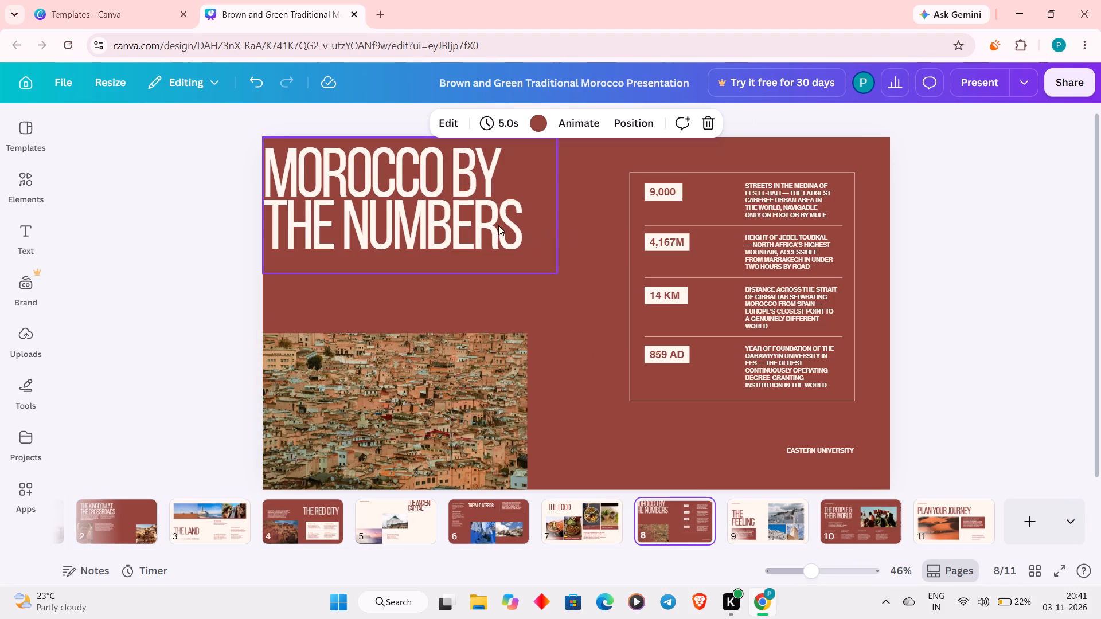
click(475, 211)
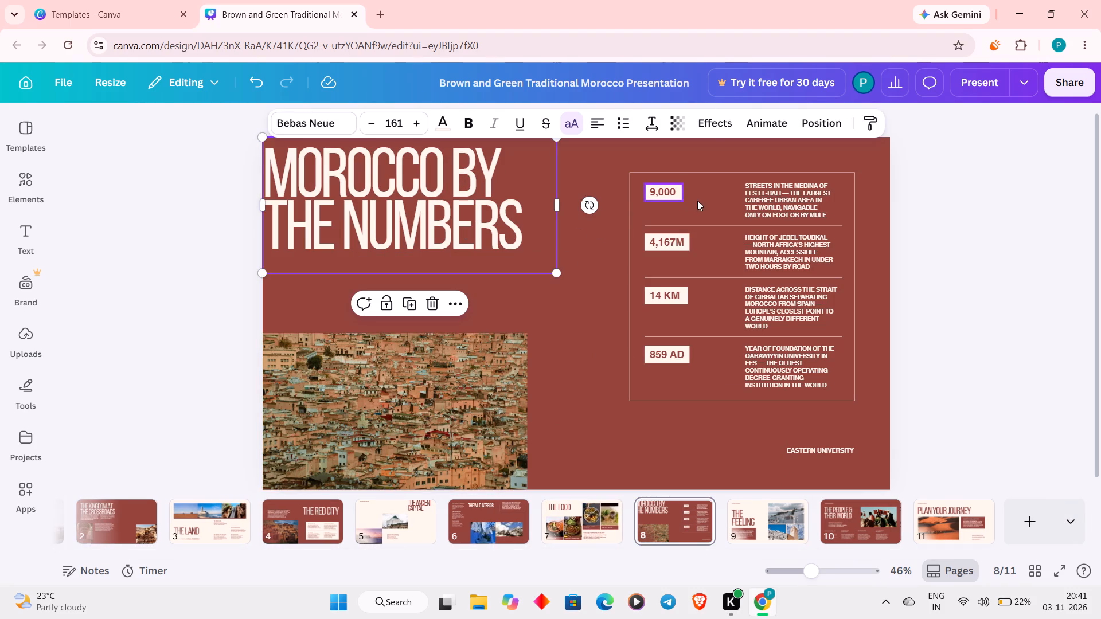
click(426, 398)
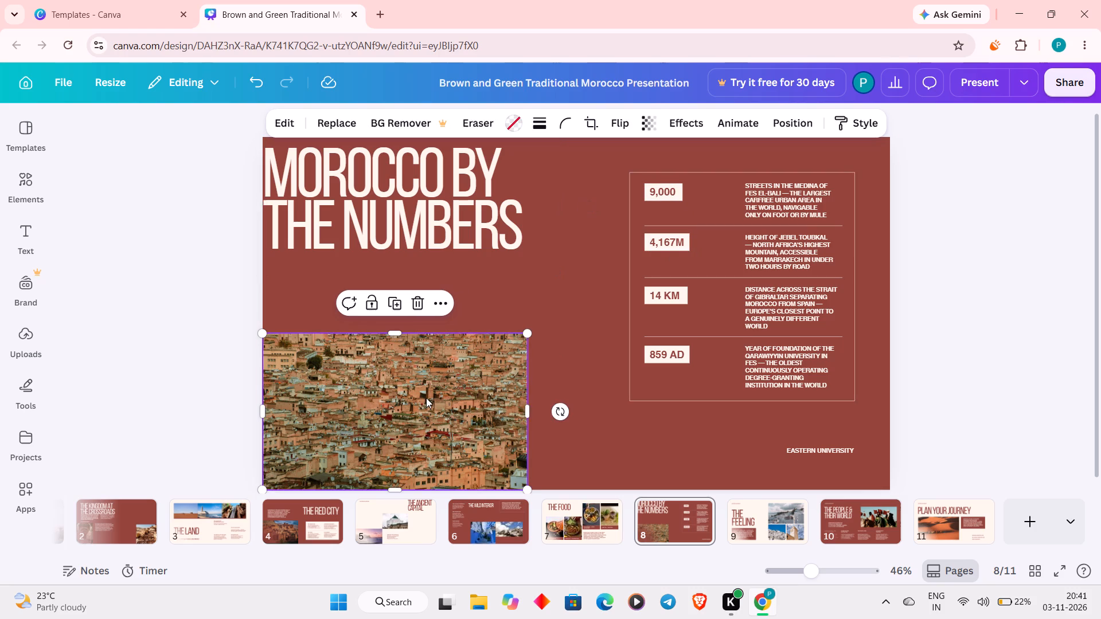
click(426, 398)
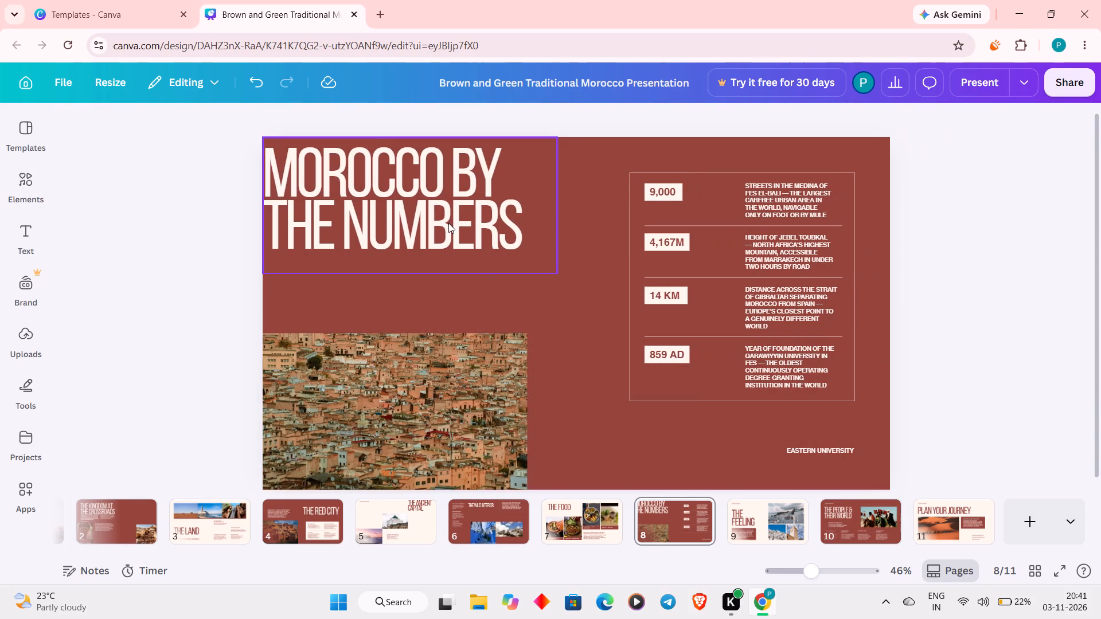
drag(528, 246, 583, 291)
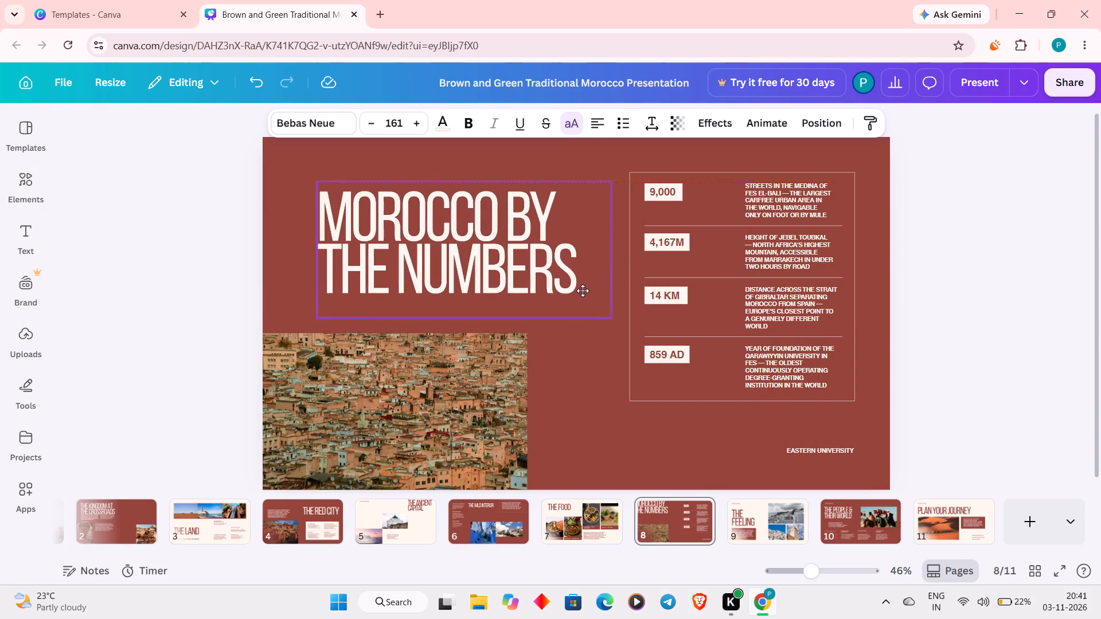
drag(583, 291, 599, 283)
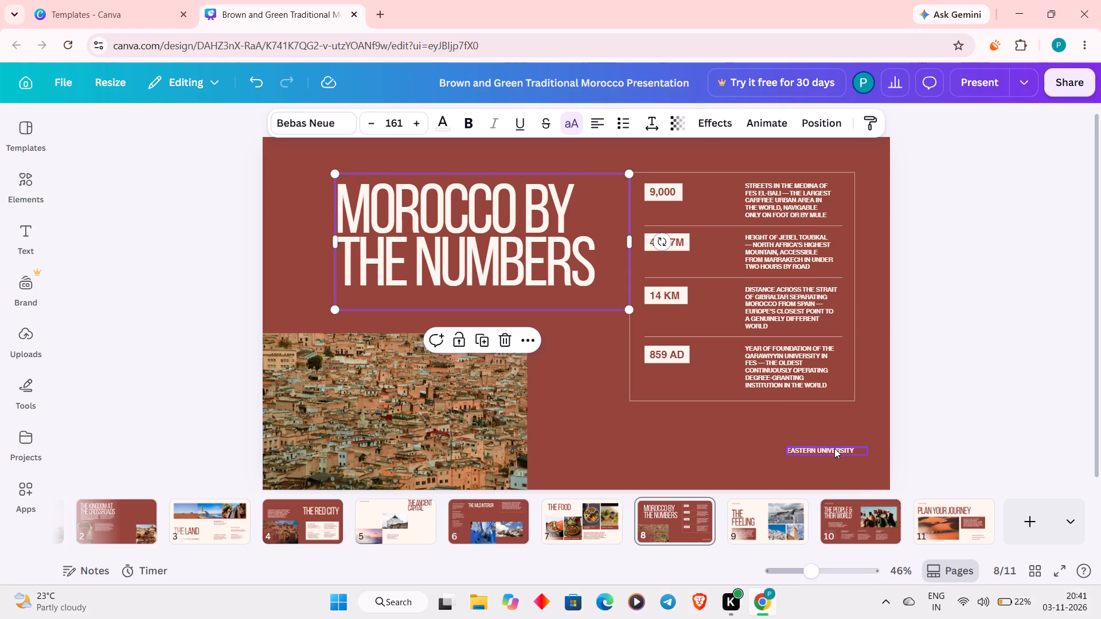
Move the EASTERN UNIVERSITY label to the upper-left corner of page 8, above the title.
drag(834, 448, 348, 167)
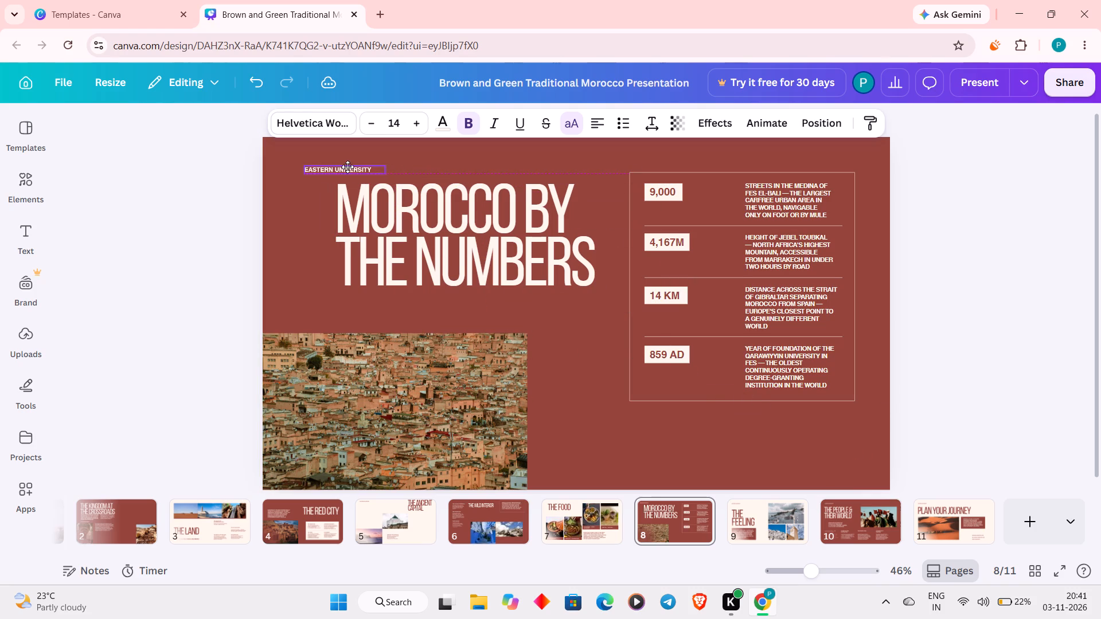
drag(348, 167, 335, 155)
Shift the MOROCCO BY THE NUMBERS title left so its left edge aligns with the EASTERN UNIVERSITY label.
drag(417, 217, 385, 216)
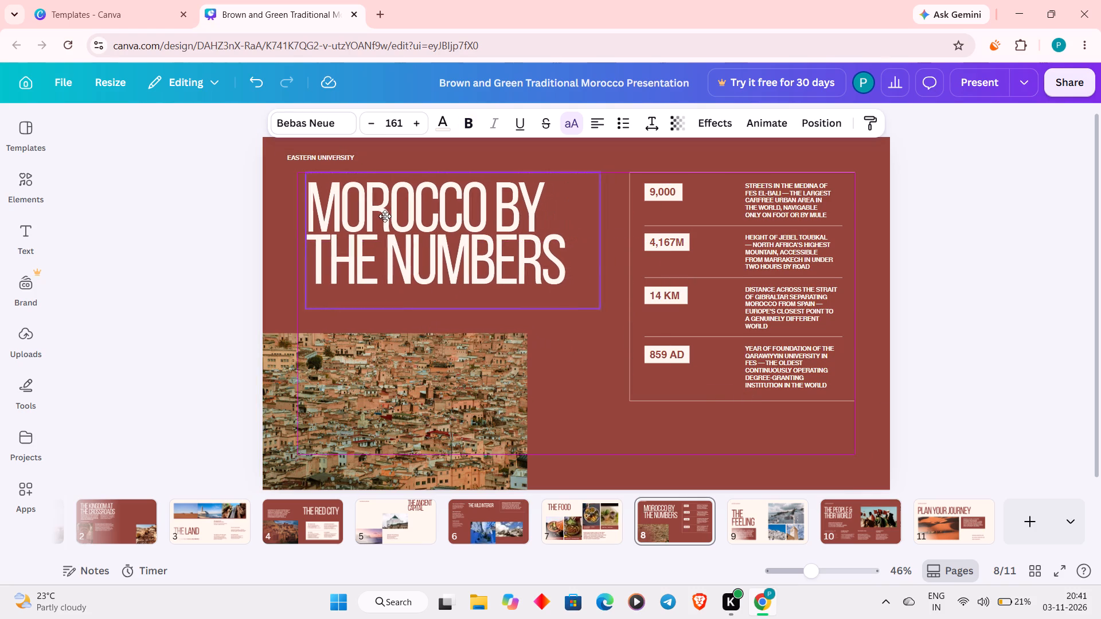
drag(385, 216, 361, 217)
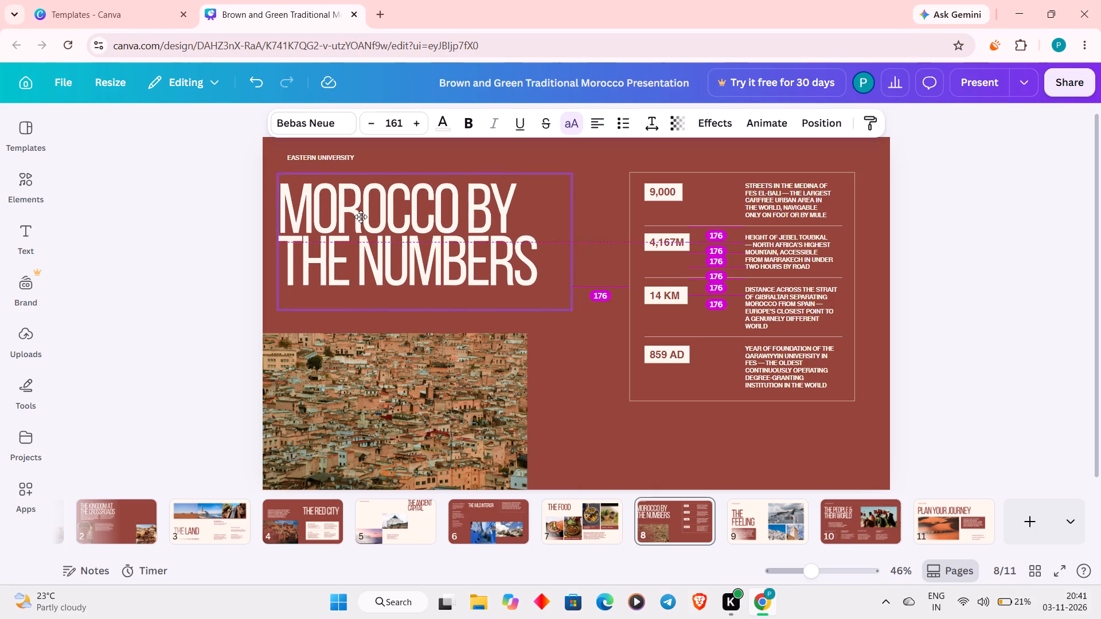
drag(361, 217, 371, 218)
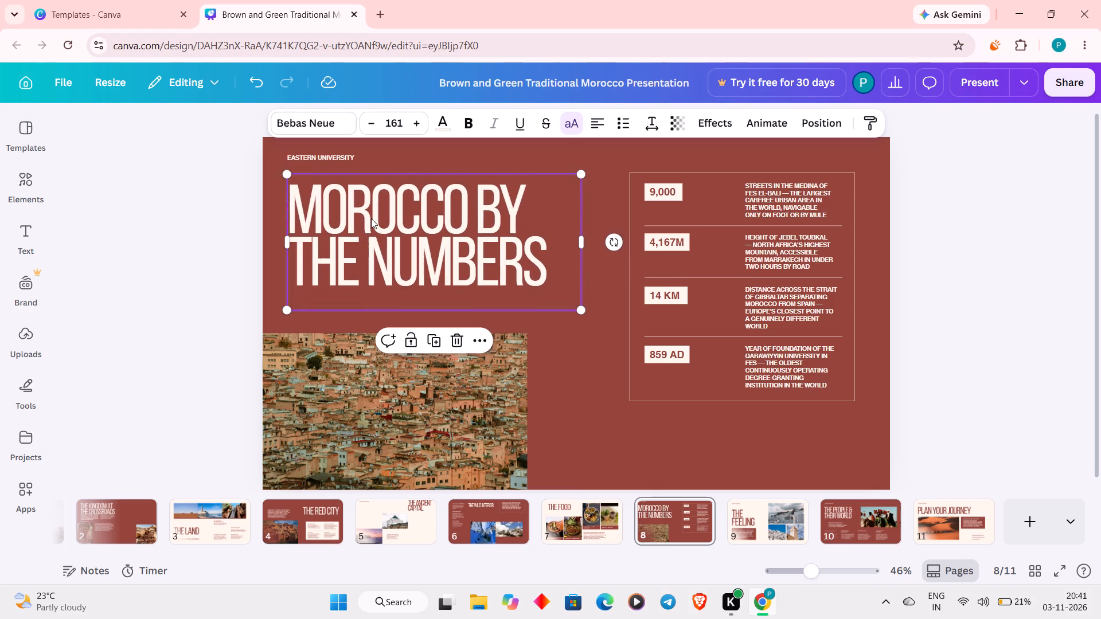
click(580, 391)
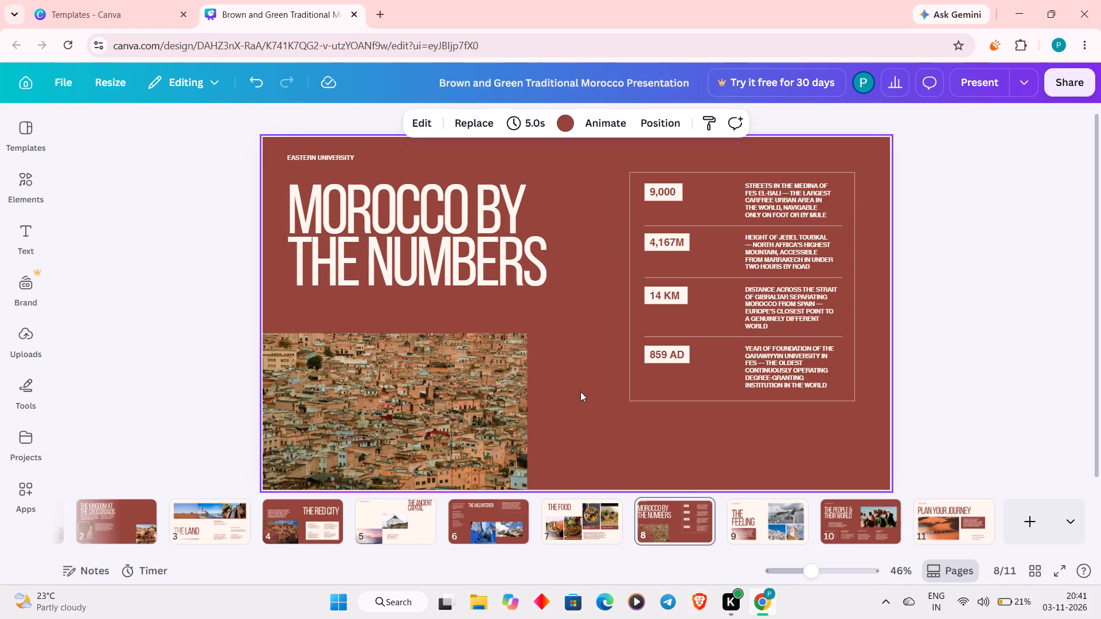
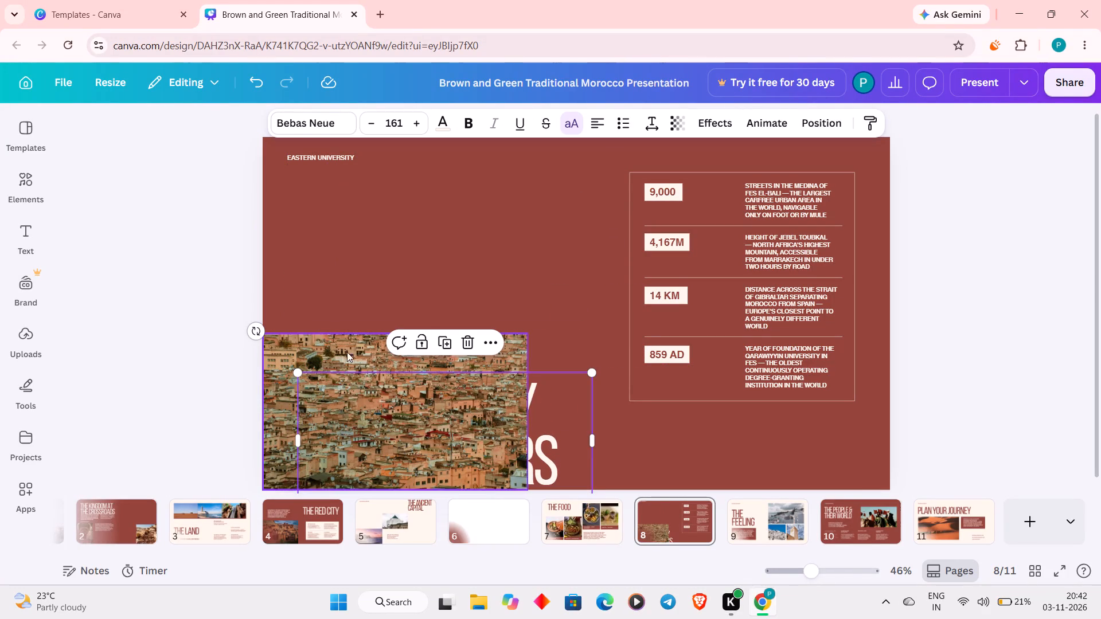
On page 8, move the medina rooftops photo up against the page's left edge, just below the EASTERN UNIVERSITY label.
drag(271, 348, 281, 216)
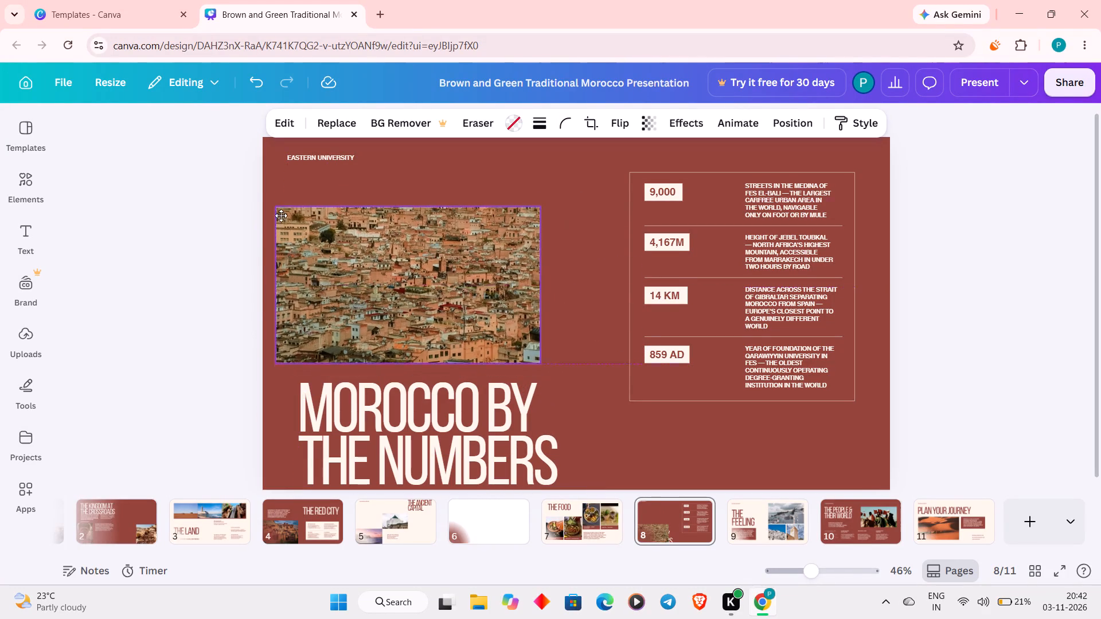
drag(281, 216, 271, 193)
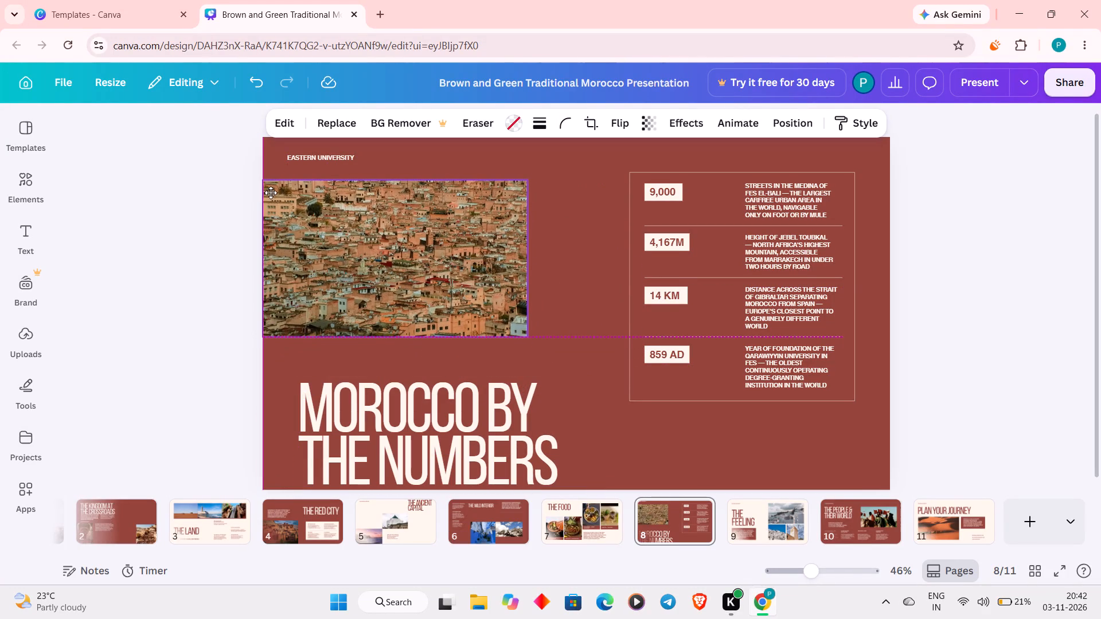
drag(271, 193, 270, 191)
Move the MOROCCO BY THE NUMBERS title directly below the medina photo, slightly inset from the page's left edge.
drag(436, 466, 436, 465)
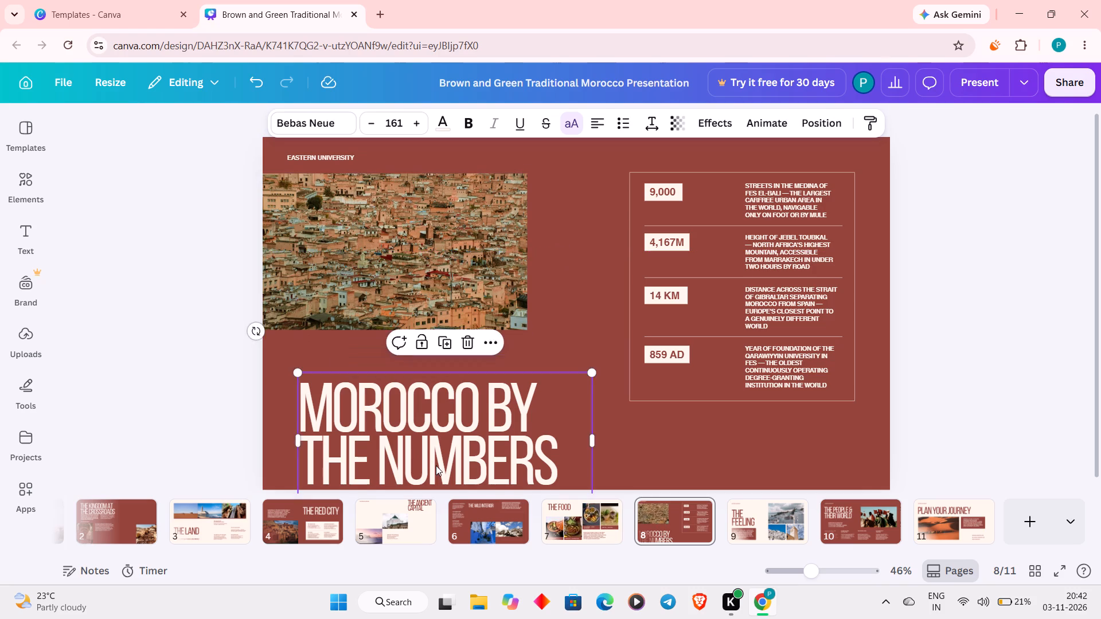
drag(436, 465, 400, 435)
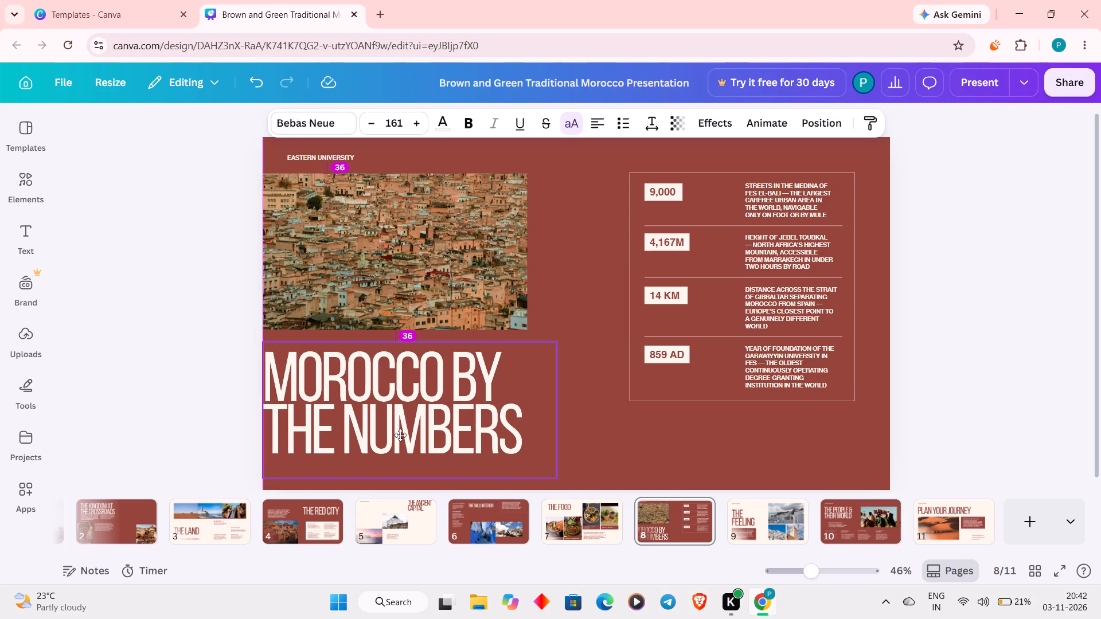
drag(400, 435, 414, 434)
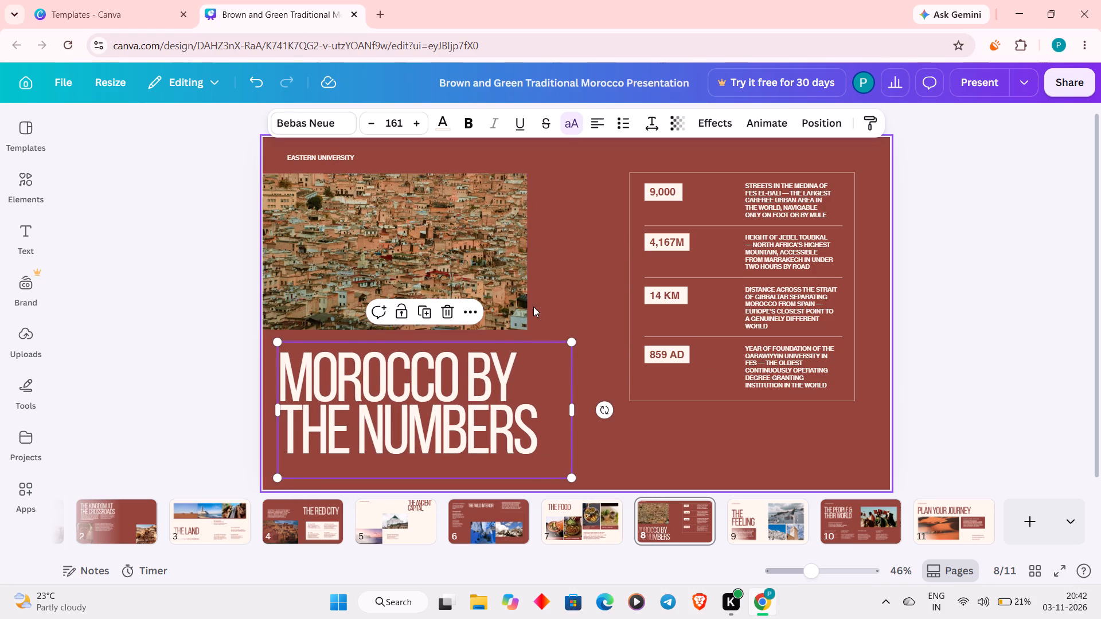
click(561, 244)
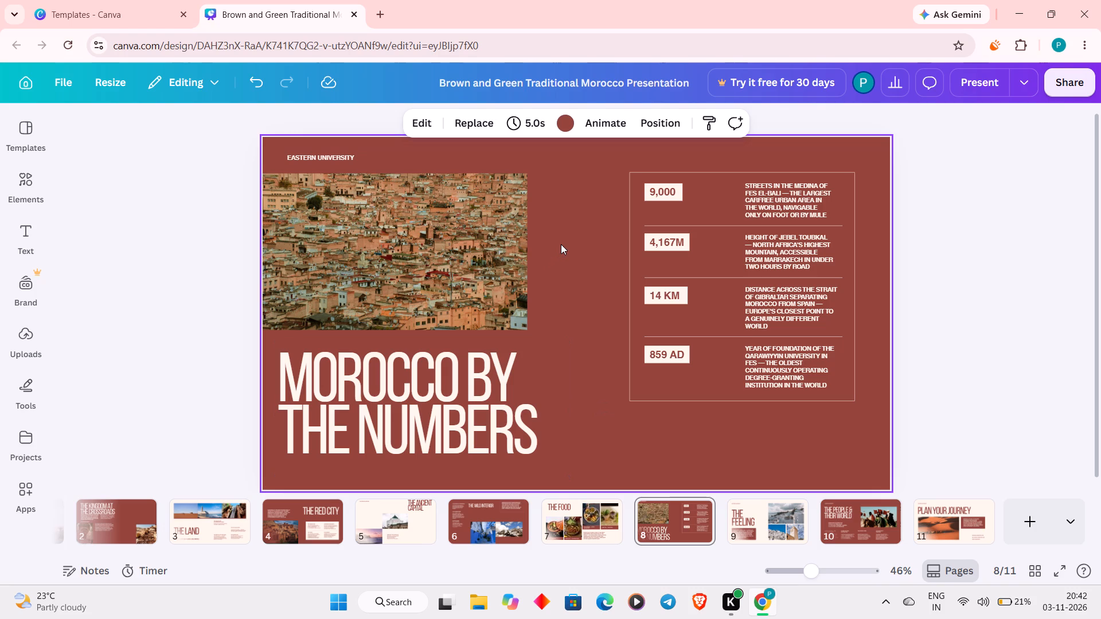
On page 9, move THE FEELING title down to the page's bottom edge, beneath the red text box.
click(782, 515)
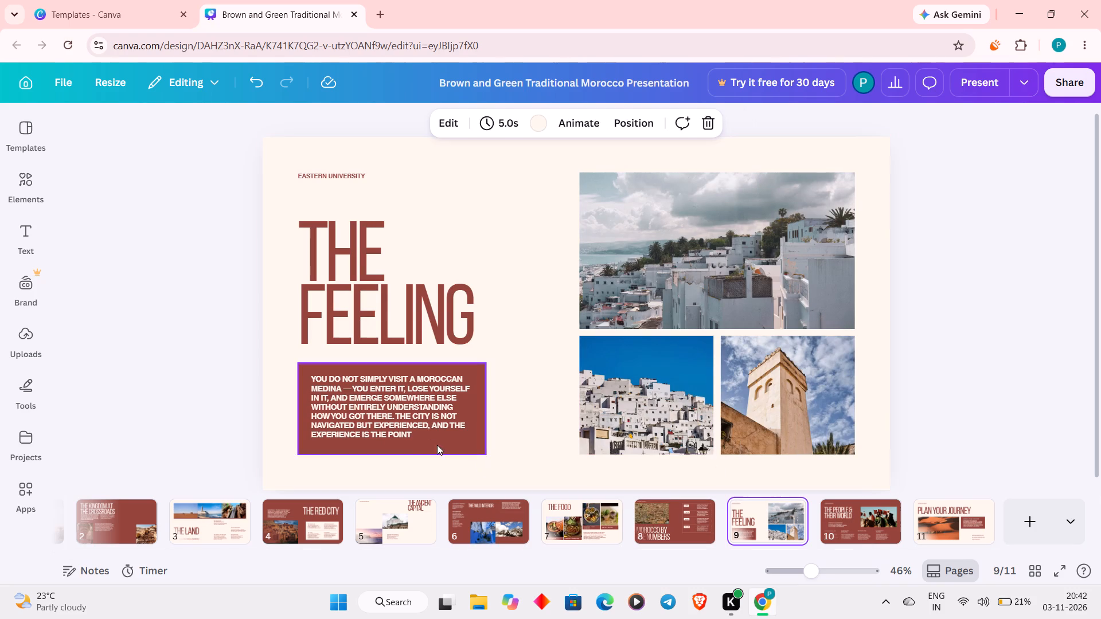
click(352, 252)
drag(352, 252, 348, 245)
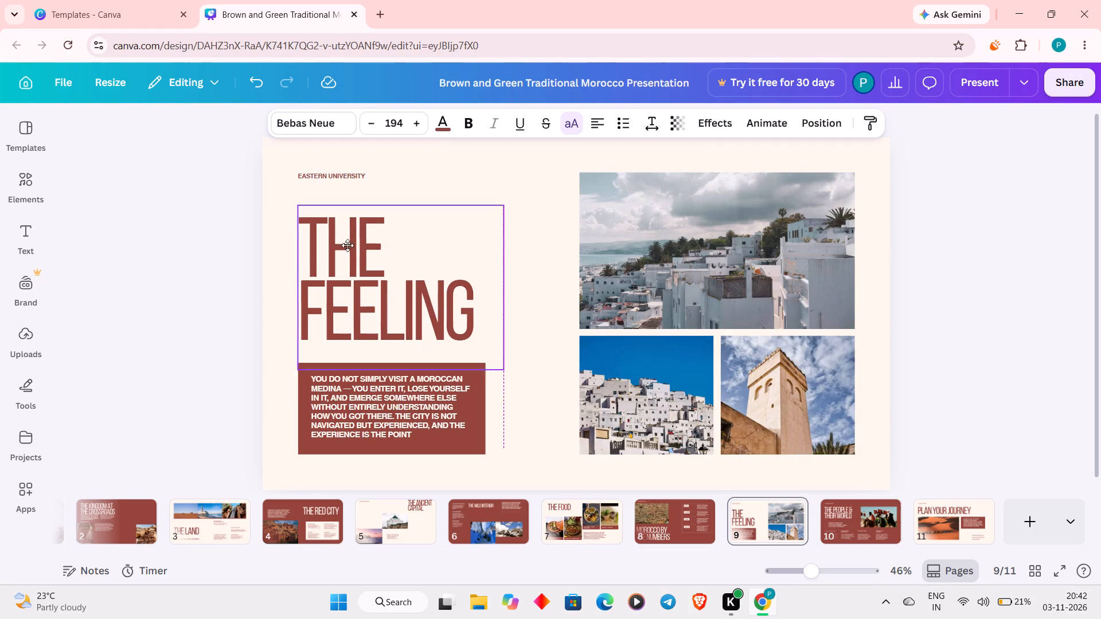
drag(348, 245, 348, 244)
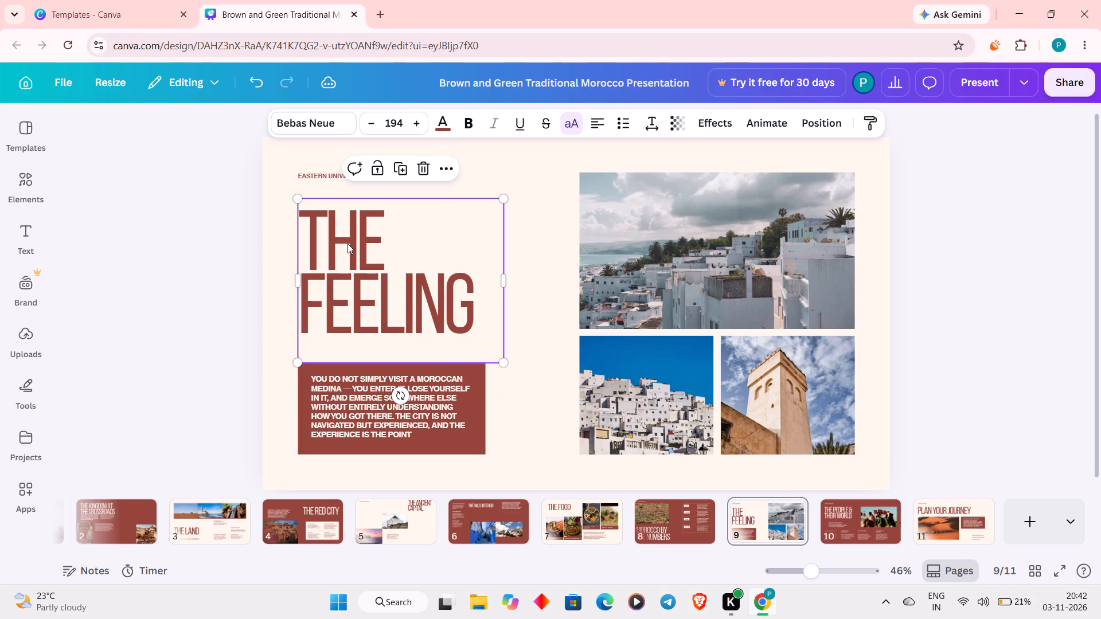
drag(434, 234, 432, 227)
drag(433, 247, 440, 273)
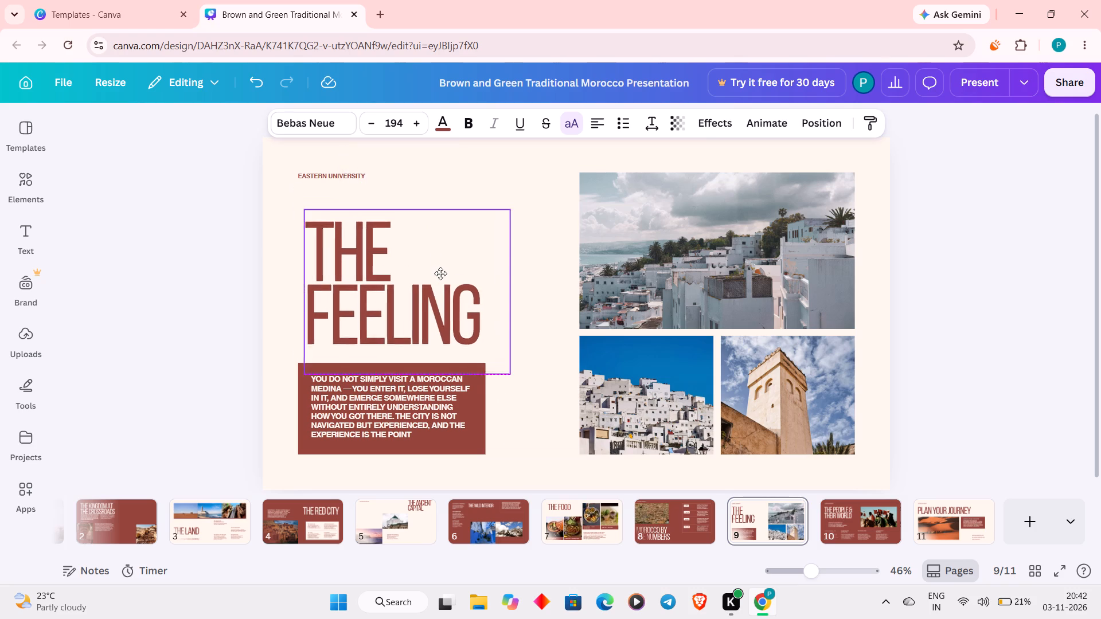
drag(440, 273, 455, 446)
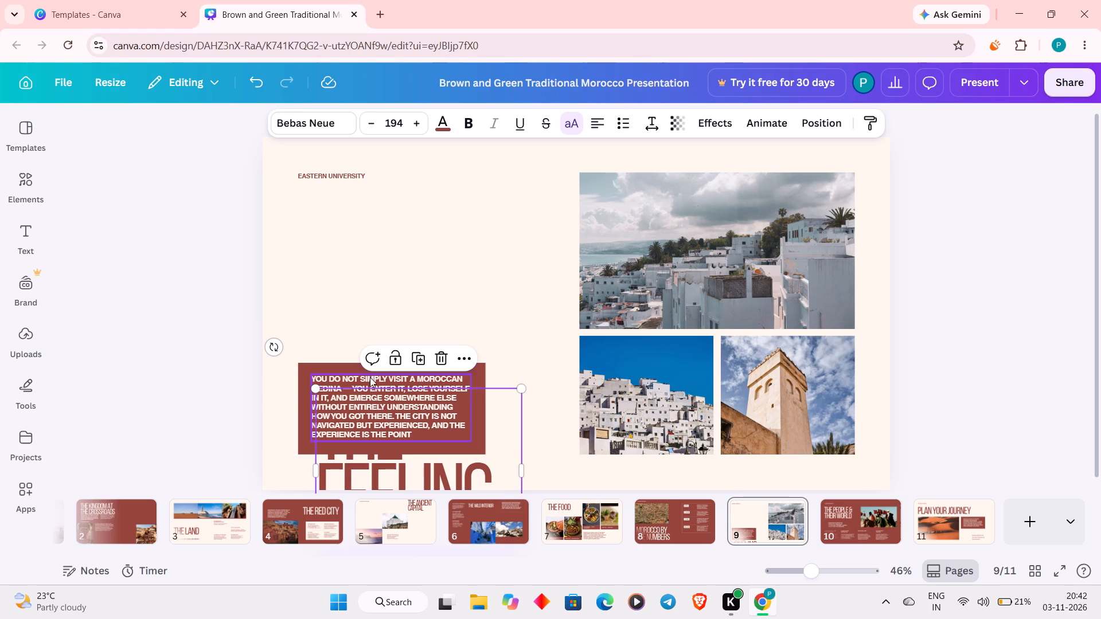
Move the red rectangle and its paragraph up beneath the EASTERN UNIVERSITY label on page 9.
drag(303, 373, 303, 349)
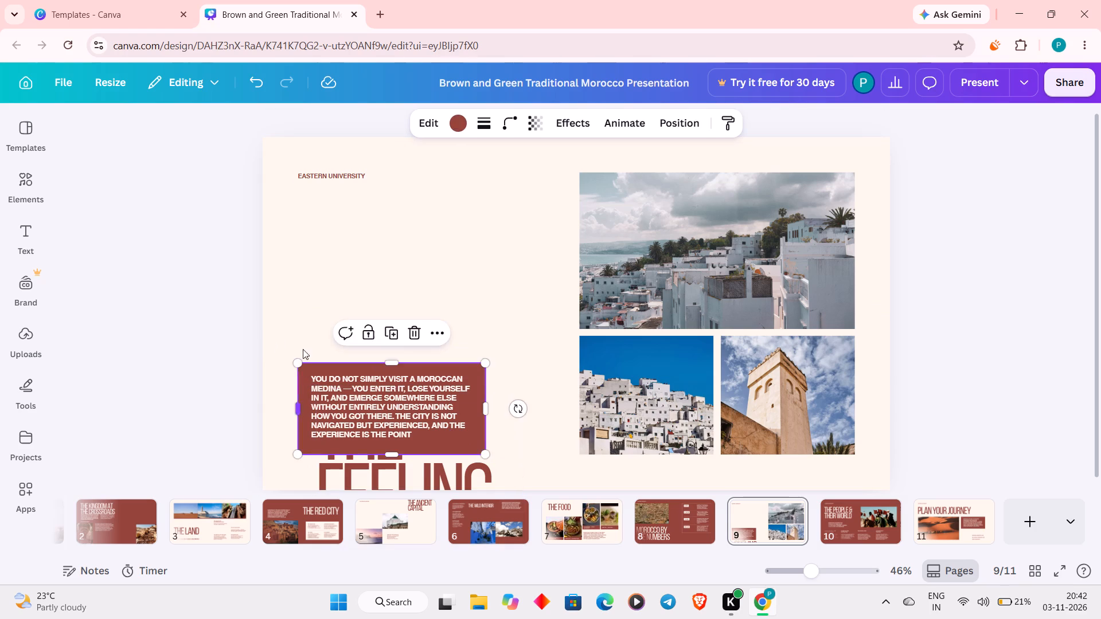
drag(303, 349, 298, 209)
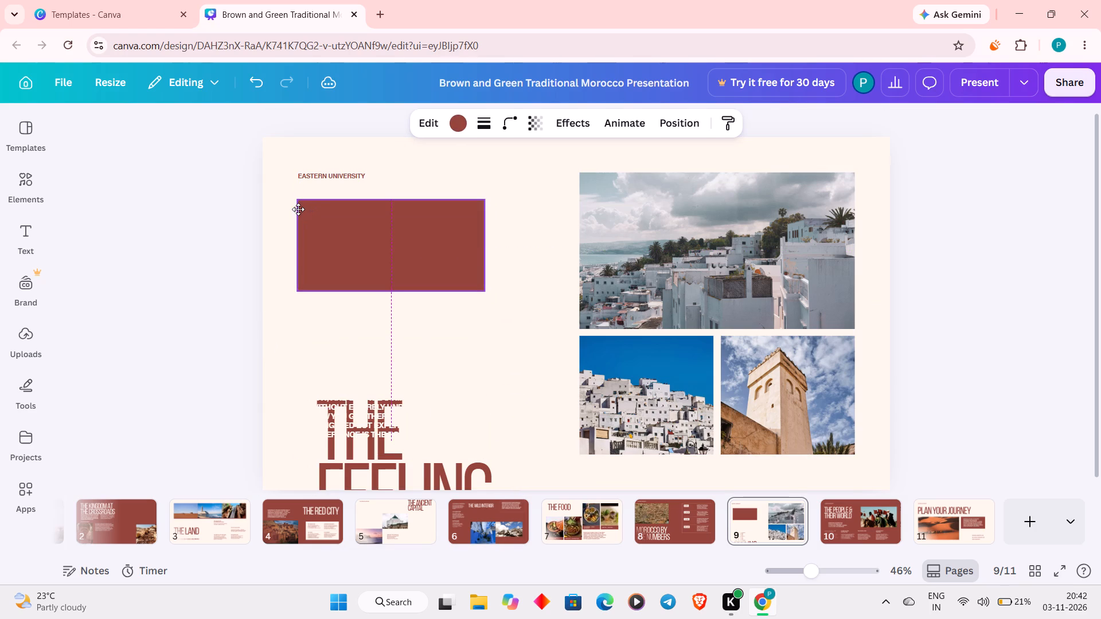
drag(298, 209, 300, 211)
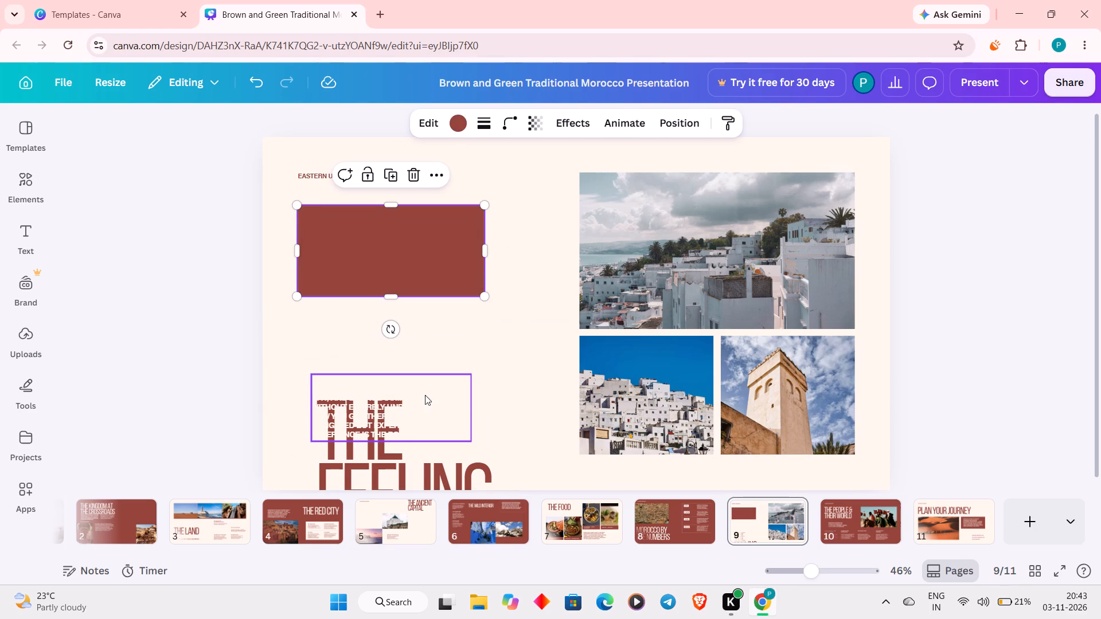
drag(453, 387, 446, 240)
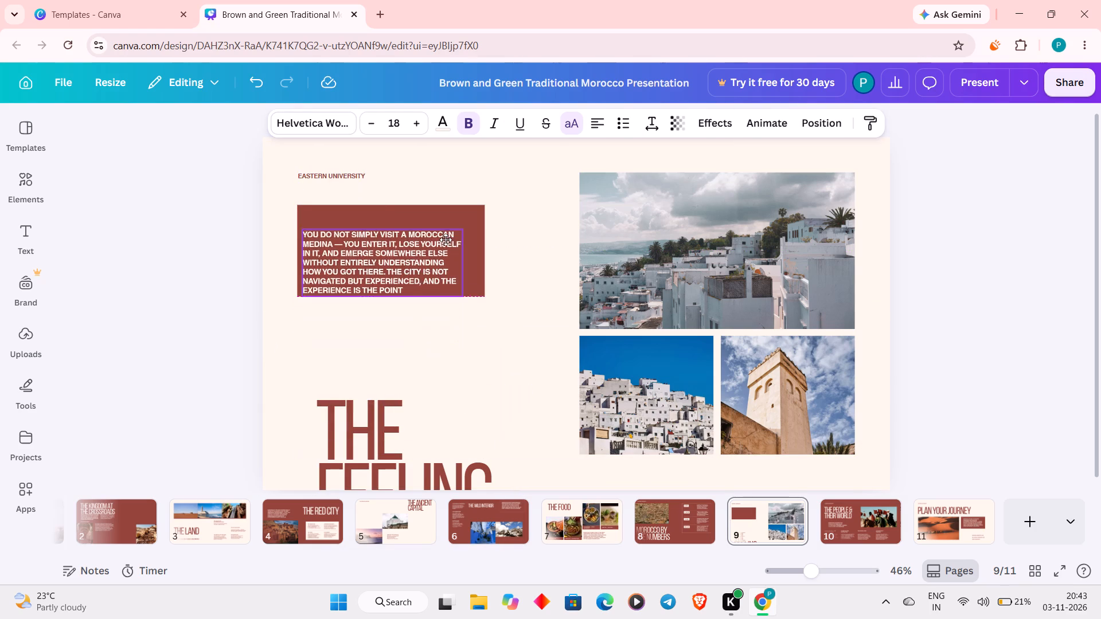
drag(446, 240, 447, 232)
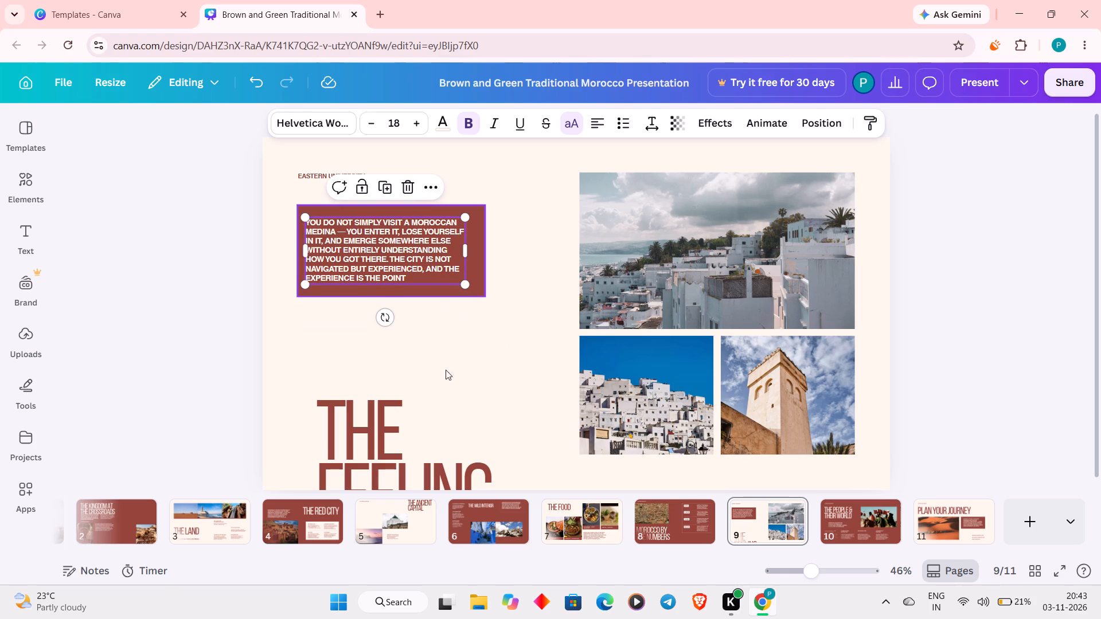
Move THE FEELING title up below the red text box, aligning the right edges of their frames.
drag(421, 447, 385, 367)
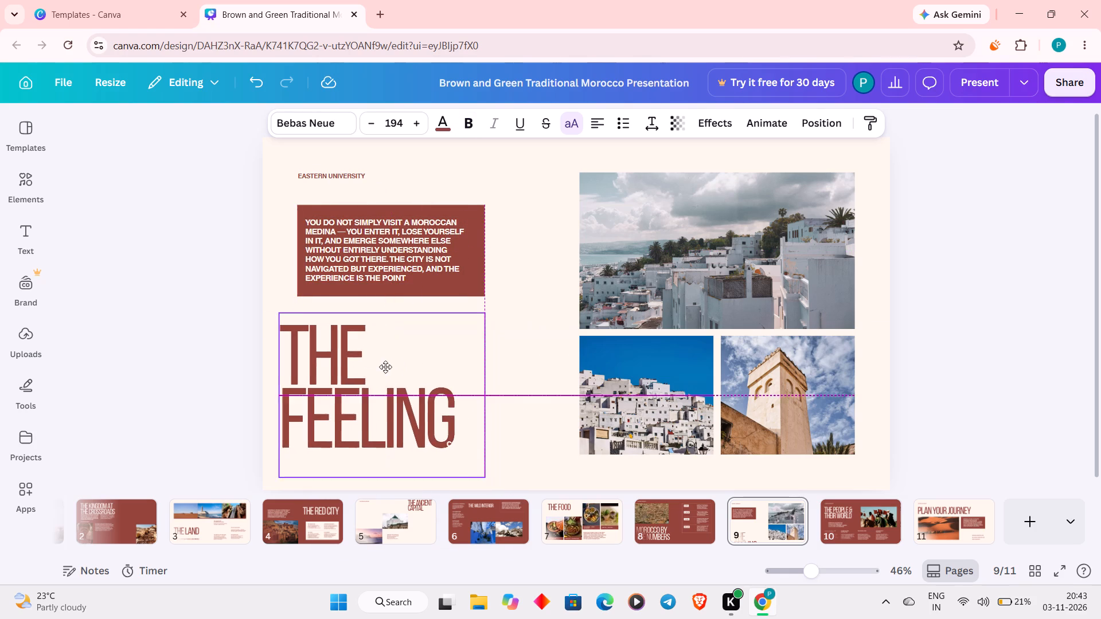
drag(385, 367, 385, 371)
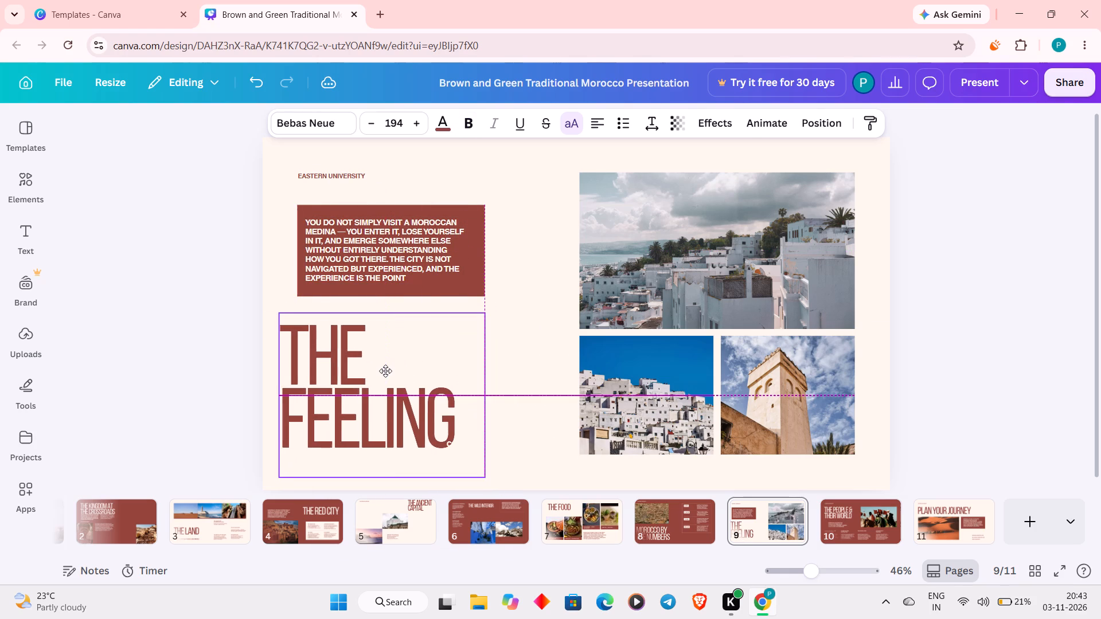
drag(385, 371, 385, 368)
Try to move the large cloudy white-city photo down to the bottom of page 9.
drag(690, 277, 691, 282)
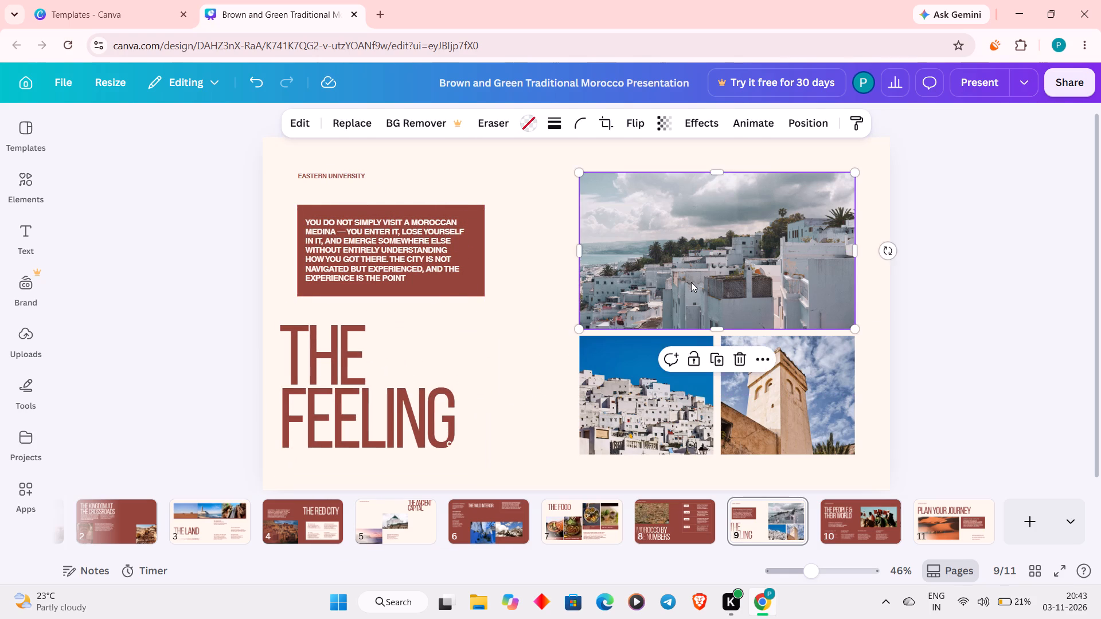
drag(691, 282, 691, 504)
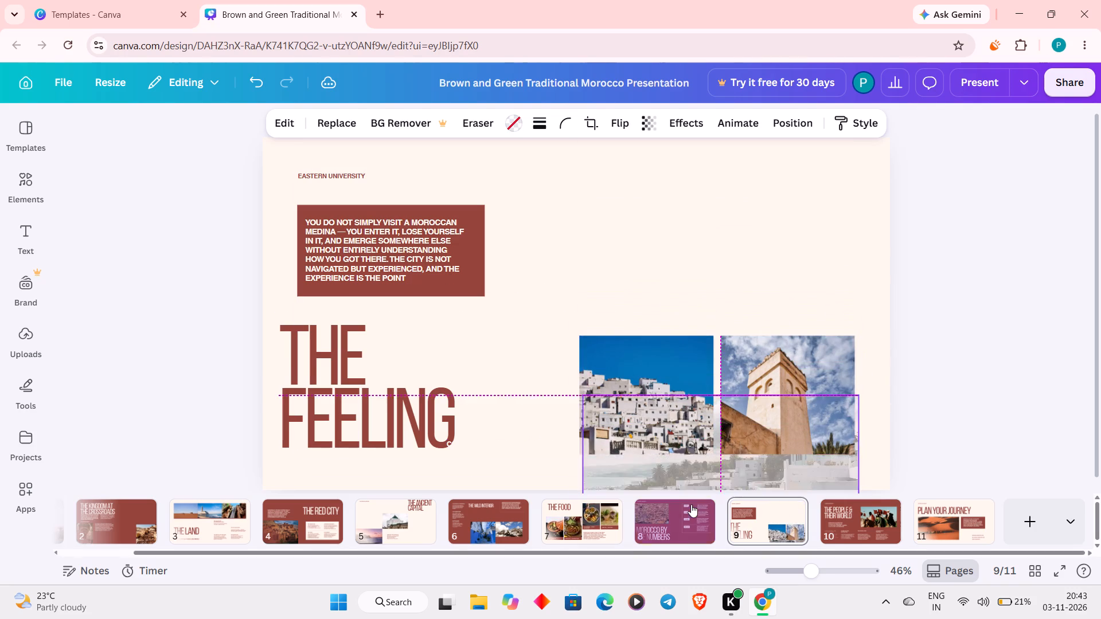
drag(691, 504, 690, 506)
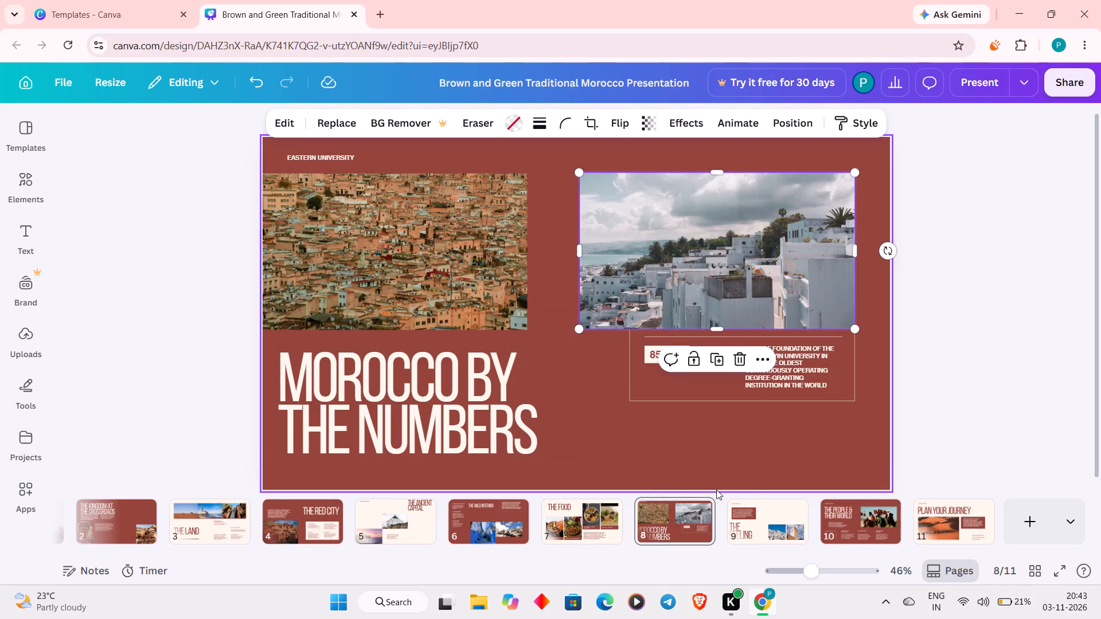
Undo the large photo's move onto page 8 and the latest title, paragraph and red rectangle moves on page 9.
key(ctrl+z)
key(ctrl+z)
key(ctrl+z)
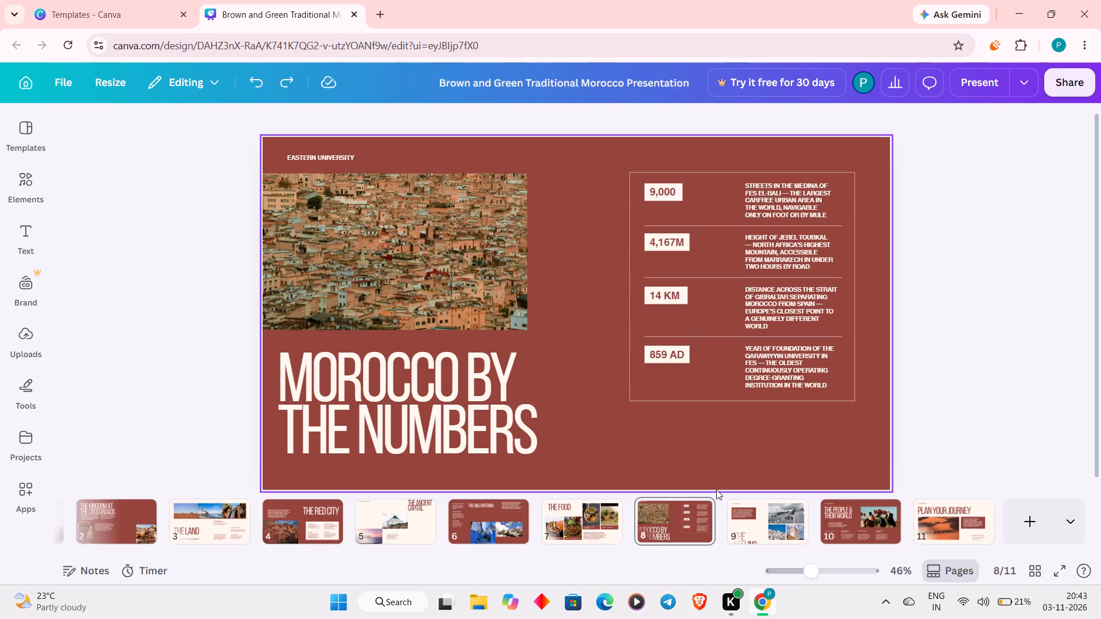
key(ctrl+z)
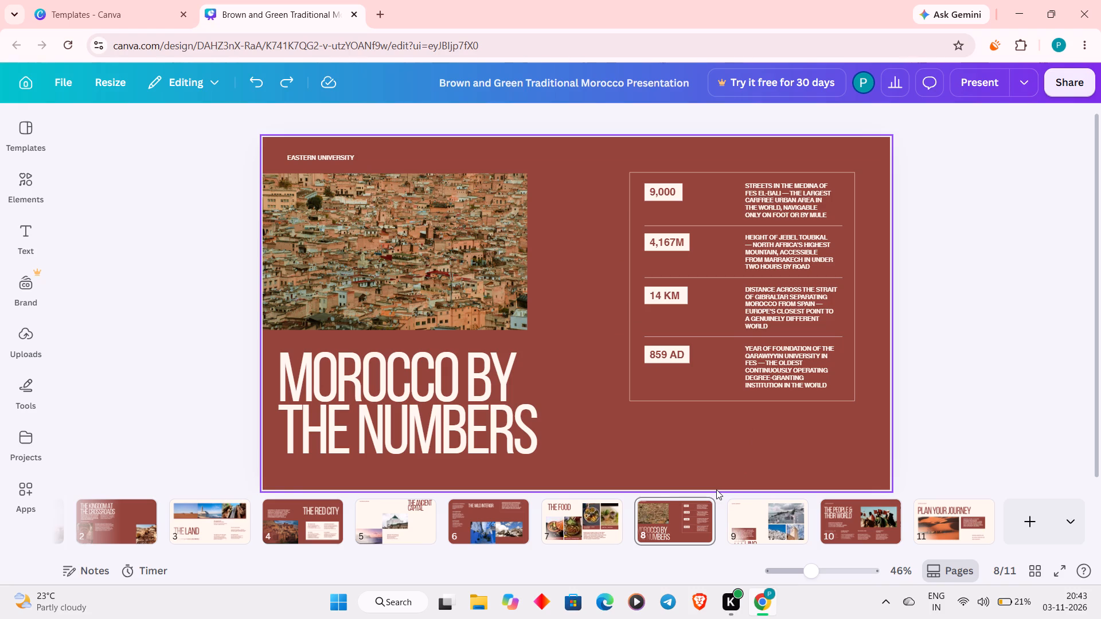
On page 9, move the white paragraph and its red rectangle up together, just beneath the EASTERN UNIVERSITY label.
click(779, 514)
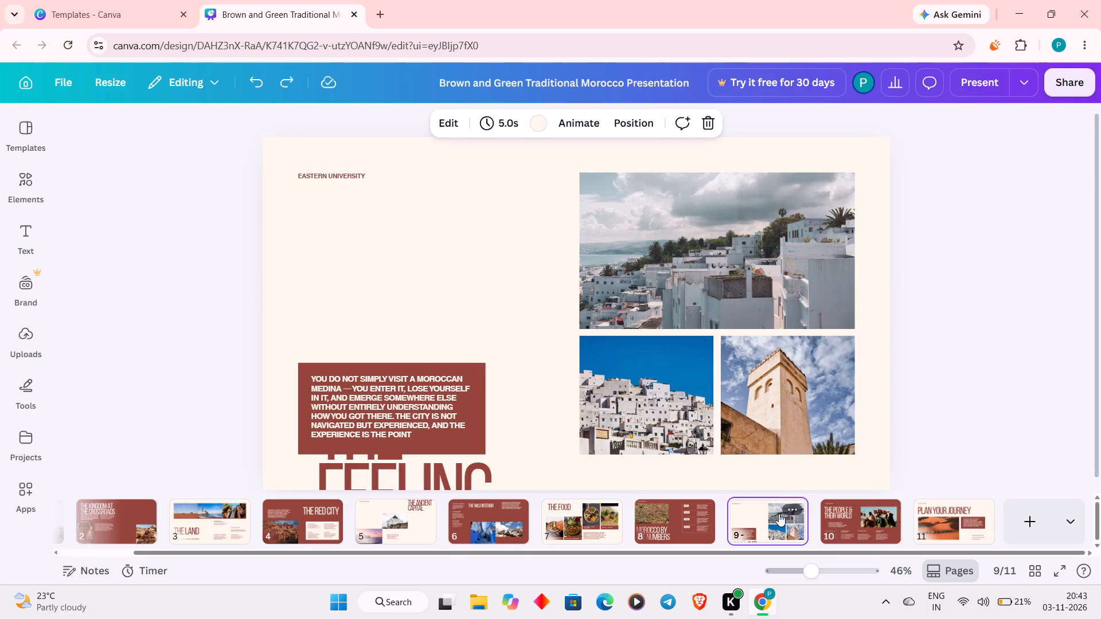
drag(444, 375, 432, 207)
drag(417, 385, 413, 201)
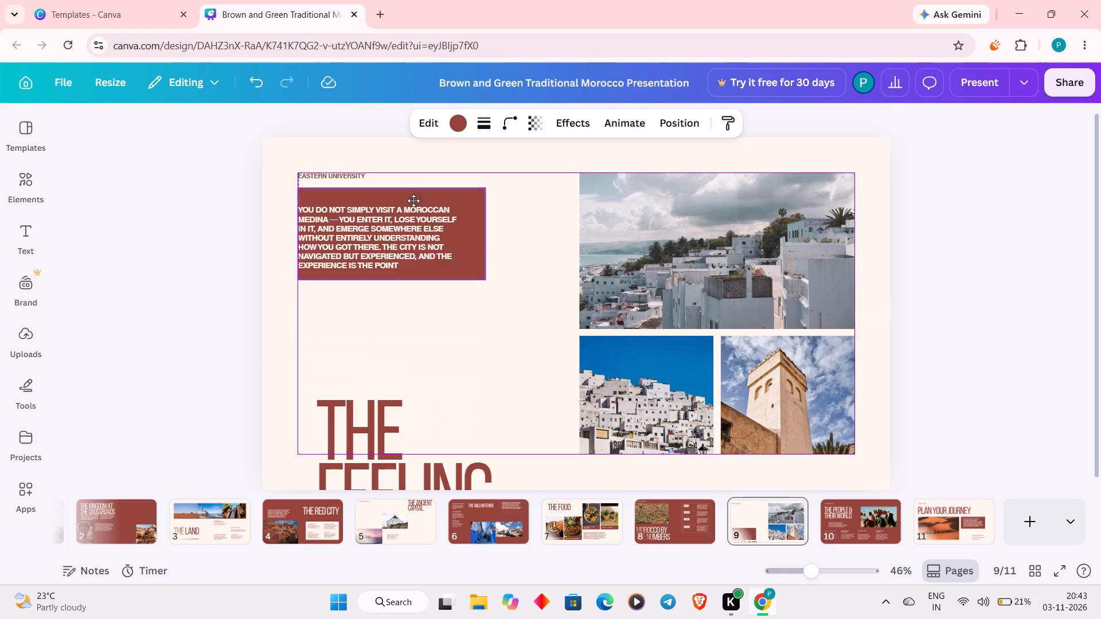
drag(413, 201, 413, 216)
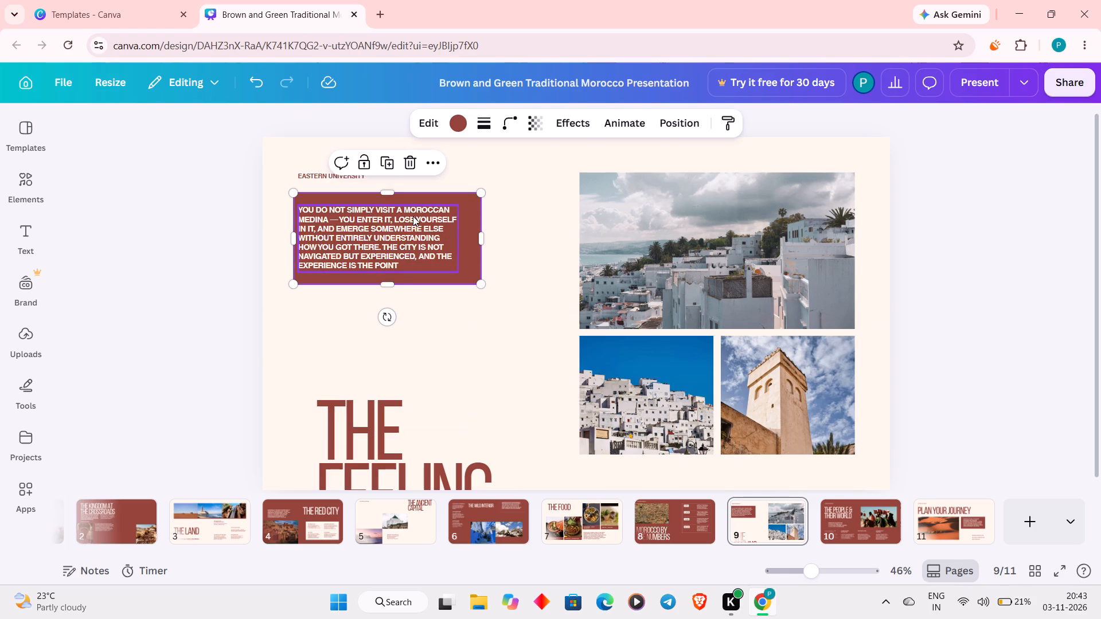
Move THE FEELING title up to sit directly below the red text box.
drag(392, 409, 361, 318)
Move the large cloudy white-city photo down to the lower-right corner of page 9 to clear the space above.
drag(727, 223, 747, 317)
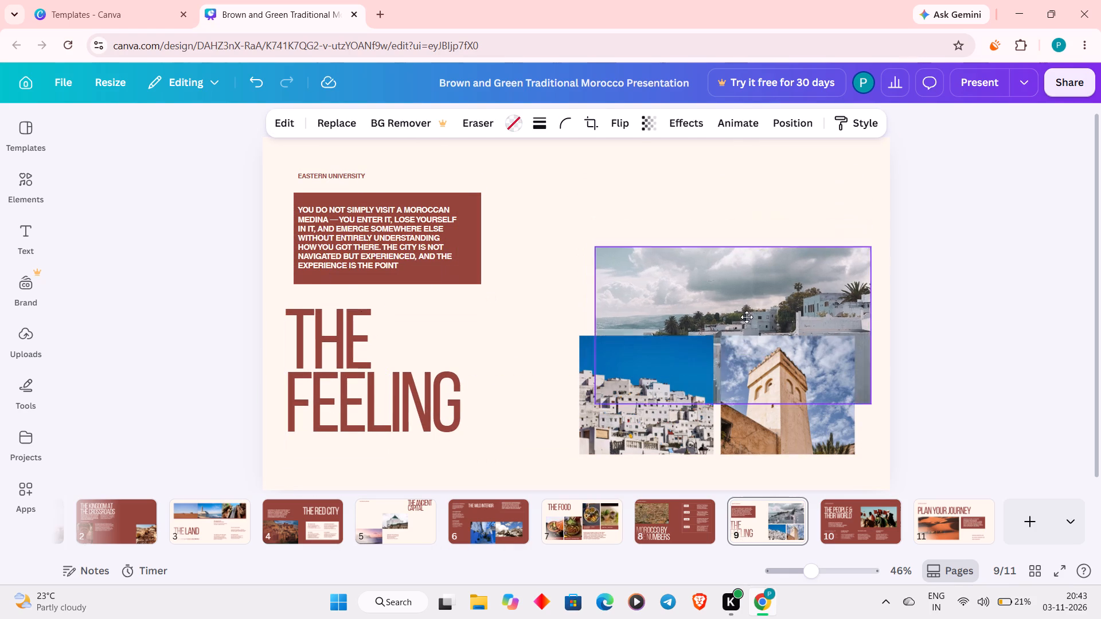
drag(747, 317, 780, 439)
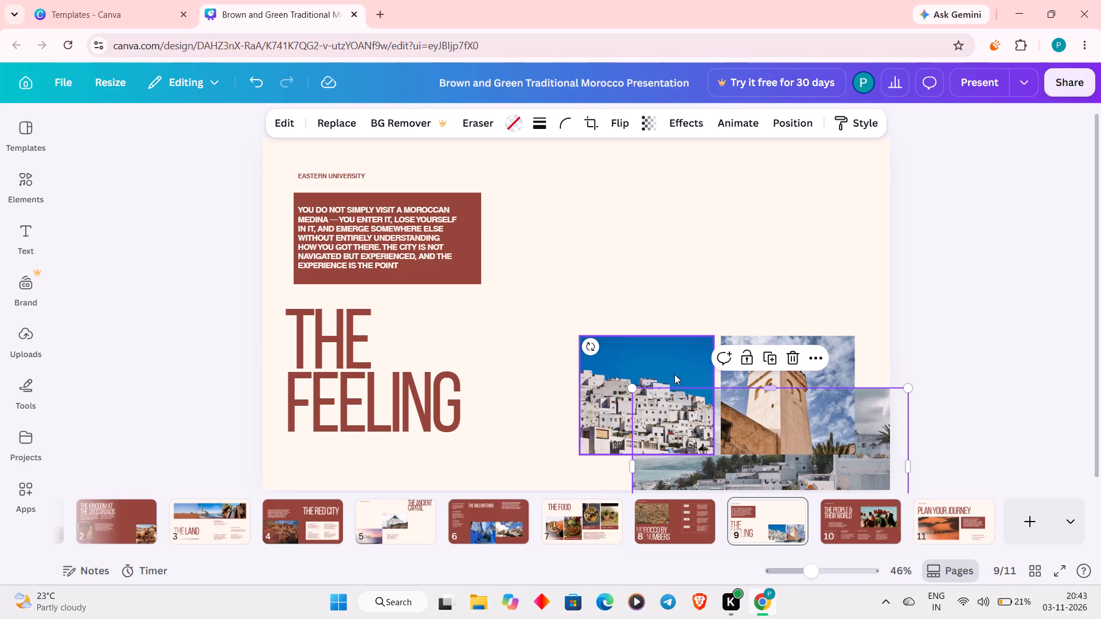
Move the blue-sky white-city photo and the tower photo up side by side, top edges level with the EASTERN UNIVERSITY label.
drag(665, 369, 645, 225)
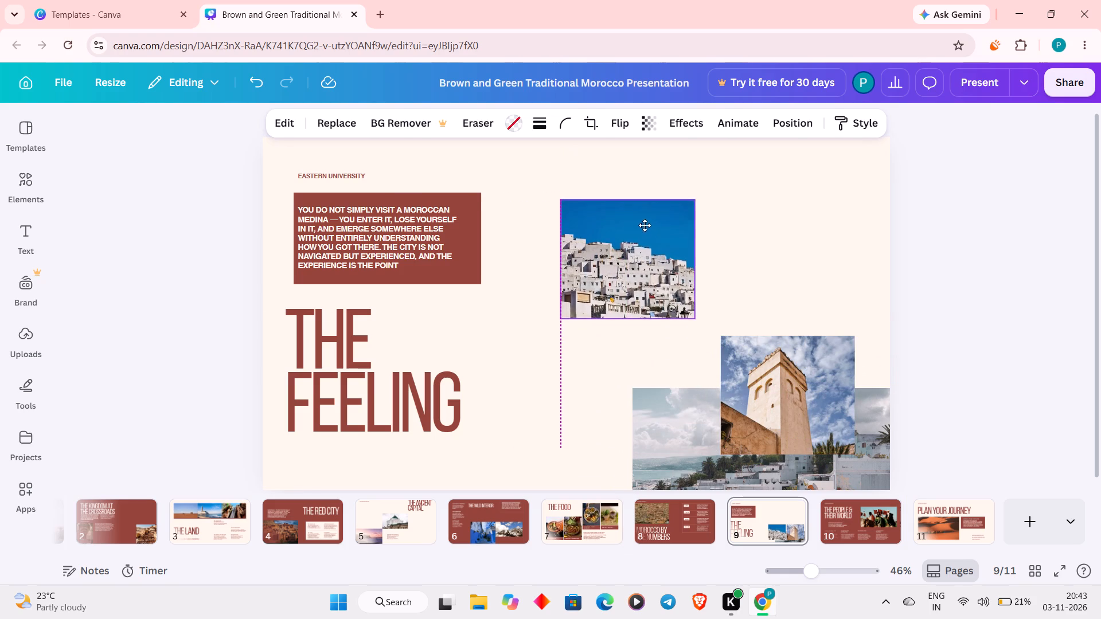
drag(645, 225, 637, 204)
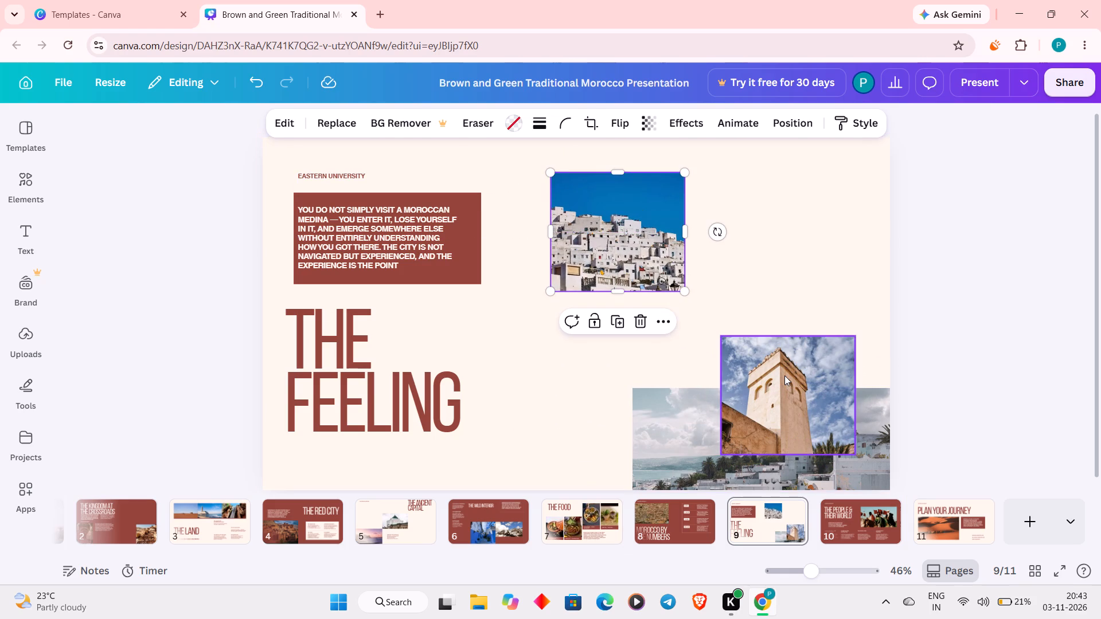
drag(784, 375, 766, 212)
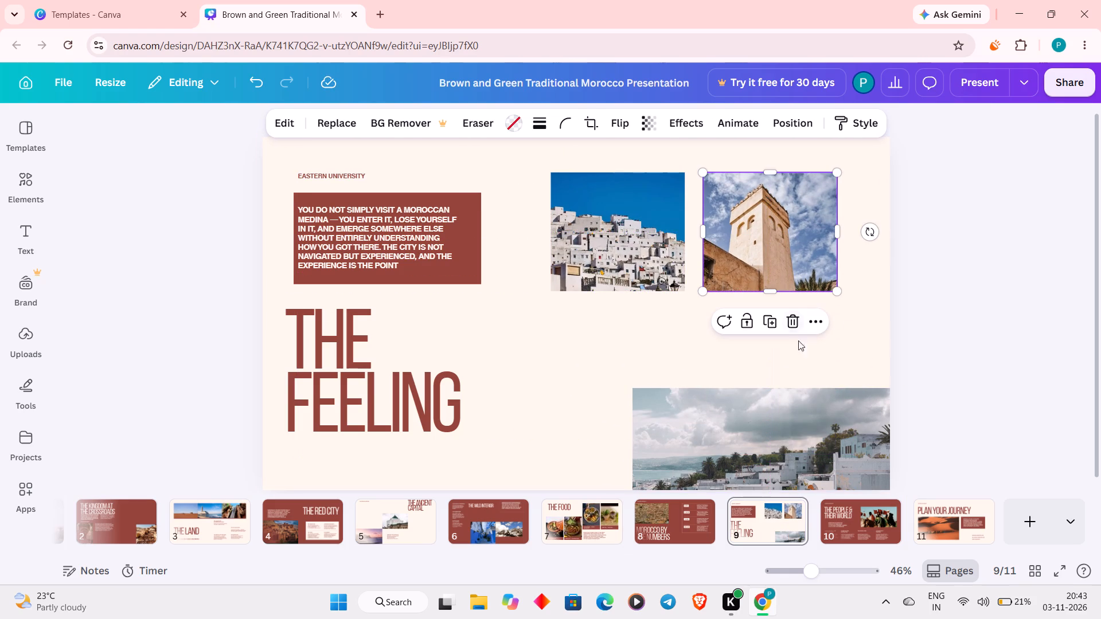
Place the large cloudy white-city photo just below the two small photos, its left edge aligned with the blue-sky city photo.
drag(750, 417, 666, 331)
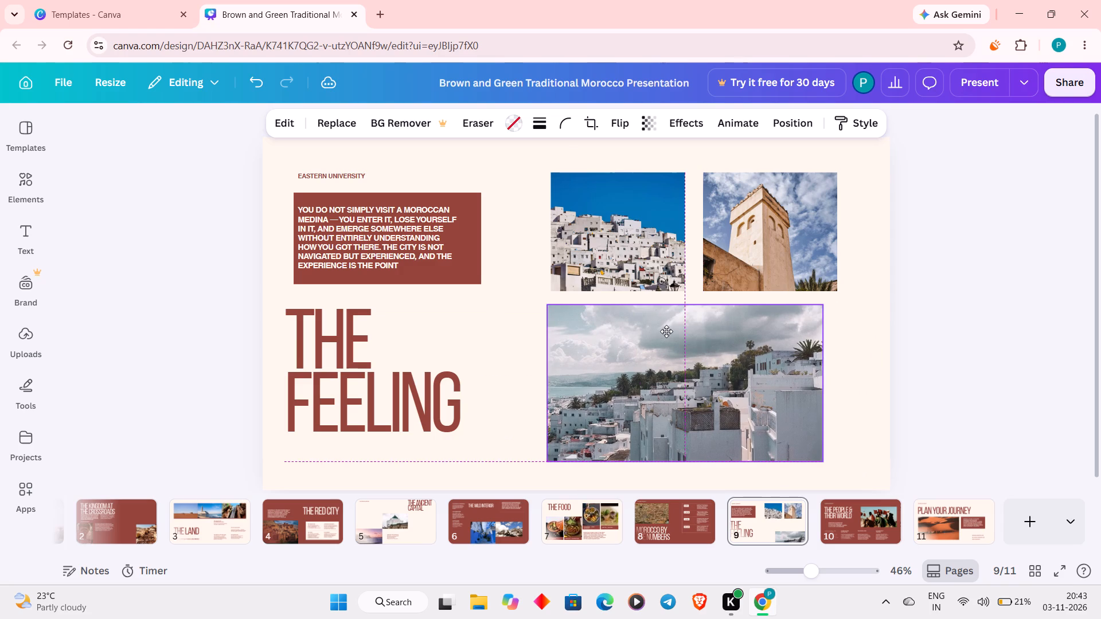
drag(666, 331, 679, 332)
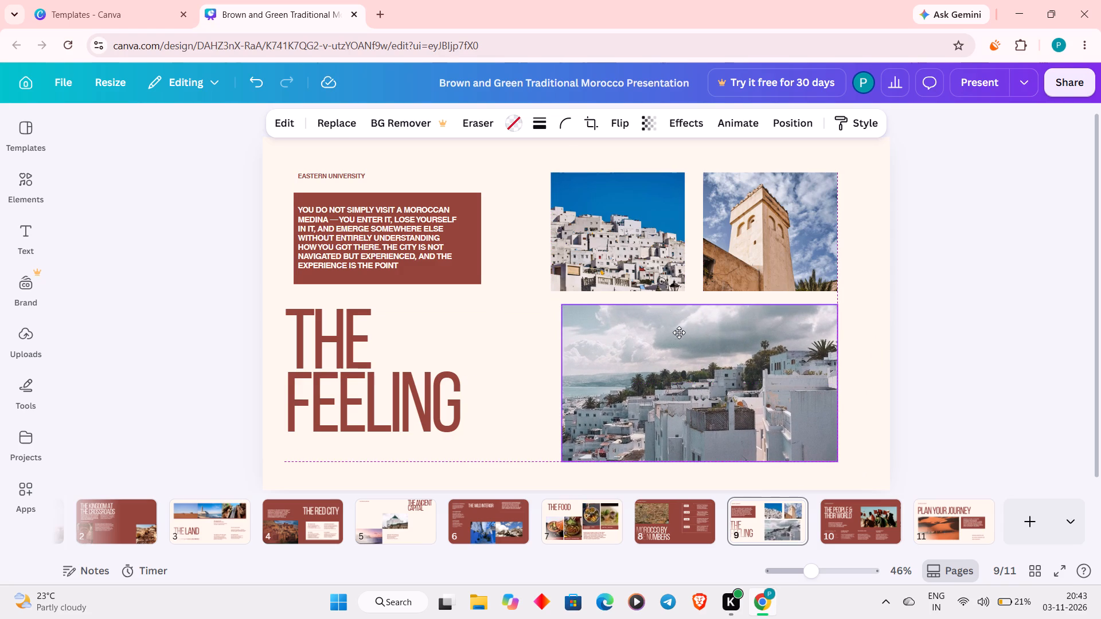
drag(679, 332, 658, 320)
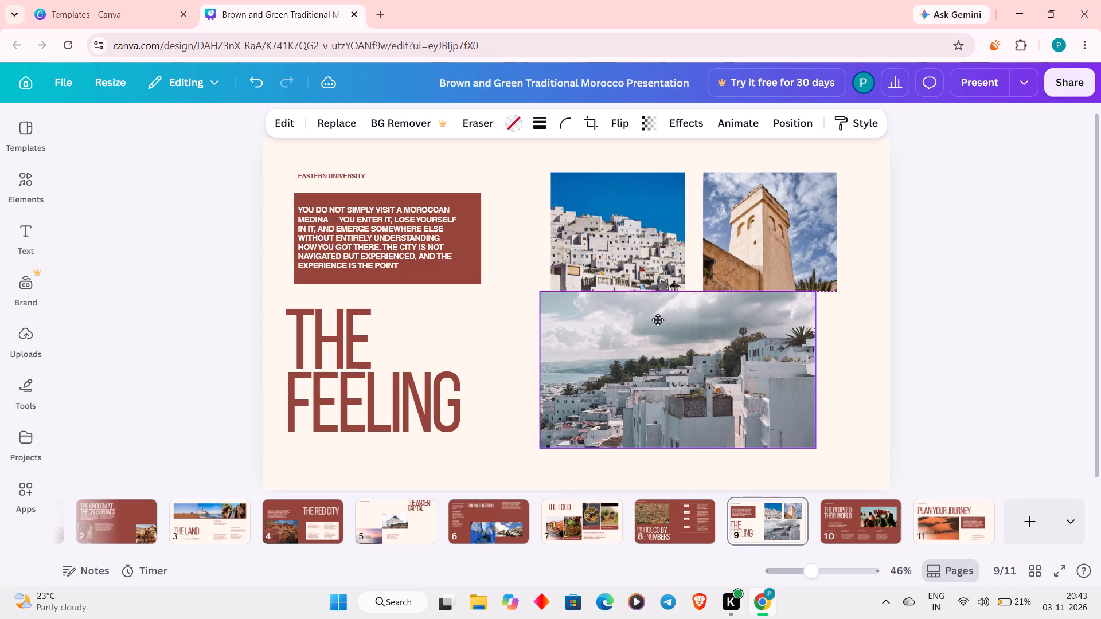
drag(658, 320, 671, 329)
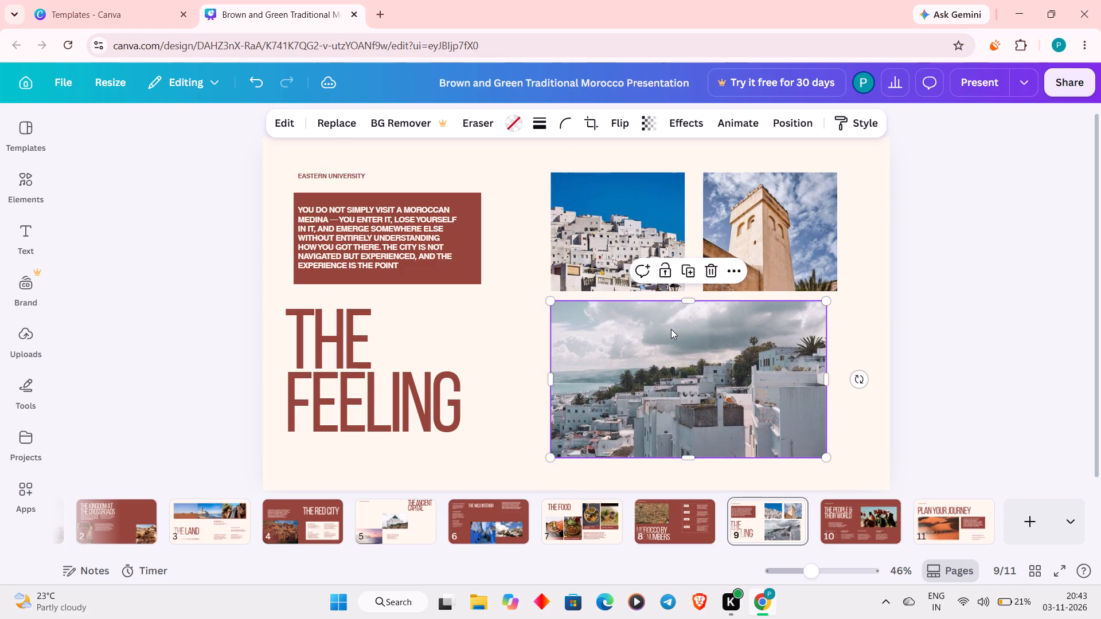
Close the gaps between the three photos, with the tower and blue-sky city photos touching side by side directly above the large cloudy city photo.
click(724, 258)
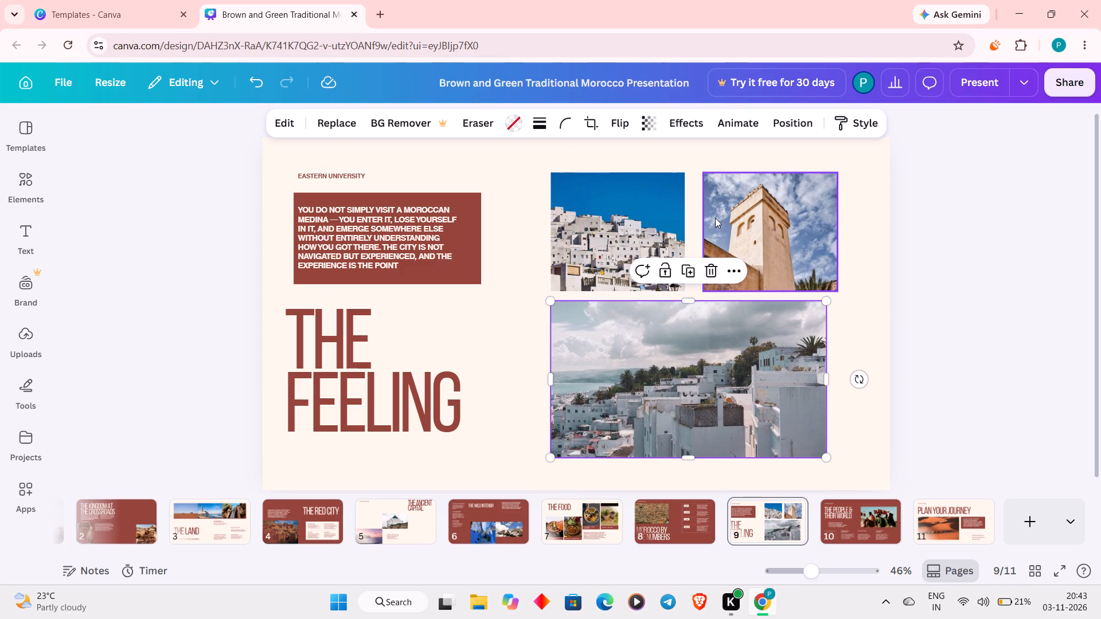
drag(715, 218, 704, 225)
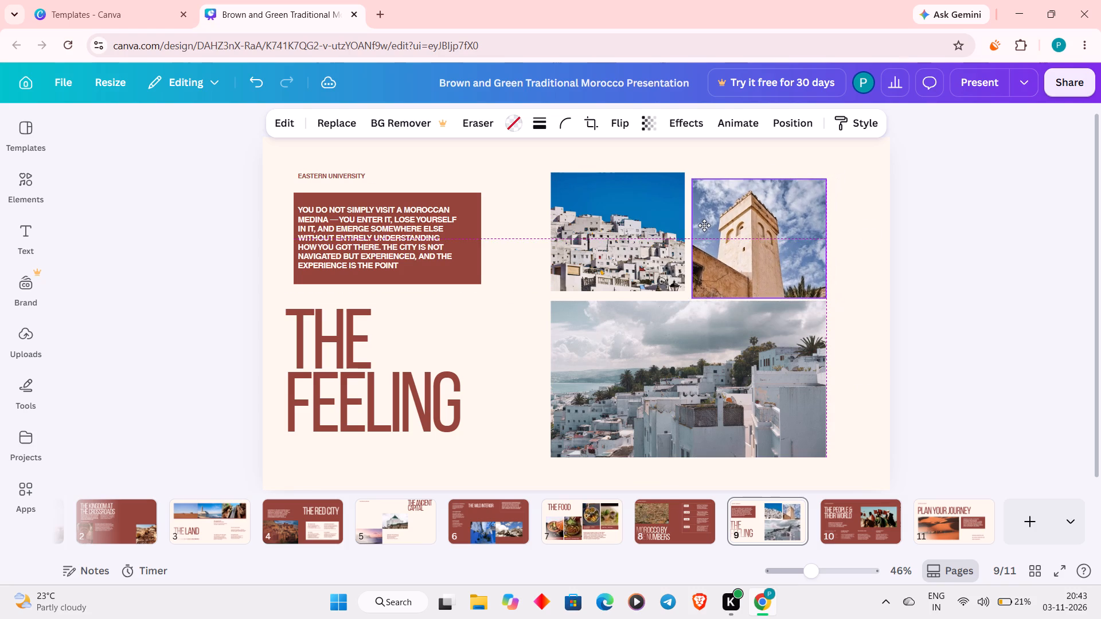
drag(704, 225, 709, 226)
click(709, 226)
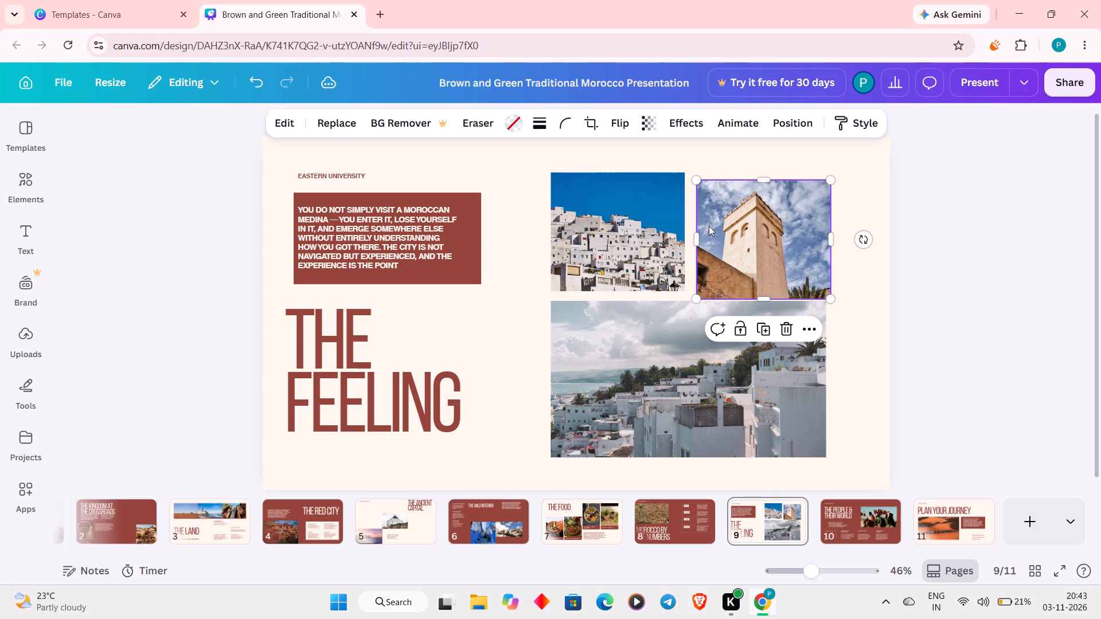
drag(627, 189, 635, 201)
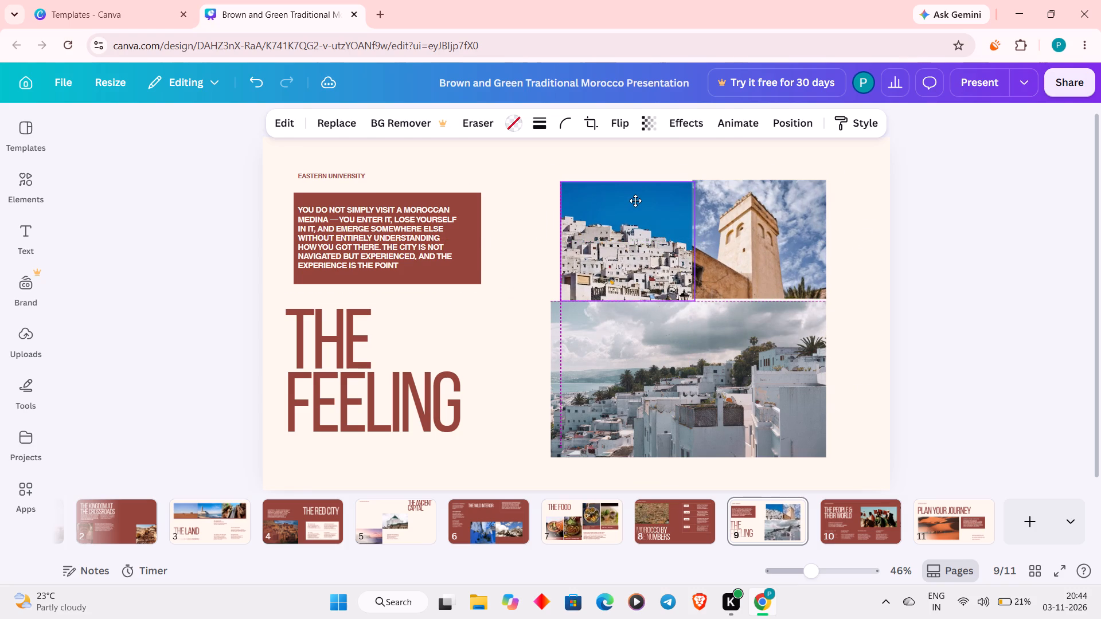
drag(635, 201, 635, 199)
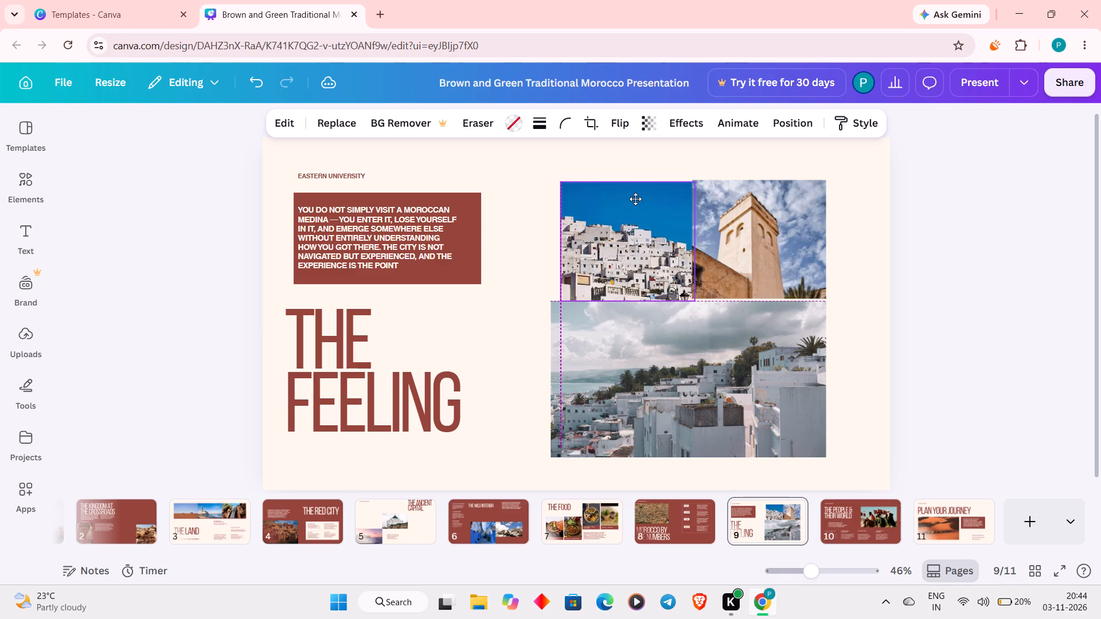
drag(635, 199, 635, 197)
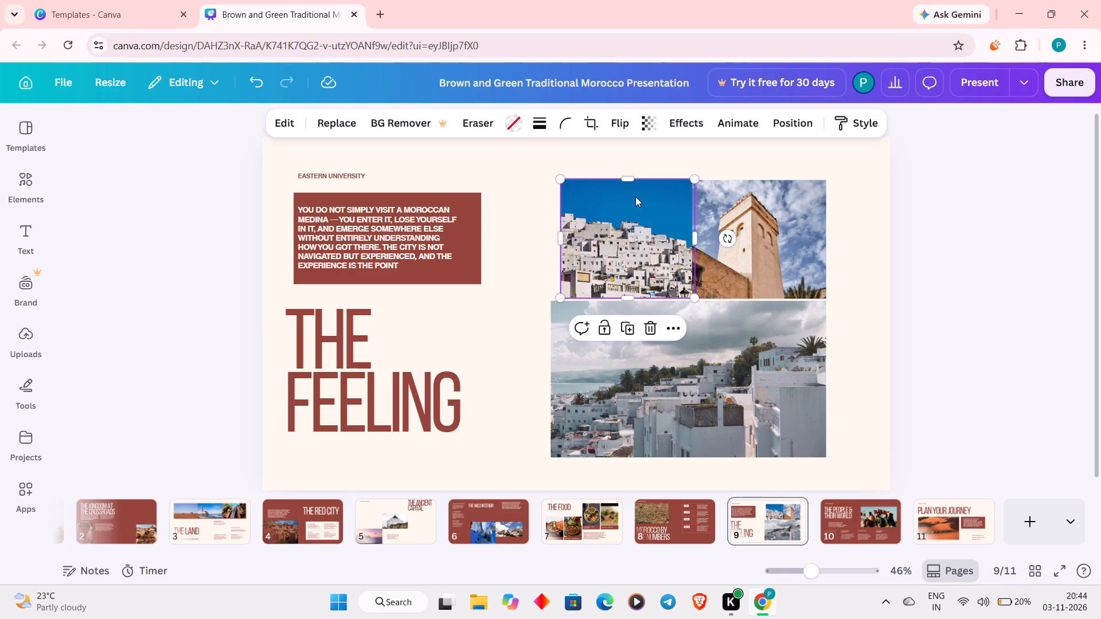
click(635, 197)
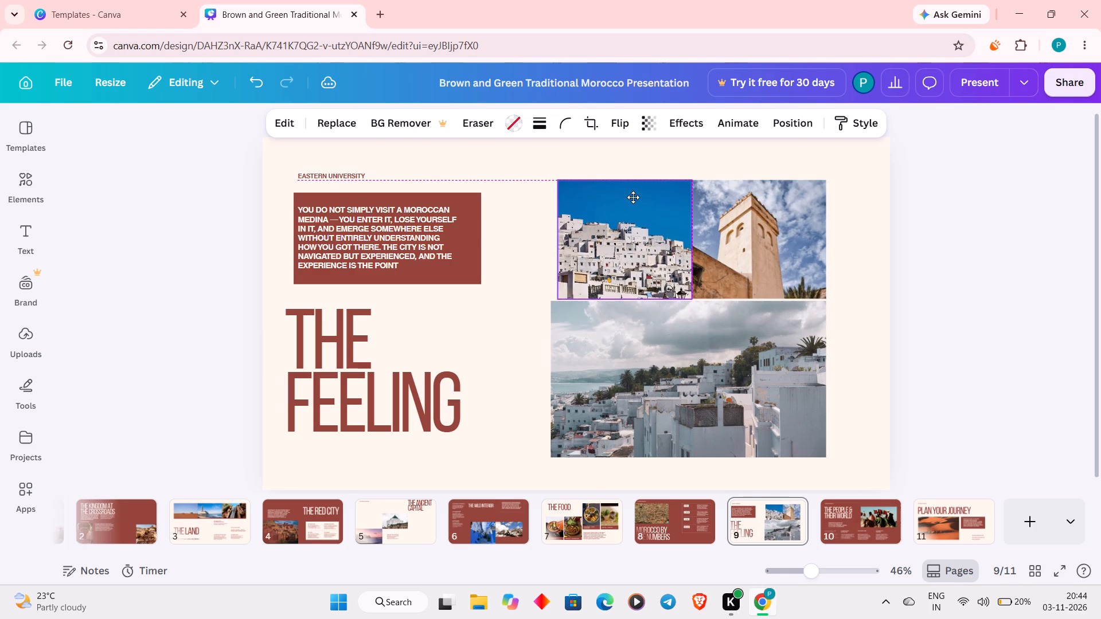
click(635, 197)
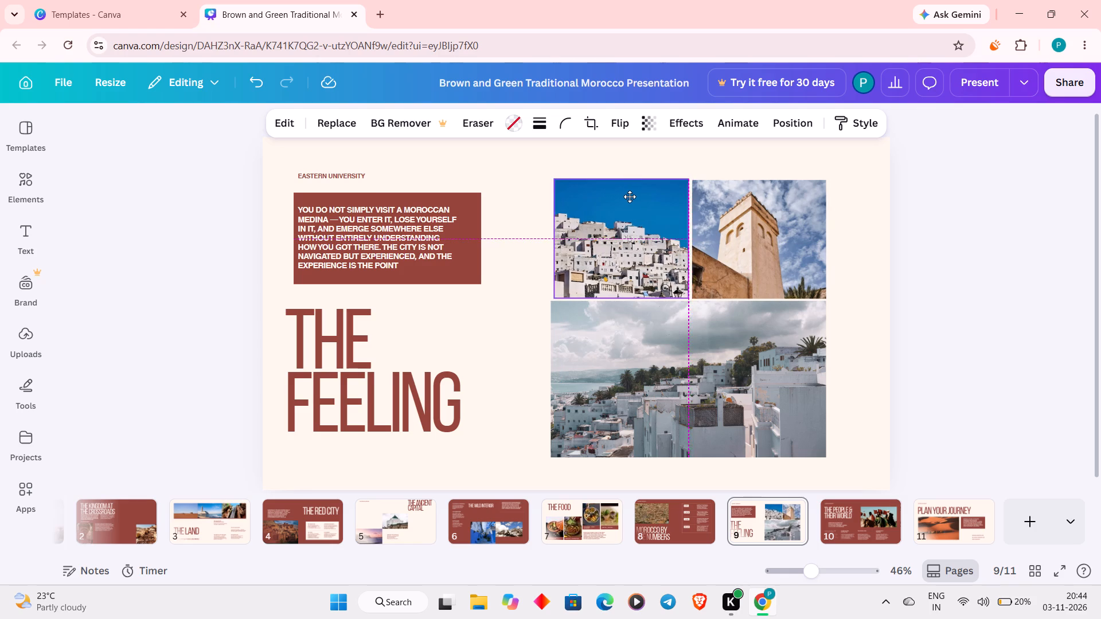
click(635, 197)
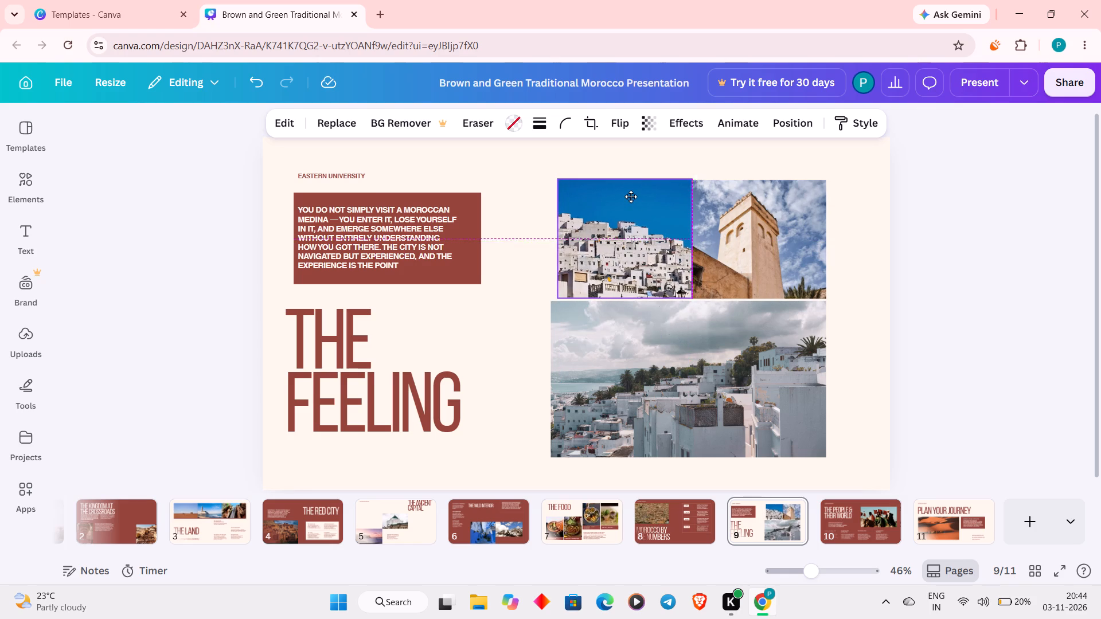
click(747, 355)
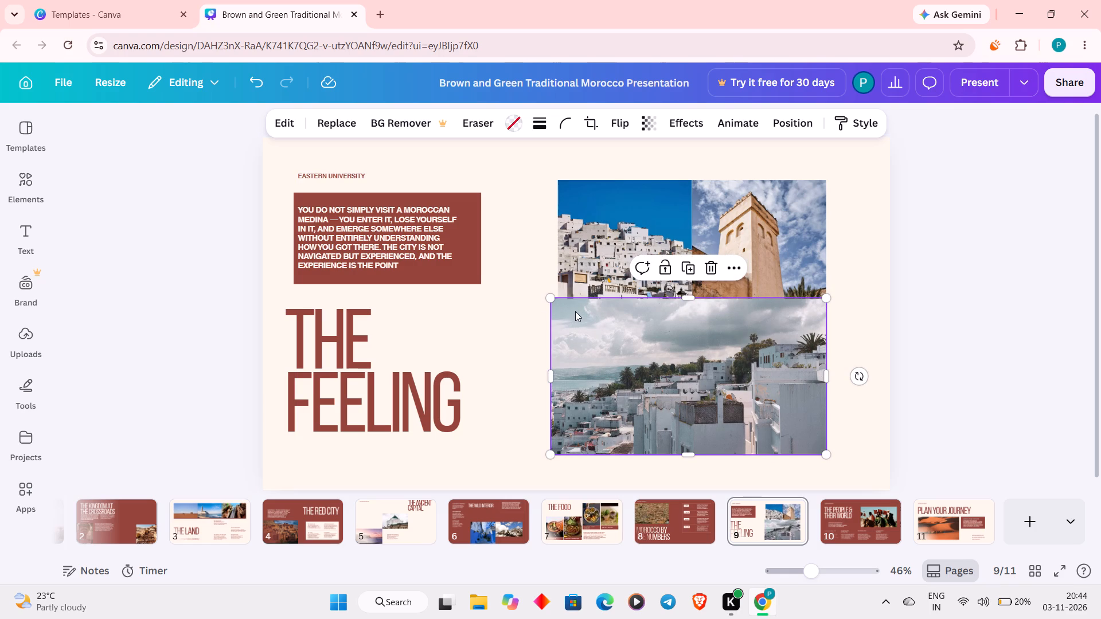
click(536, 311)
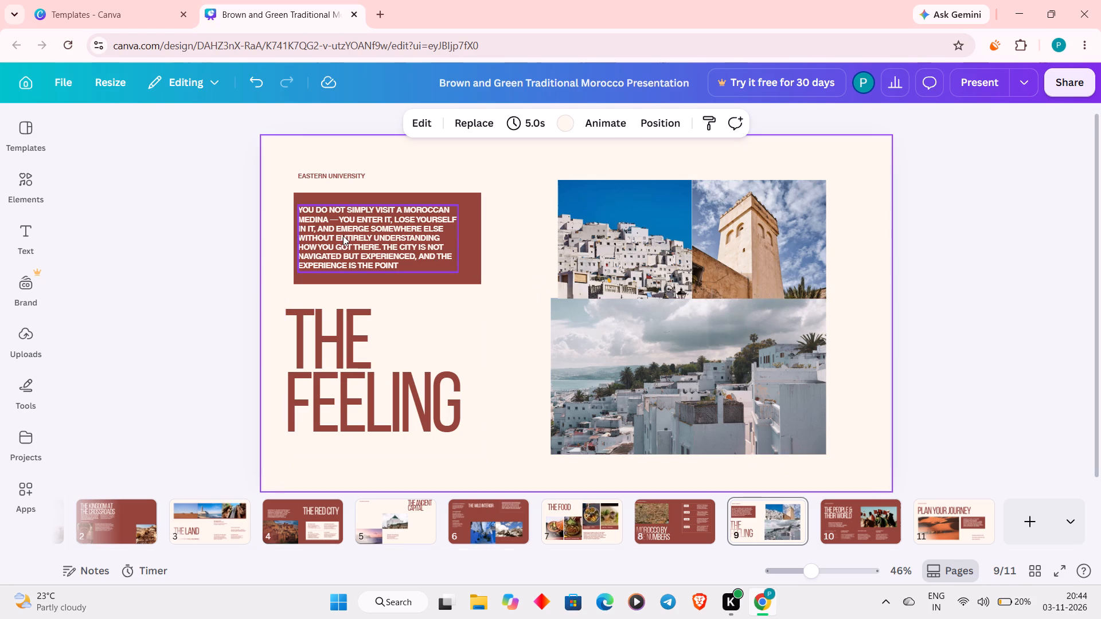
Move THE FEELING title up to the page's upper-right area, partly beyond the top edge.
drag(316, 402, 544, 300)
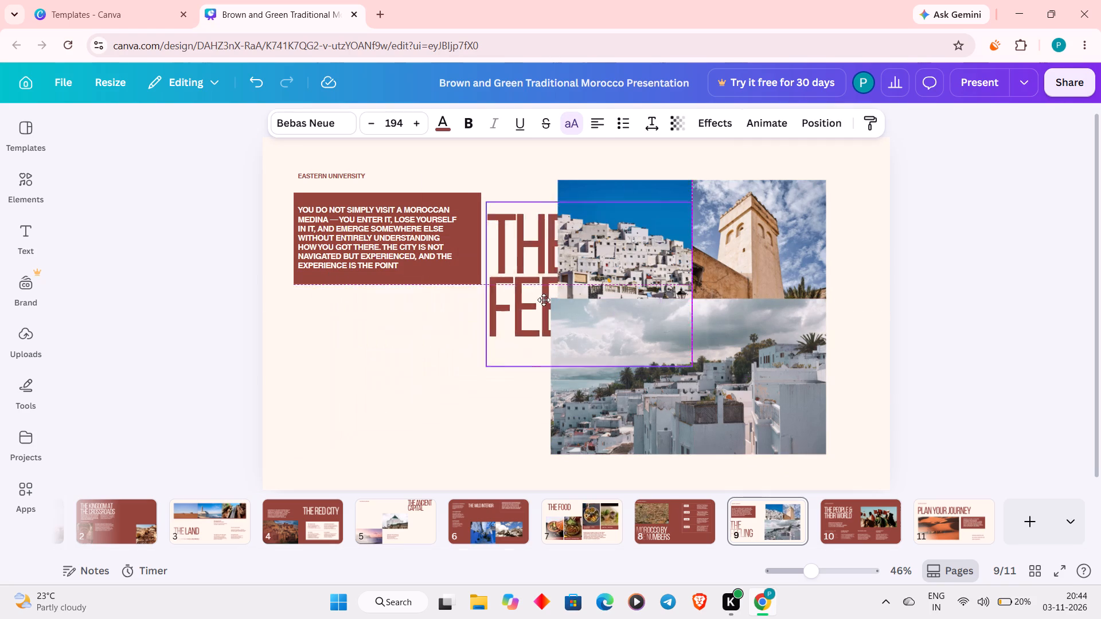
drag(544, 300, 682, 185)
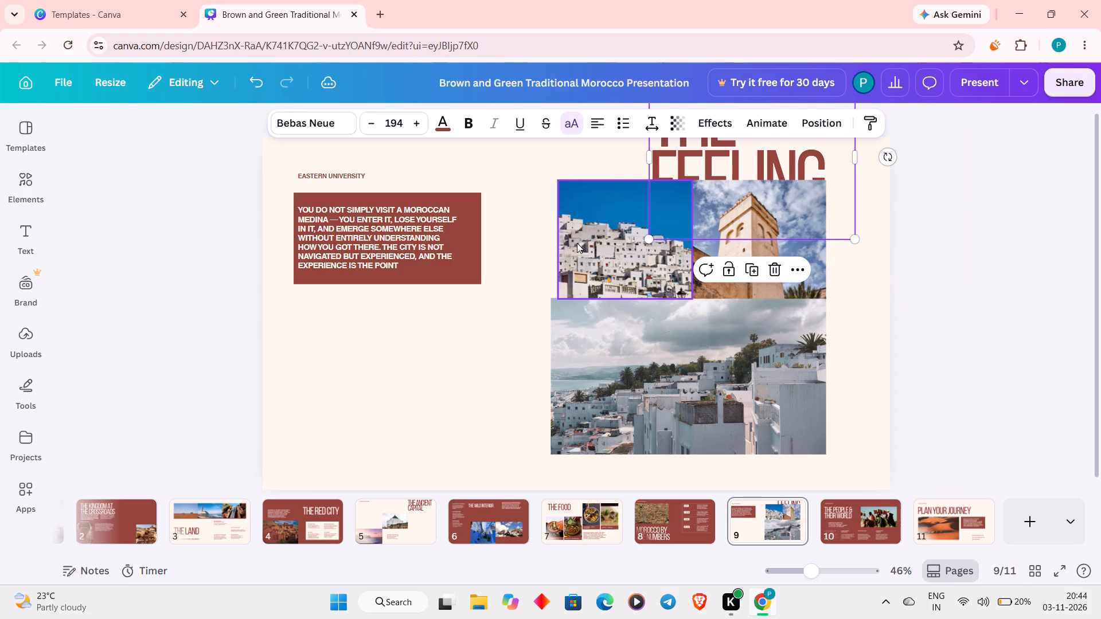
Place the blue-sky white-city photo in the page's lower-left corner and the tower photo flush against its right side, tops level.
drag(573, 218, 268, 402)
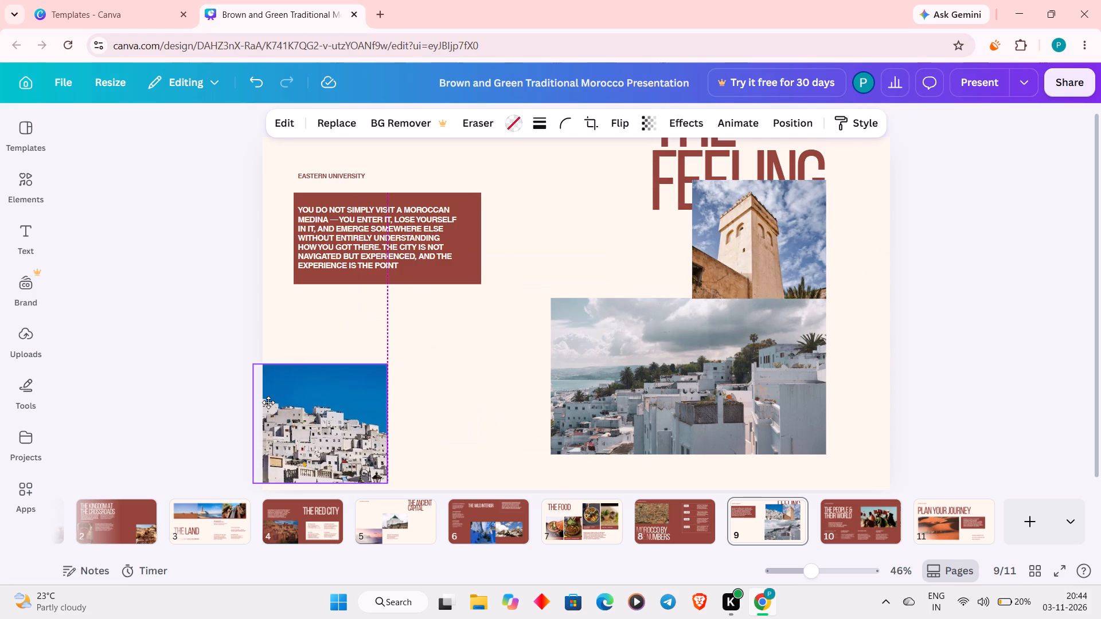
drag(268, 402, 276, 410)
click(276, 410)
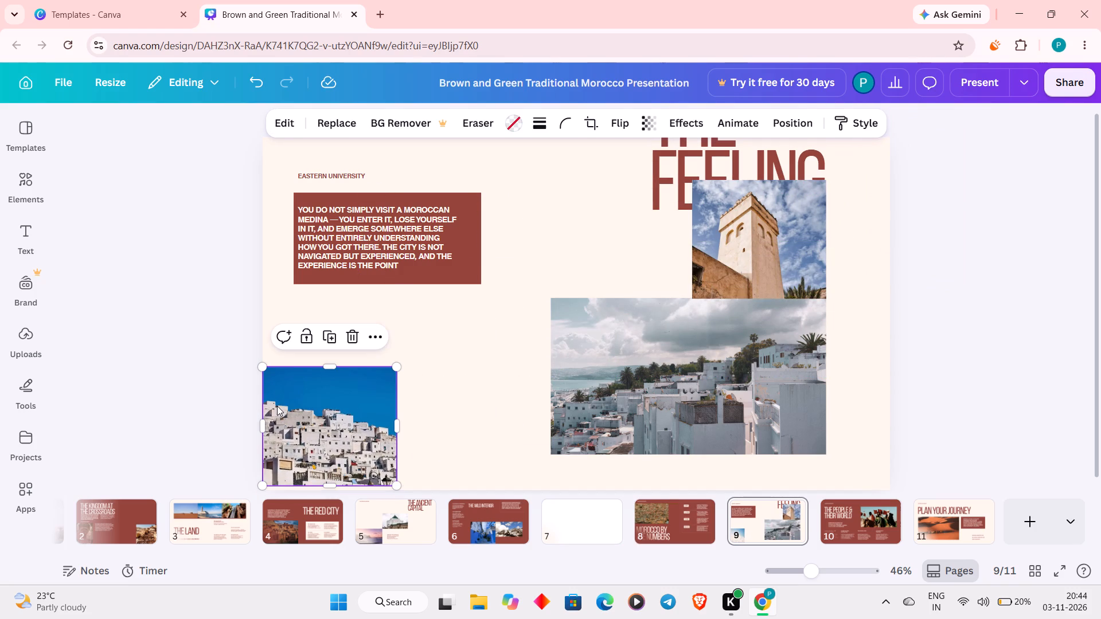
click(277, 406)
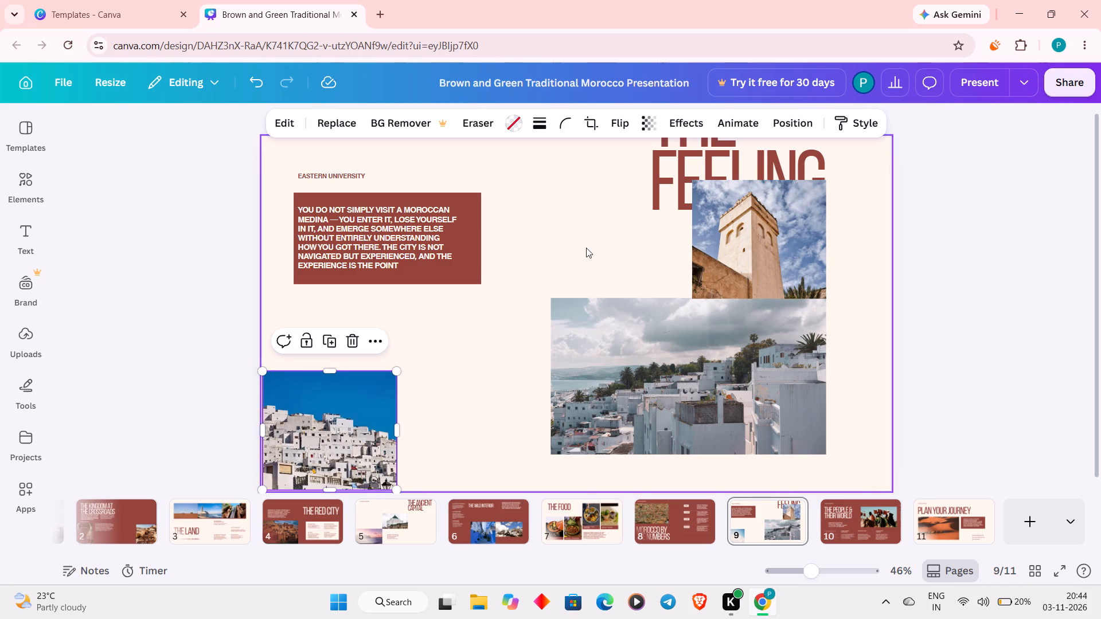
drag(803, 248, 548, 420)
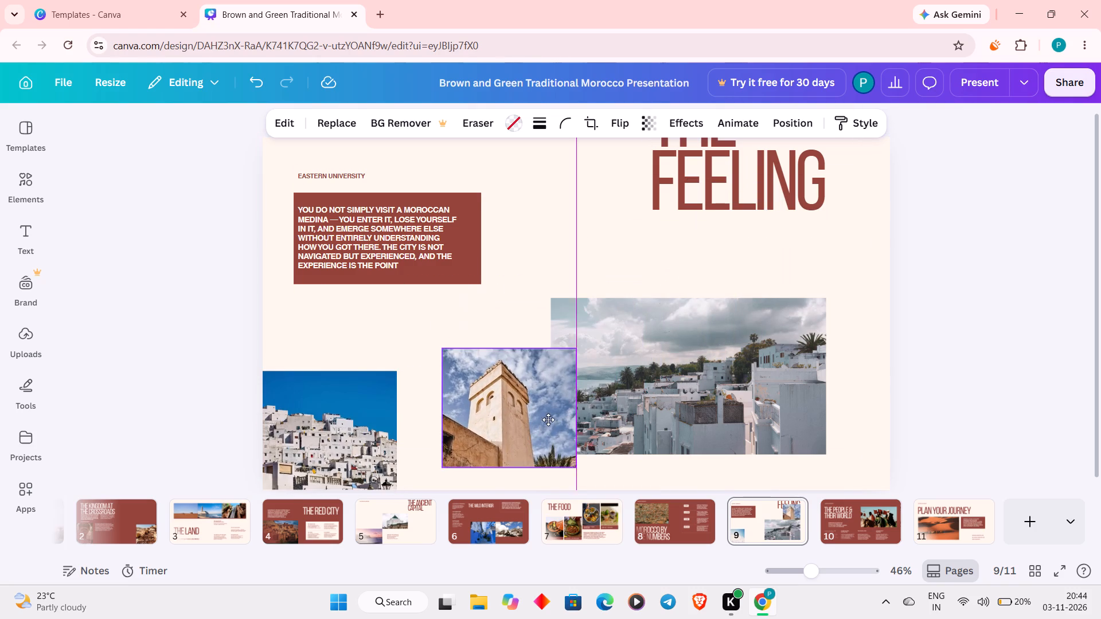
drag(548, 420, 507, 442)
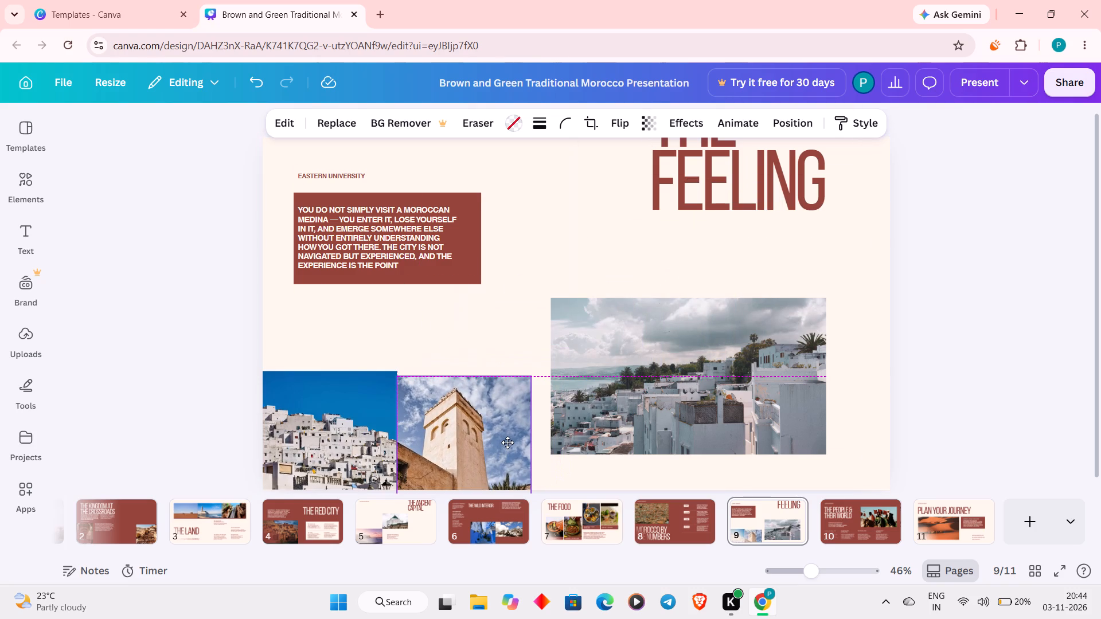
drag(507, 442, 507, 439)
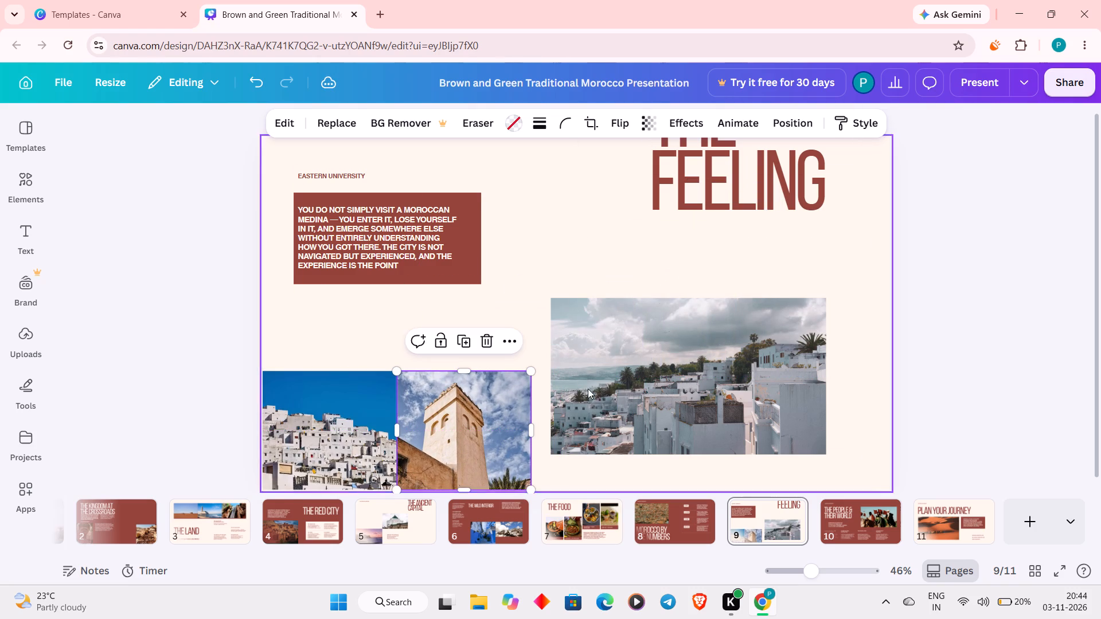
Move THE FEELING title to the lower-right corner of page 9 and fit the large cloudy white-city photo into the upper-right corner.
drag(650, 363, 582, 267)
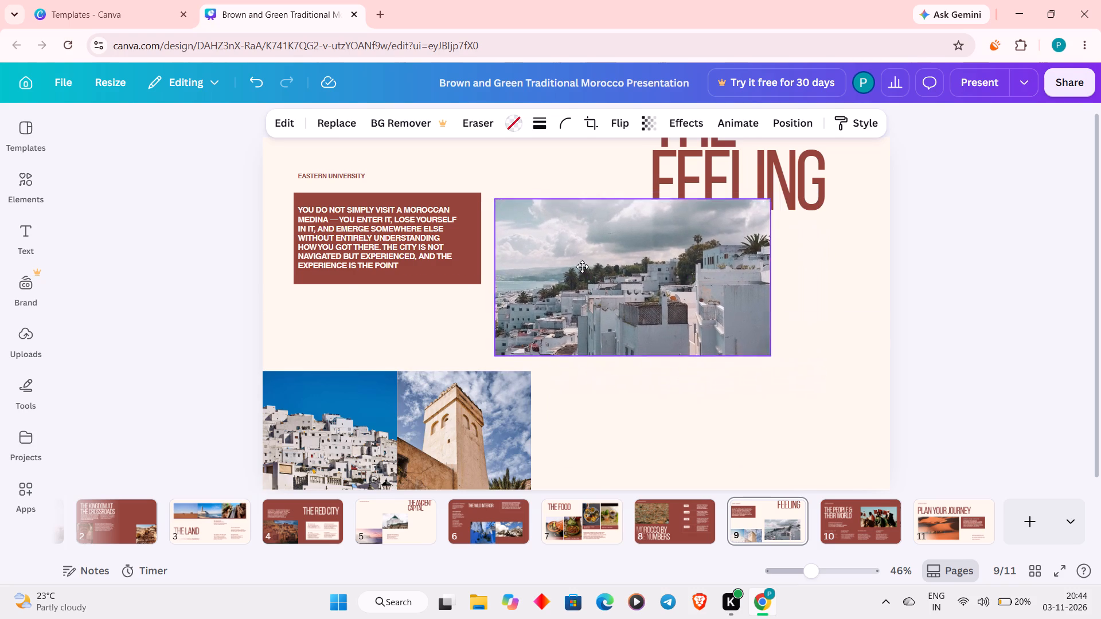
drag(582, 267, 573, 267)
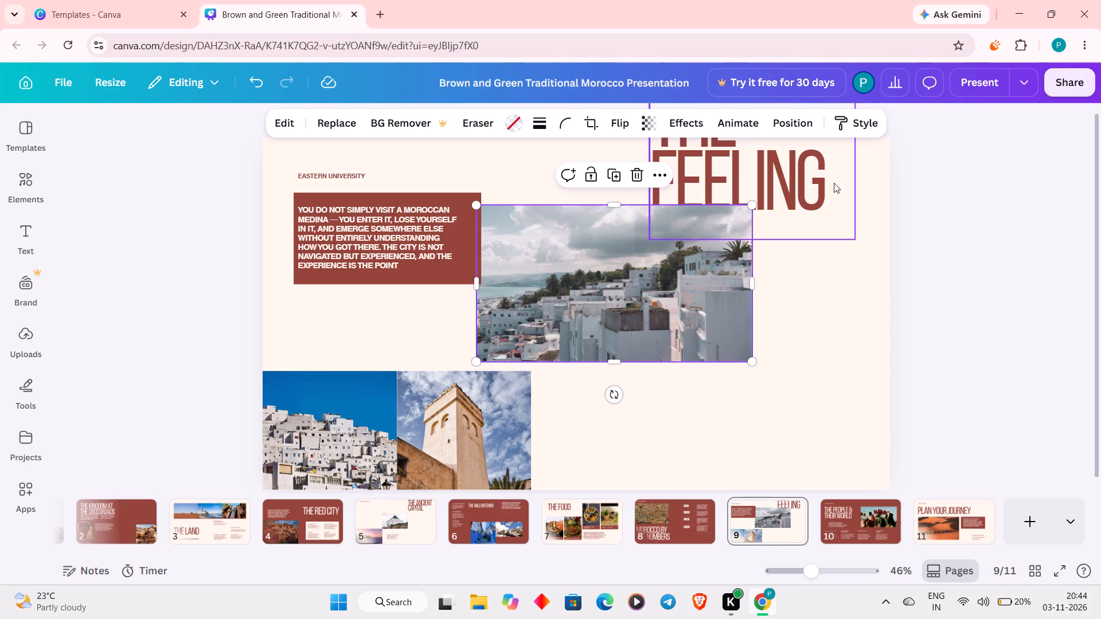
drag(837, 189, 872, 387)
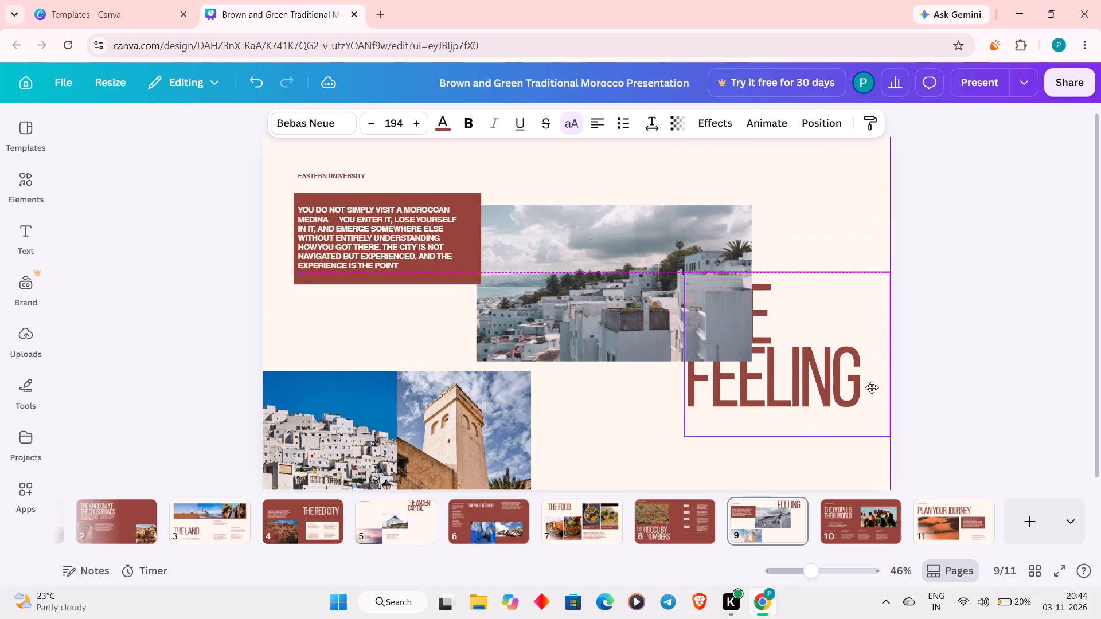
drag(872, 387, 871, 437)
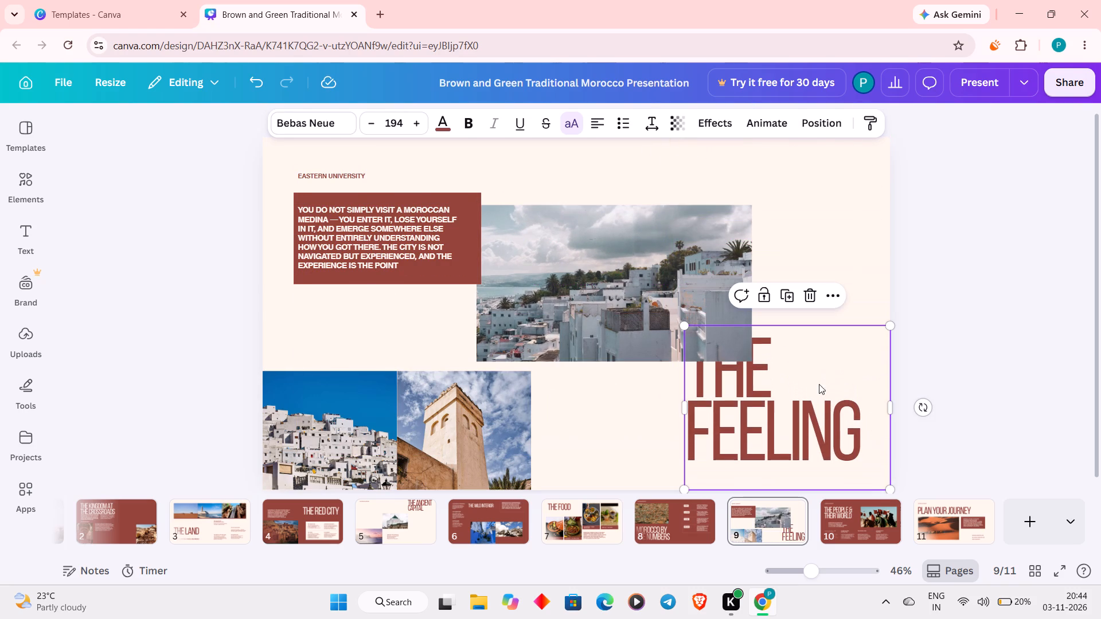
drag(588, 273, 682, 186)
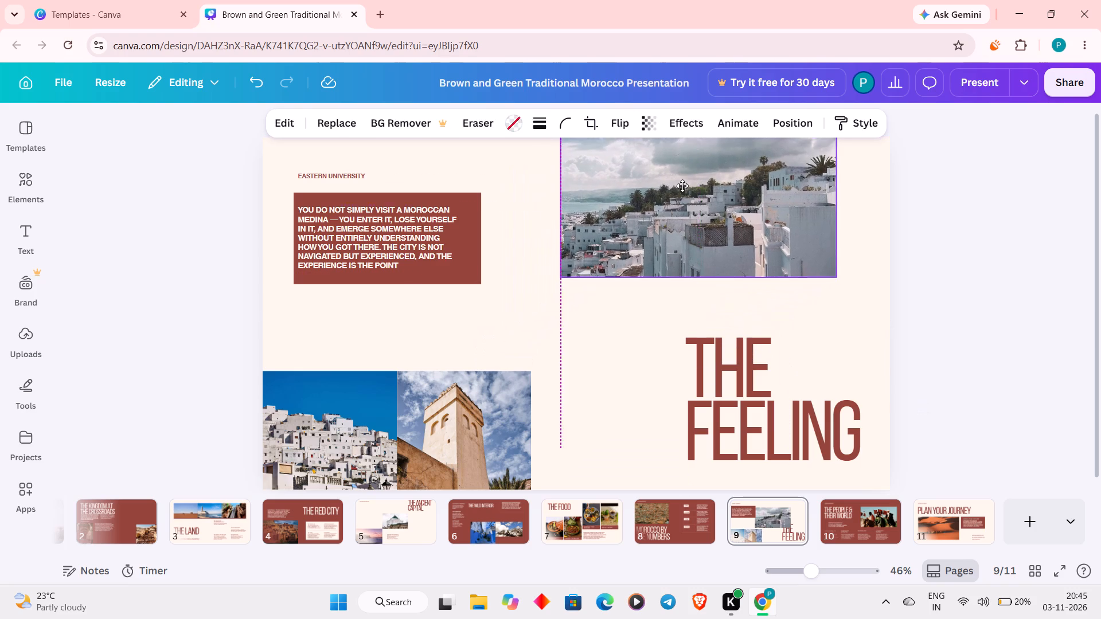
drag(682, 186, 728, 205)
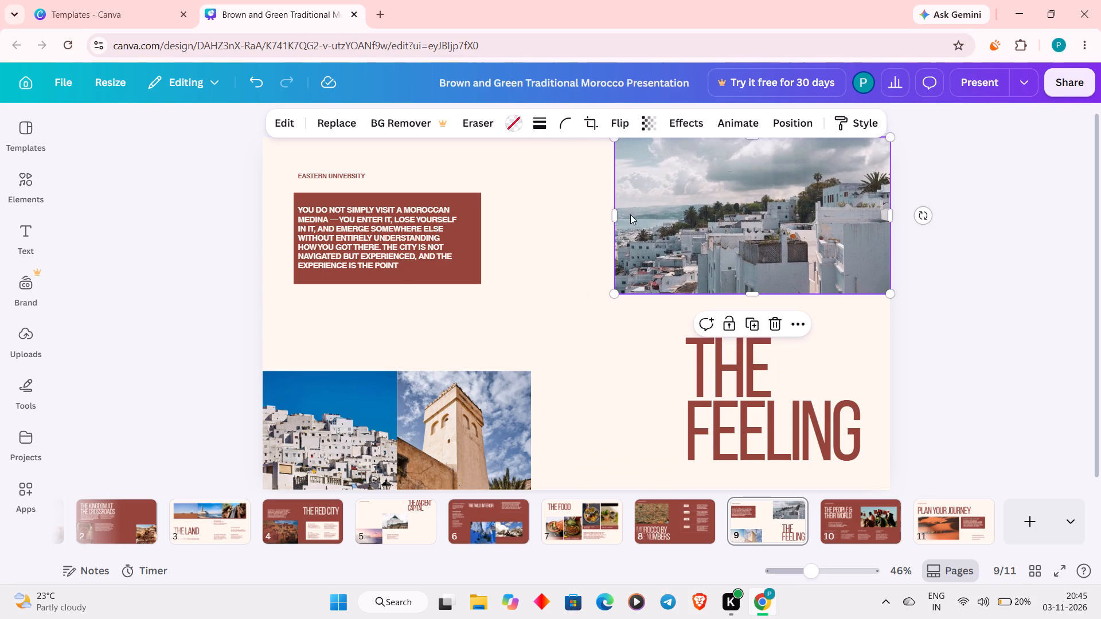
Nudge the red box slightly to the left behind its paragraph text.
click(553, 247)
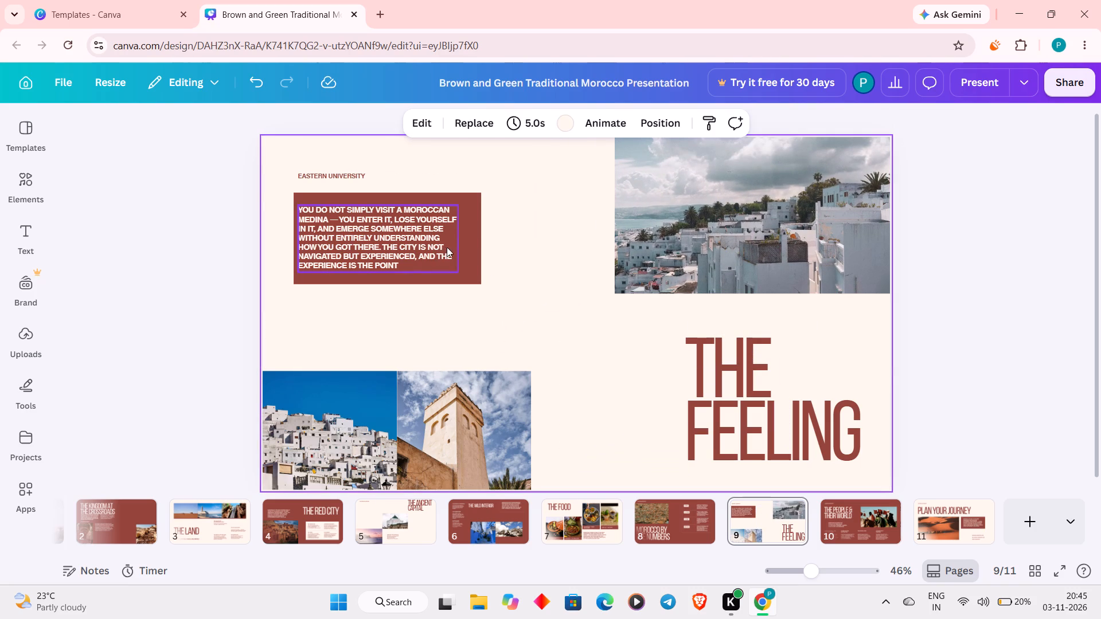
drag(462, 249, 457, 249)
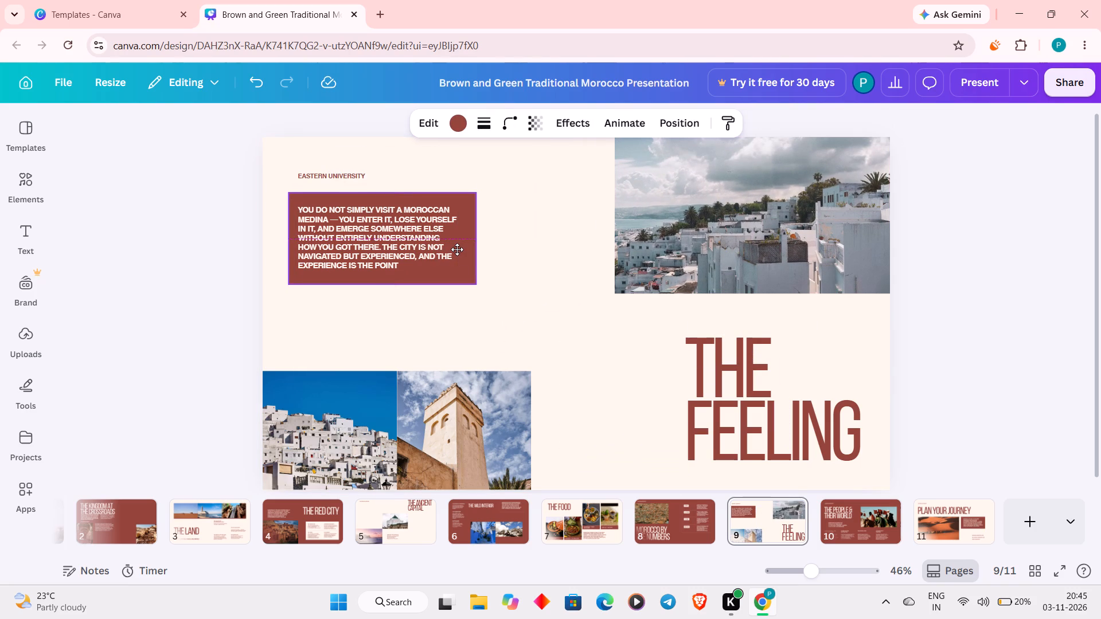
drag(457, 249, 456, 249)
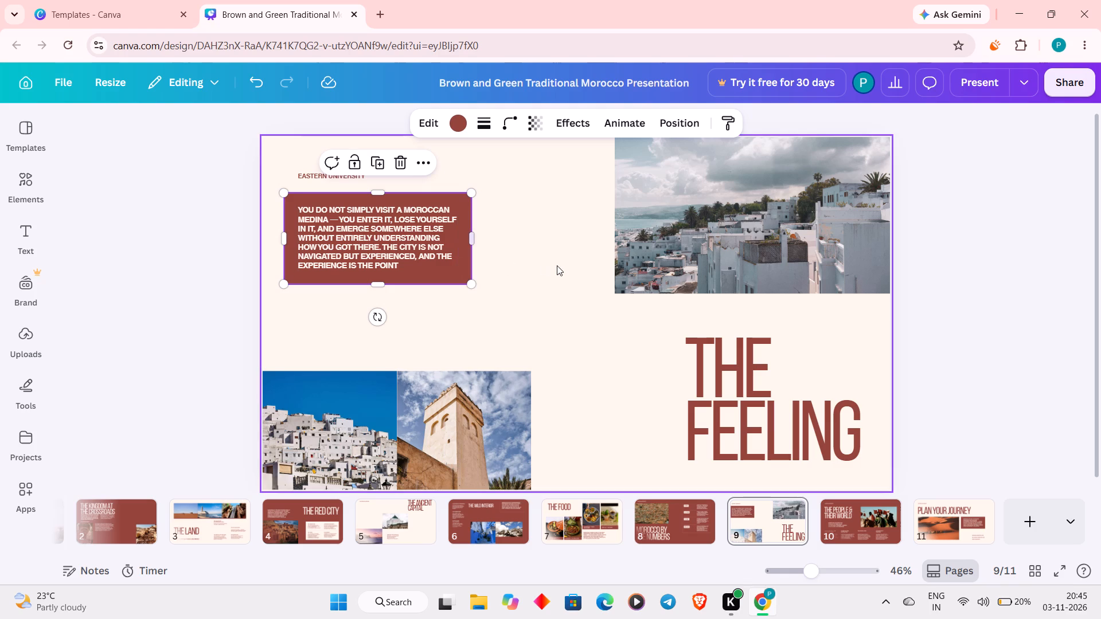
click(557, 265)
Shift THE FEELING title left, away from the page's right edge, keeping its text frame on the bottom edge below the large photo.
drag(708, 382, 697, 377)
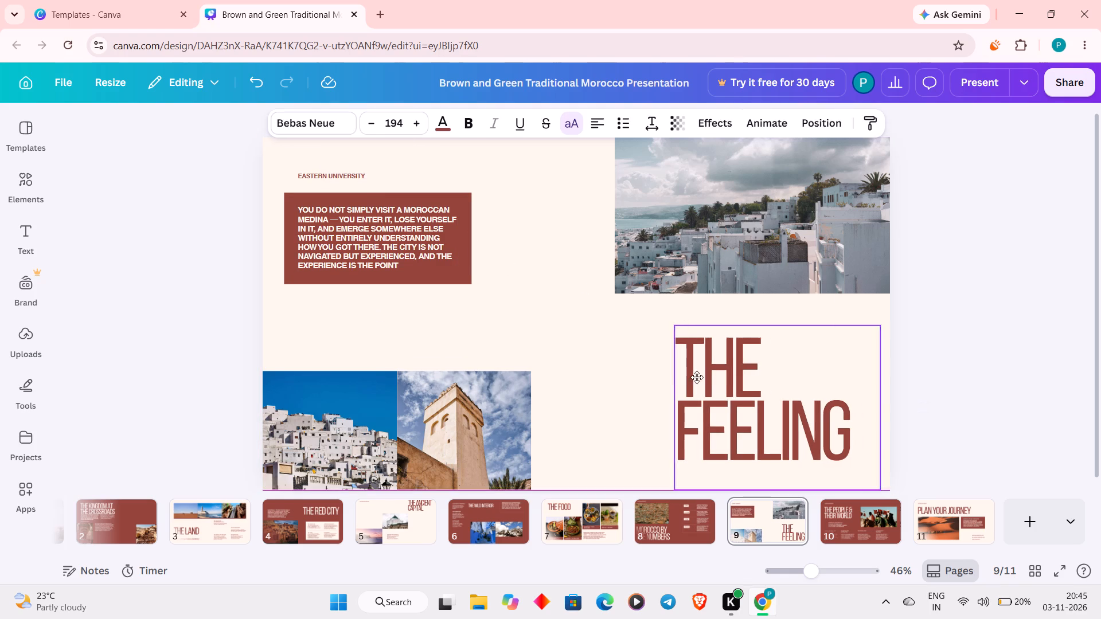
drag(697, 377, 663, 355)
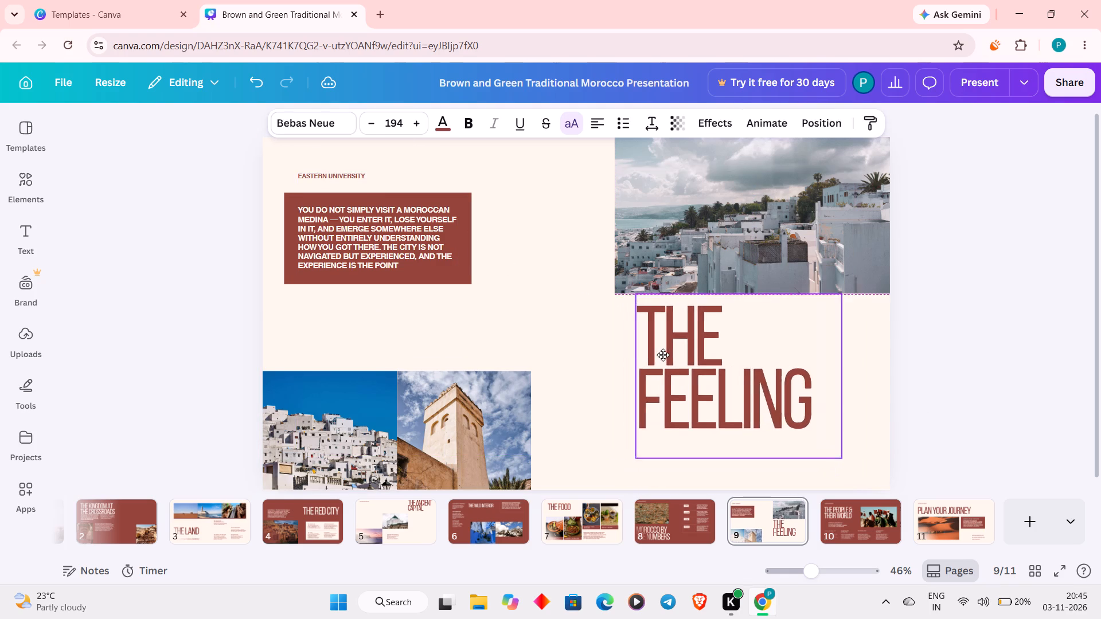
drag(663, 355, 675, 380)
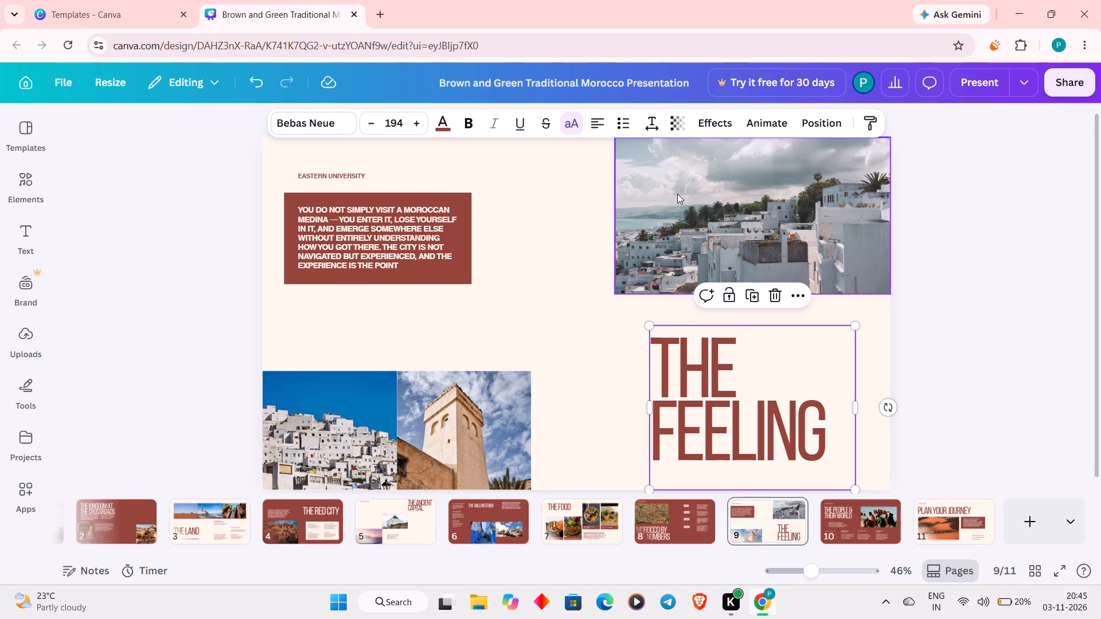
Move the red box down onto the top edge of the two small photos, left-aligned with EASTERN UNIVERSITY, and place its paragraph text over it.
drag(459, 233, 491, 301)
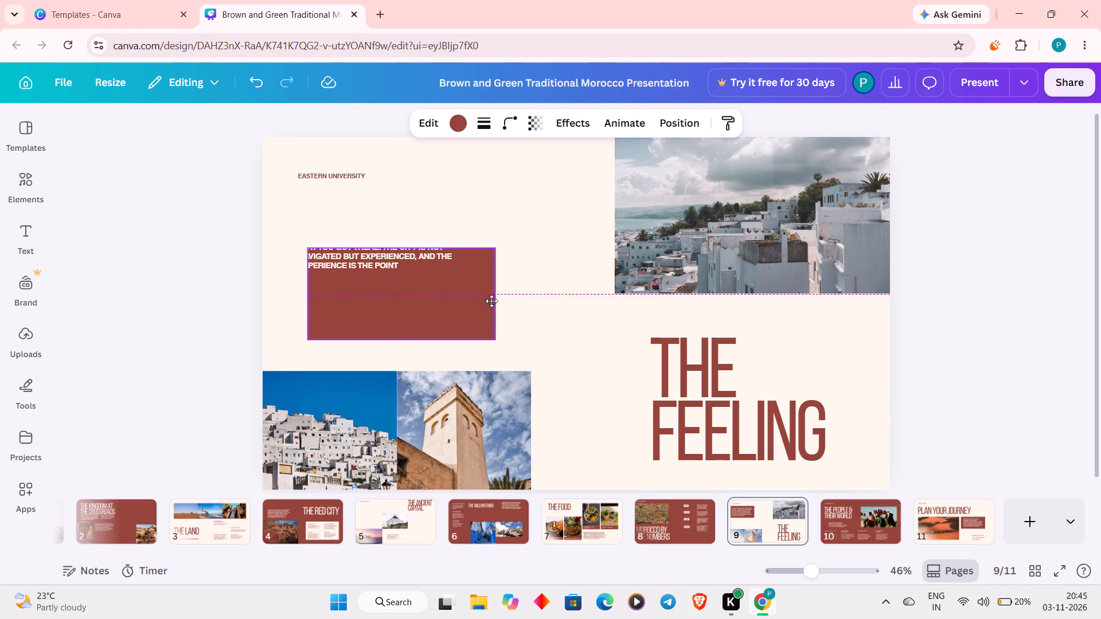
drag(491, 301, 655, 384)
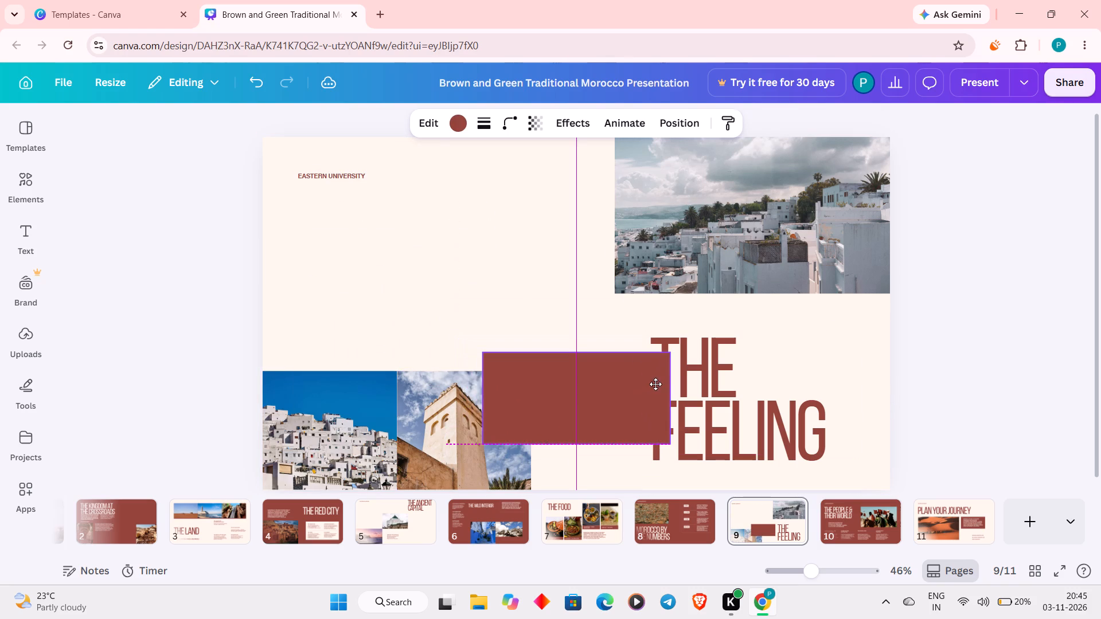
drag(655, 384, 473, 318)
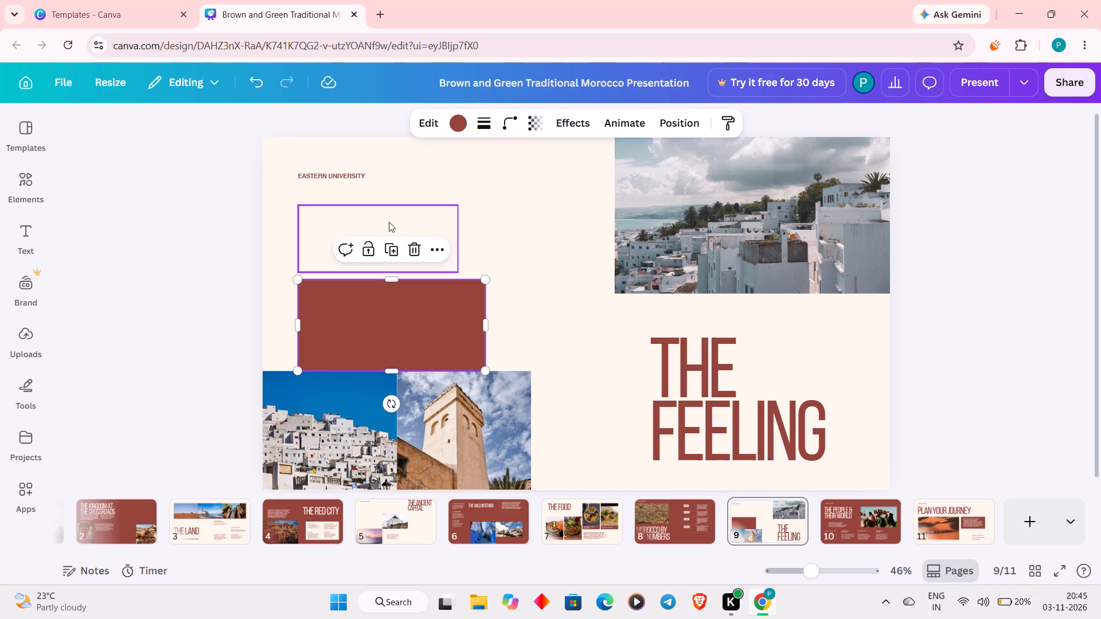
drag(389, 222, 397, 317)
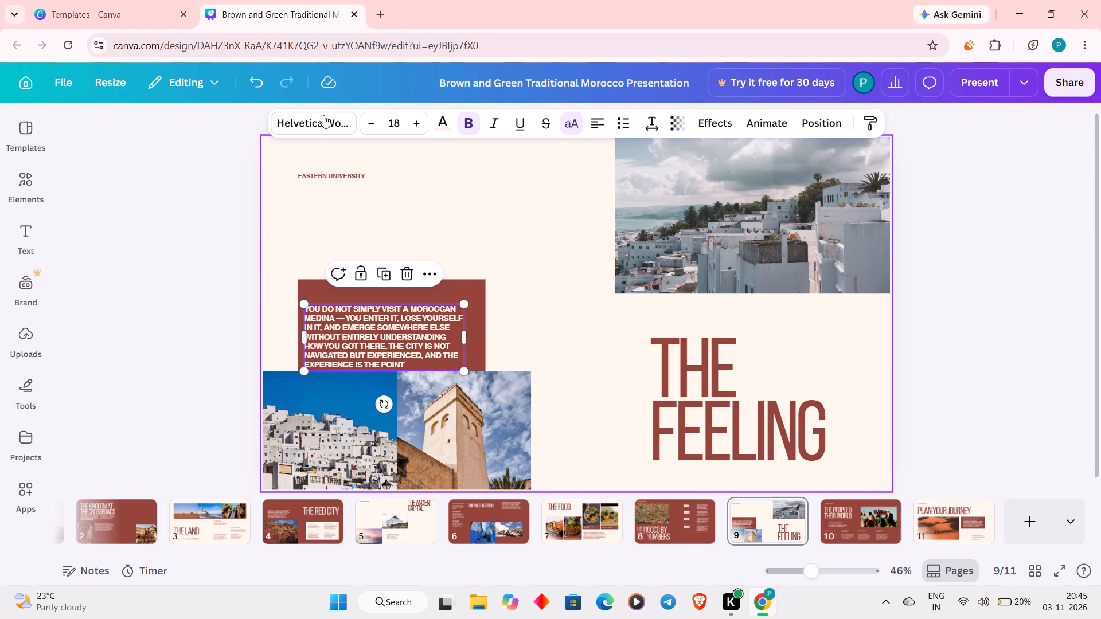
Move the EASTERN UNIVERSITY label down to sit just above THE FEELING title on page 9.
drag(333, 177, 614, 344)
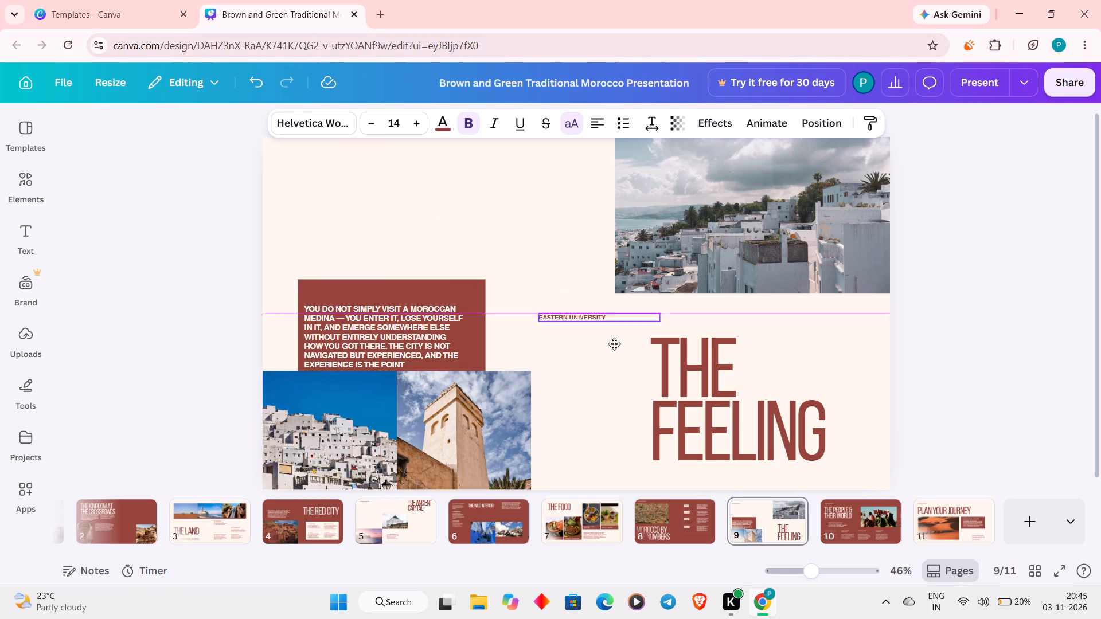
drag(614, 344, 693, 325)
Move the large cloudy white-city photo across to the upper-left corner of page 9.
drag(709, 195, 705, 194)
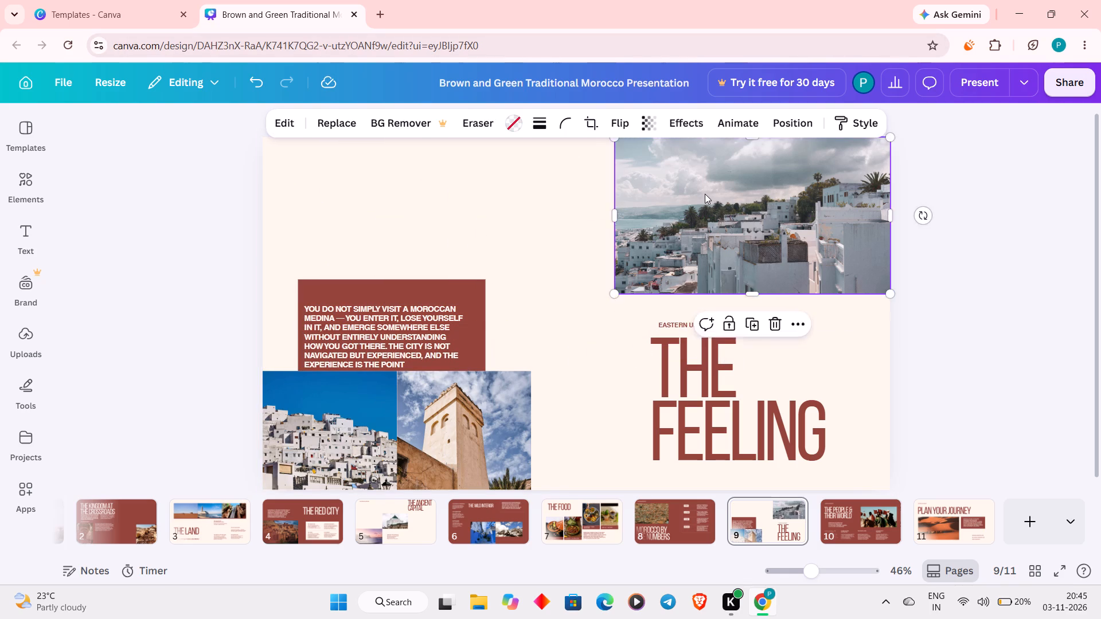
drag(705, 194, 356, 192)
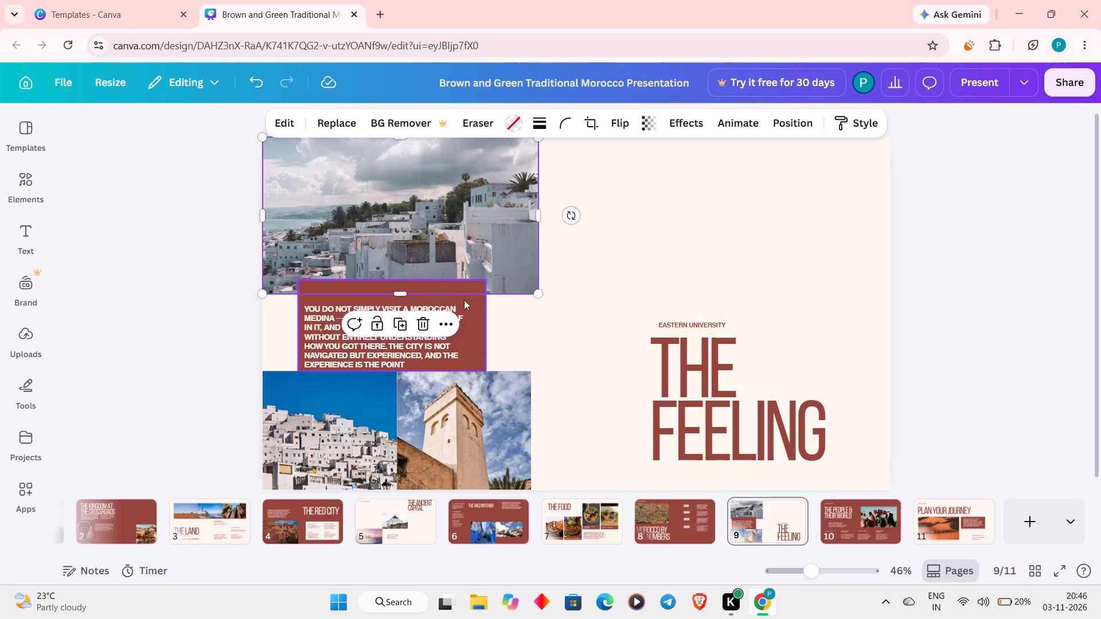
Move the red box to the upper-right area of page 9, above THE FEELING title, and place its paragraph text over it.
drag(464, 300, 814, 174)
drag(396, 331, 556, 271)
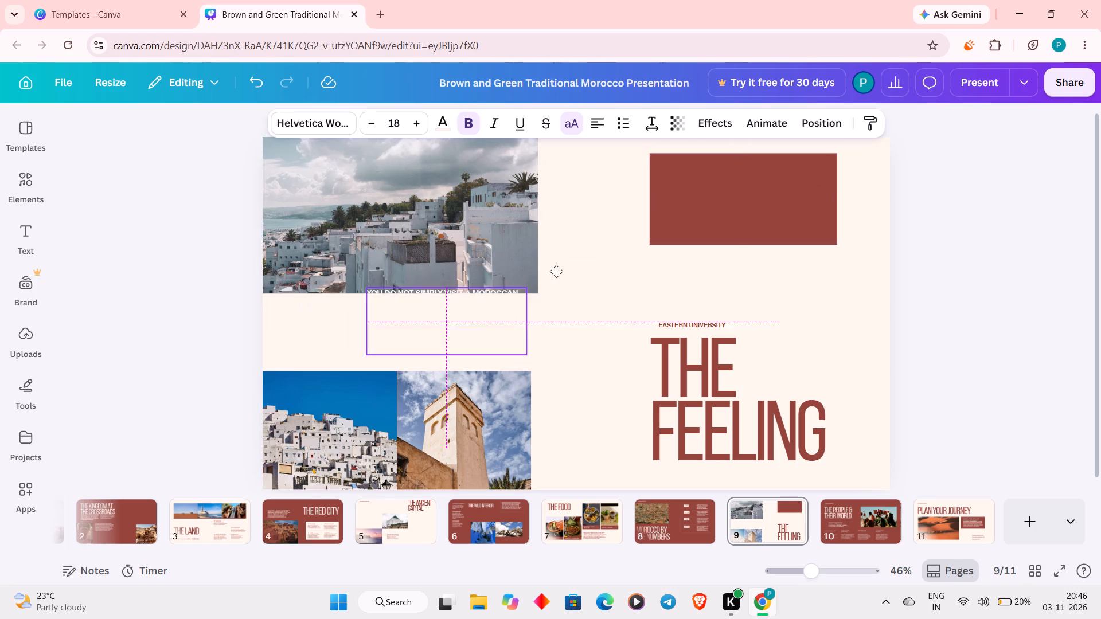
drag(556, 271, 756, 191)
click(632, 272)
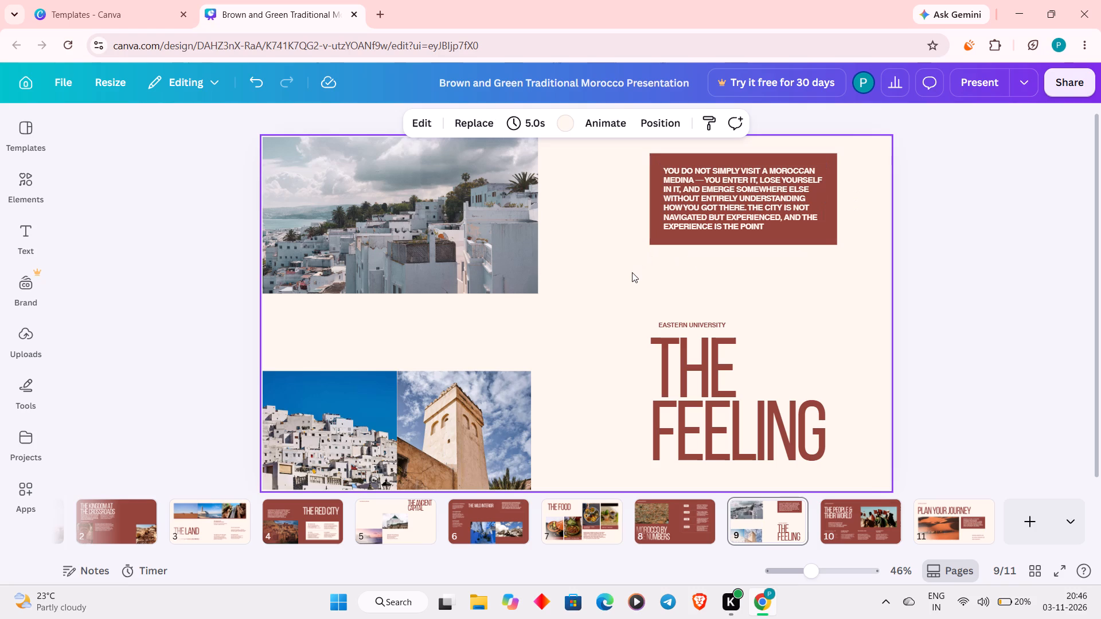
Move the EASTERN UNIVERSITY label into the gap between the large cloudy photo and the small photos below it.
drag(672, 324, 393, 335)
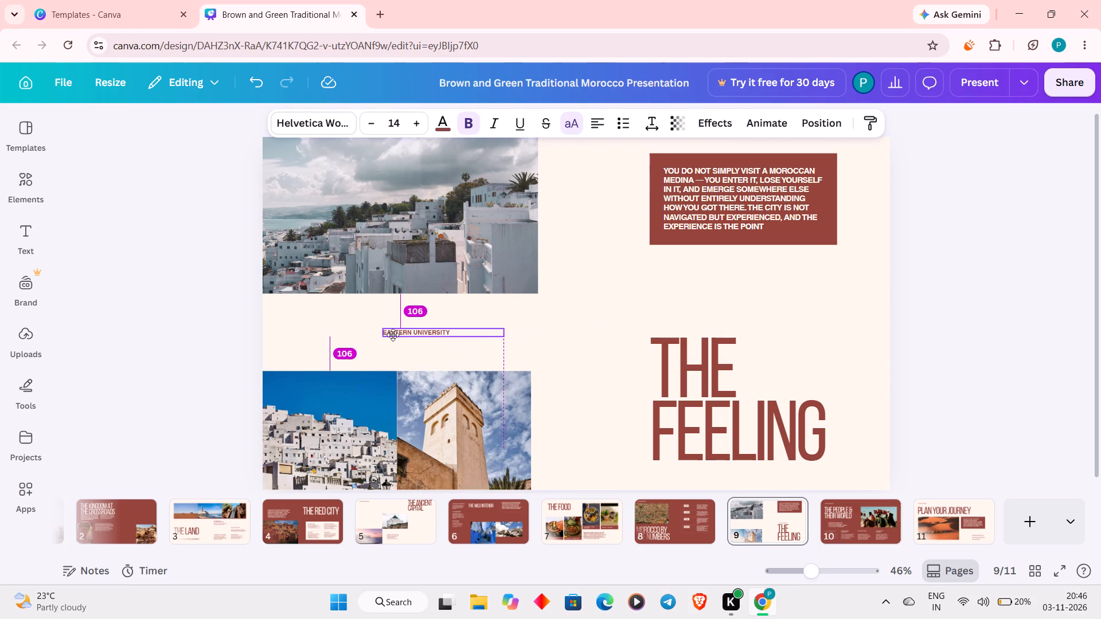
drag(393, 335, 339, 322)
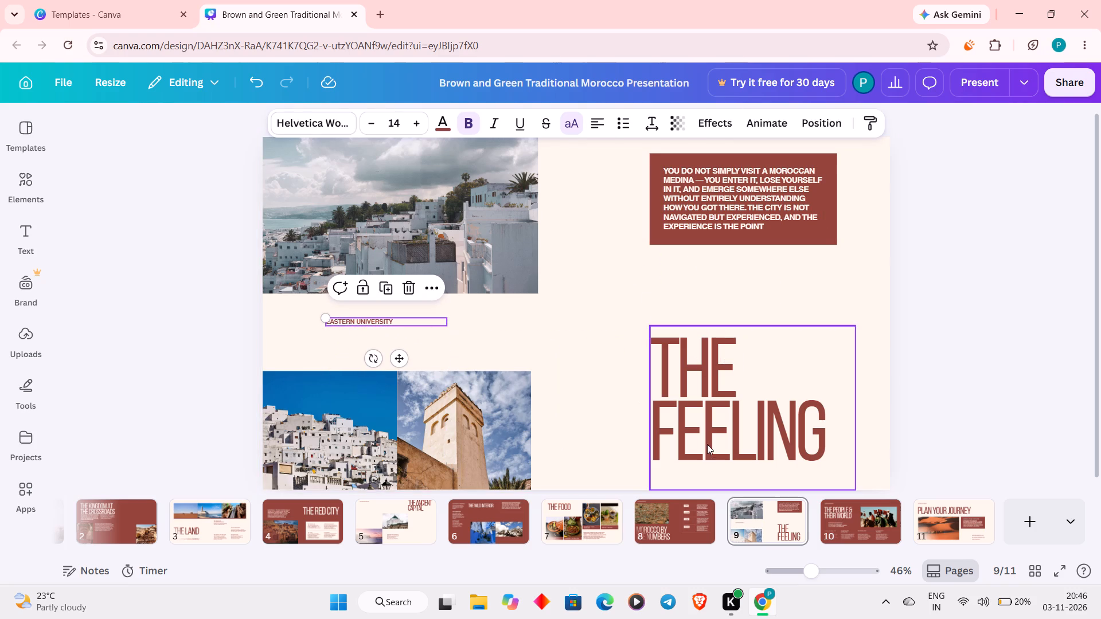
Fit the tower photo into the lower-right corner of page 9 and place THE FEELING title between the two small photos along the bottom.
drag(713, 447, 536, 292)
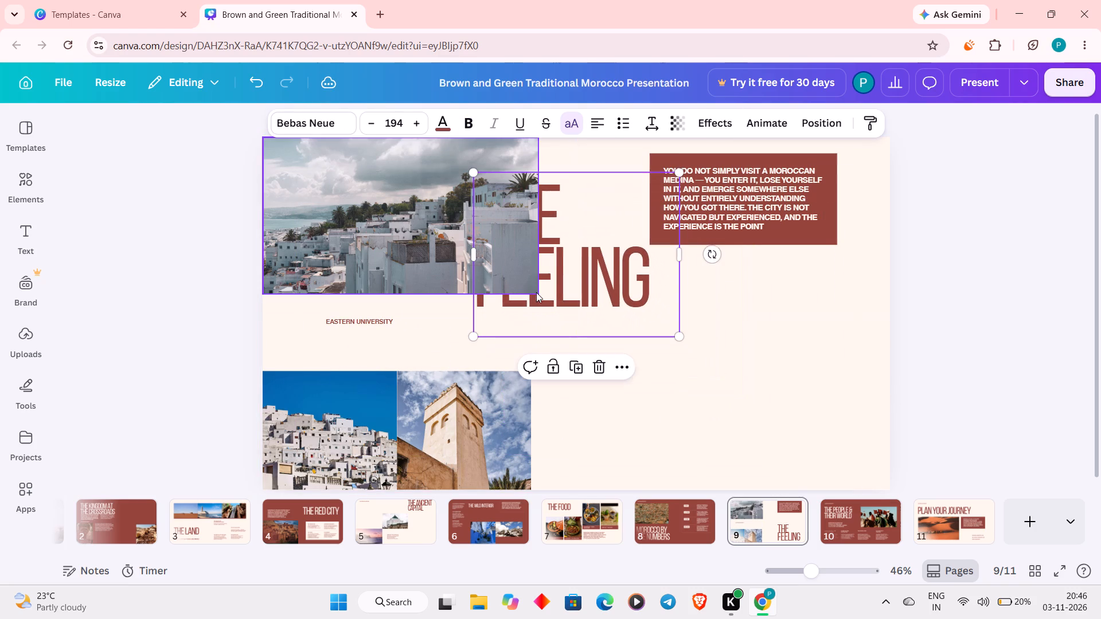
drag(423, 420, 646, 429)
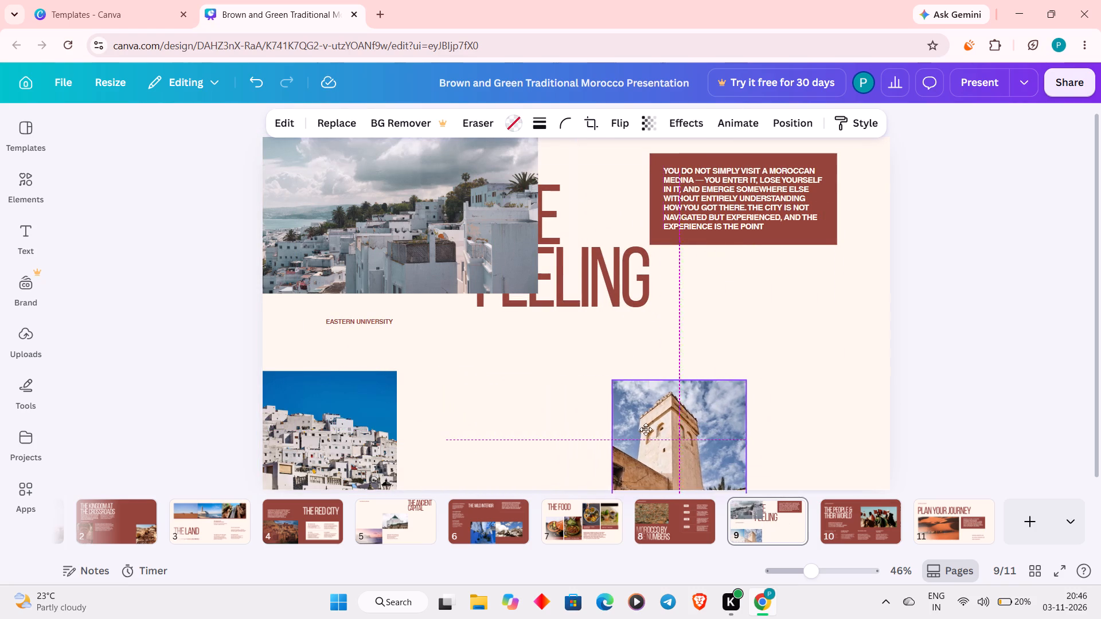
drag(646, 429, 780, 422)
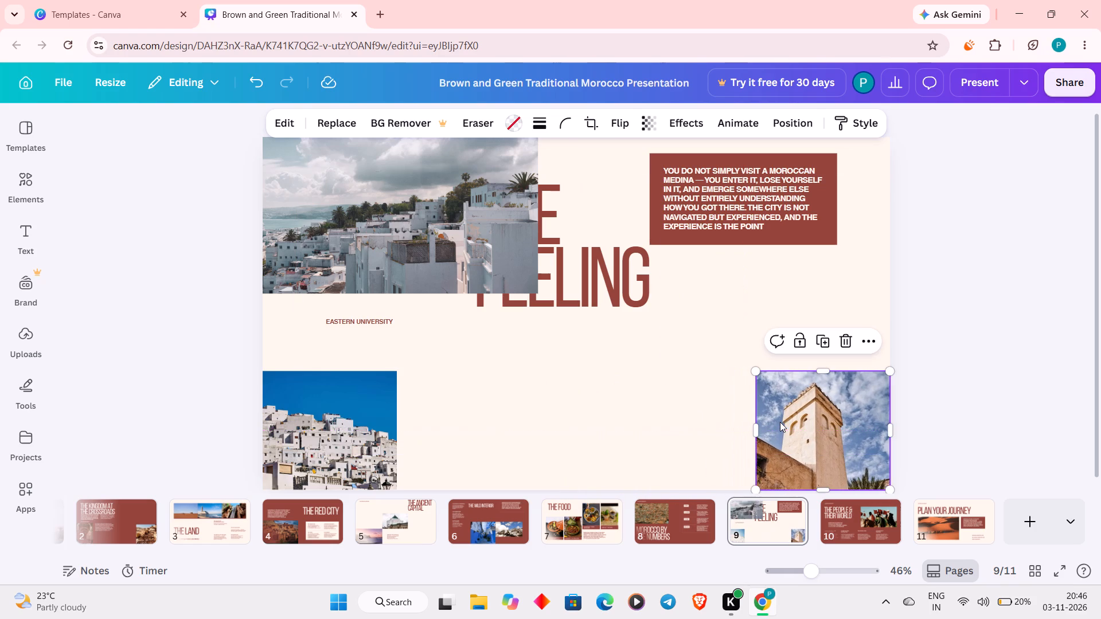
drag(597, 284, 592, 441)
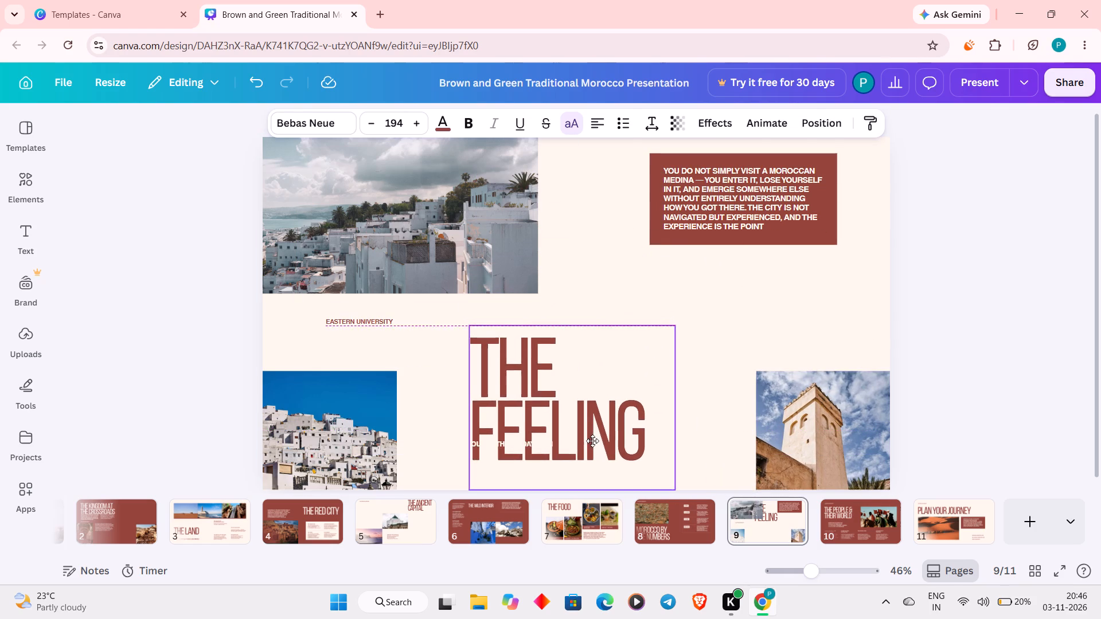
drag(592, 441, 593, 441)
click(753, 331)
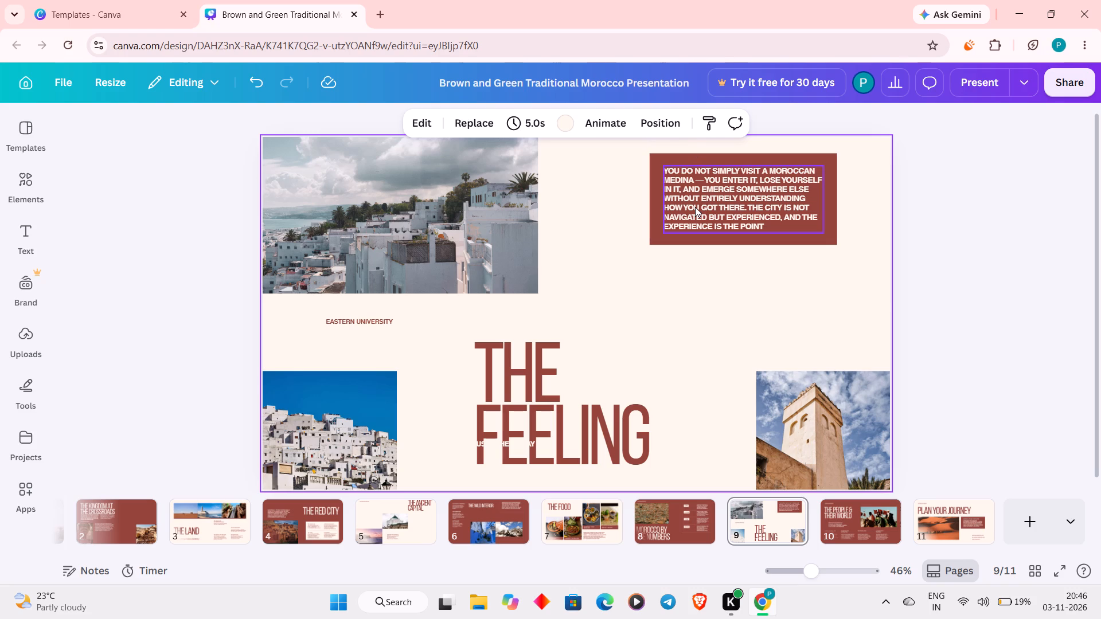
Shift the EASTERN UNIVERSITY label left within the gap between the photos, slightly in from the page's left edge.
click(337, 412)
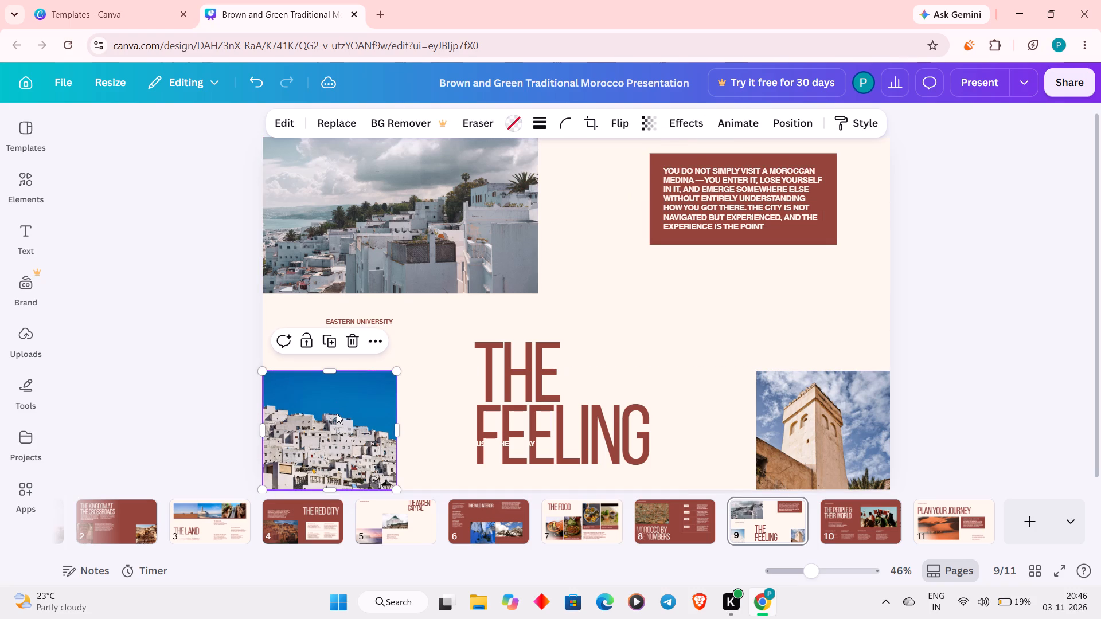
click(387, 314)
drag(381, 319, 344, 319)
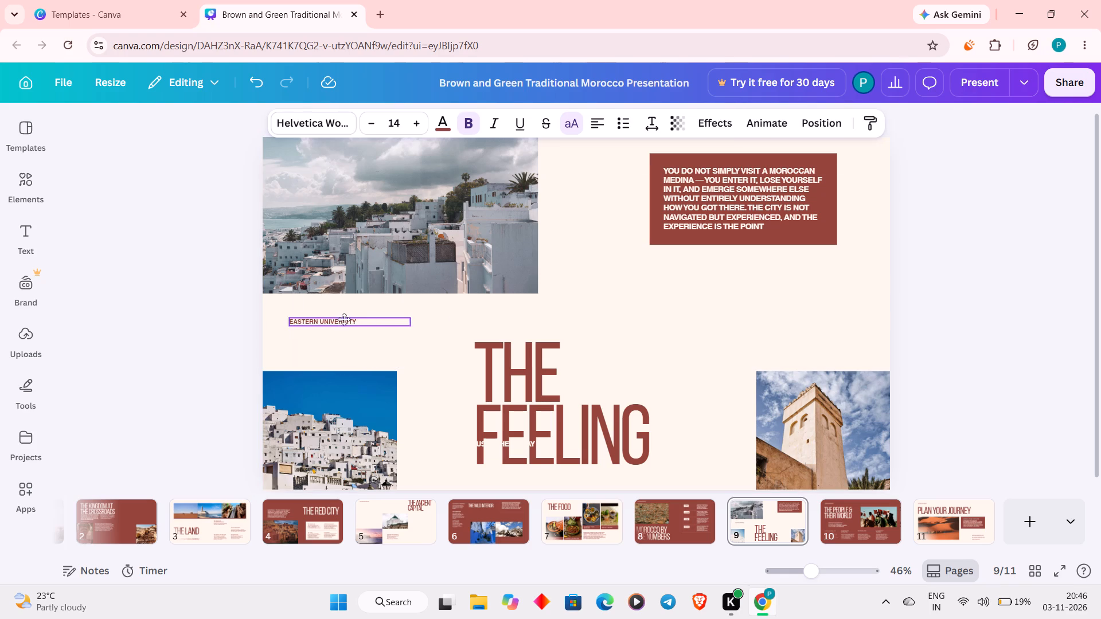
drag(344, 319, 320, 315)
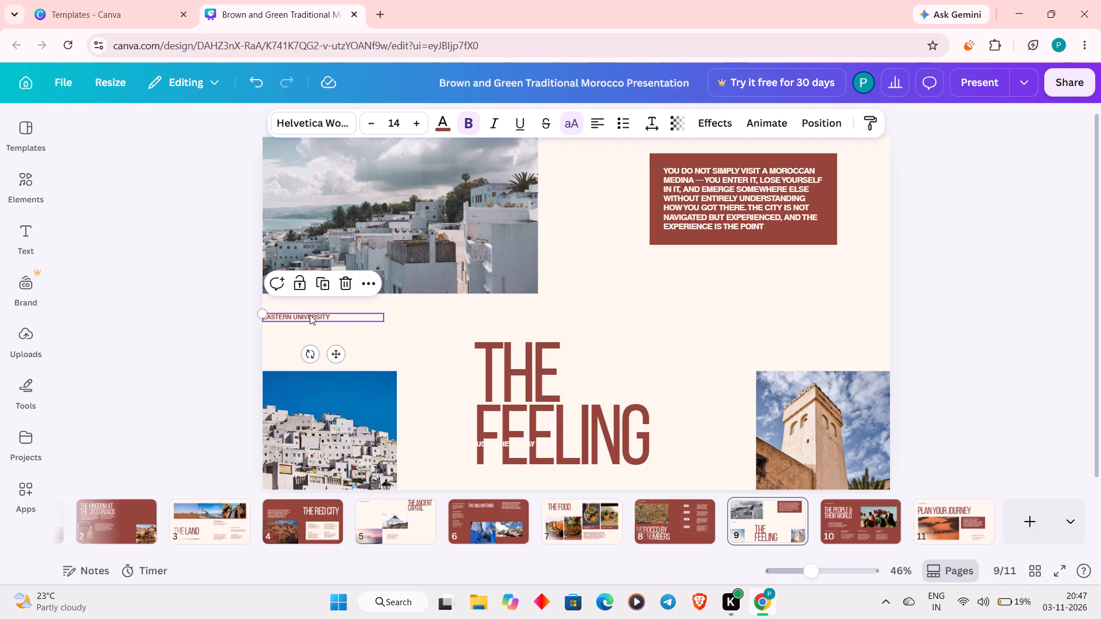
drag(366, 312, 367, 312)
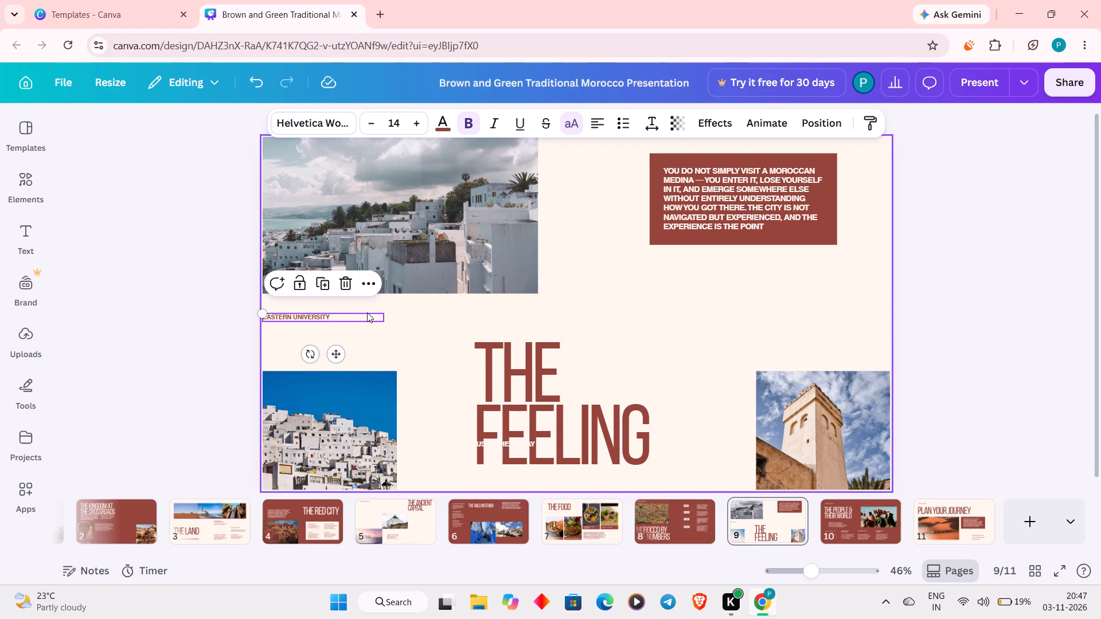
drag(367, 312, 392, 322)
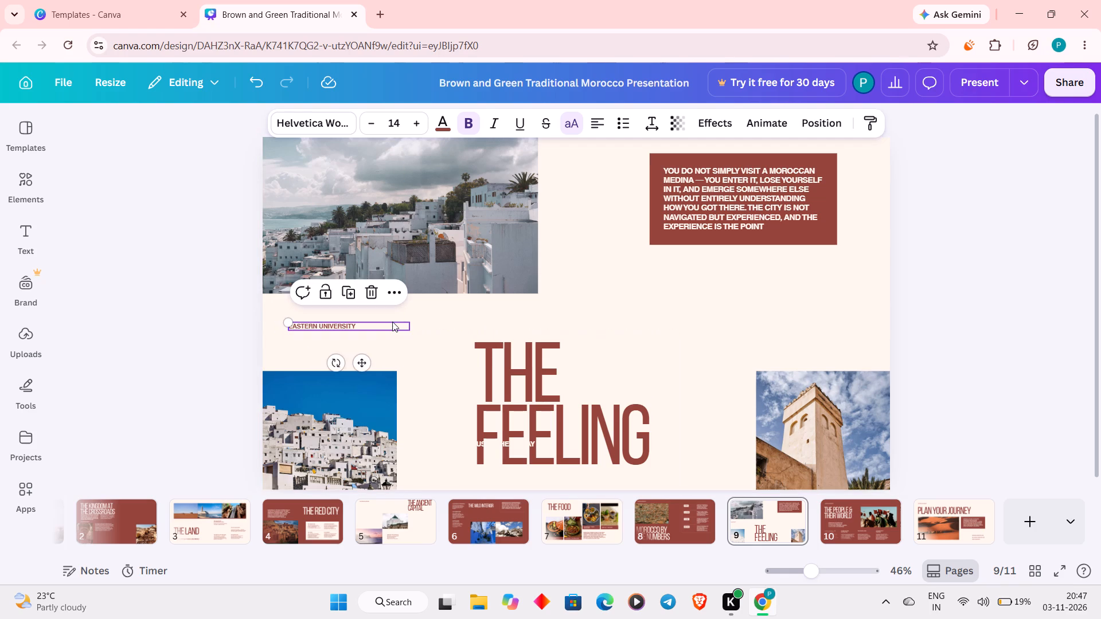
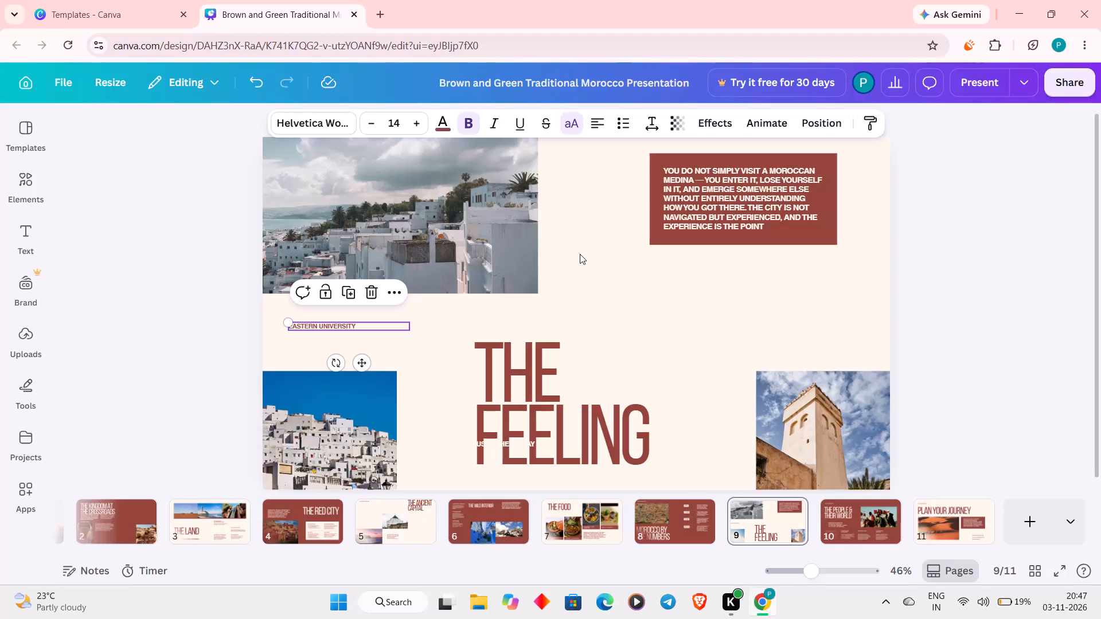
Shift THE FEELING title aside on page 9 and delete the stray COUSCOUS — THE FRIDAY DISH caption beneath it.
click(807, 413)
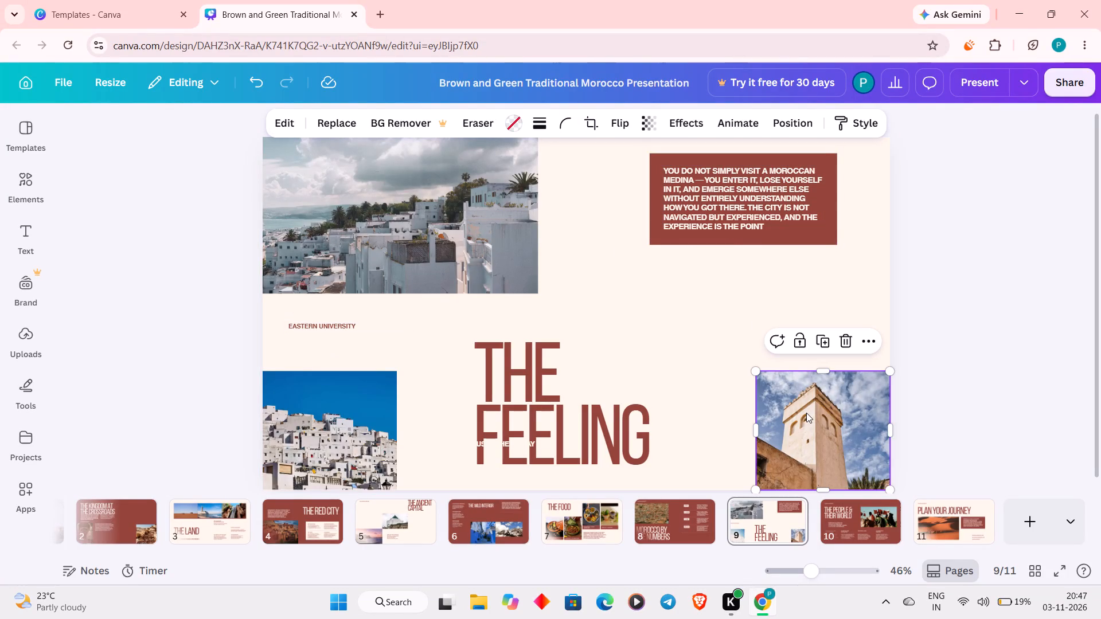
drag(561, 403, 637, 354)
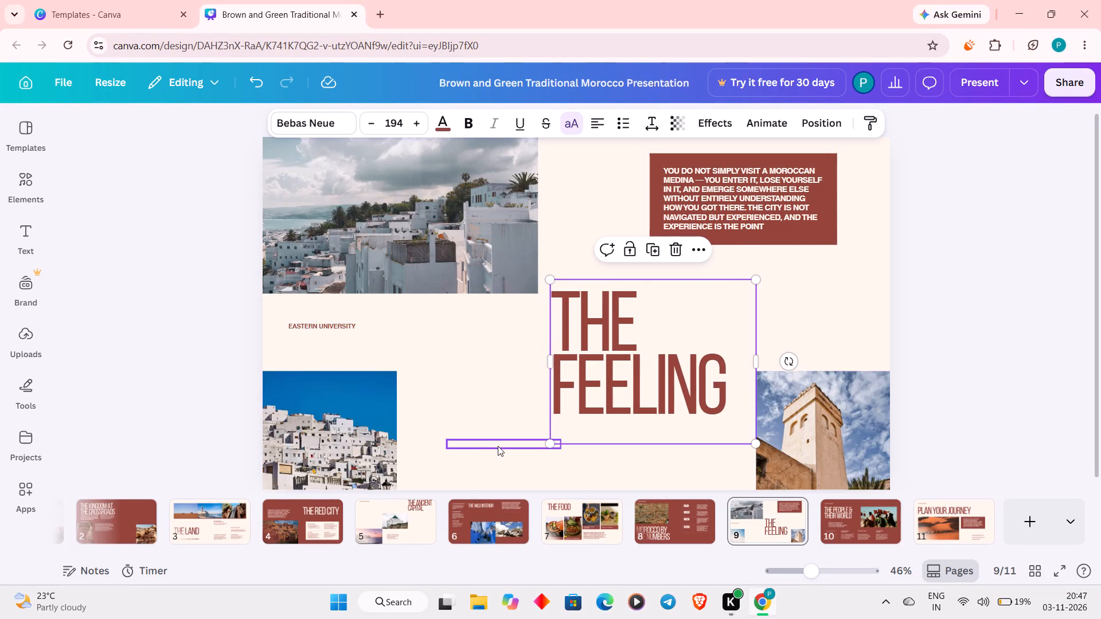
double_click(499, 446)
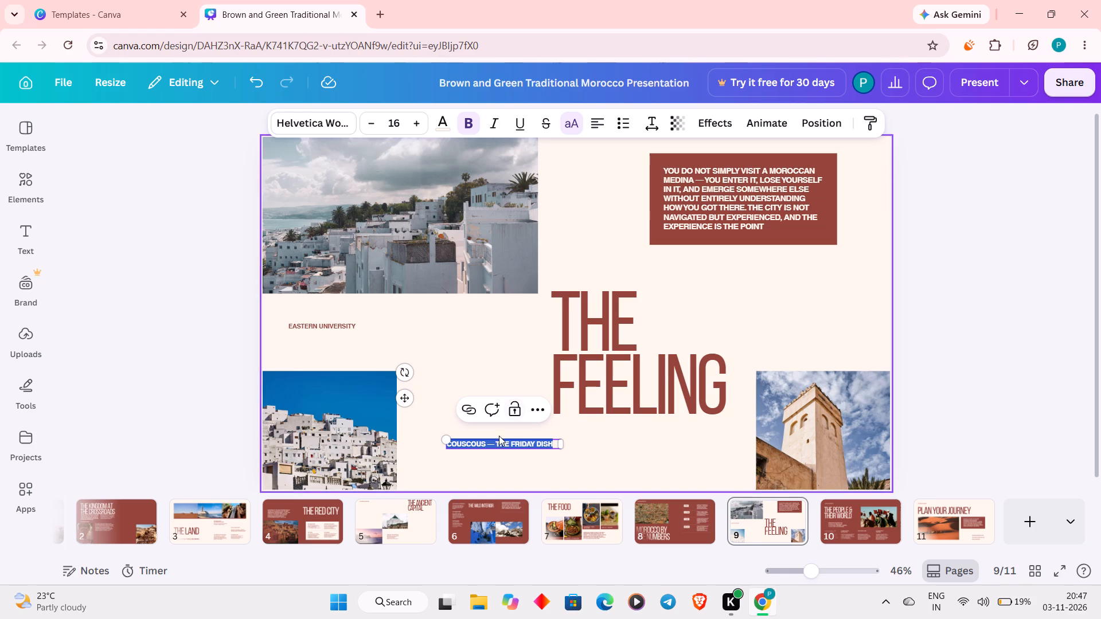
click(495, 454)
click(491, 442)
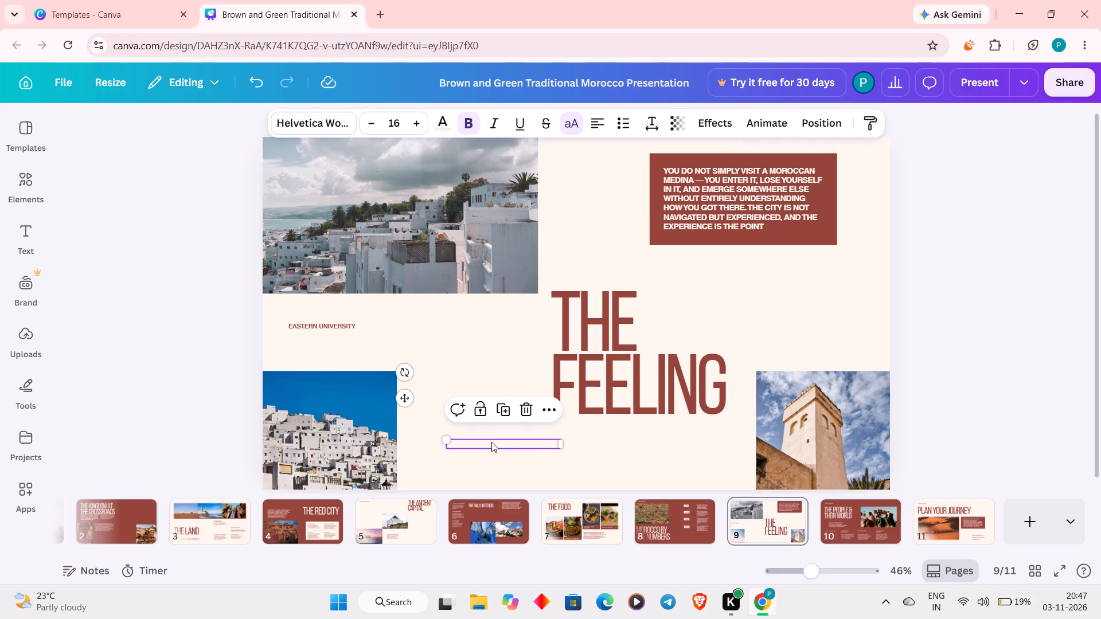
click(522, 410)
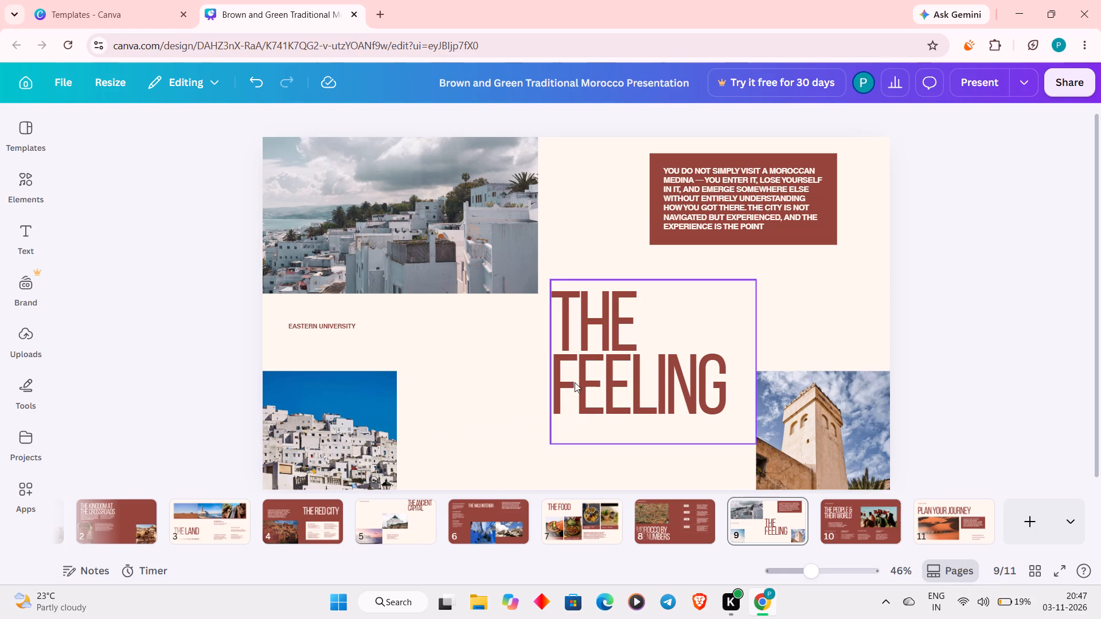
Place THE FEELING title back between the two small photos, near the bottom edge of page 9.
drag(595, 377, 524, 427)
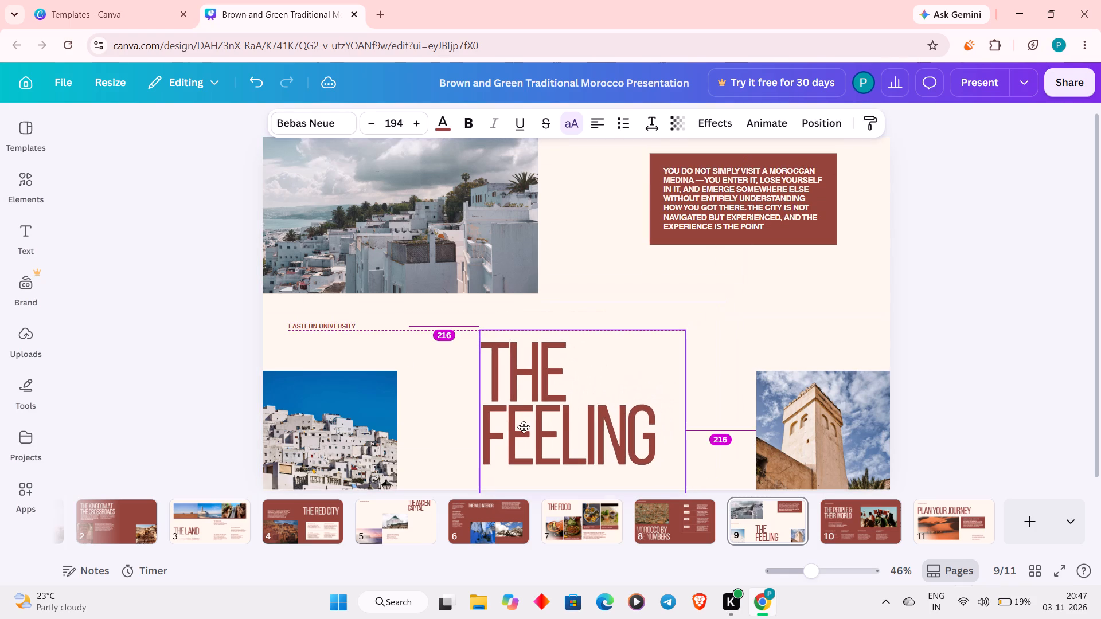
drag(524, 427, 516, 443)
drag(590, 378, 588, 371)
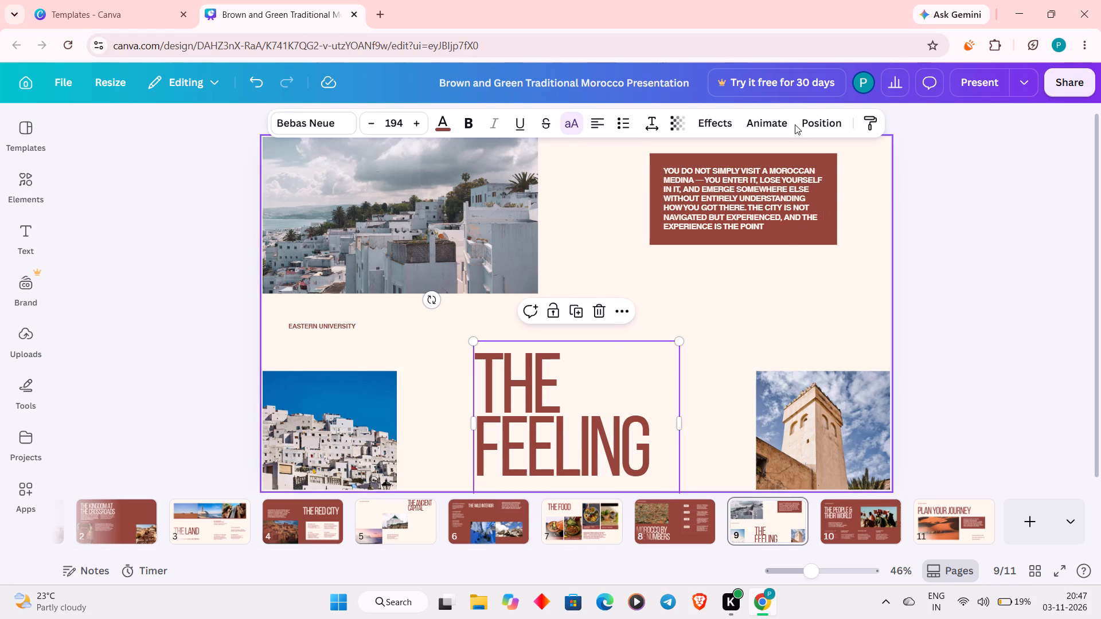
Preview page 9 full screen, step back through the preceding pages to check their layouts, and leave the presentation view.
click(971, 75)
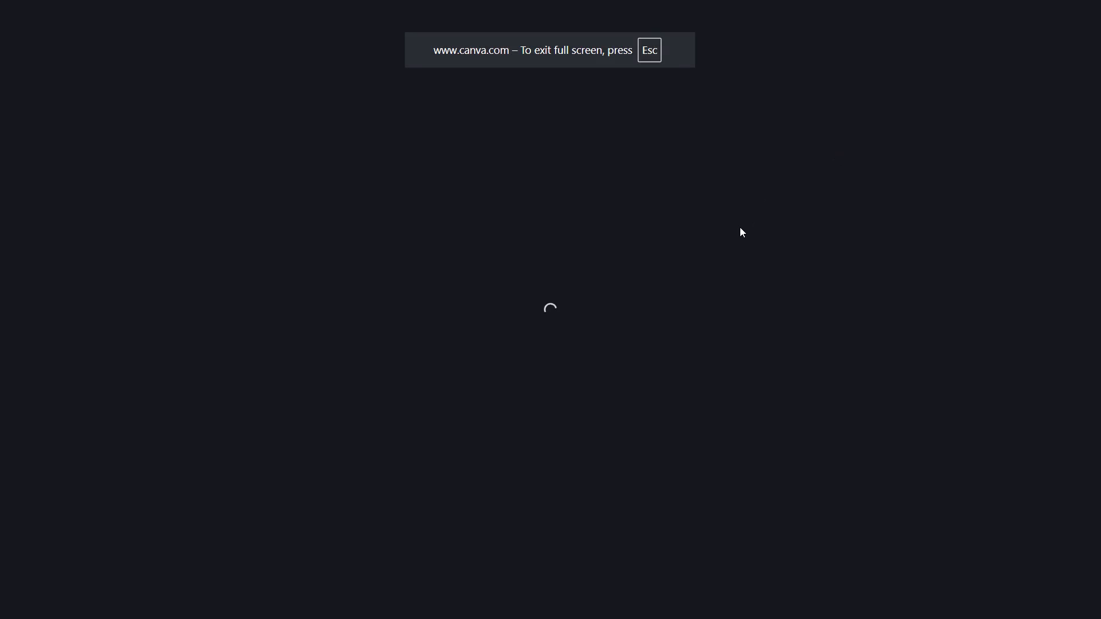
click(738, 229)
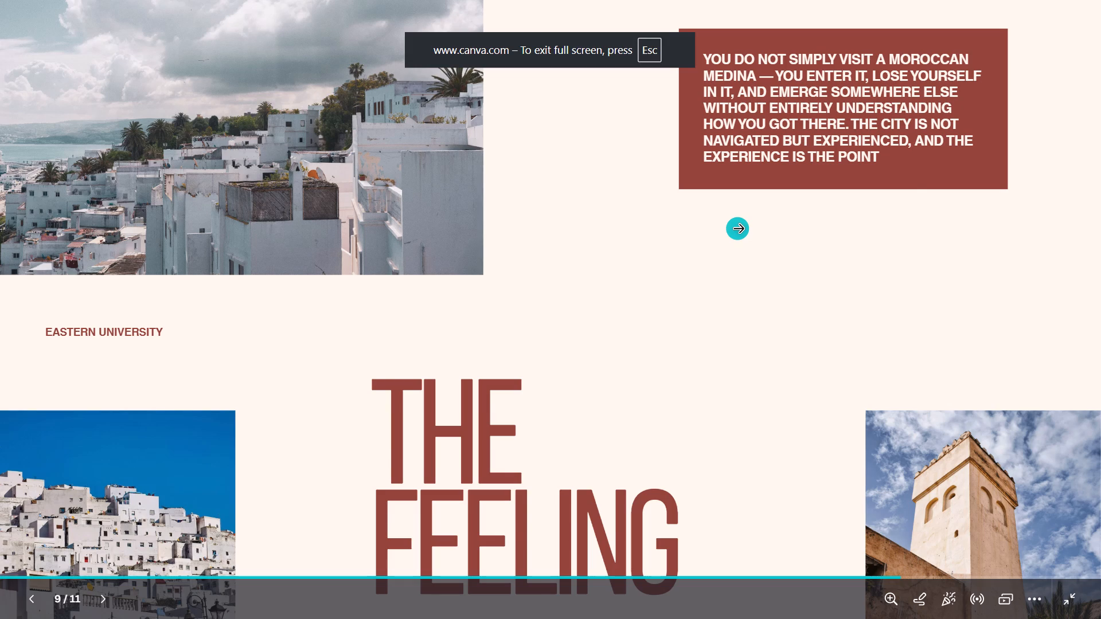
key(Up)
key(Up)
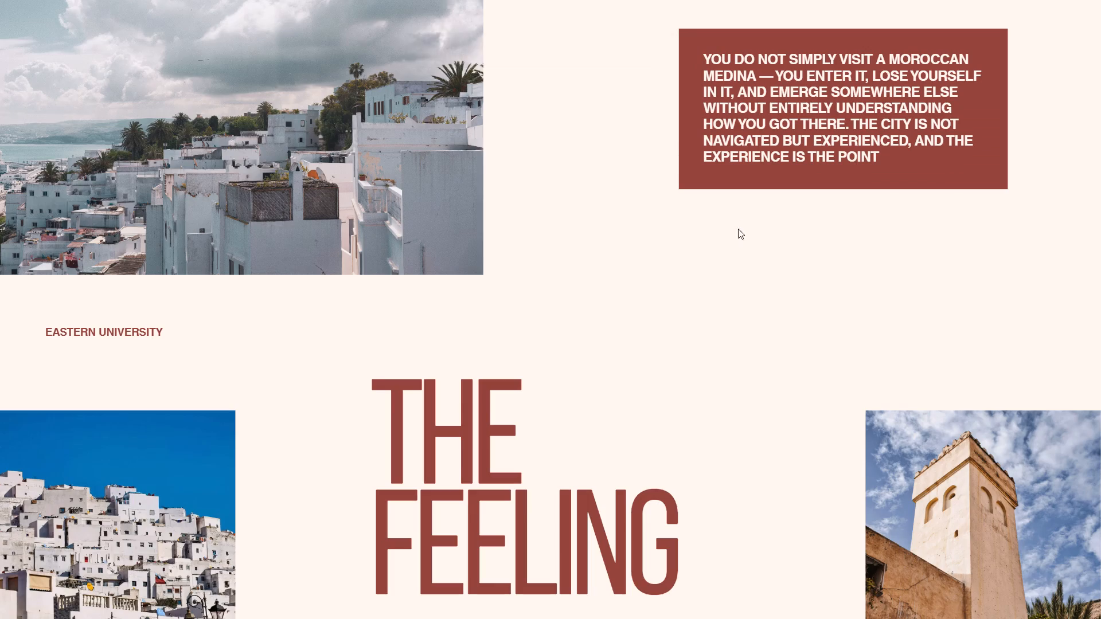
key(Up)
key(Up)
key(Escape)
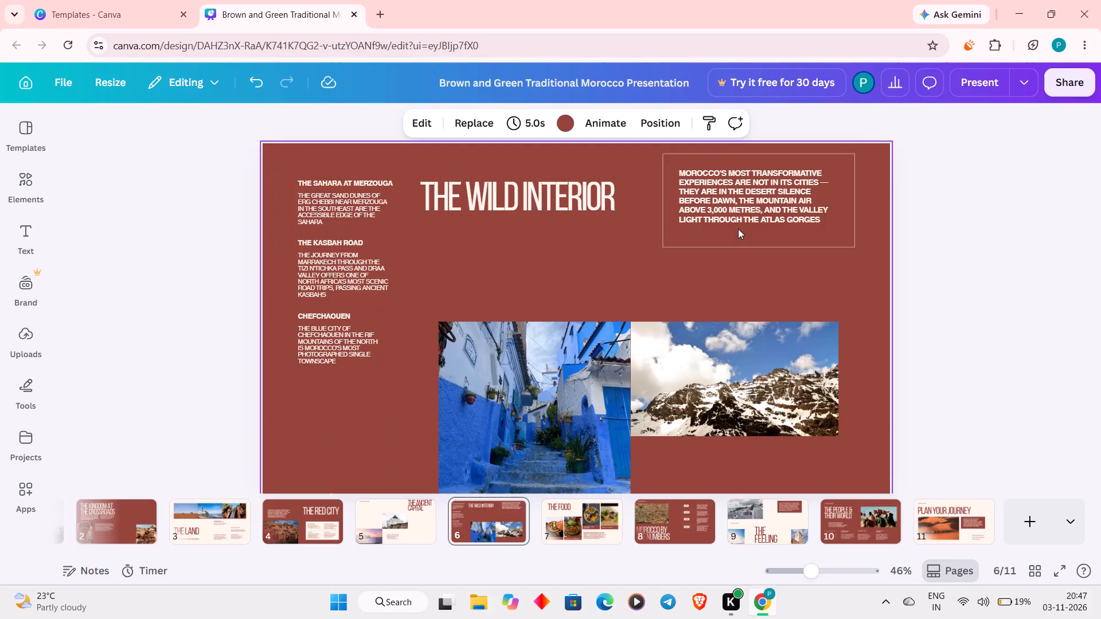
Open page 11, PLAN YOUR JOURNEY, for editing.
click(589, 533)
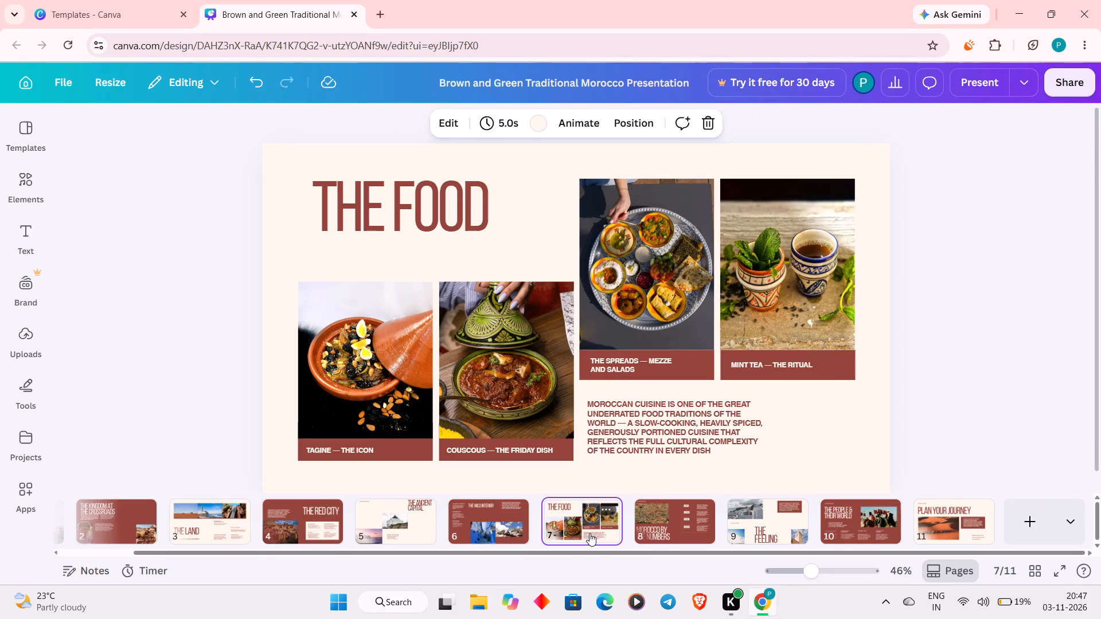
click(793, 511)
click(970, 510)
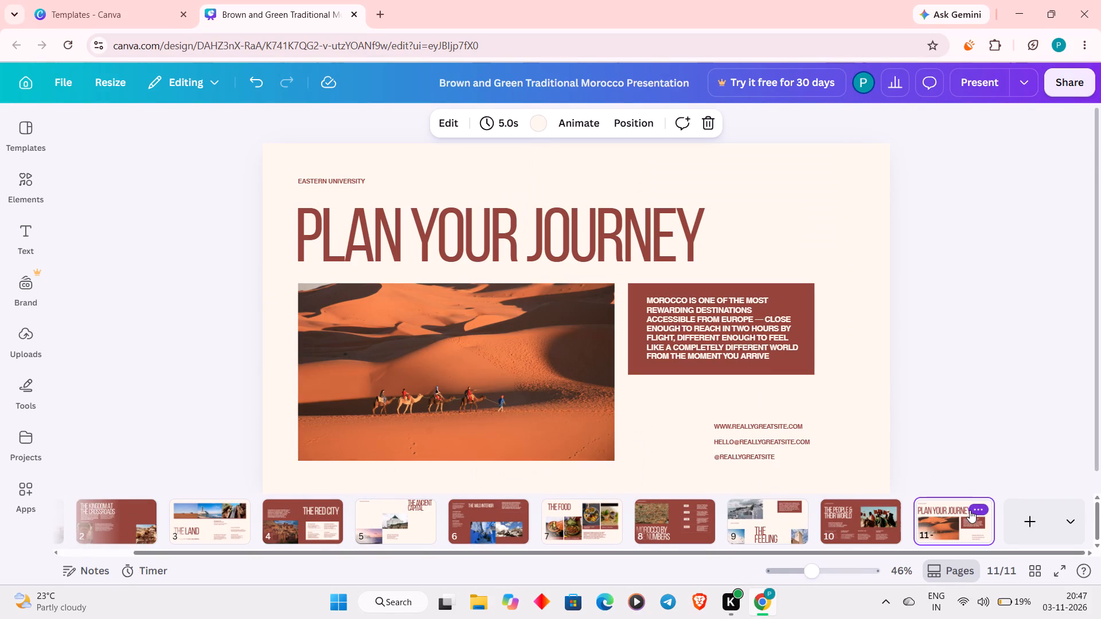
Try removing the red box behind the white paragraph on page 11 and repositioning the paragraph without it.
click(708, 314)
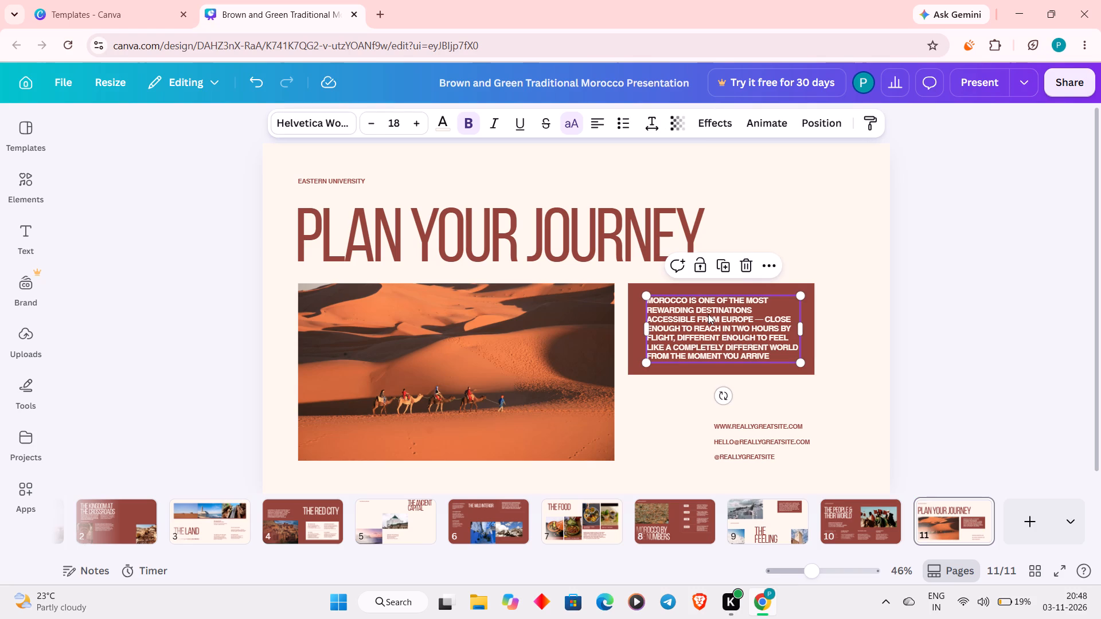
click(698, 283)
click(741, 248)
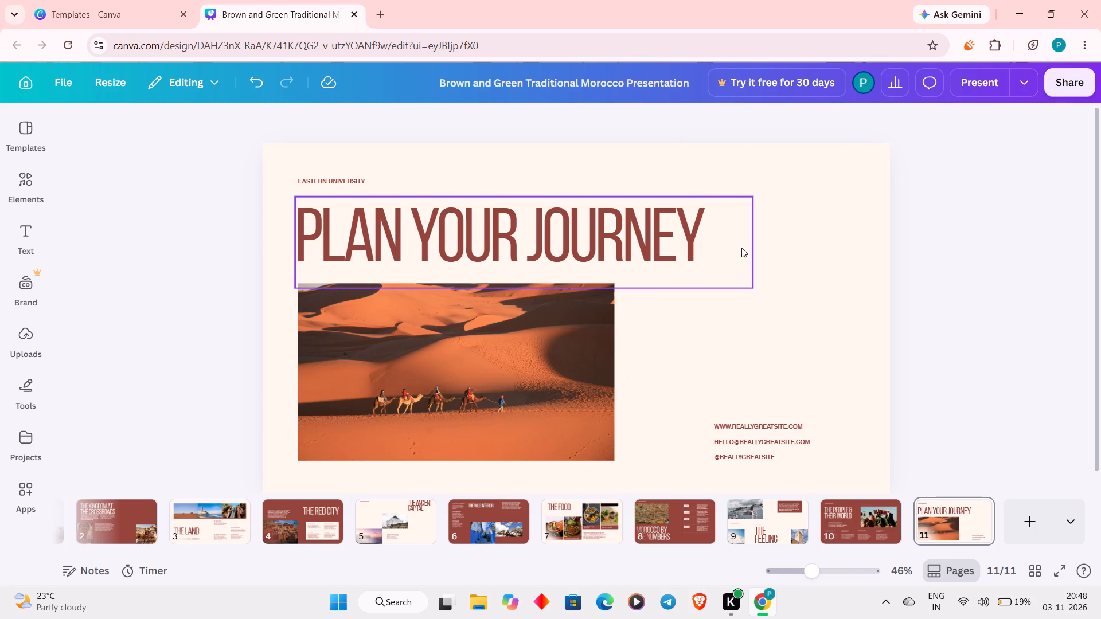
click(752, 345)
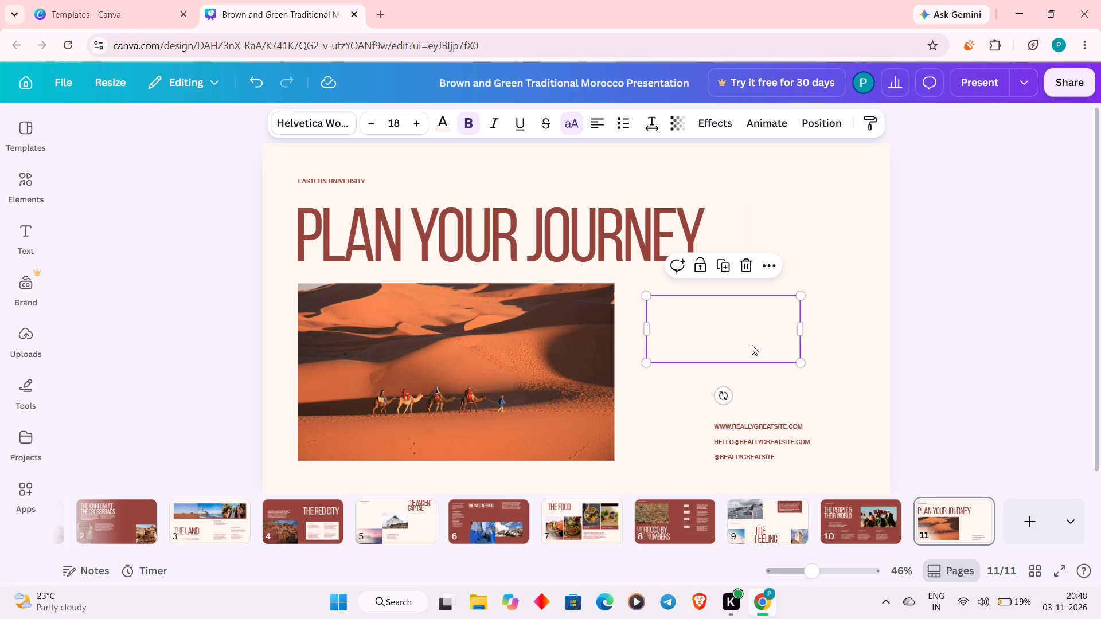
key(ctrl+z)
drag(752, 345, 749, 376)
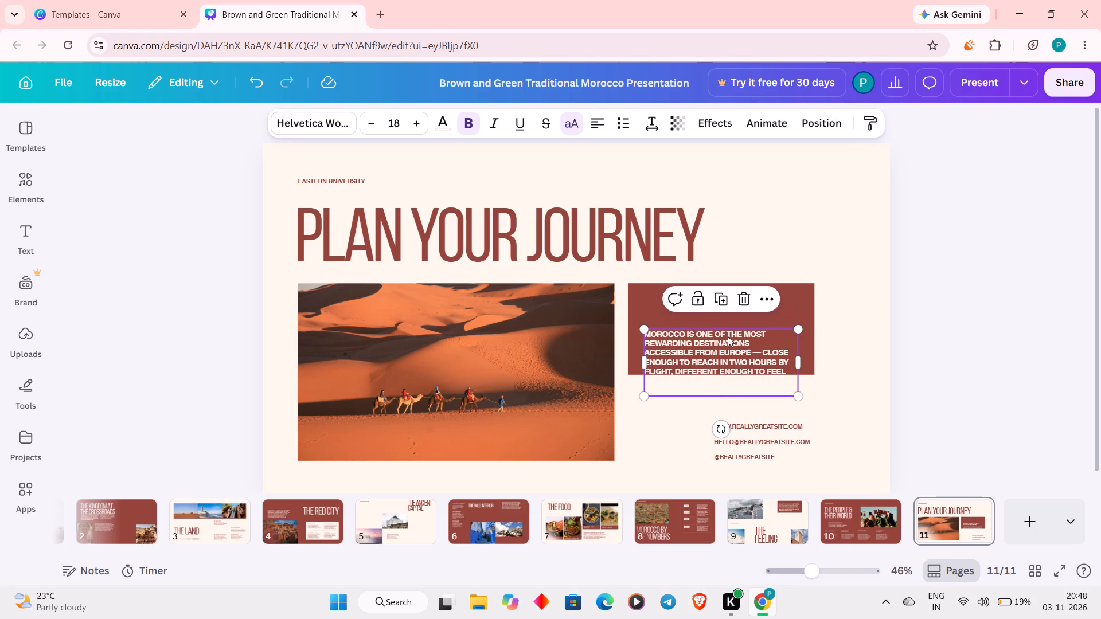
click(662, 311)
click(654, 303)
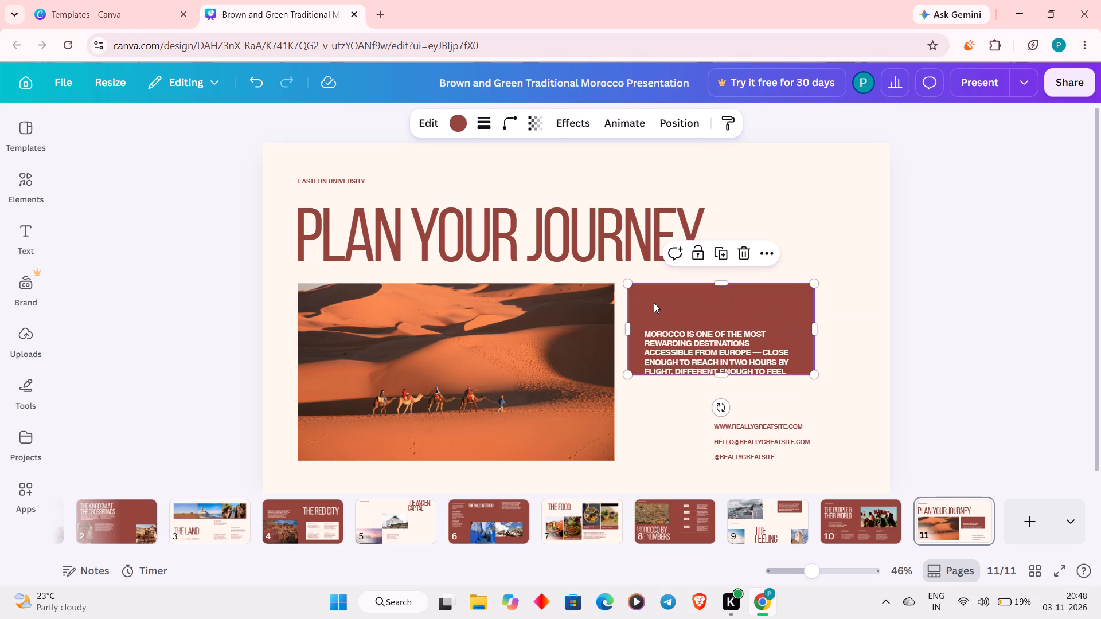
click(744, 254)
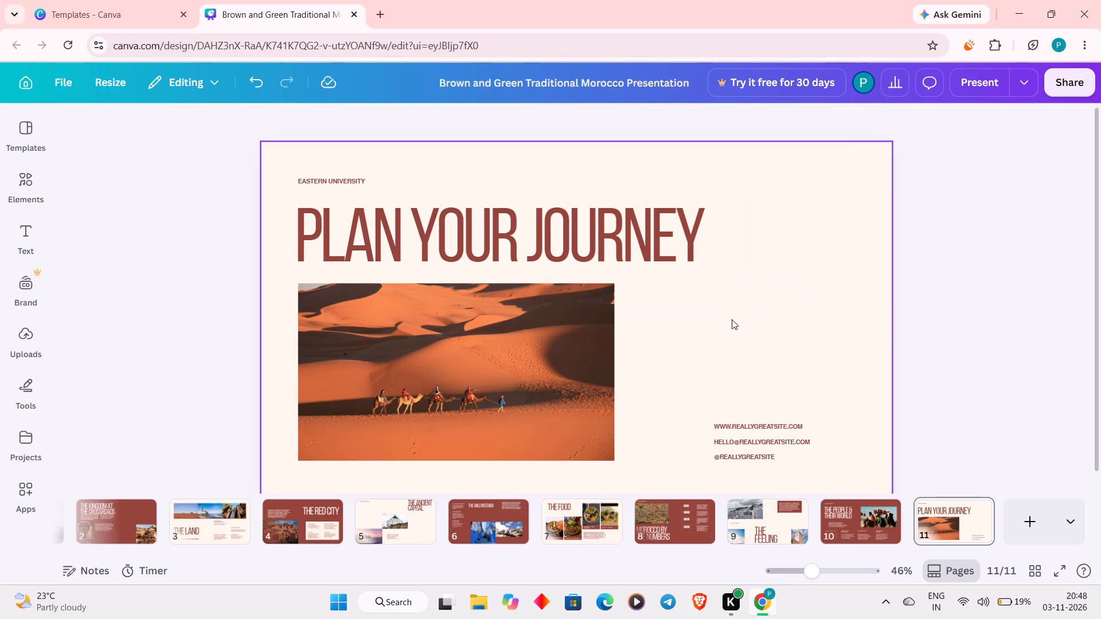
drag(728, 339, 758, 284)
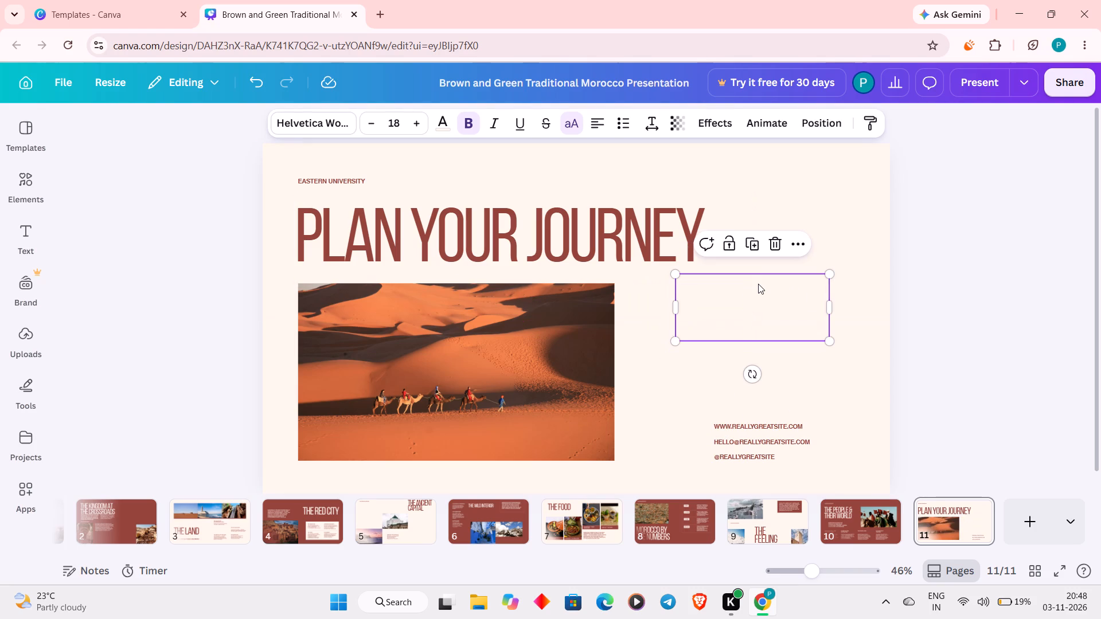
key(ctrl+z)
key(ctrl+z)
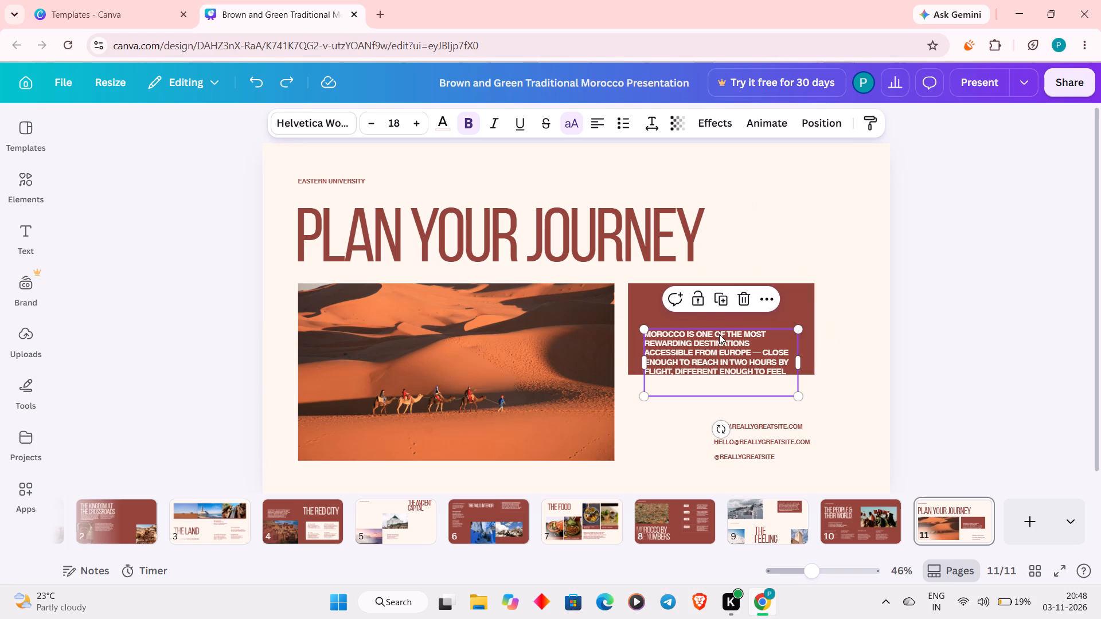
Delete the white MOROCCO IS ONE OF THE MOST REWARDING DESTINATIONS paragraph on page 11, keeping the red box.
click(735, 347)
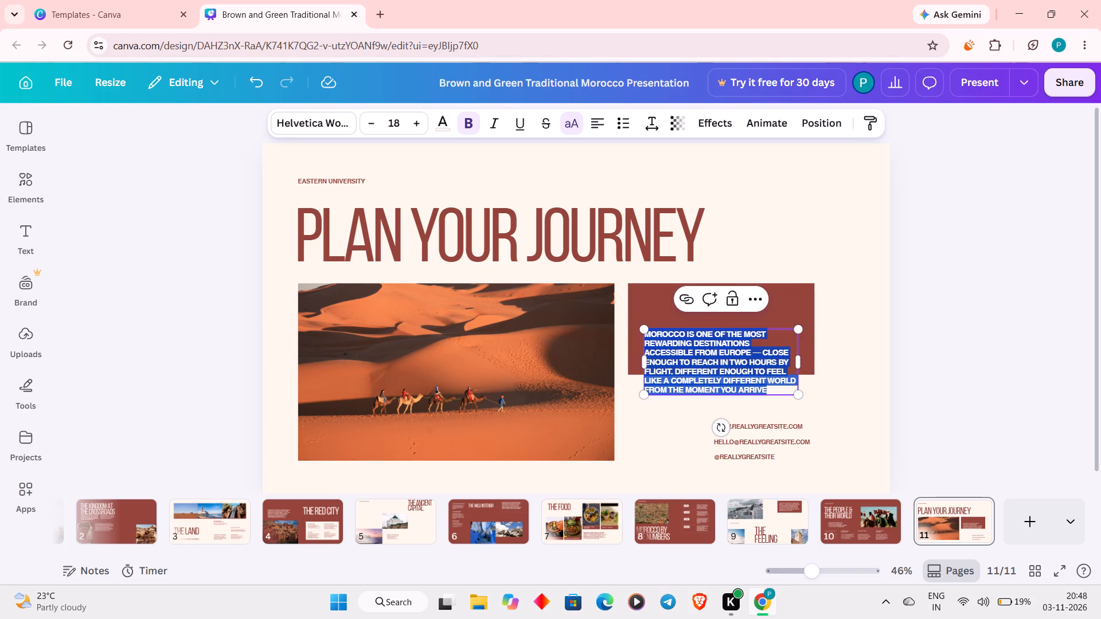
click(717, 354)
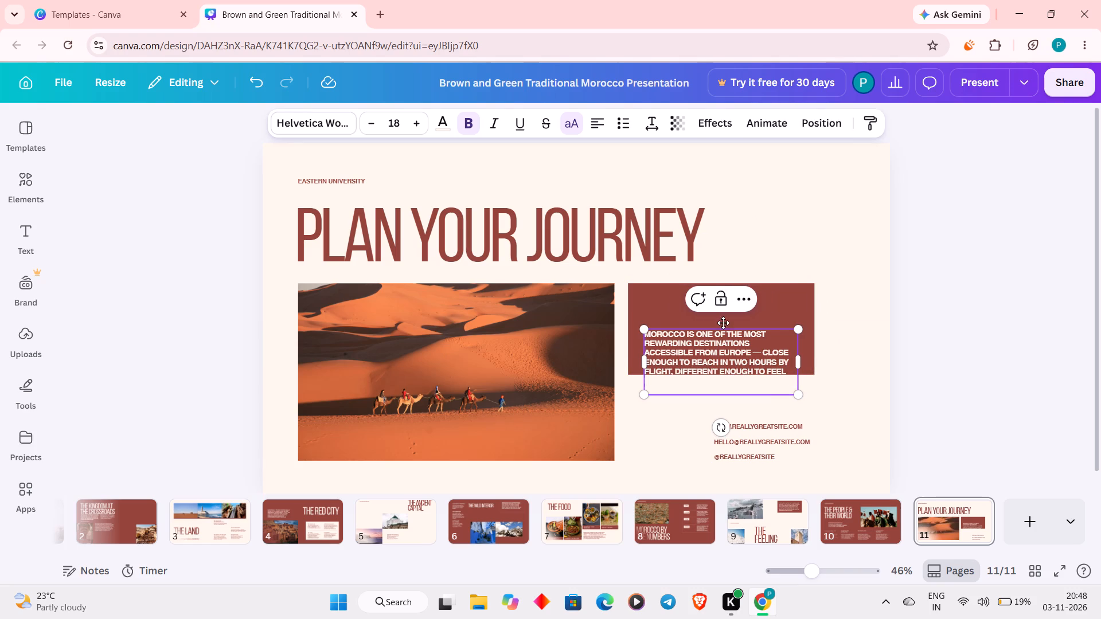
click(905, 415)
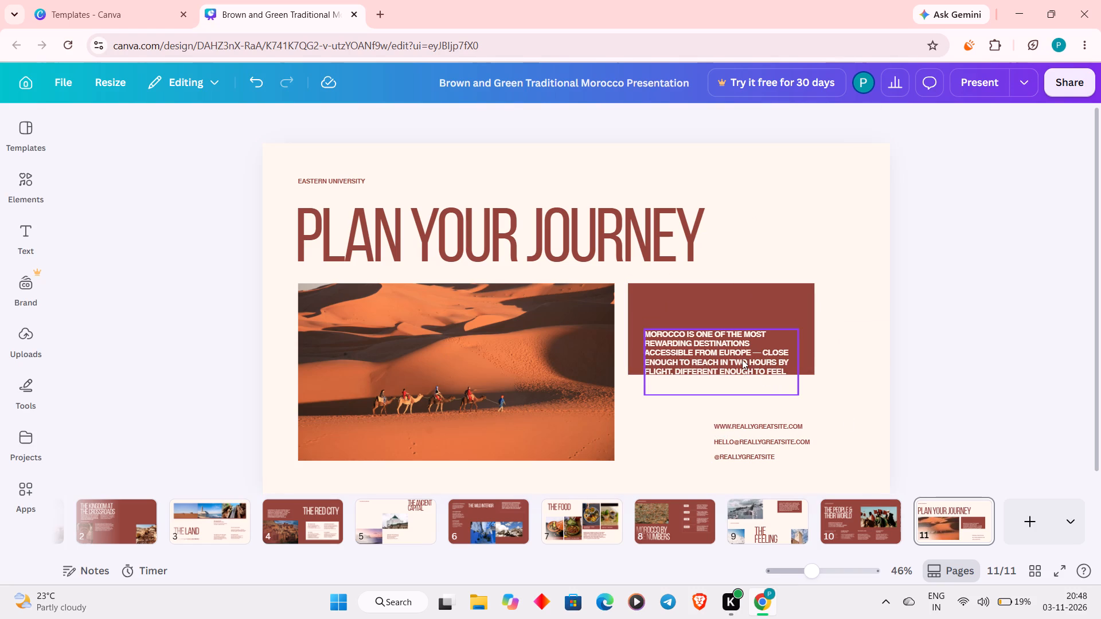
click(741, 359)
click(740, 308)
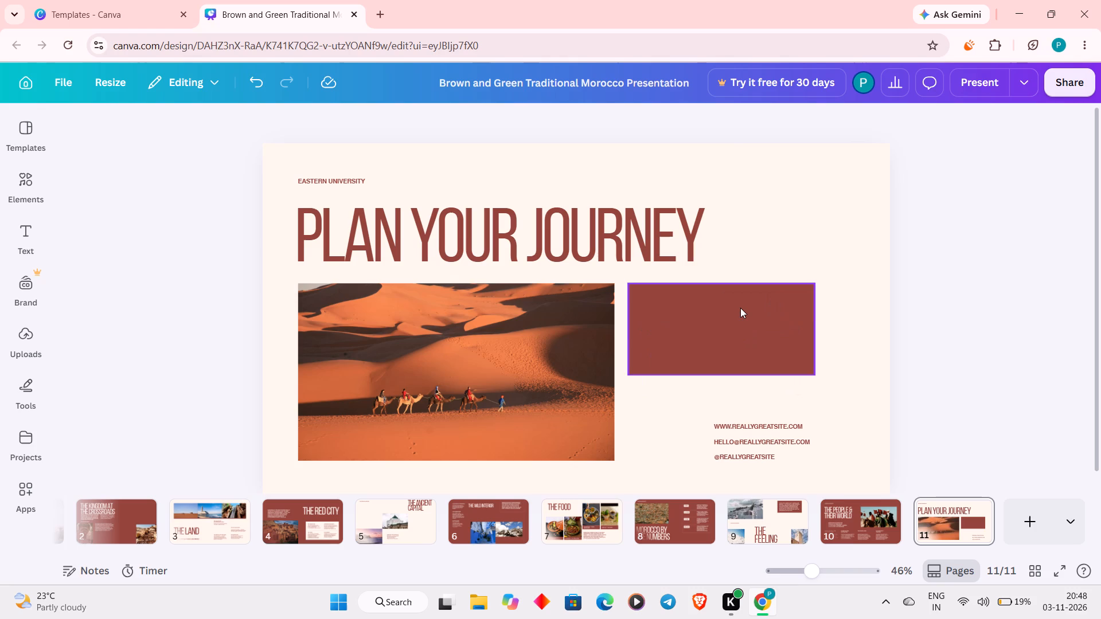
Move the empty red box into the upper-right corner of page 11, flush with the page edges.
drag(740, 308, 486, 339)
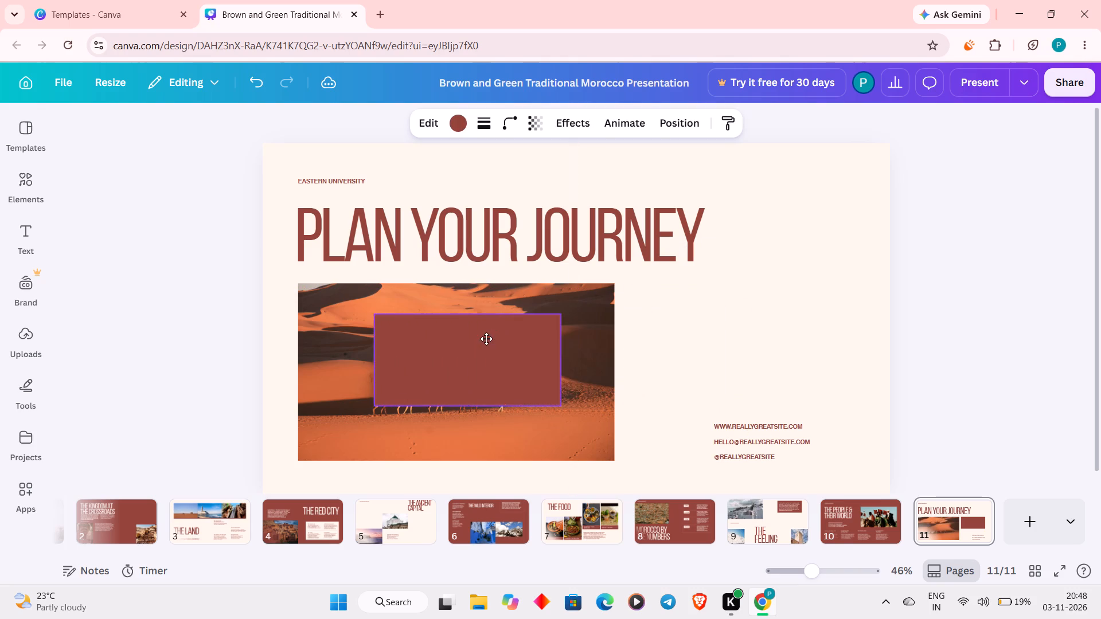
drag(486, 339, 813, 172)
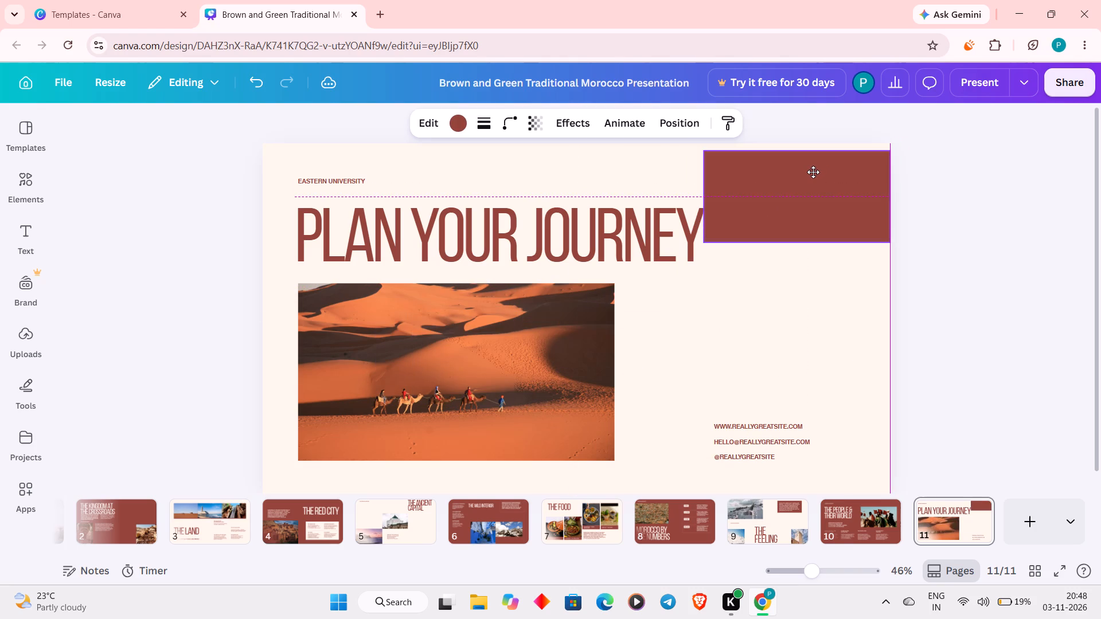
drag(813, 172, 814, 170)
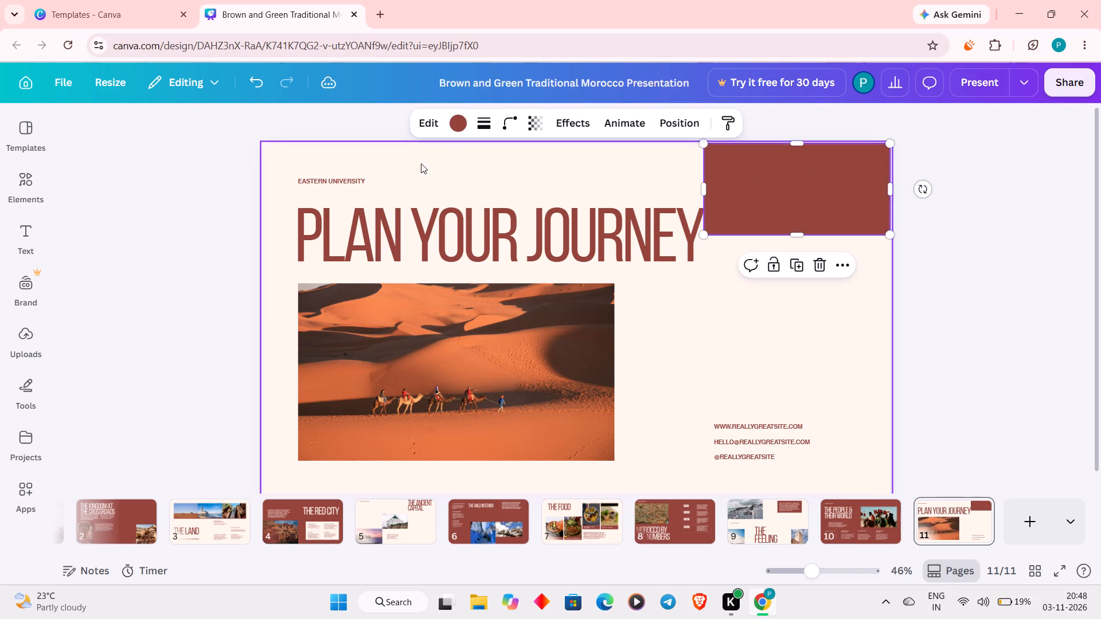
Delete the EASTERN UNIVERSITY label above the PLAN YOUR JOURNEY title.
click(330, 179)
click(377, 211)
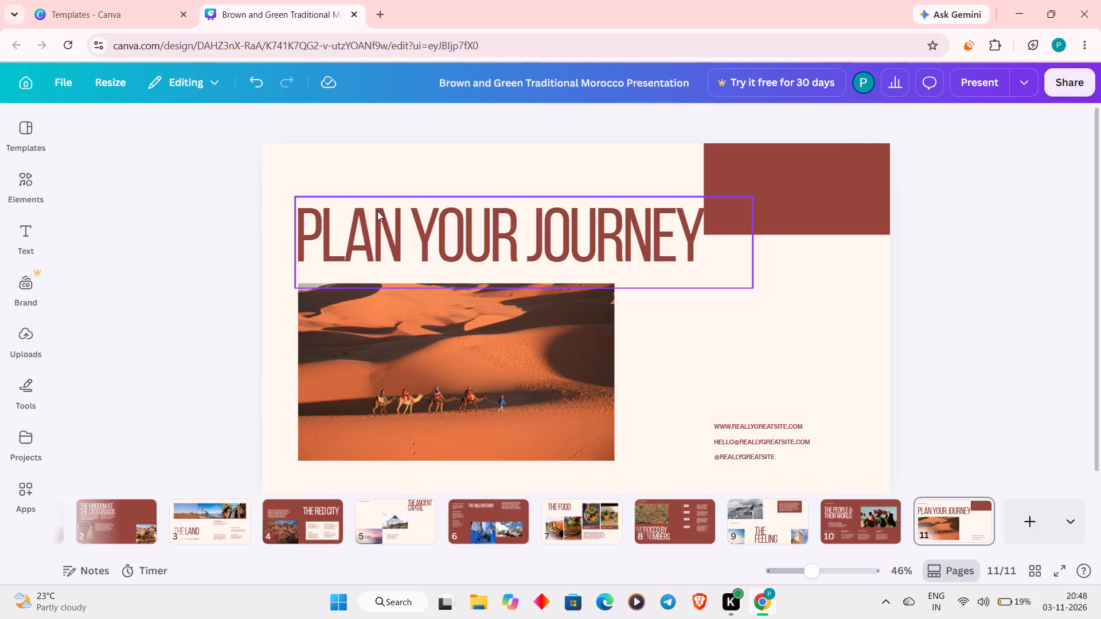
Move the PLAN YOUR JOURNEY title to the upper-left corner of page 11, level with the red box.
drag(410, 229, 386, 183)
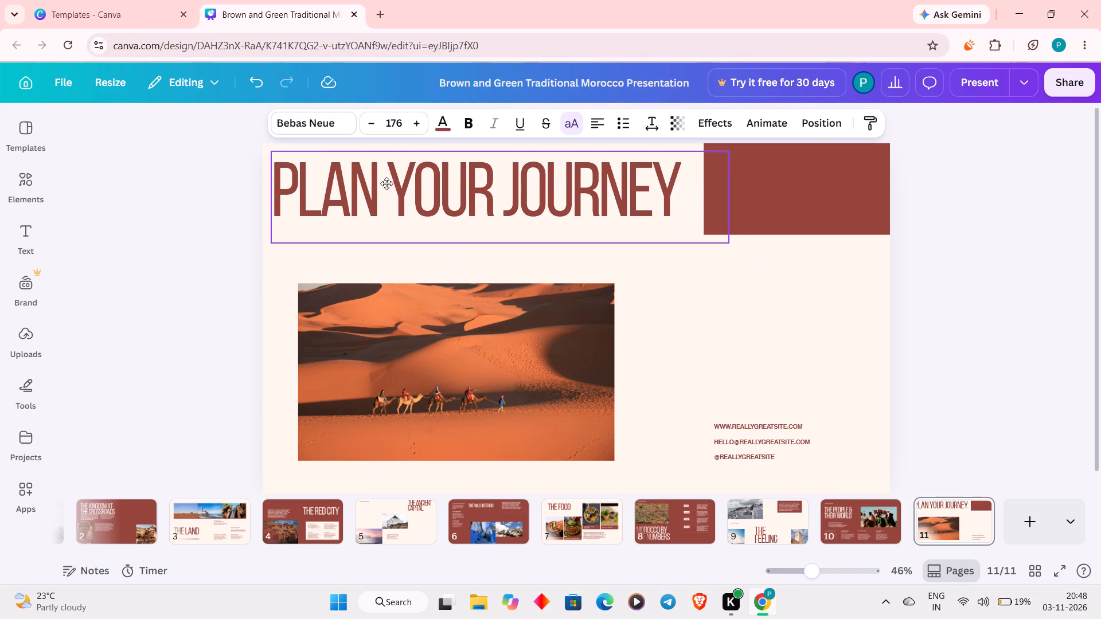
drag(386, 183, 374, 163)
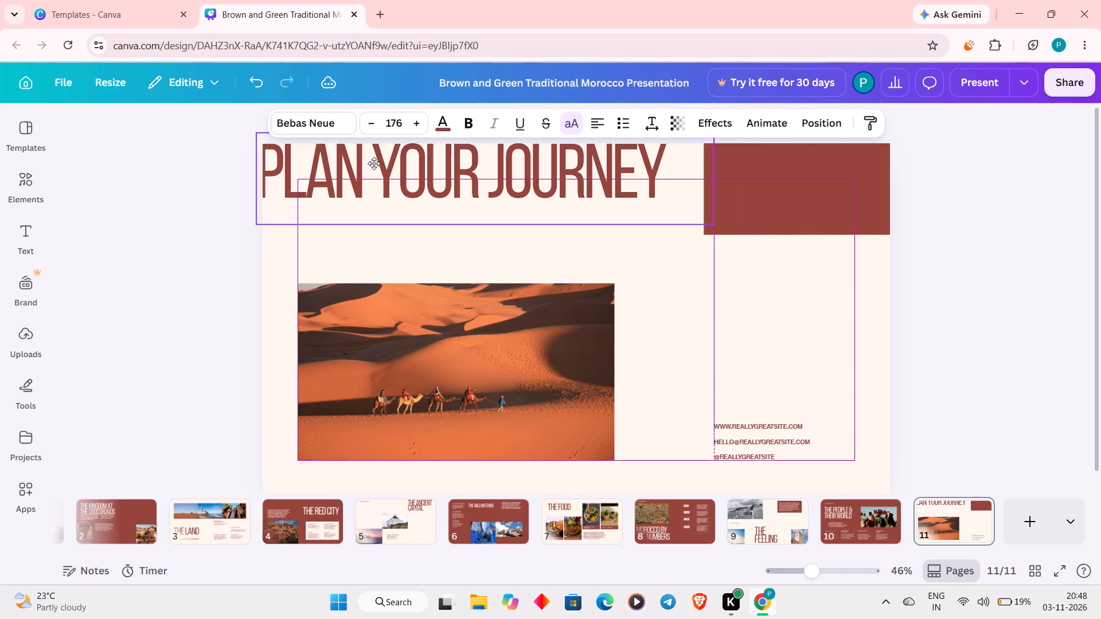
drag(374, 163, 383, 178)
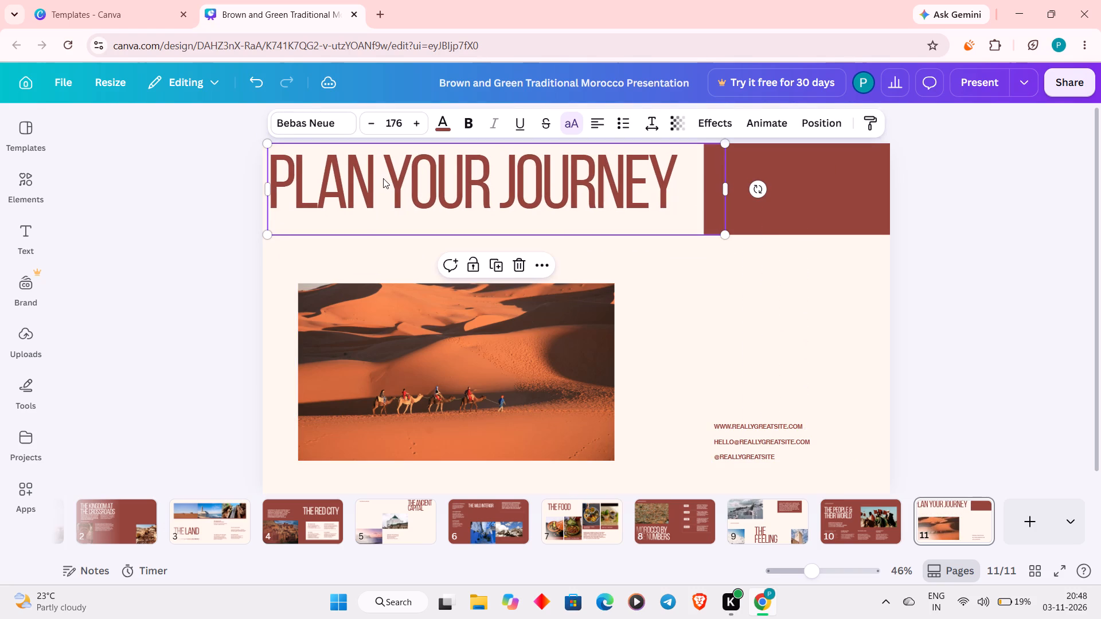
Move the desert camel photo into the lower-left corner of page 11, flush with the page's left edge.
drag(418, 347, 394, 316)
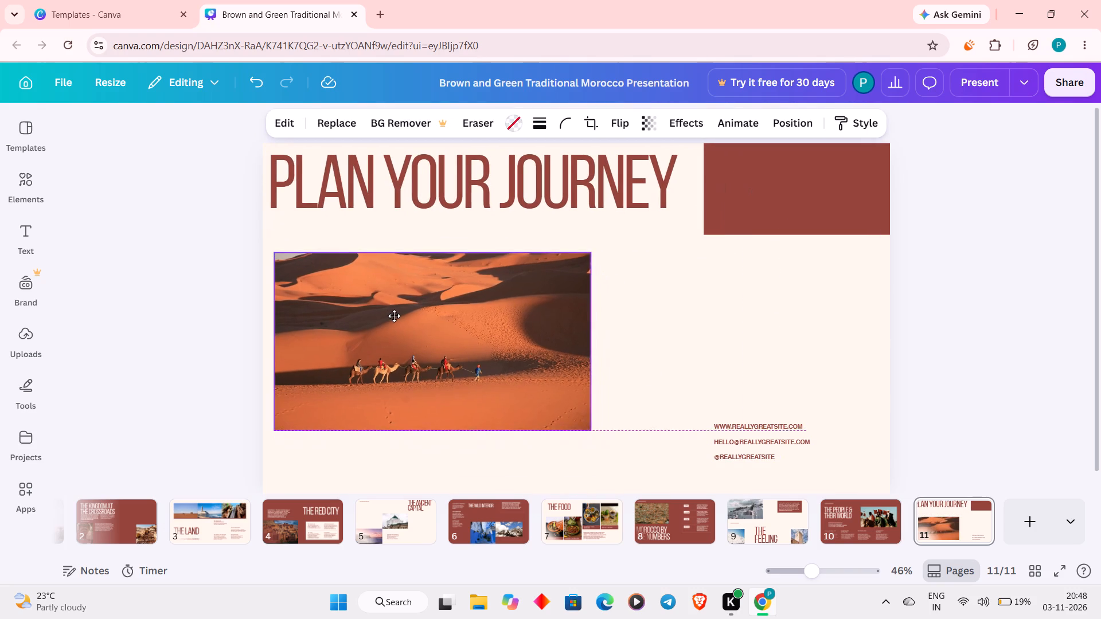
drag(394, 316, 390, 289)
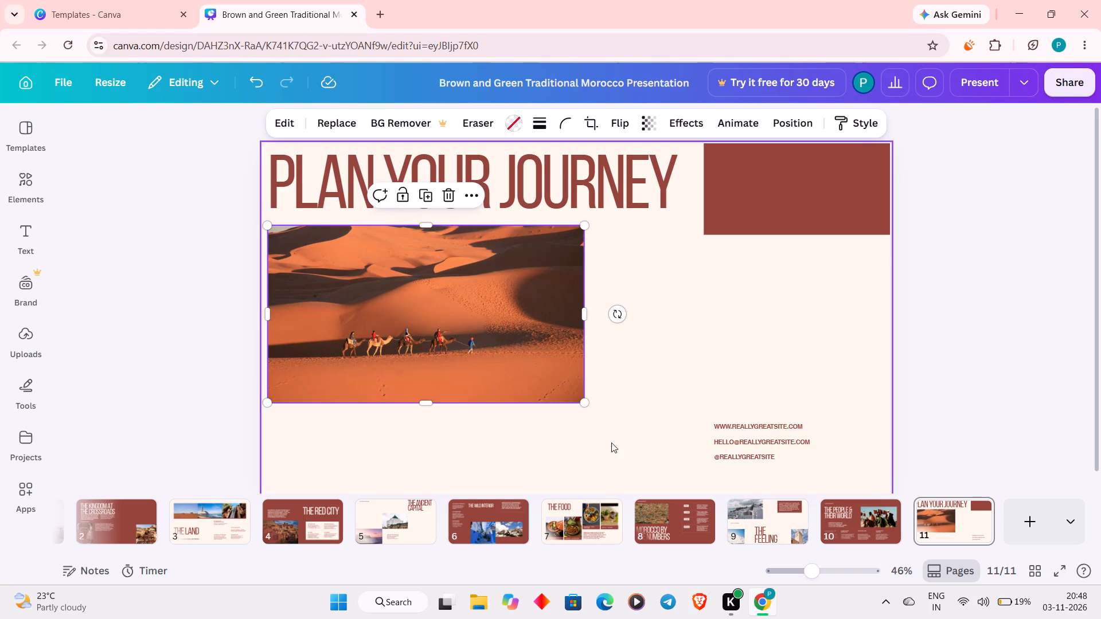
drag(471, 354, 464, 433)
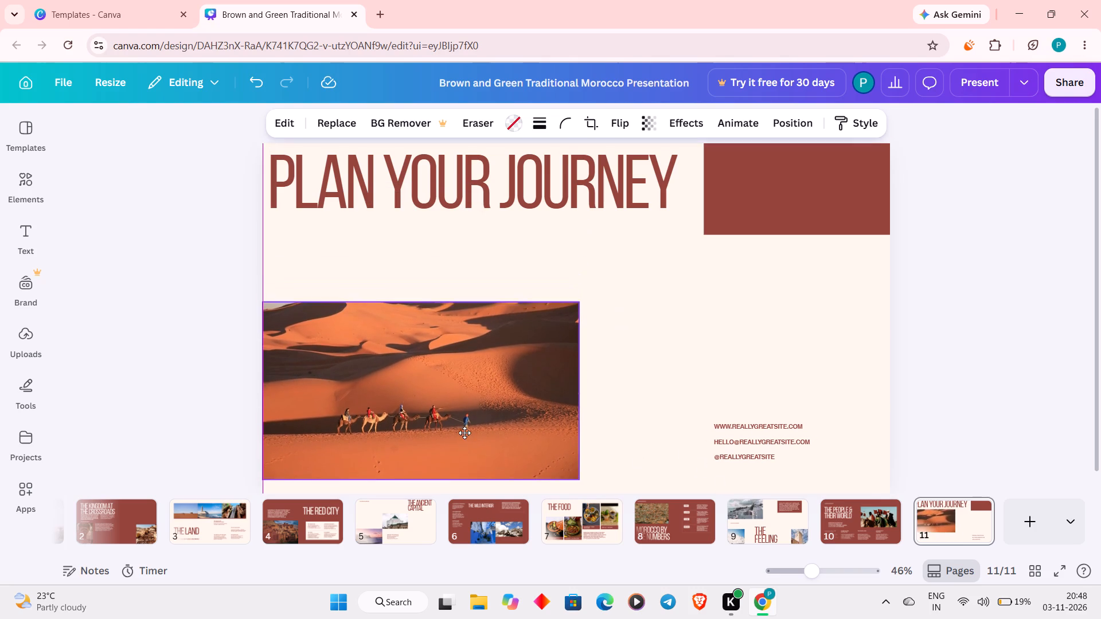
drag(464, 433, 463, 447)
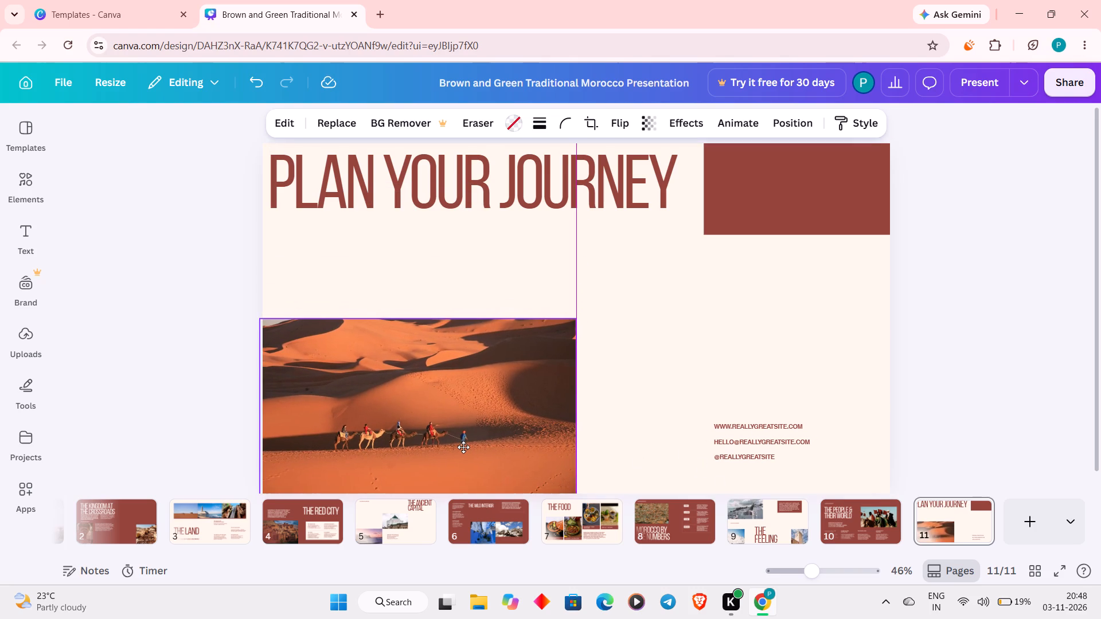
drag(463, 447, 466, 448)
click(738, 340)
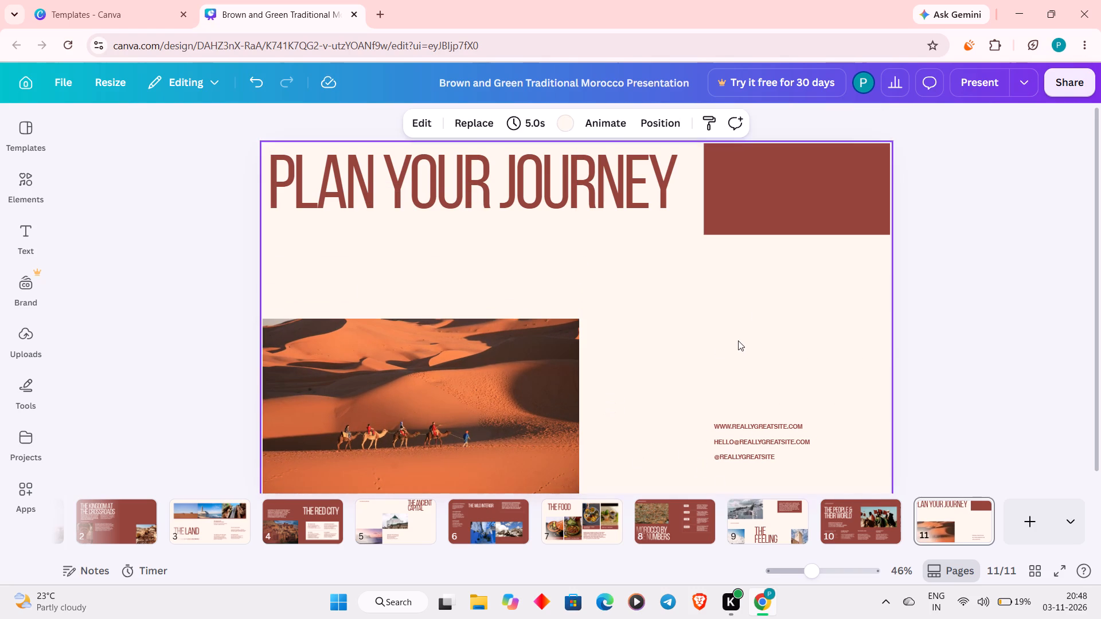
Delete the empty red box from the upper-right corner of page 11.
click(782, 220)
click(819, 261)
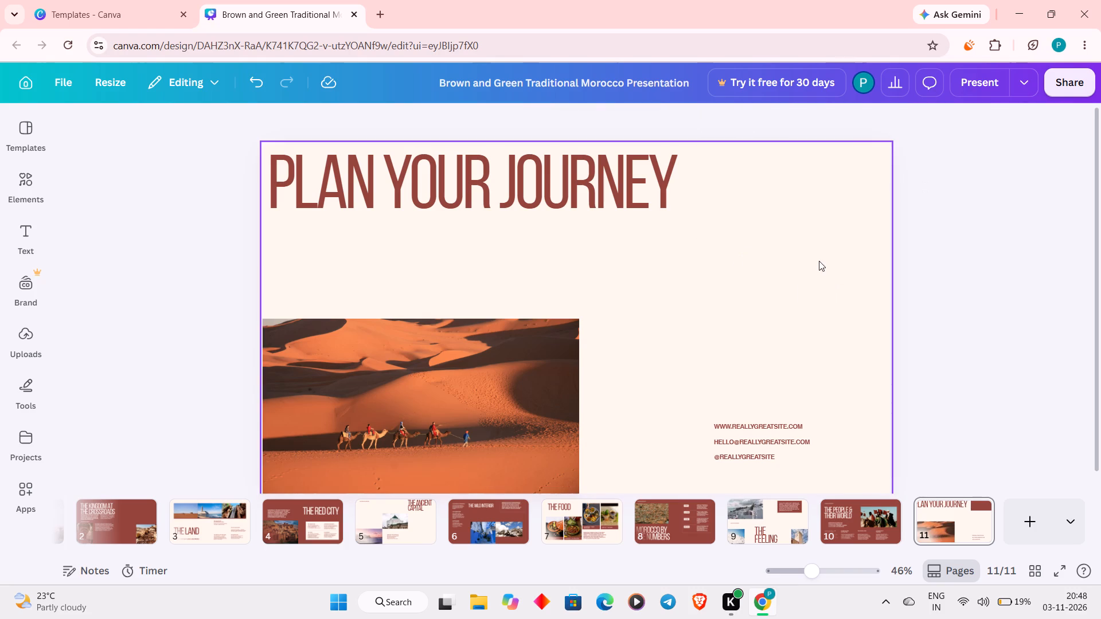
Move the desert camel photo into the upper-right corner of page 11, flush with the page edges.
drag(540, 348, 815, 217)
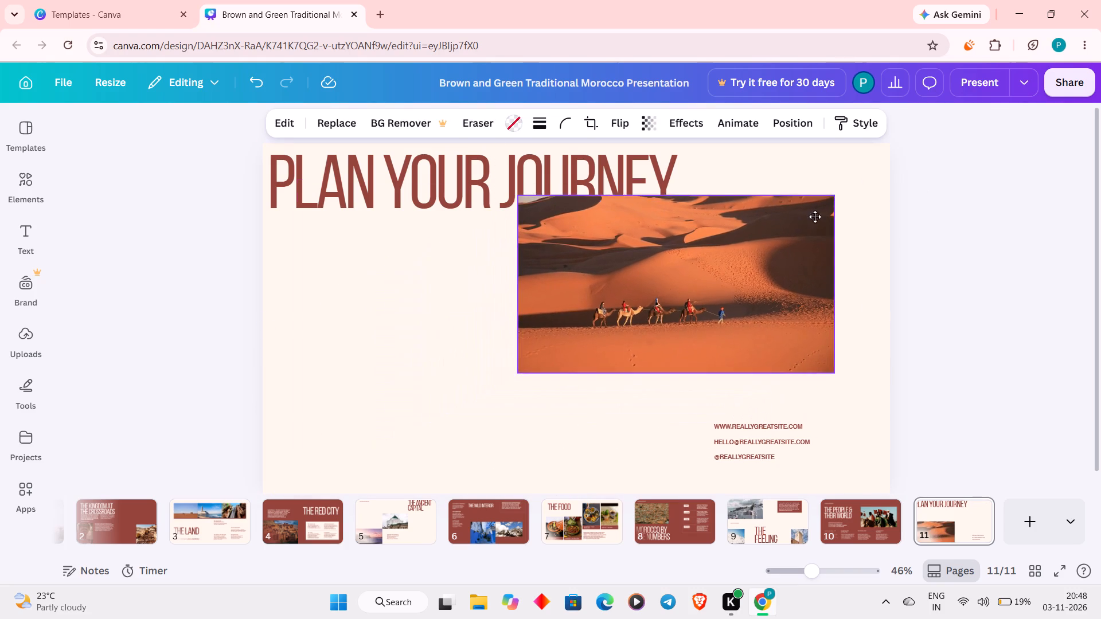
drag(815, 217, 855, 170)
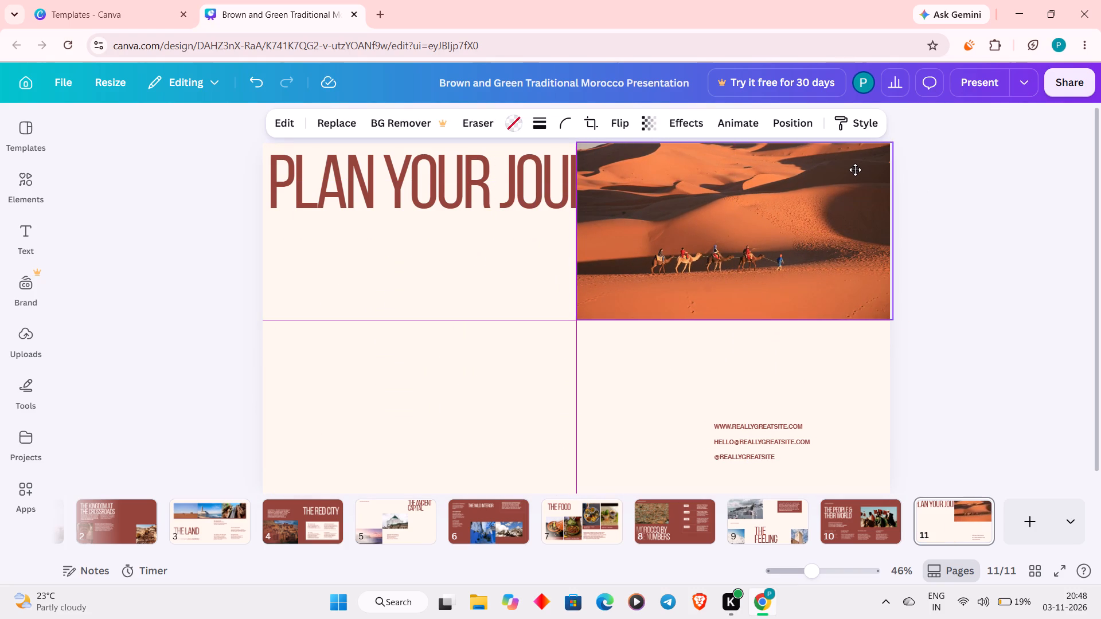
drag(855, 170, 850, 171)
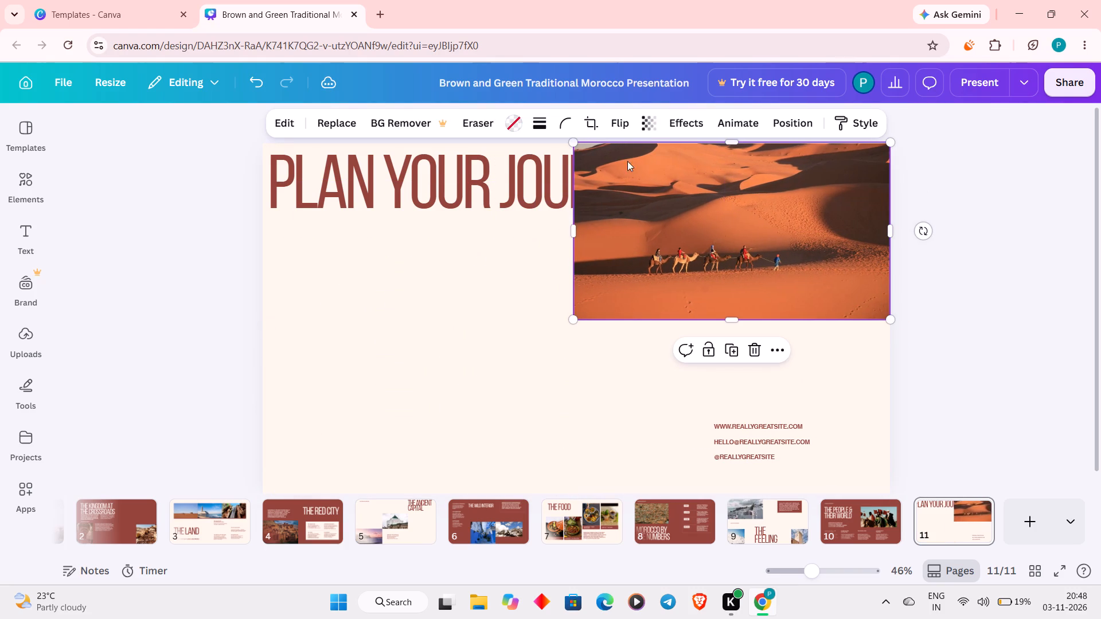
Move the PLAN YOUR JOURNEY title to the bottom-left of page 11, beside the contact lines and against the left page edge.
drag(435, 158, 428, 424)
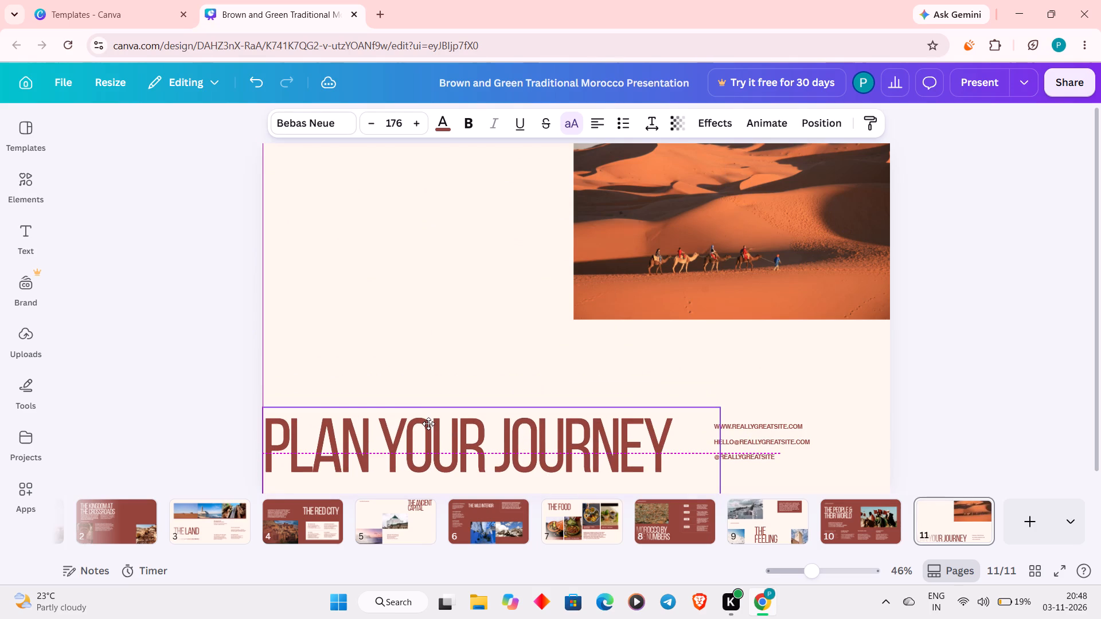
drag(428, 424, 431, 413)
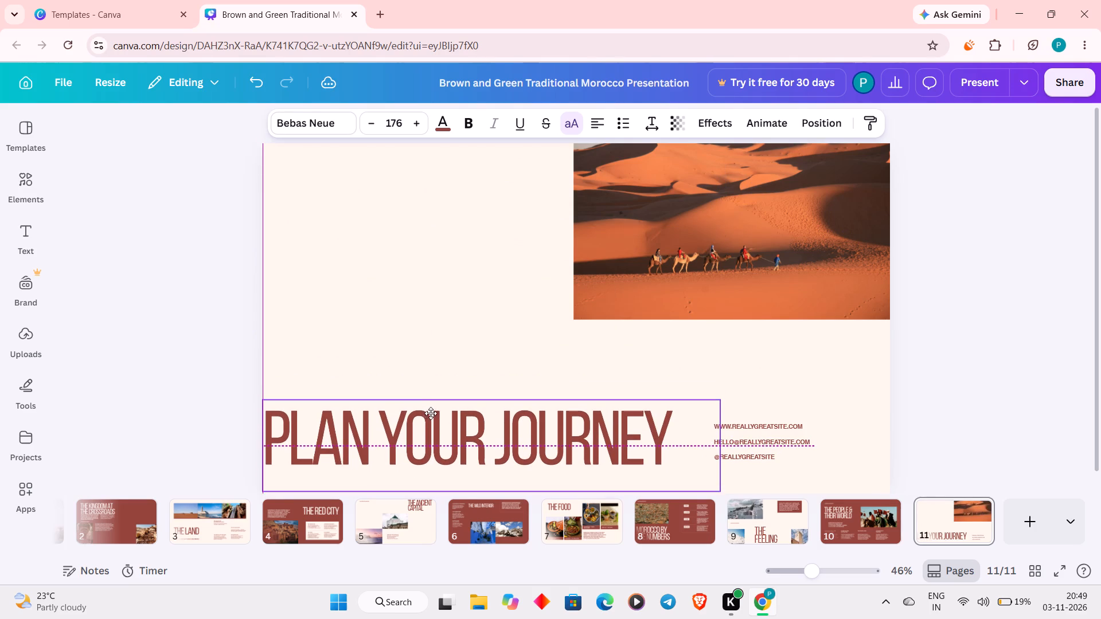
drag(431, 413, 433, 418)
click(389, 266)
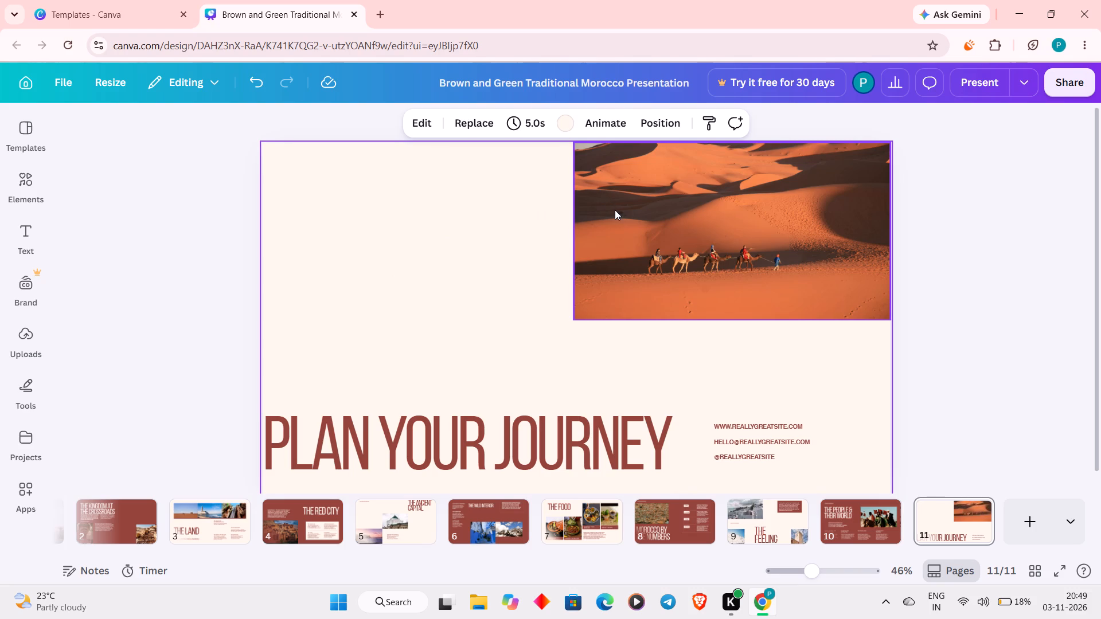
Move the desert camel photo away from the page corner to slightly right of centre, above the PLAN YOUR JOURNEY title.
drag(615, 210, 606, 217)
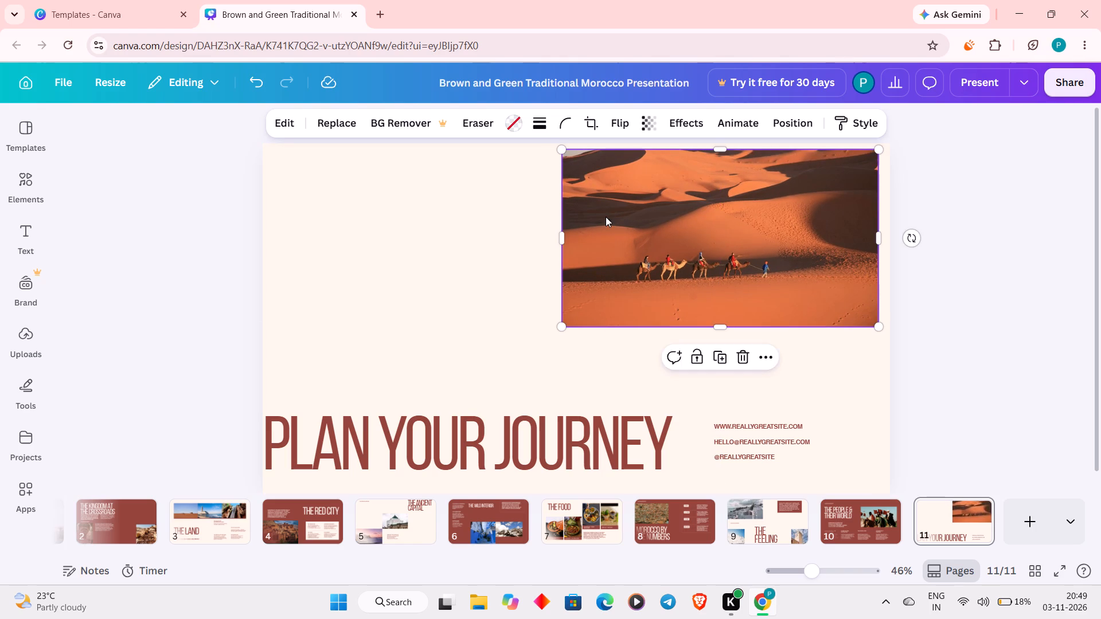
drag(612, 236, 600, 236)
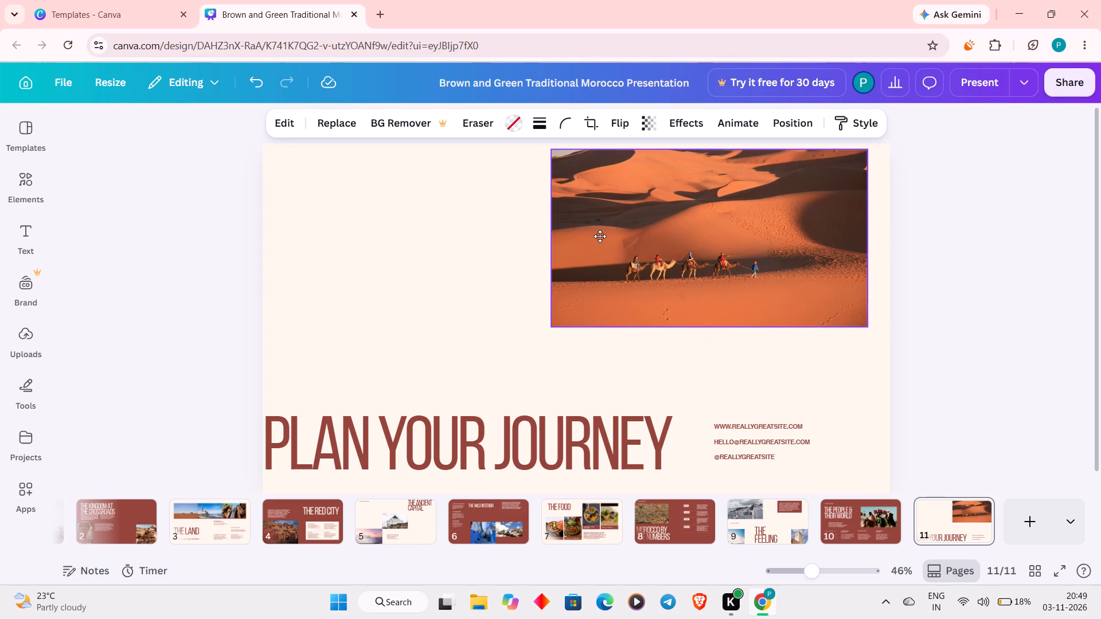
drag(600, 236, 600, 235)
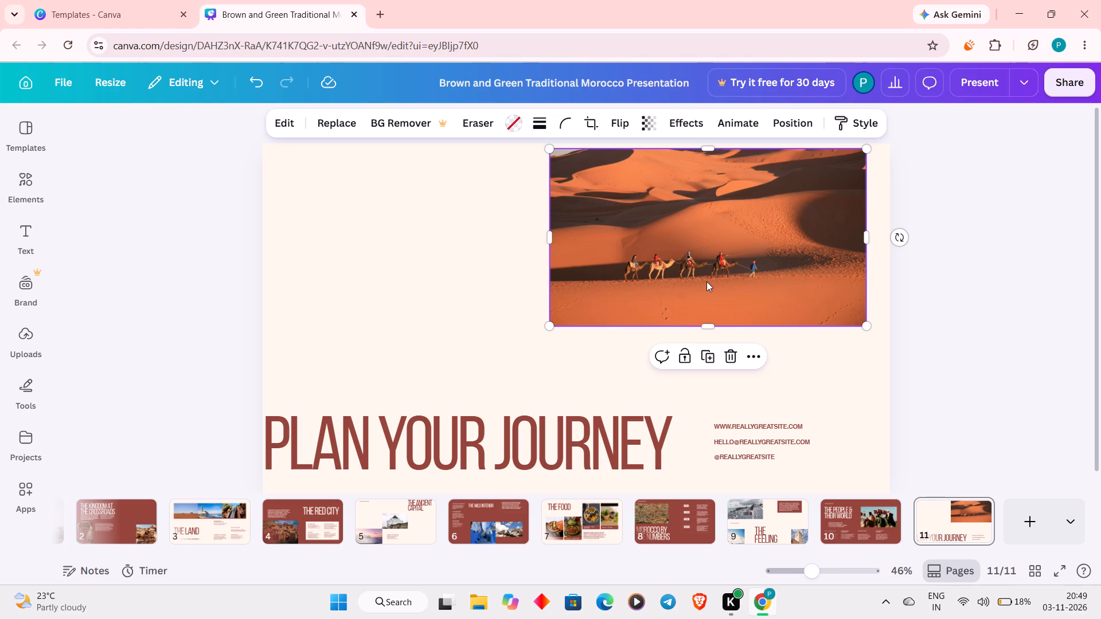
drag(680, 267, 611, 260)
drag(611, 260, 608, 260)
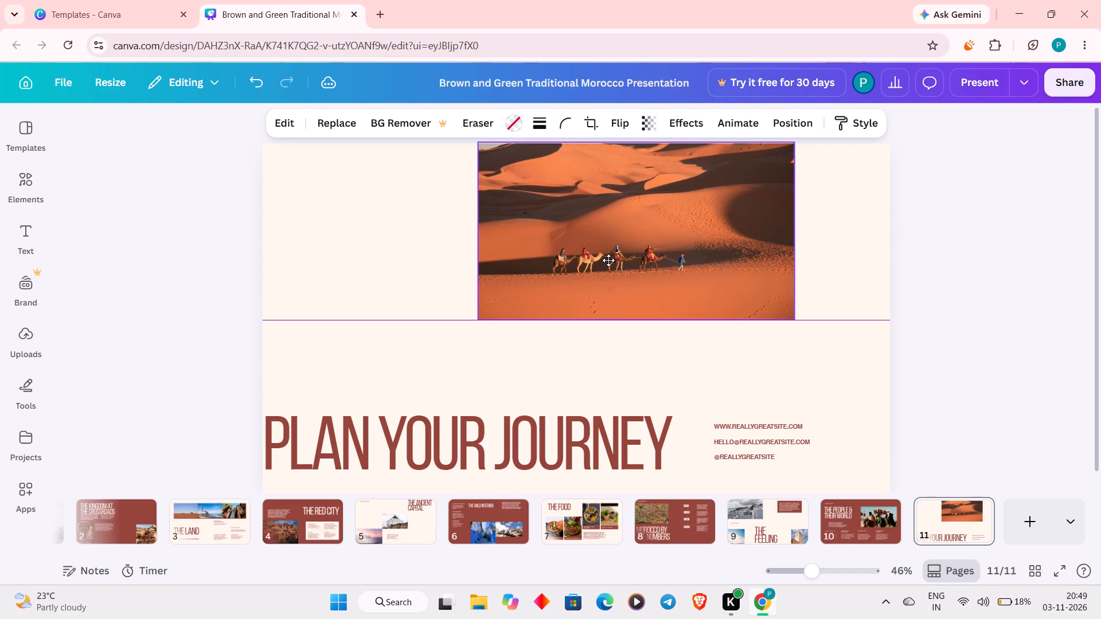
drag(608, 260, 611, 273)
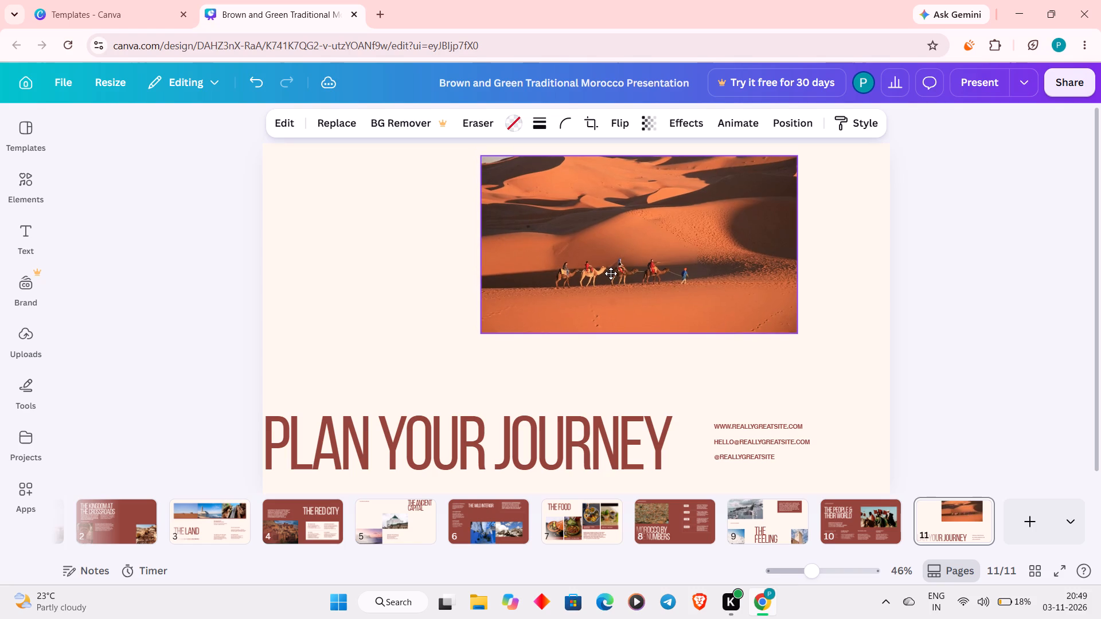
drag(611, 273, 589, 284)
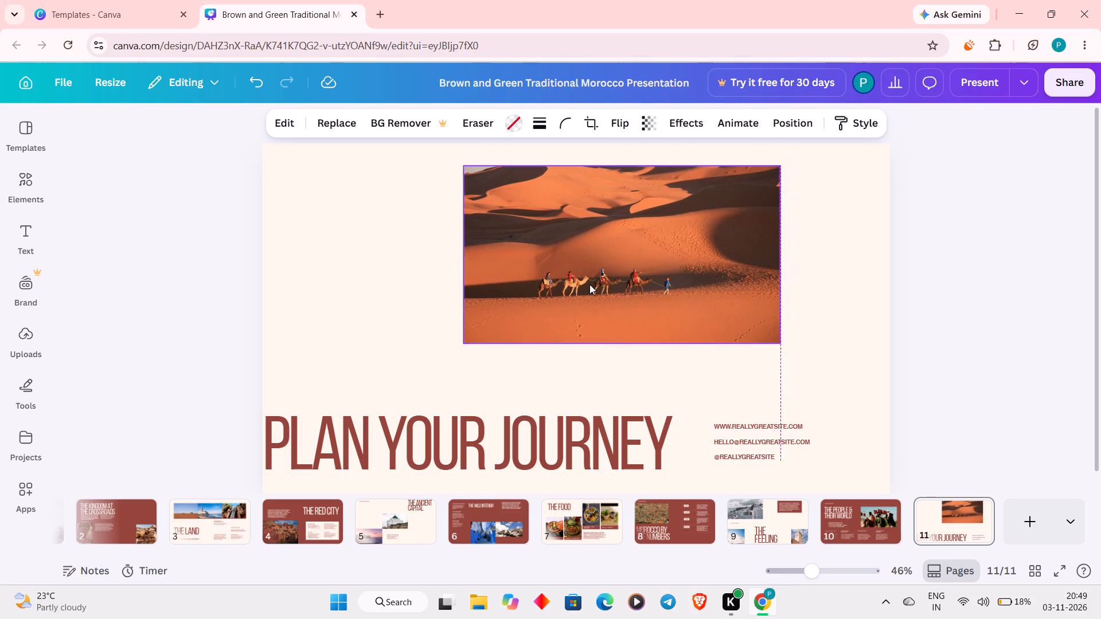
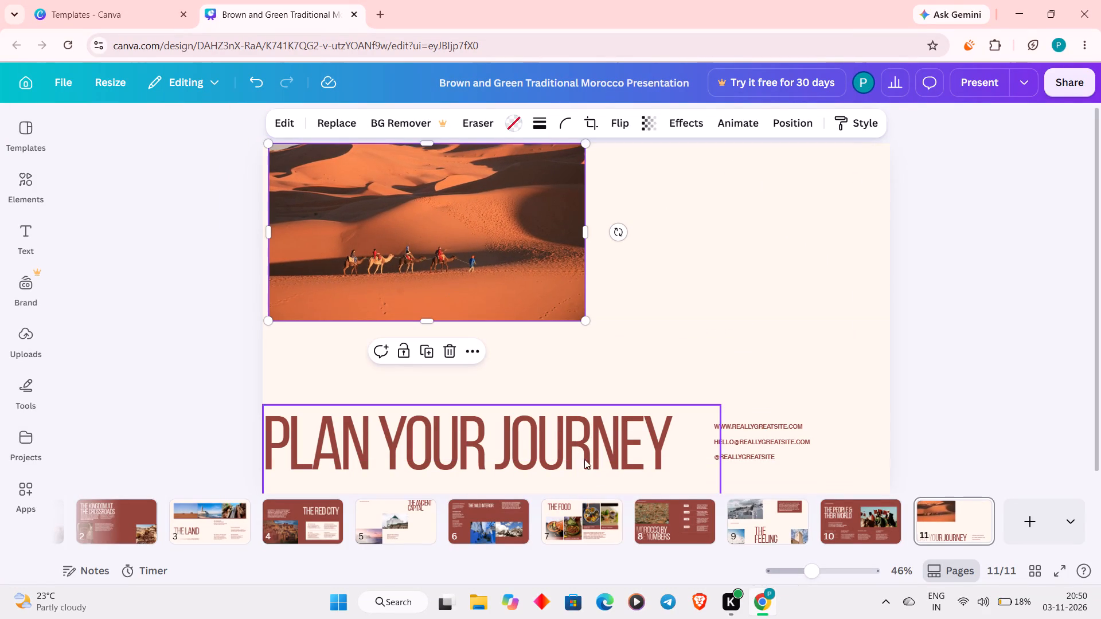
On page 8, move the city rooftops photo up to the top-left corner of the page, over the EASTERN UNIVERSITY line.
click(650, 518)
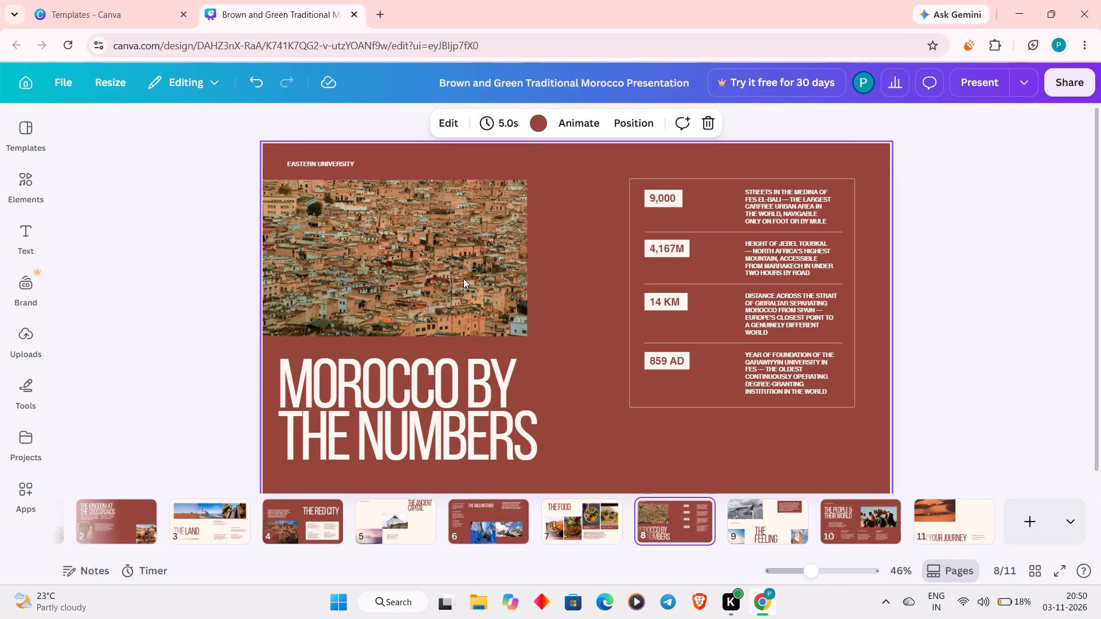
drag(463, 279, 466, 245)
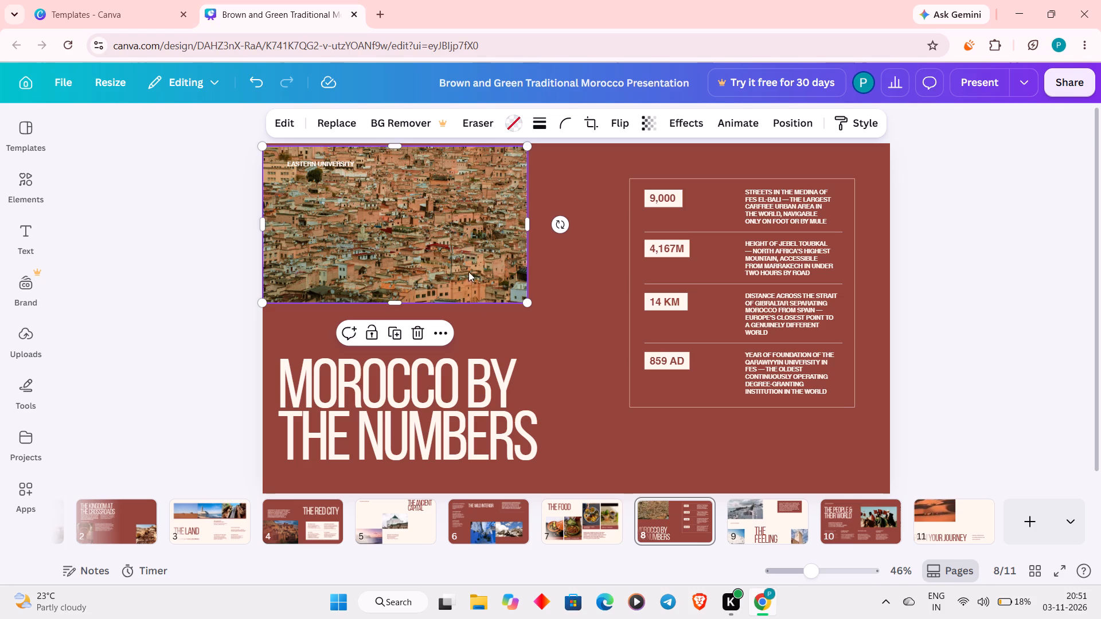
Move the MOROCCO BY THE NUMBERS title on page 8 against the left page edge and slightly lower.
drag(486, 399, 475, 406)
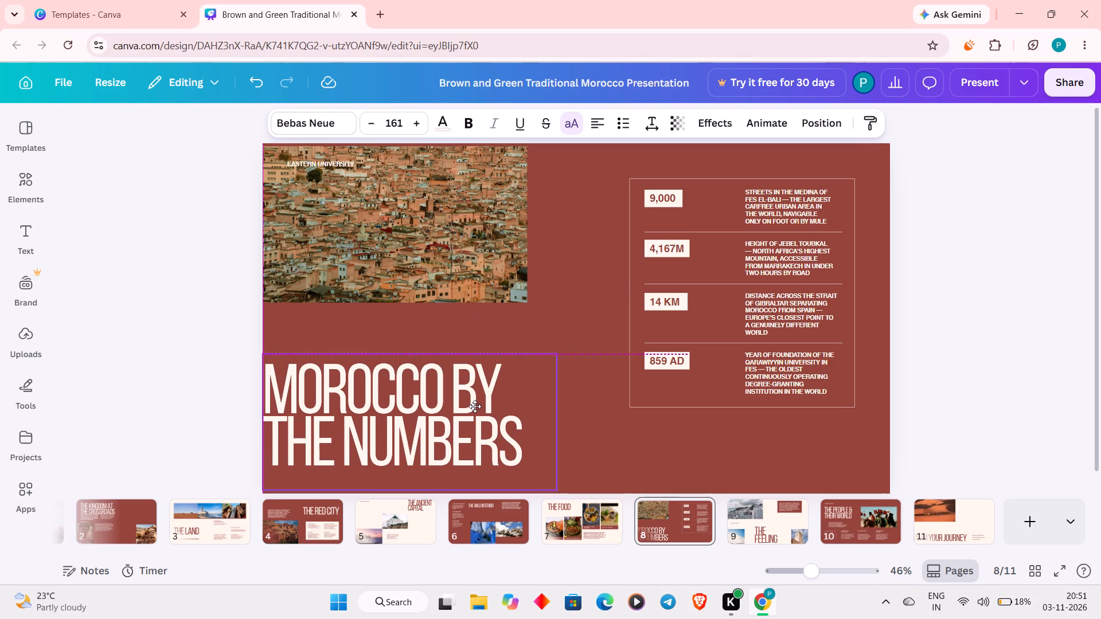
drag(475, 406, 473, 403)
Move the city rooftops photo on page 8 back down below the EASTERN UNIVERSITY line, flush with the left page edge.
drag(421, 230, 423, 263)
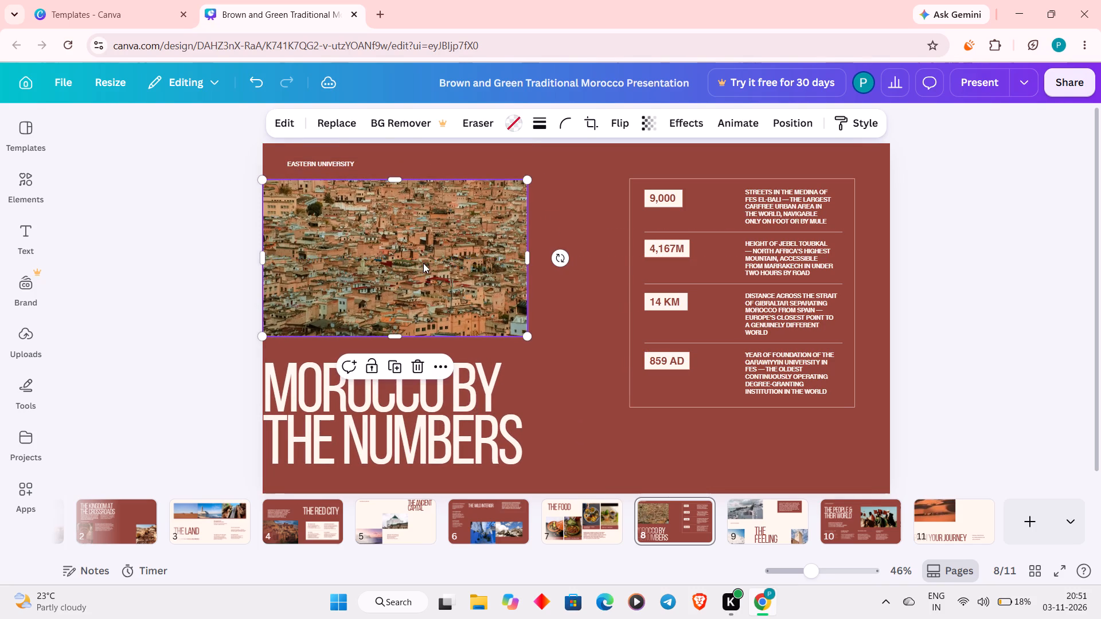
On page 2, move the paragraph starting ITS ANCIENT CITIES to the upper-right corner of the page, centred above the tannery photo.
scroll(523, 513, right, 8)
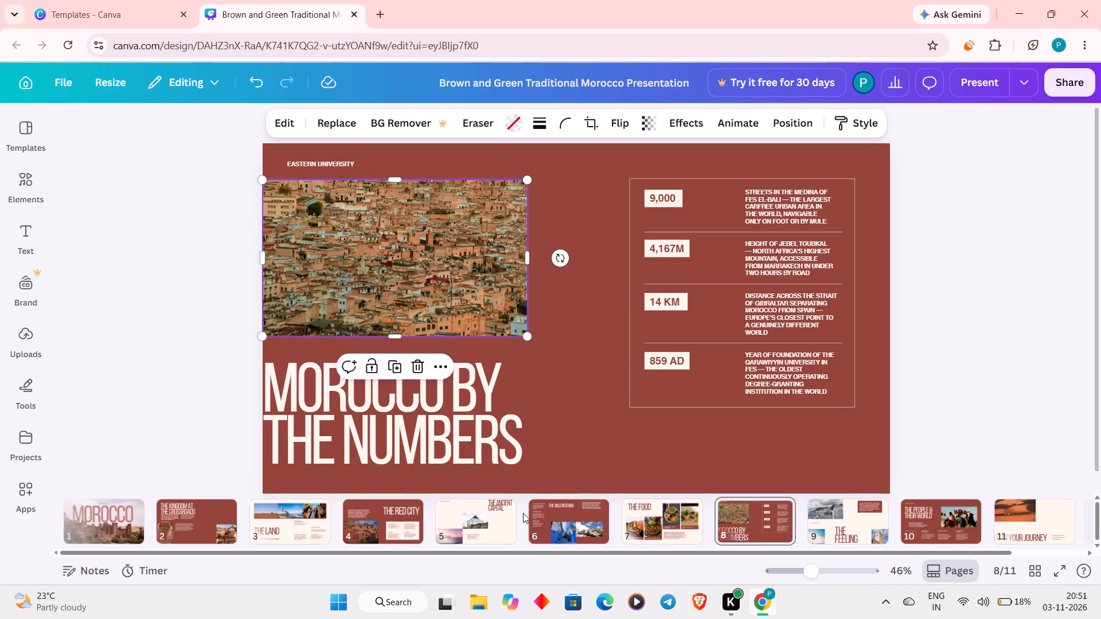
click(130, 509)
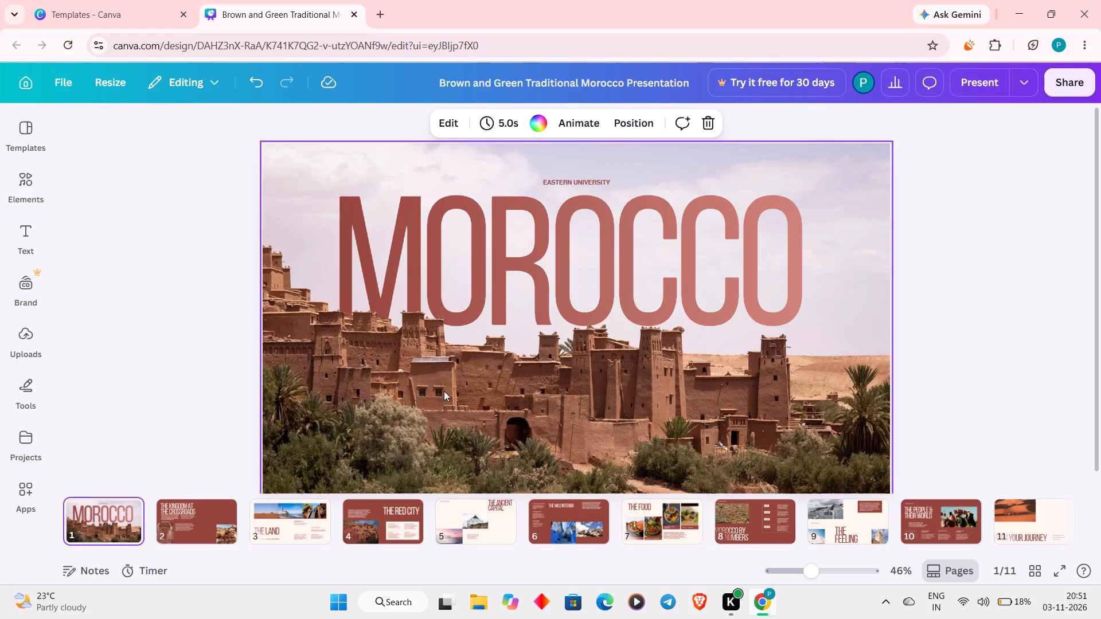
click(179, 513)
drag(478, 372, 494, 365)
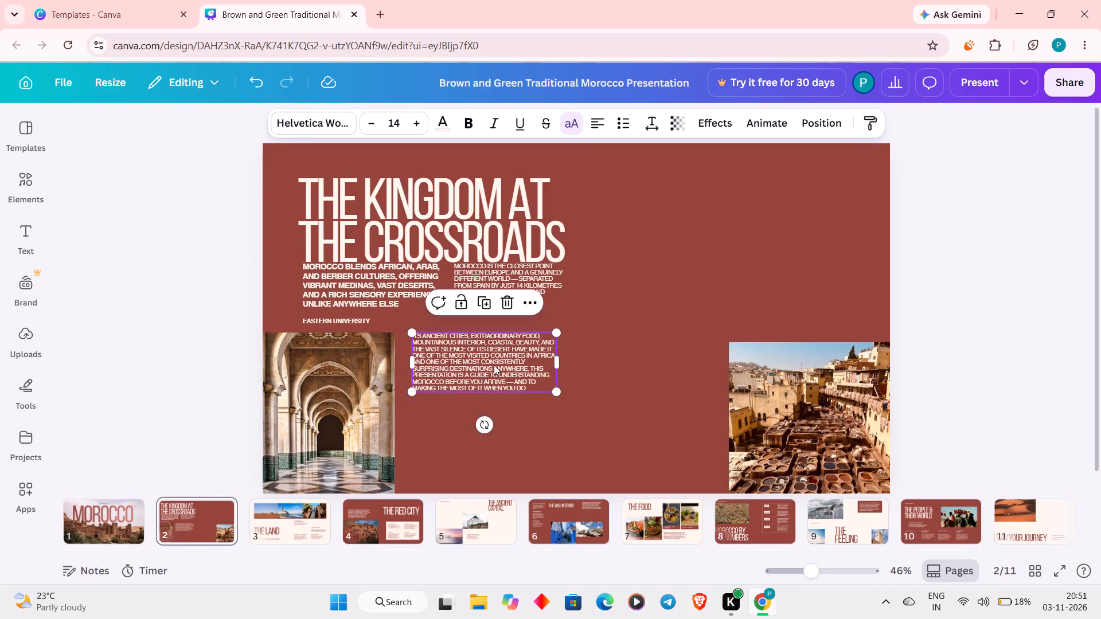
drag(494, 365, 802, 194)
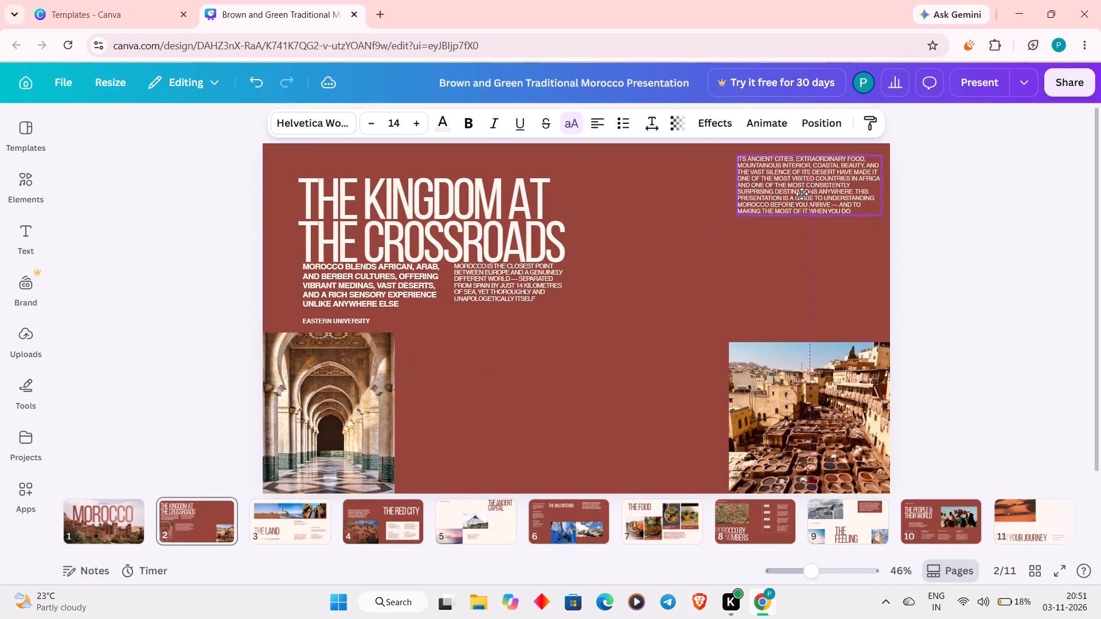
drag(802, 194, 805, 198)
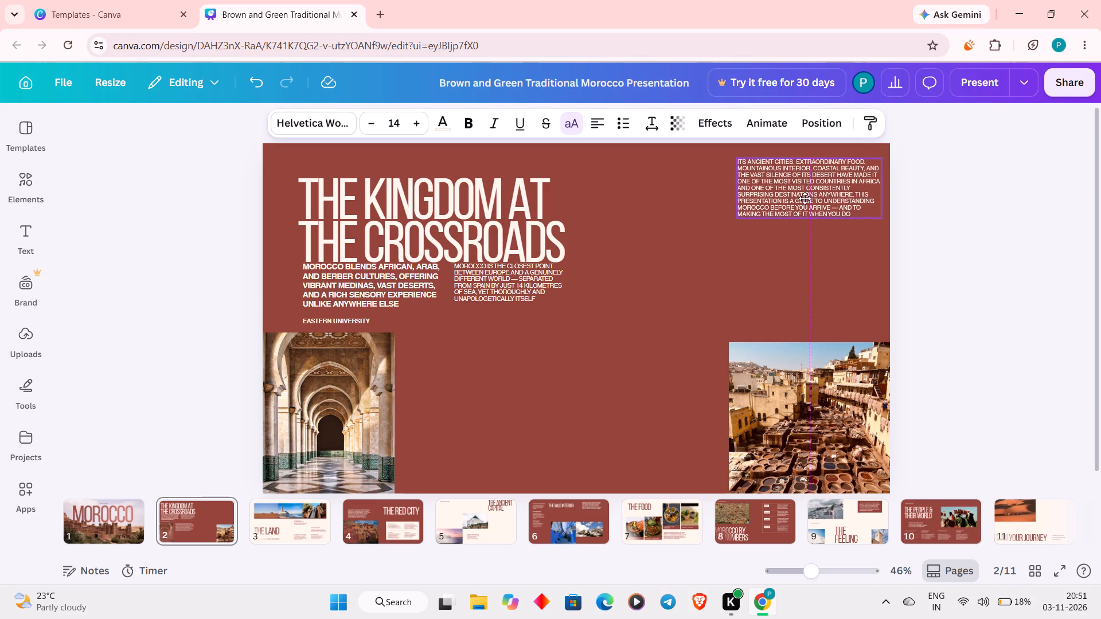
drag(805, 198, 805, 198)
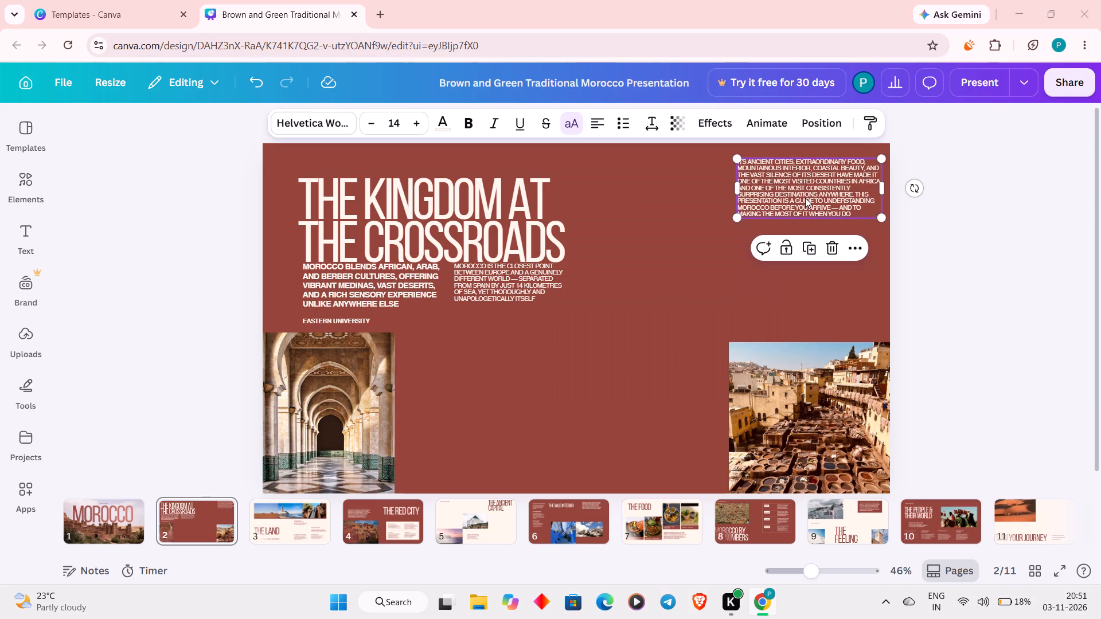
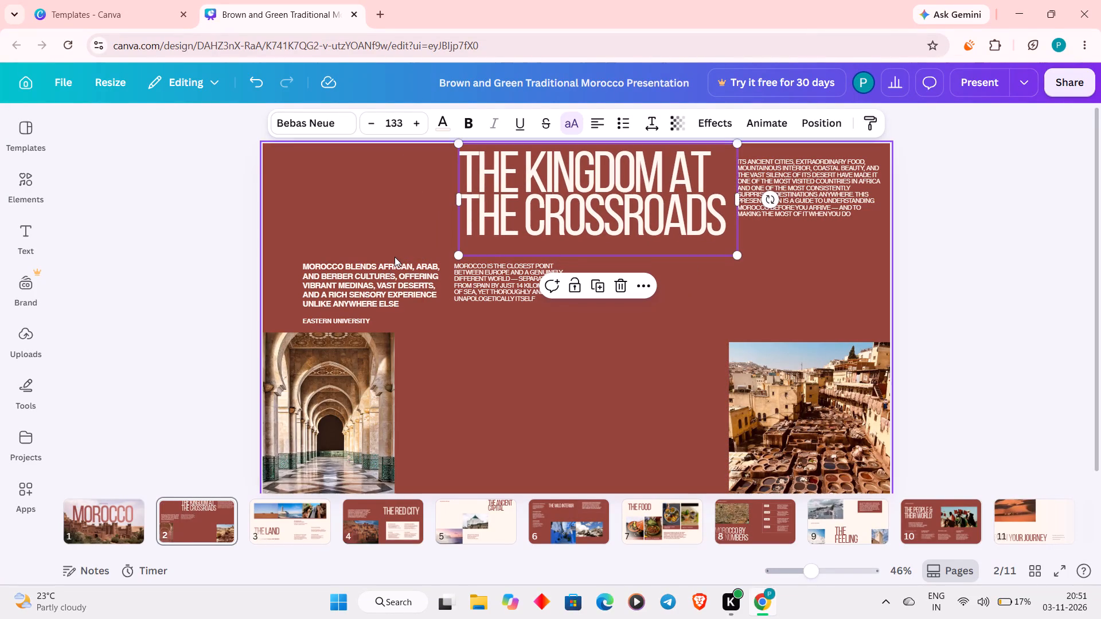
On page 2, move the bold paragraph starting MOROCCO BLENDS AFRICAN up to the page's upper-left corner, beside the title.
drag(393, 261, 381, 188)
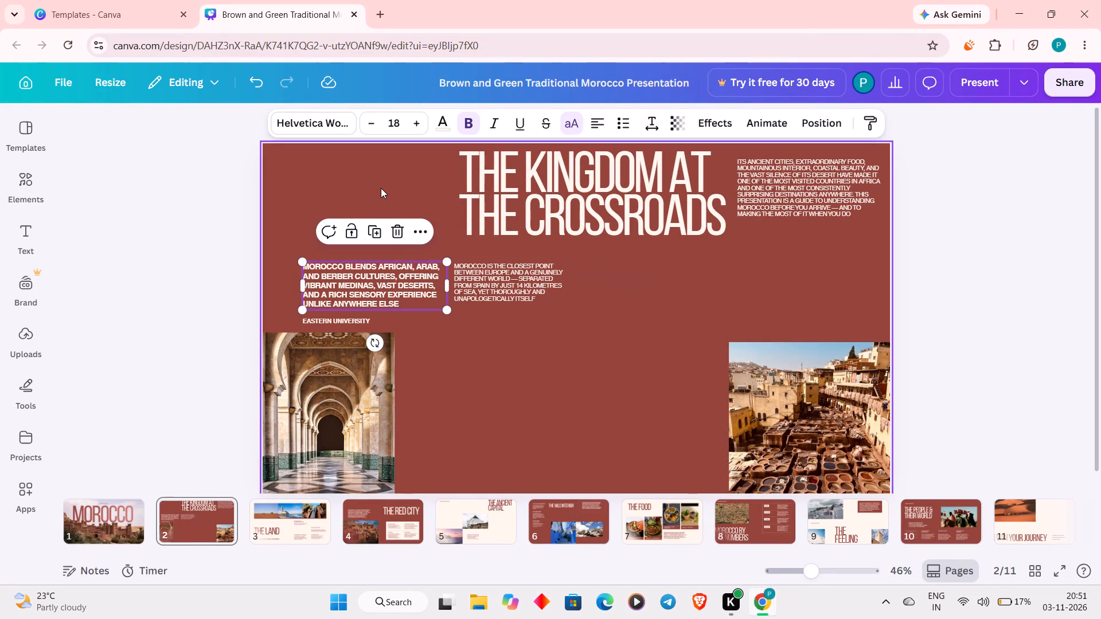
drag(379, 293, 361, 178)
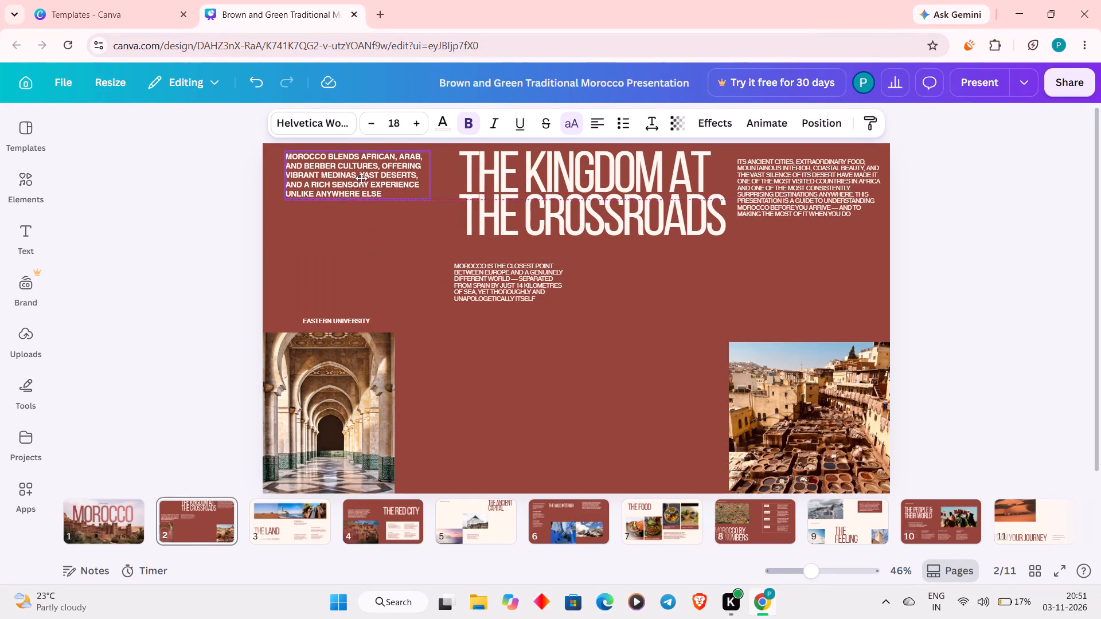
drag(361, 178, 355, 189)
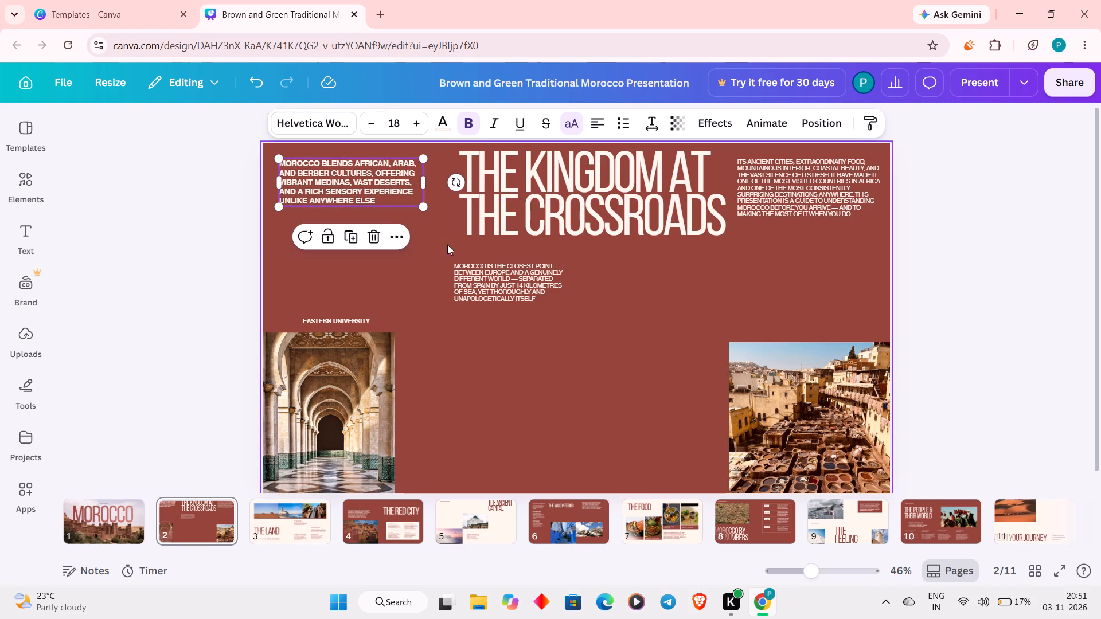
Move the paragraph starting MOROCCO IS THE CLOSEST POINT below the ITS ANCIENT CITIES paragraph, aligned to its left edge.
drag(499, 283, 770, 271)
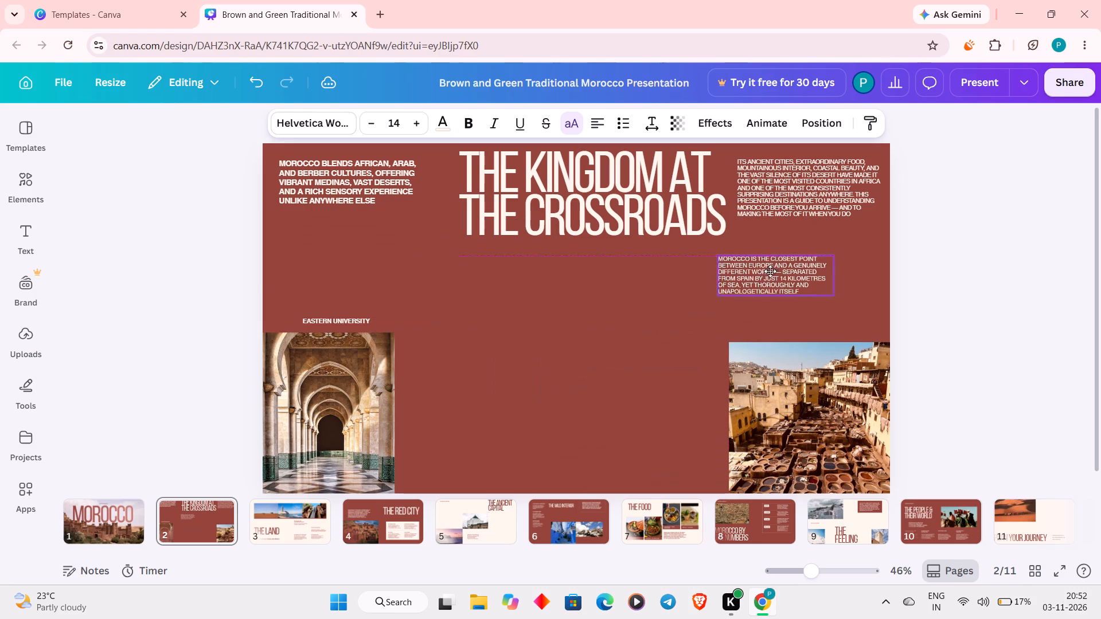
drag(770, 271, 783, 271)
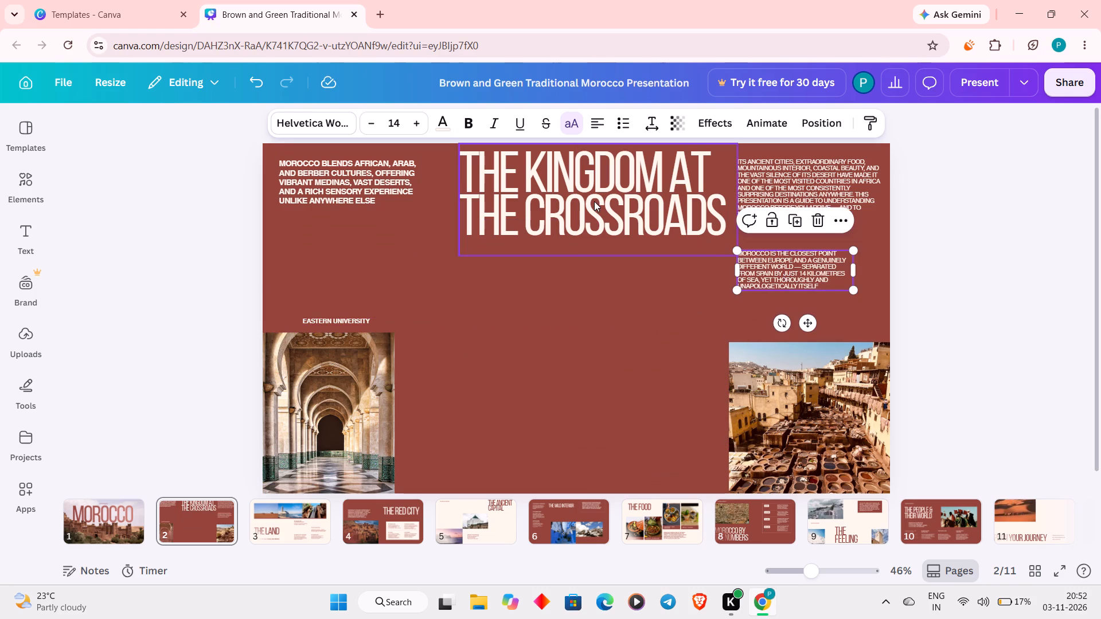
Move the THE KINGDOM AT THE CROSSROADS title down to the page's horizontal centre, between the archway and tannery photos.
drag(594, 201, 573, 416)
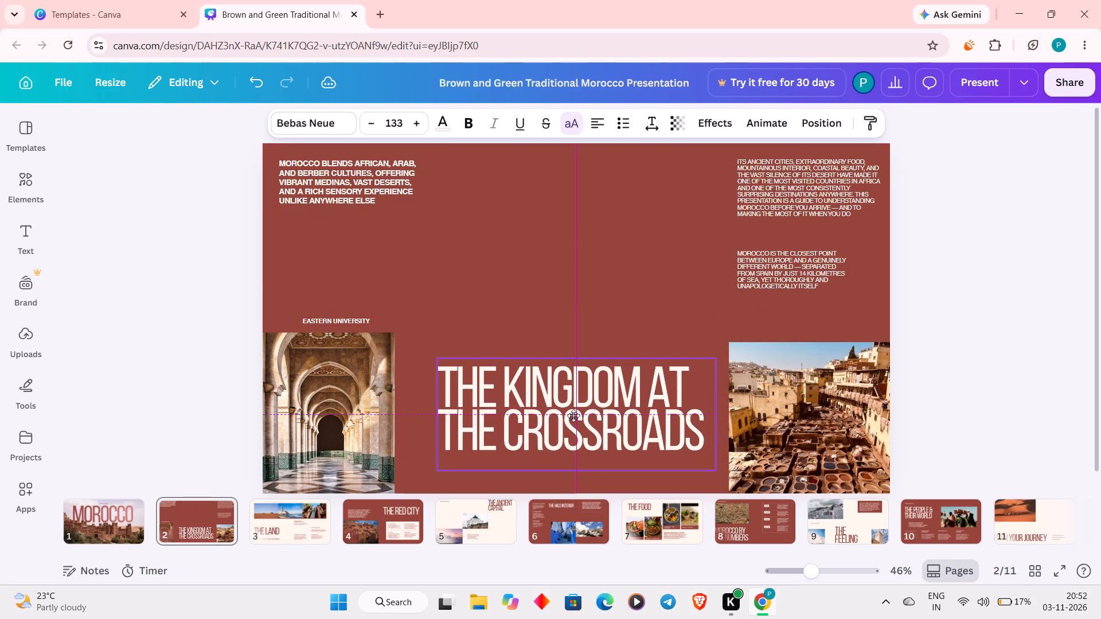
drag(573, 416, 573, 416)
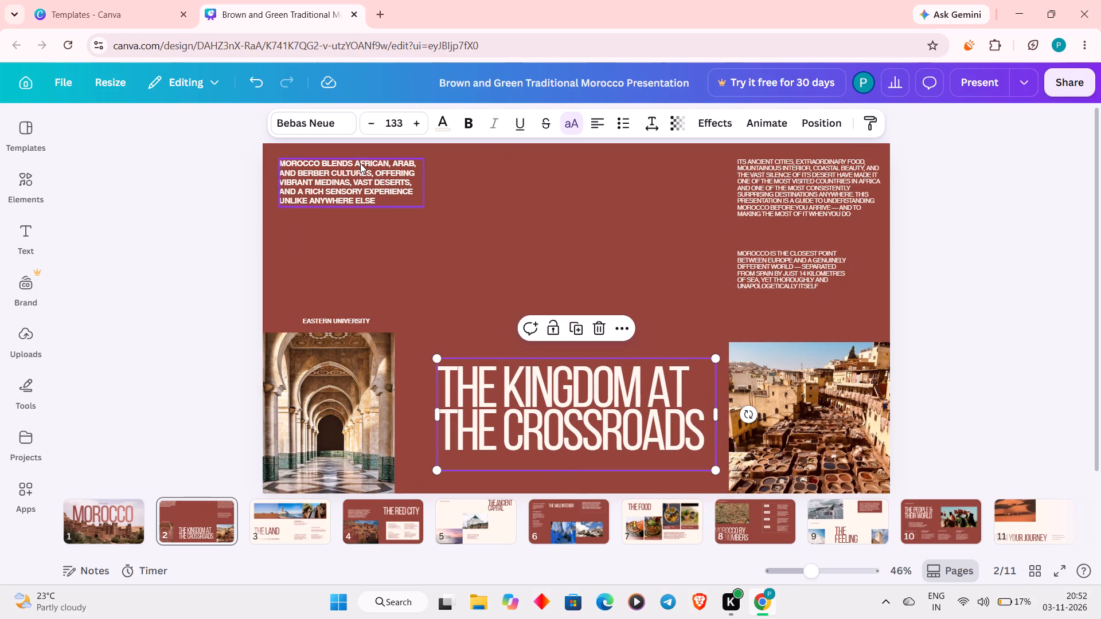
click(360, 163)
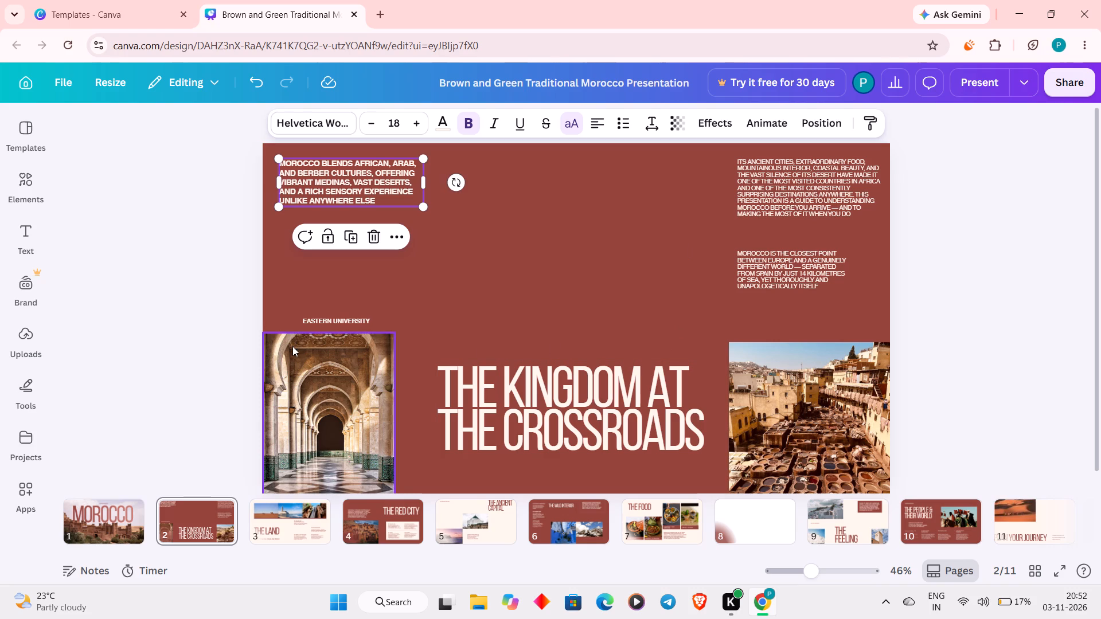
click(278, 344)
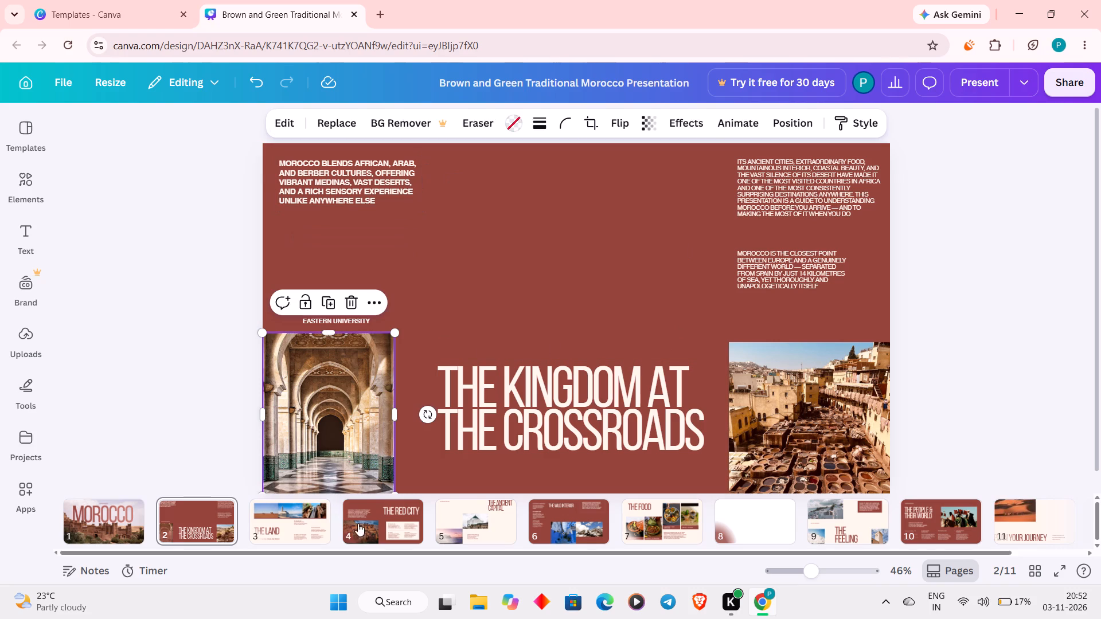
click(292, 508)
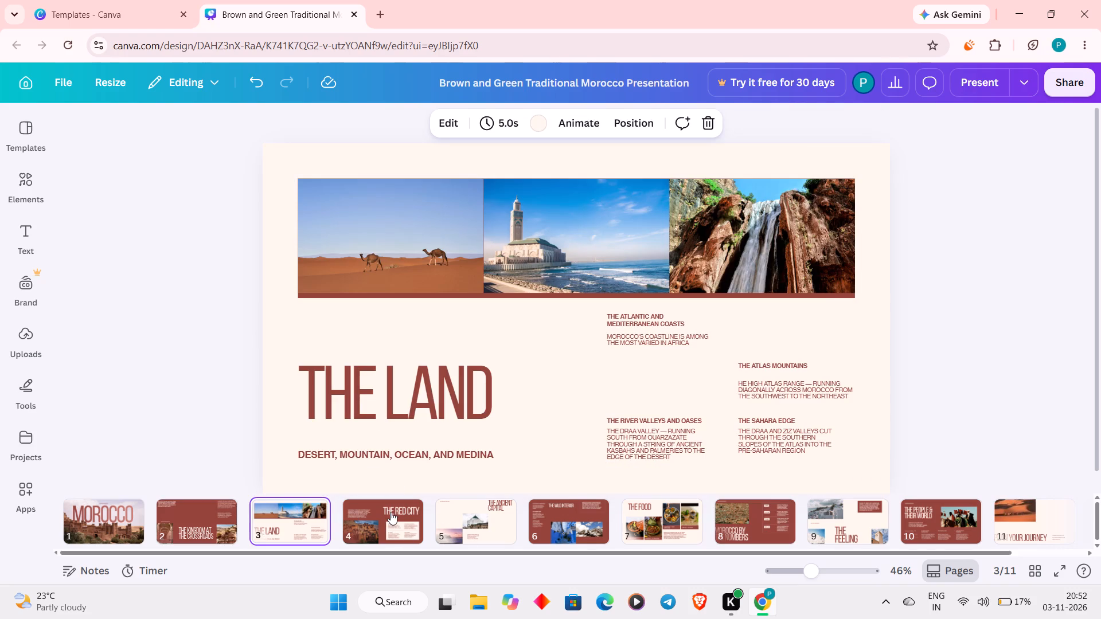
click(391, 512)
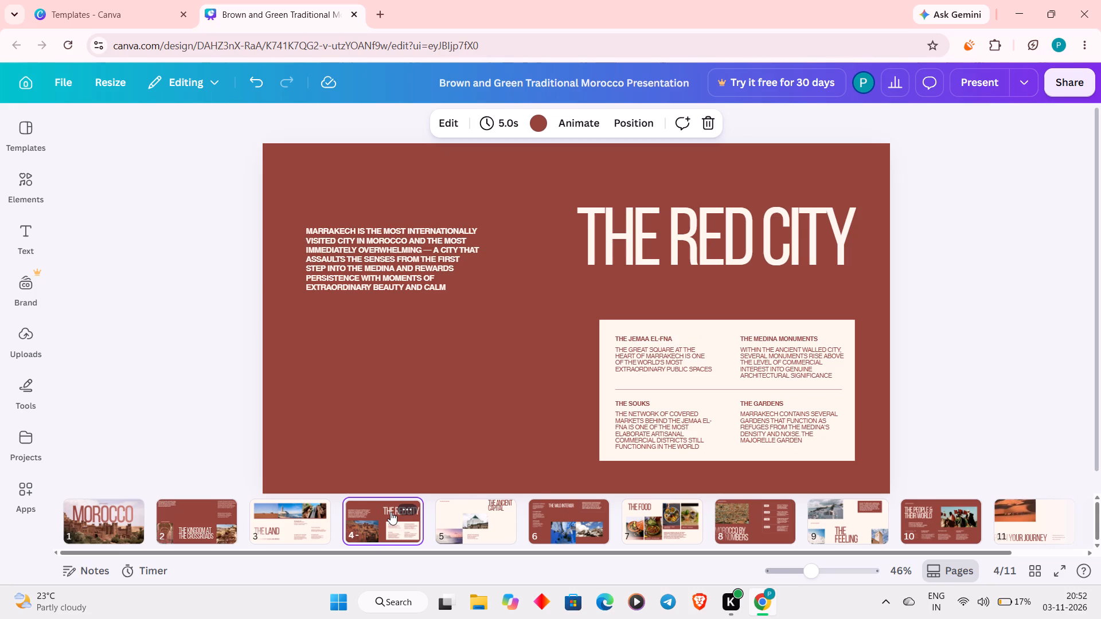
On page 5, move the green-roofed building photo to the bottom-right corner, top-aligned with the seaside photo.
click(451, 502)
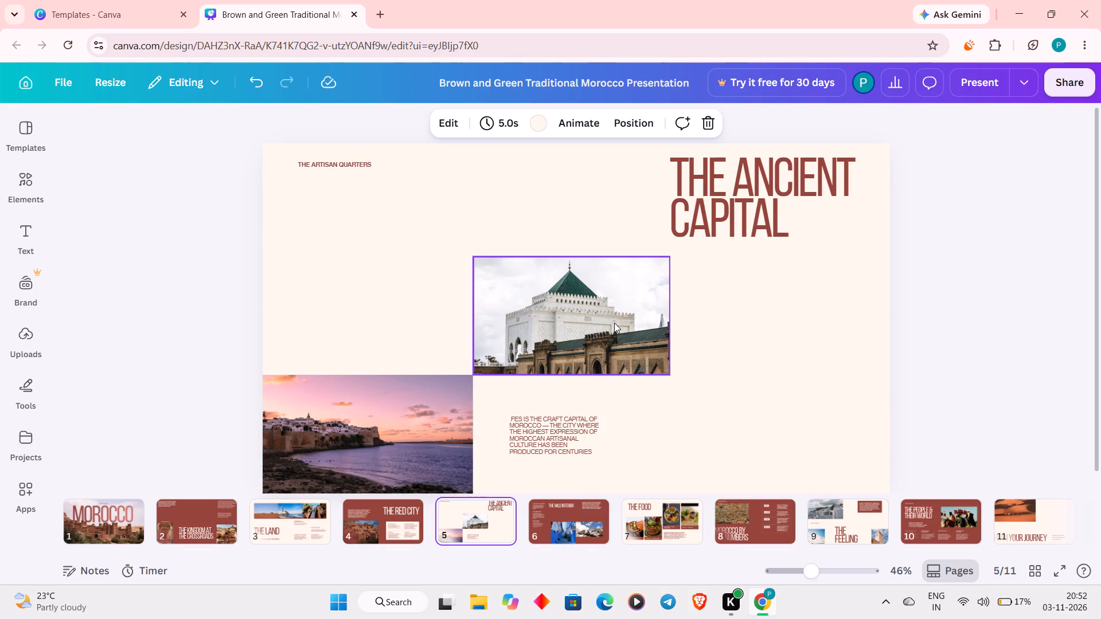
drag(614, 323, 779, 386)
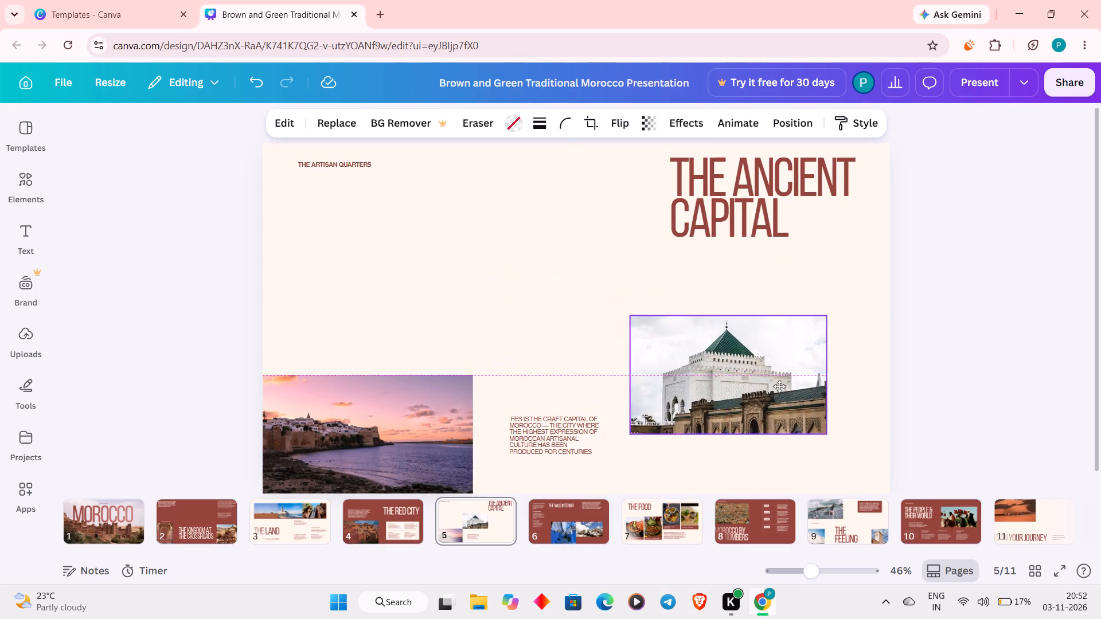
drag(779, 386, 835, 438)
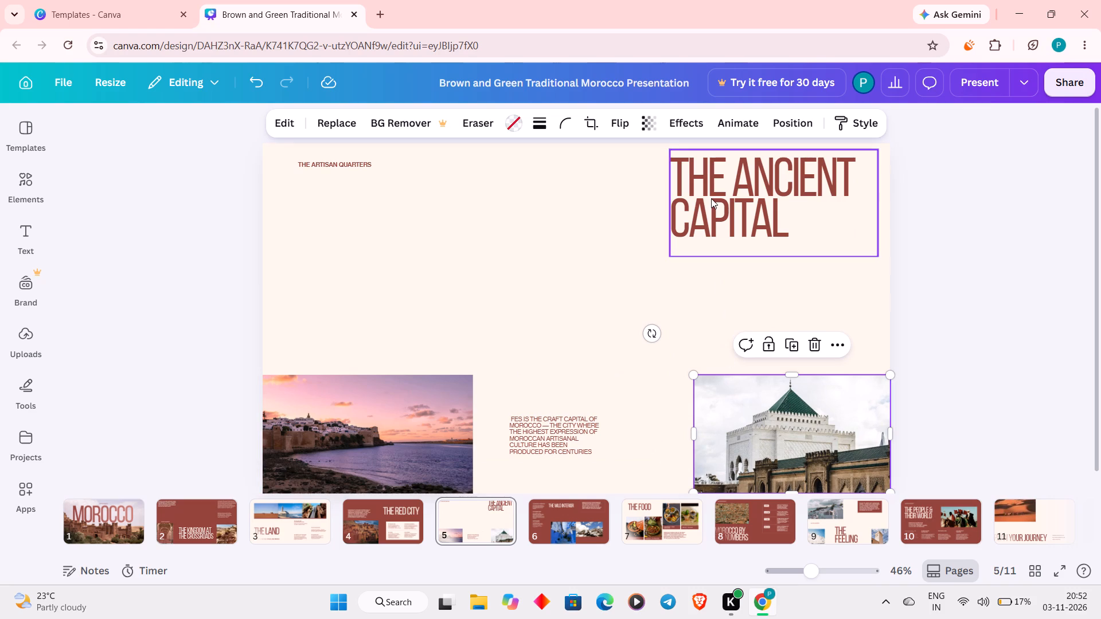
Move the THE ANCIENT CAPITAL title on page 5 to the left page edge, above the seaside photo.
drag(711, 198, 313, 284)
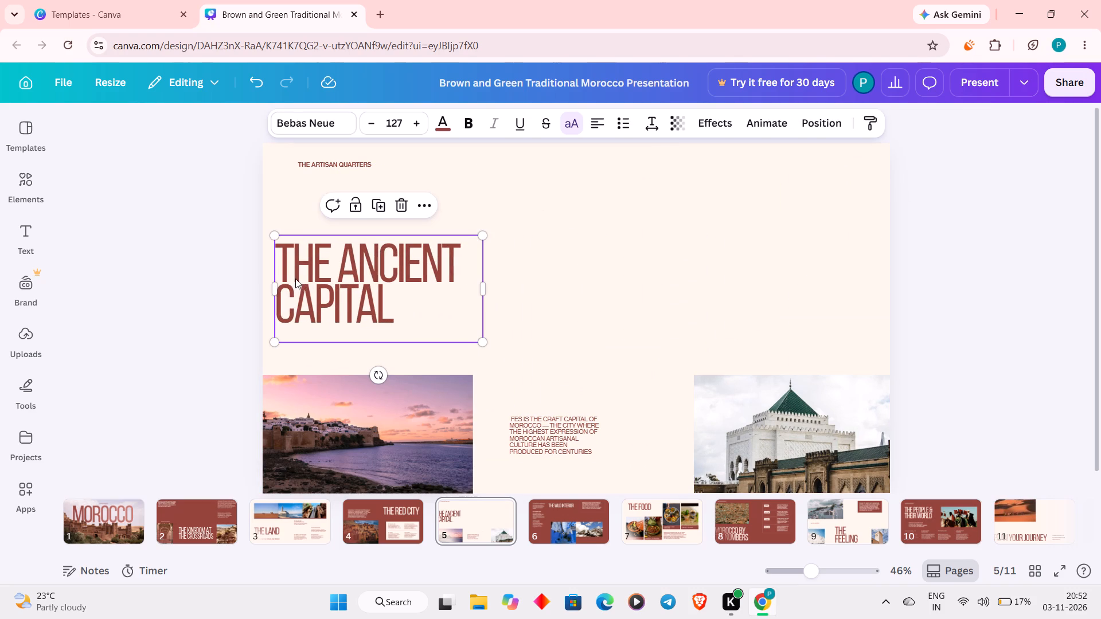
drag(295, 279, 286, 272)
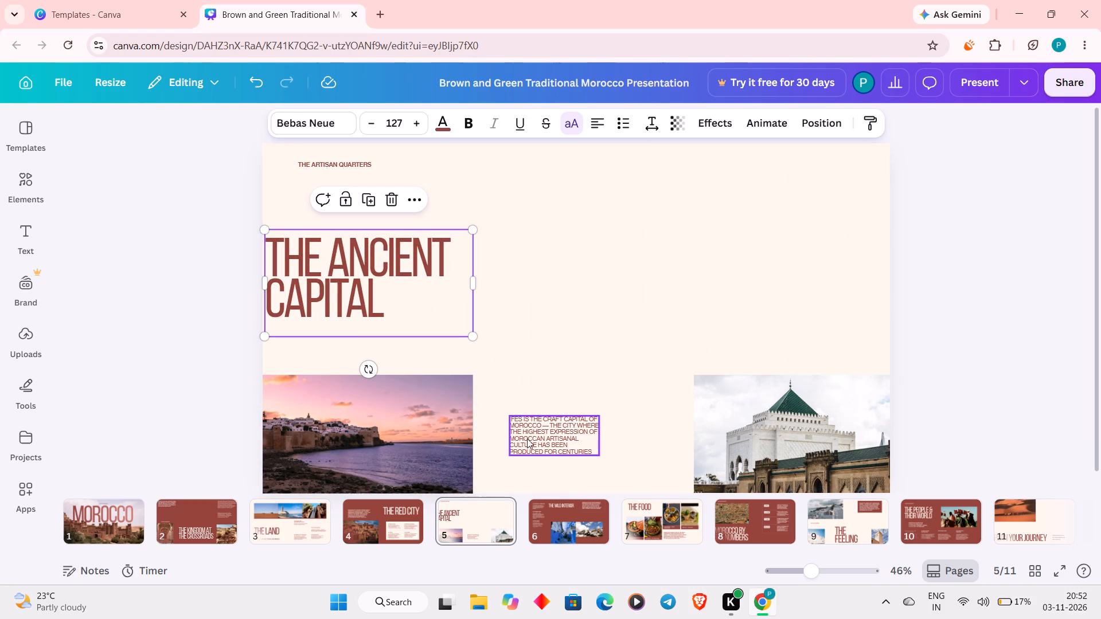
Delete the paragraph starting FES IS THE CRAFT CAPITAL from page 5.
drag(532, 438, 780, 279)
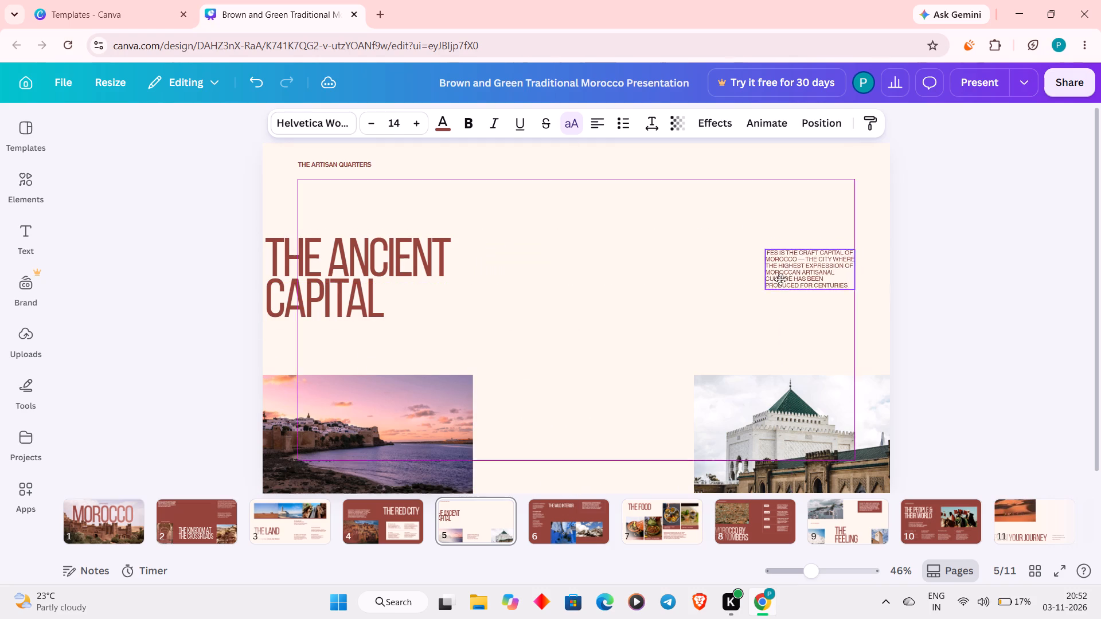
drag(780, 279, 778, 355)
drag(778, 355, 638, 209)
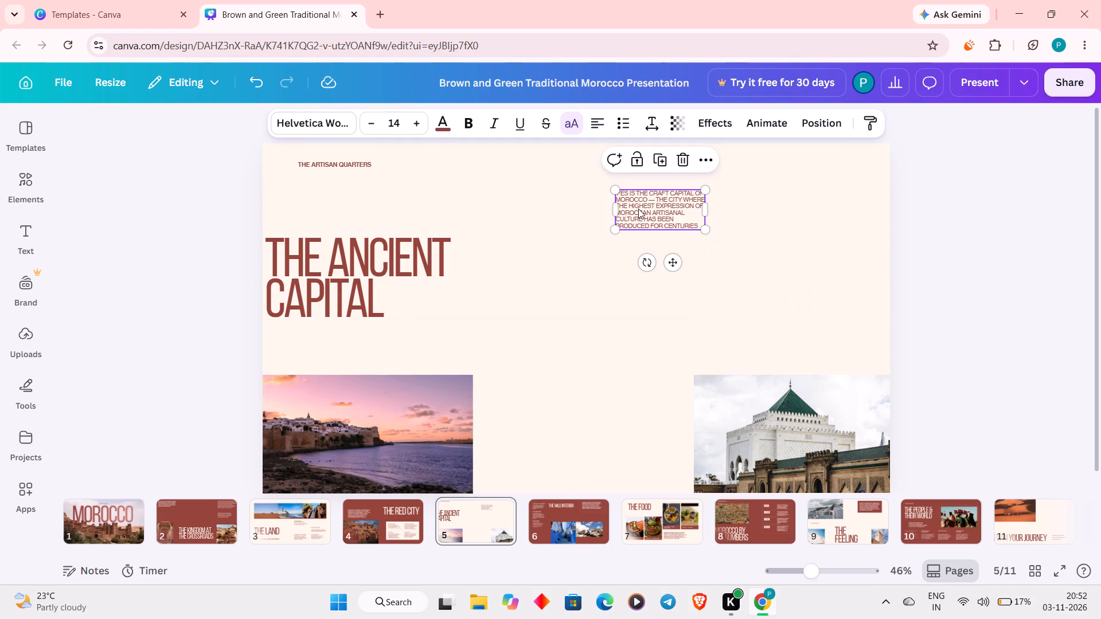
click(680, 155)
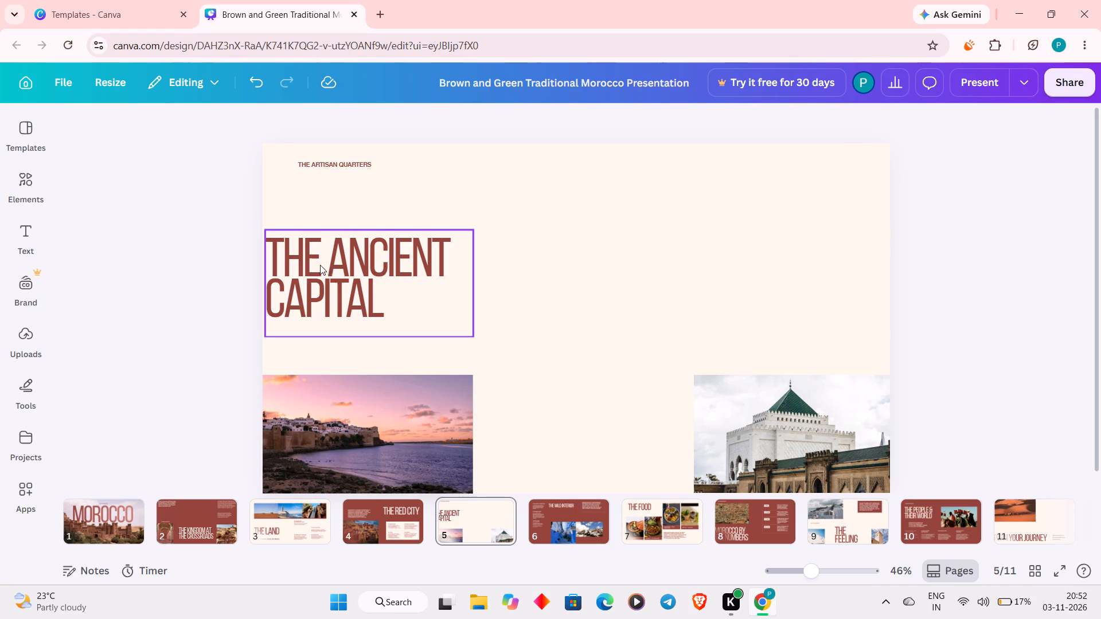
Move the THE ANCIENT CAPITAL title on page 5 to the middle of the page, above the gap between the photos.
drag(333, 265, 560, 256)
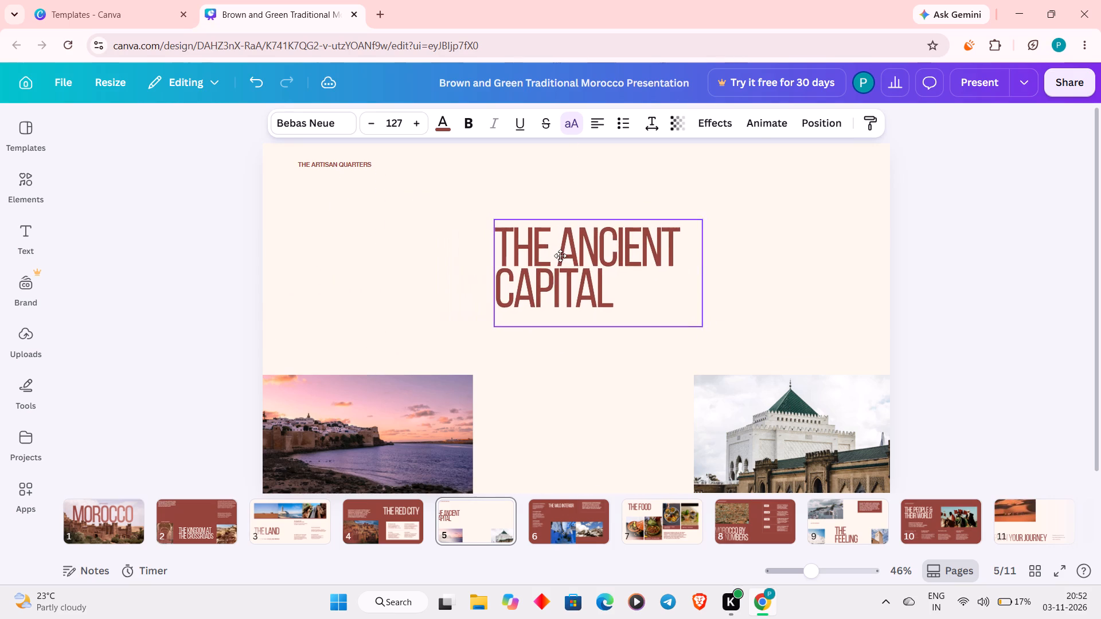
drag(560, 256, 560, 256)
Move the seaside photo up beside the THE ANCIENT CAPITAL title, flush with the left page edge.
drag(432, 399, 425, 268)
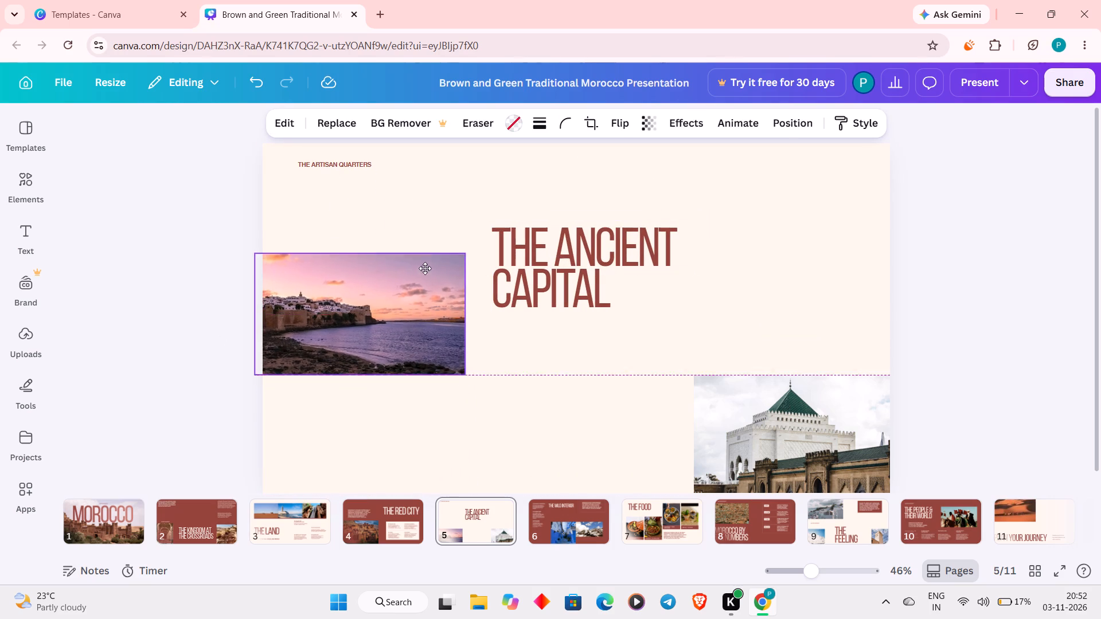
drag(425, 268, 434, 249)
Move the green-roofed building photo up along the right page edge, bottom-aligned with the seaside photo.
drag(789, 441, 789, 426)
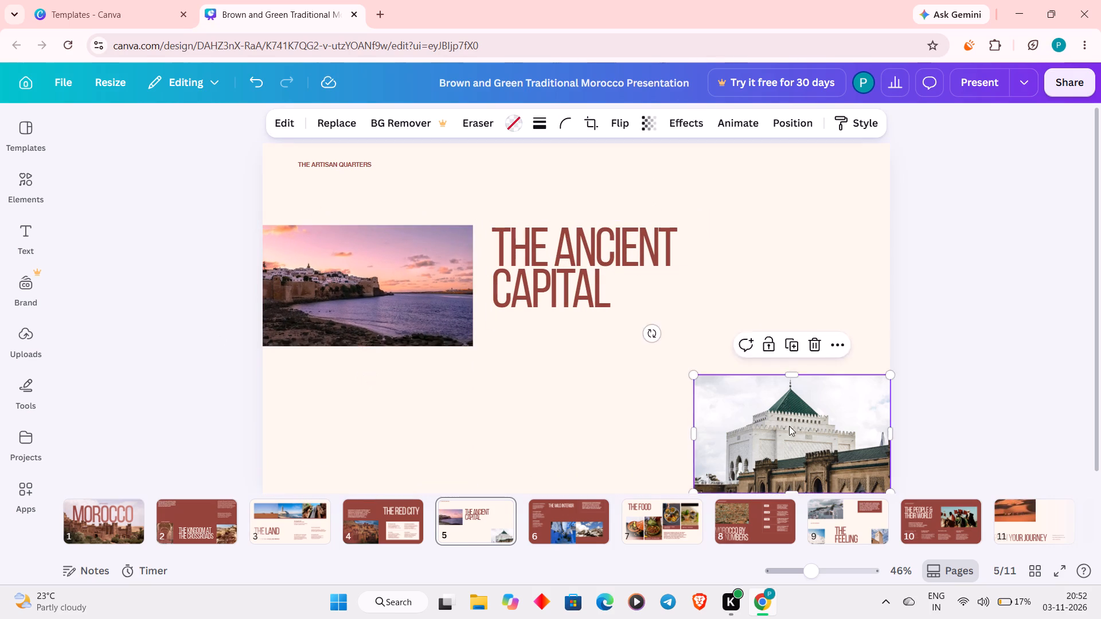
drag(789, 426, 787, 297)
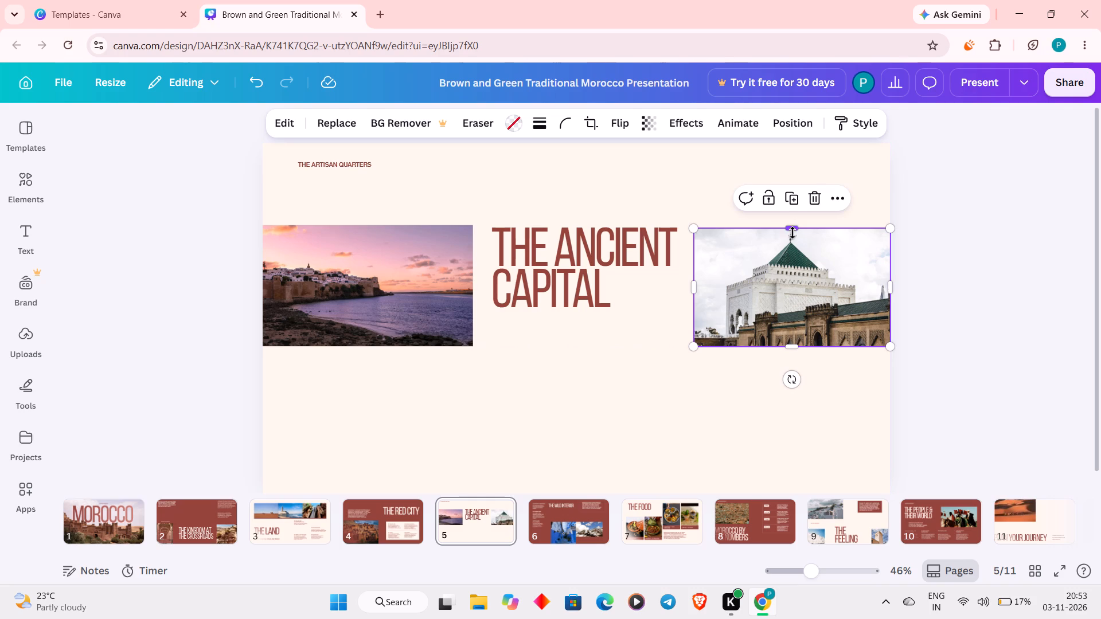
Adjust the green-roofed building photo's top edge so its height matches the seaside photo.
drag(792, 231, 397, 422)
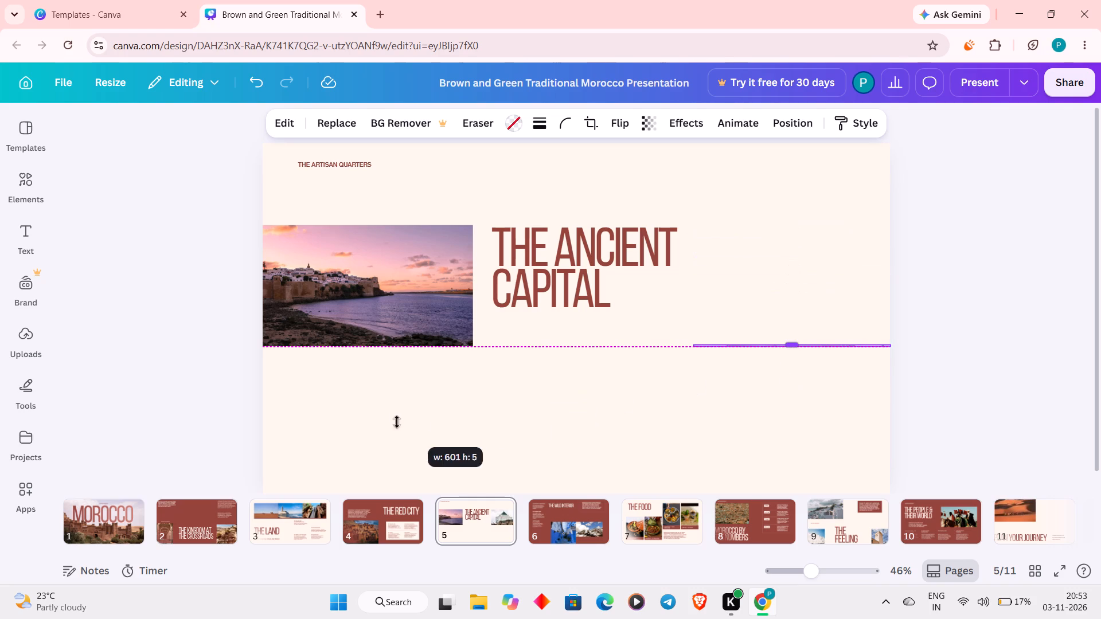
drag(397, 422, 819, 241)
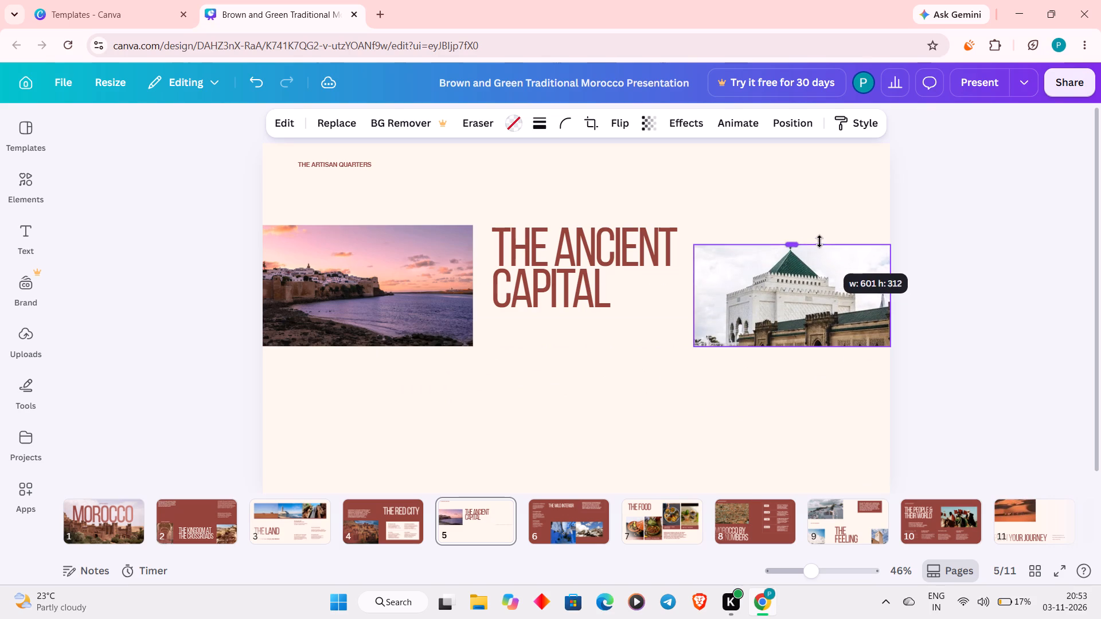
drag(819, 241, 817, 233)
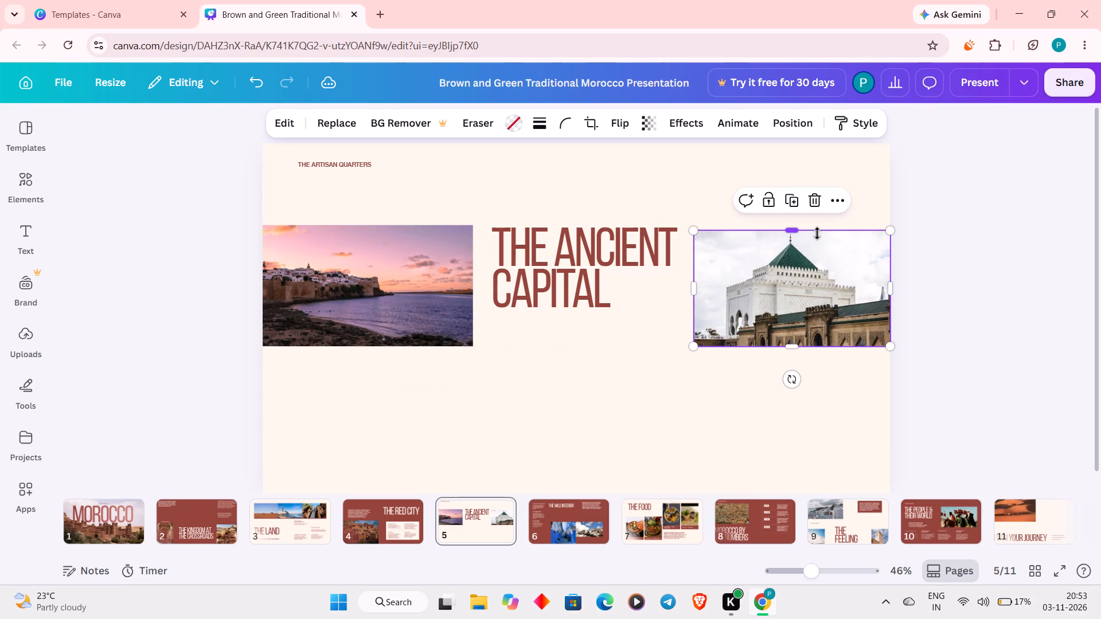
drag(817, 233, 811, 233)
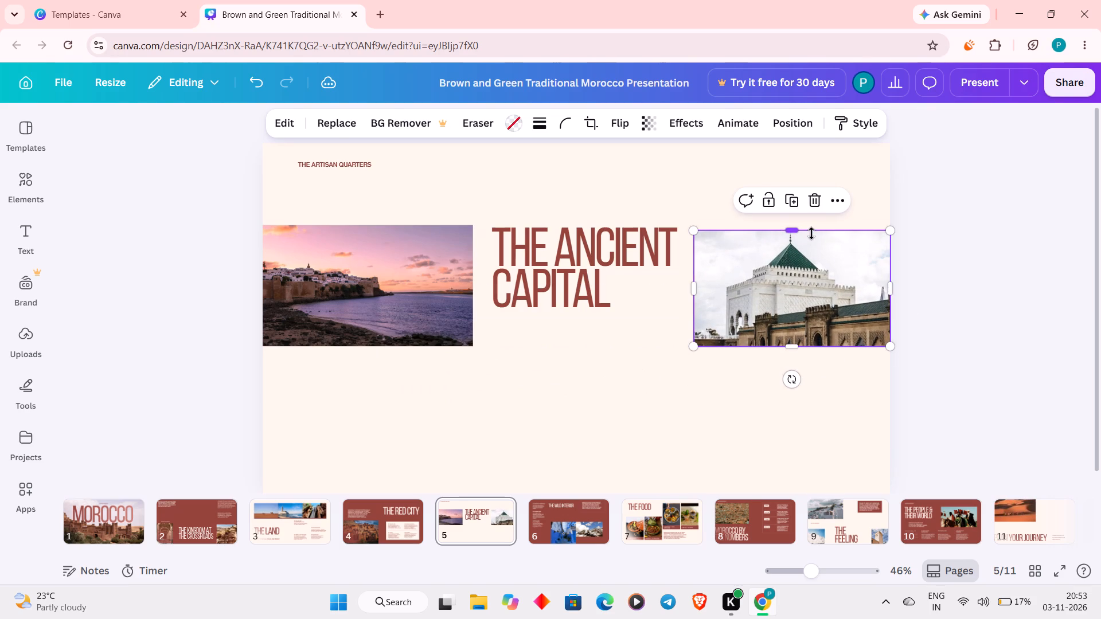
click(811, 233)
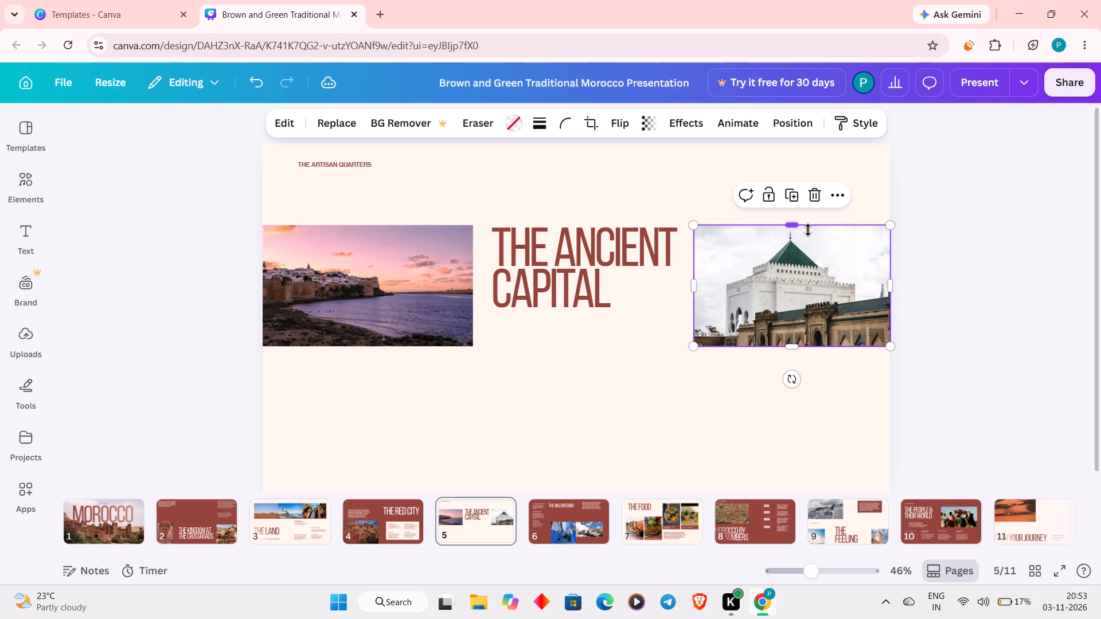
Move the green-roofed building photo directly beneath the seaside photo, touching it and flush with the left page edge.
drag(808, 260, 396, 385)
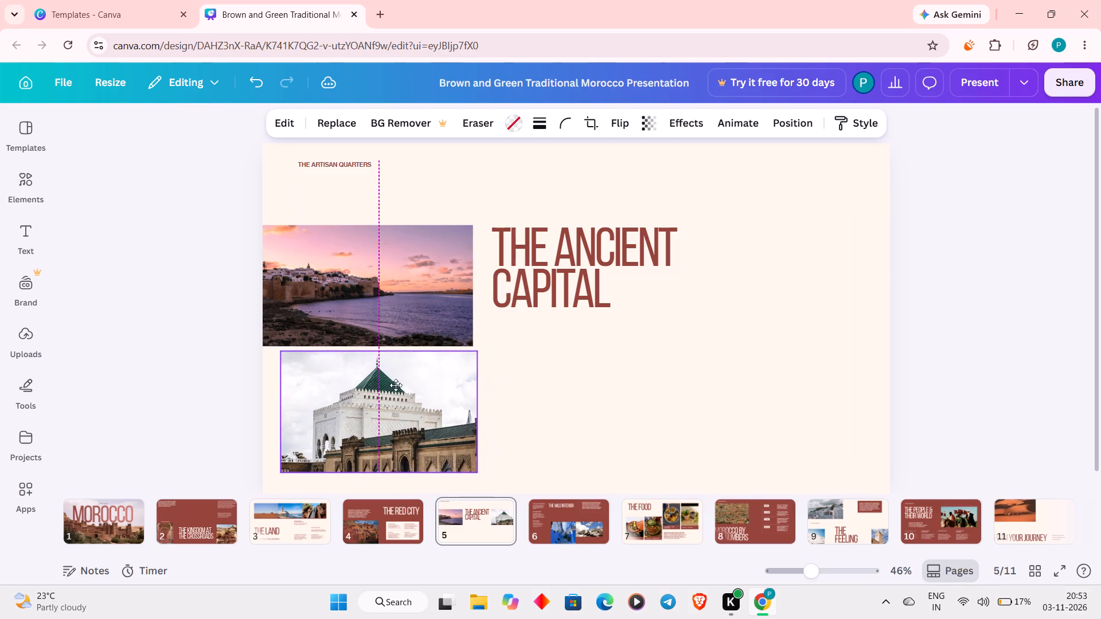
drag(396, 385, 376, 387)
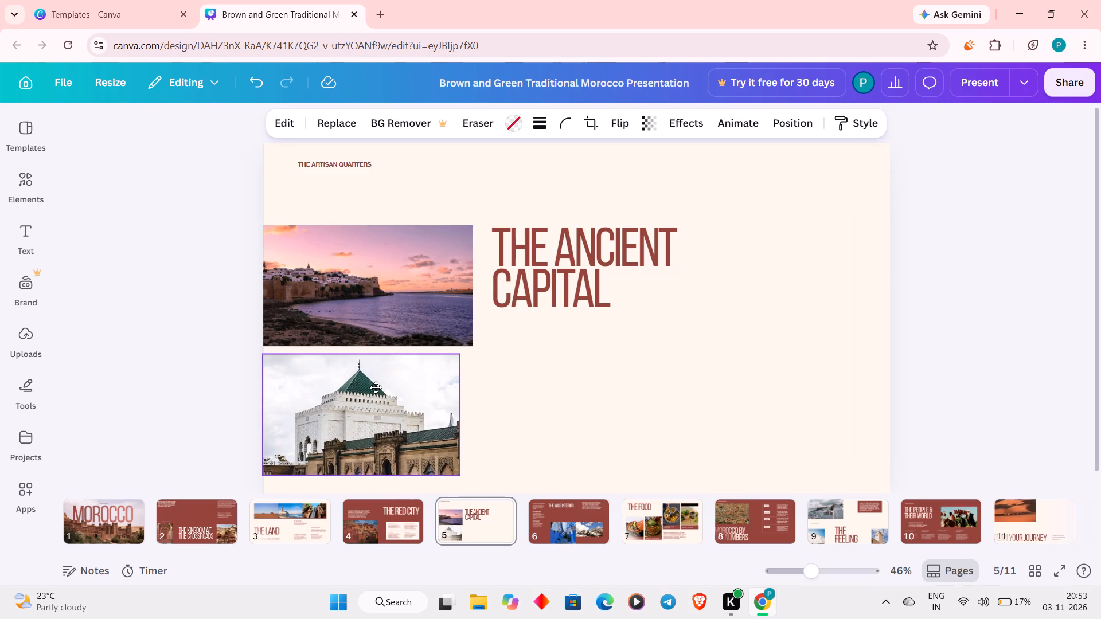
drag(376, 387, 372, 380)
drag(372, 380, 376, 380)
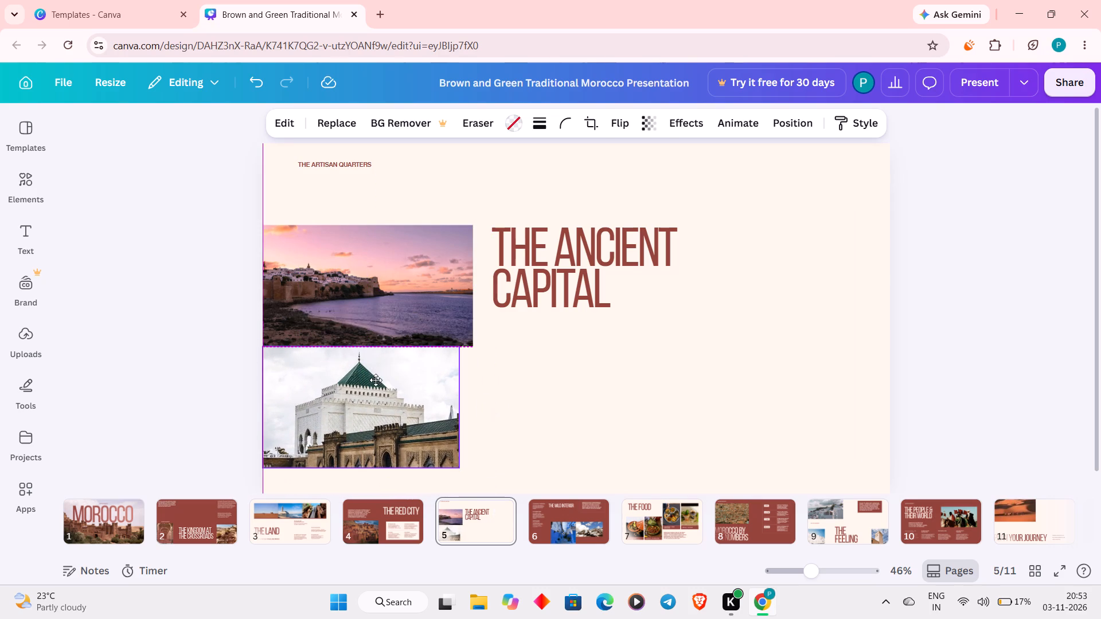
drag(376, 380, 378, 381)
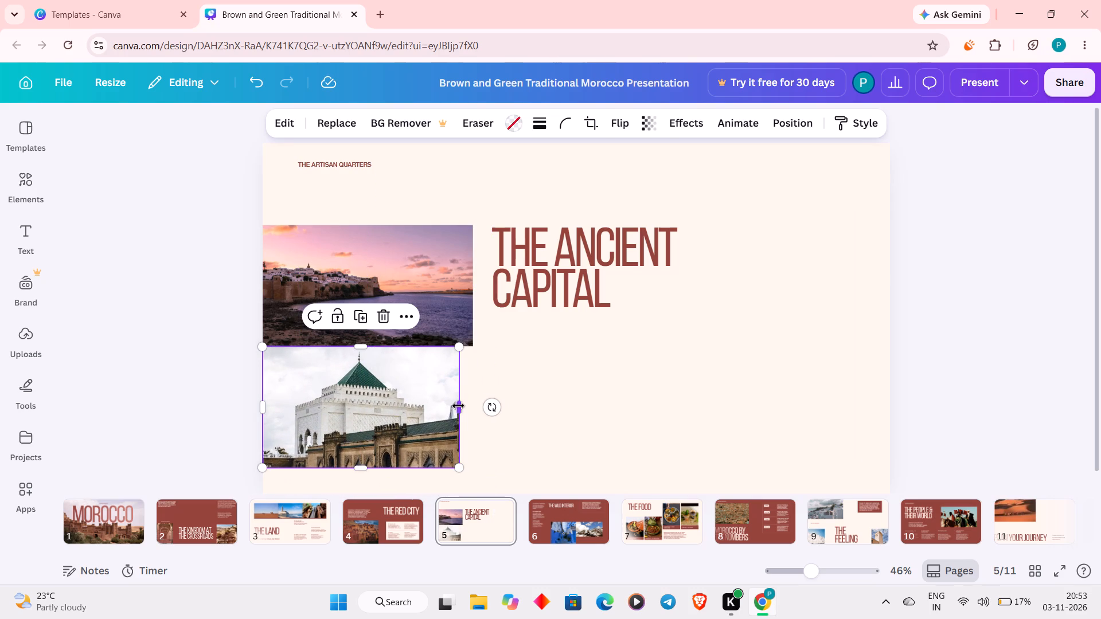
Widen the green-roofed building photo until its right edge lines up with the seaside photo above it.
drag(458, 406, 468, 406)
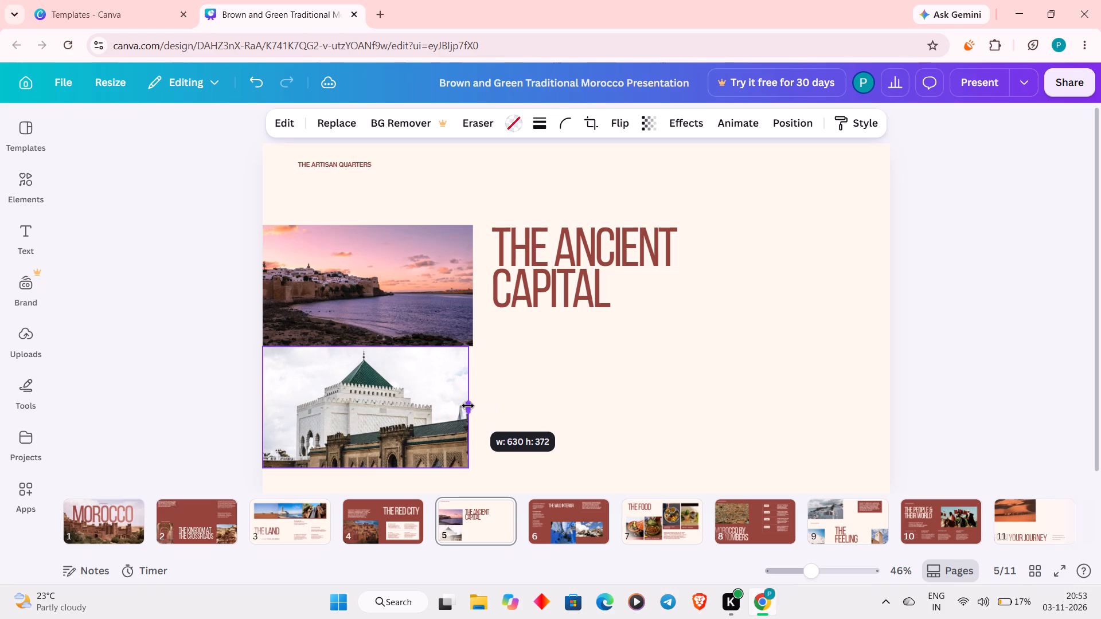
drag(468, 406, 471, 406)
click(523, 377)
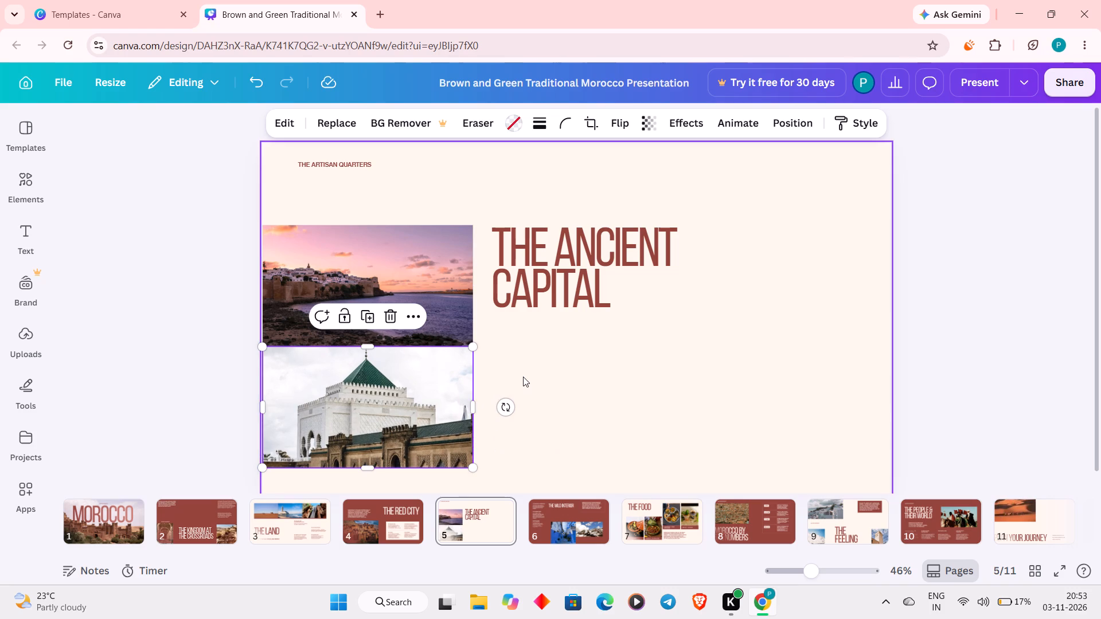
click(384, 404)
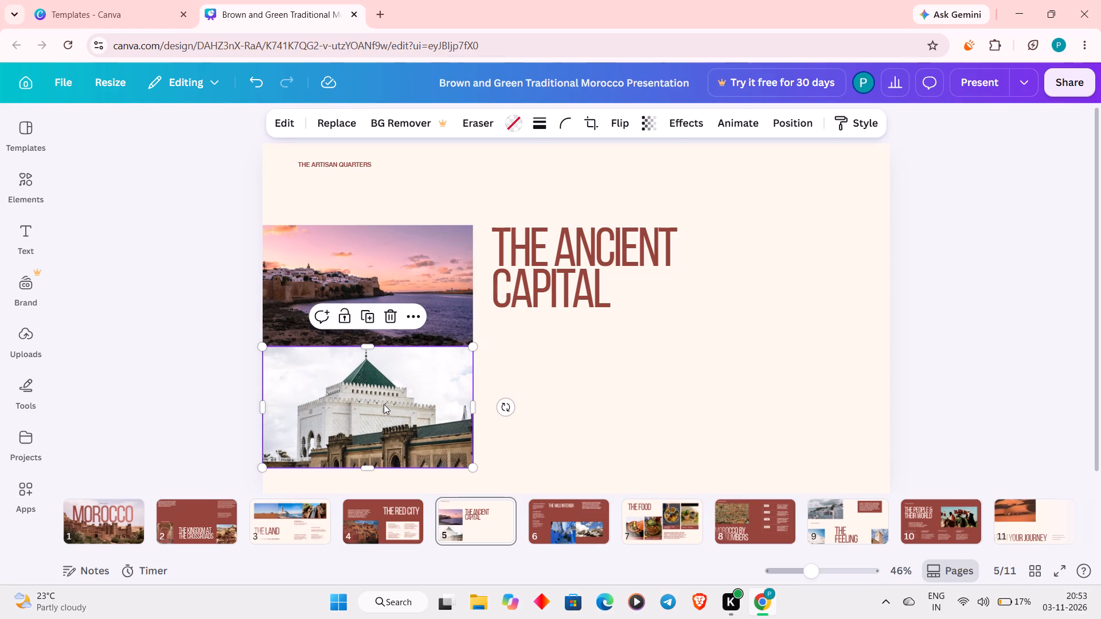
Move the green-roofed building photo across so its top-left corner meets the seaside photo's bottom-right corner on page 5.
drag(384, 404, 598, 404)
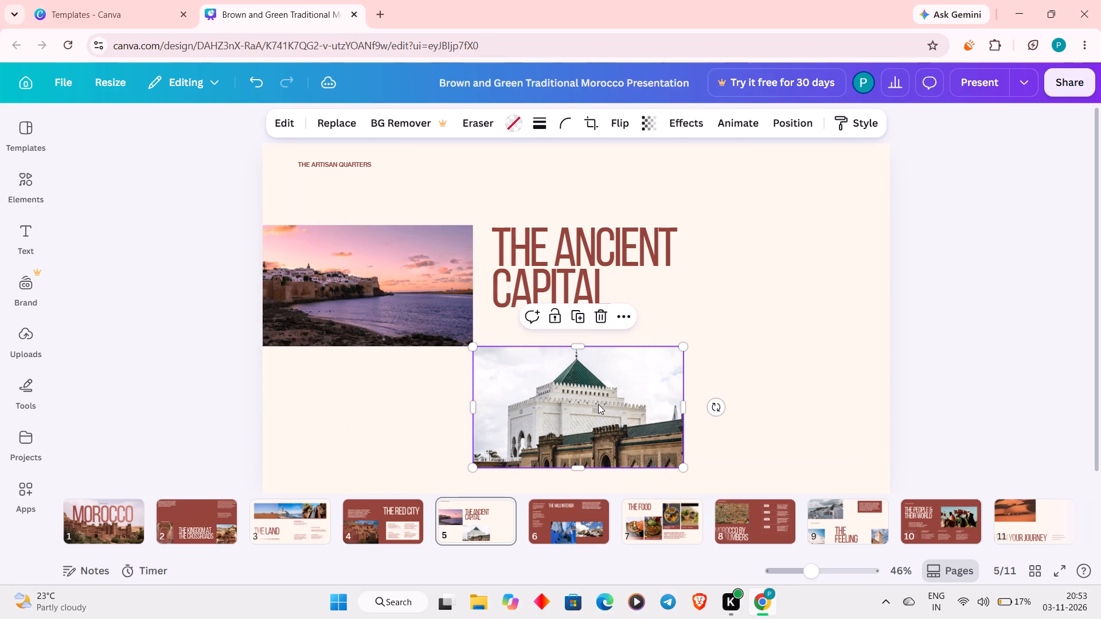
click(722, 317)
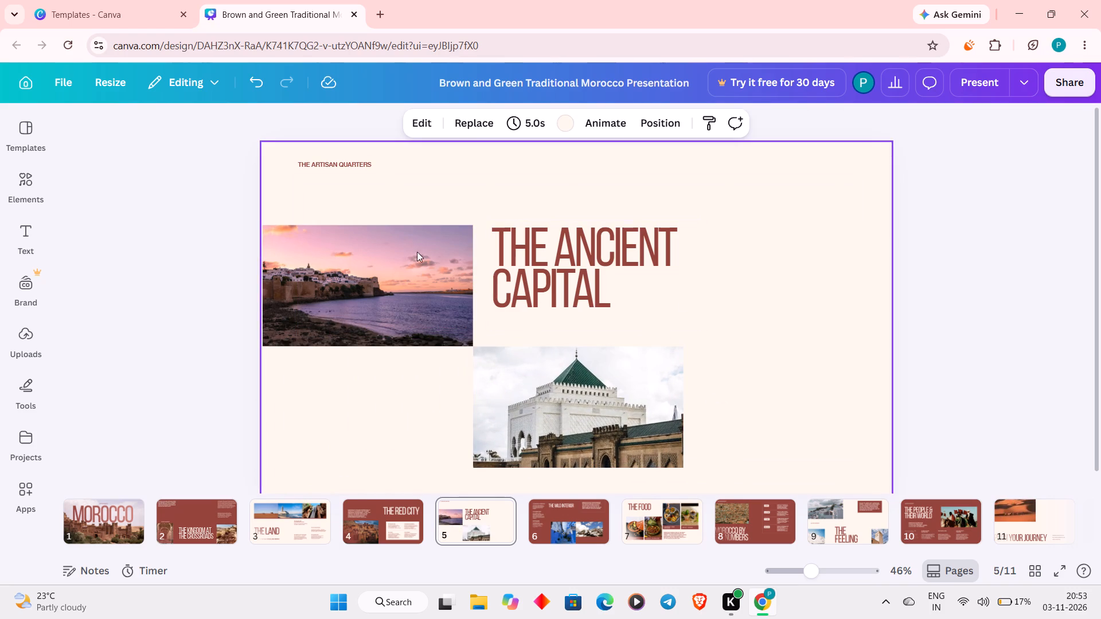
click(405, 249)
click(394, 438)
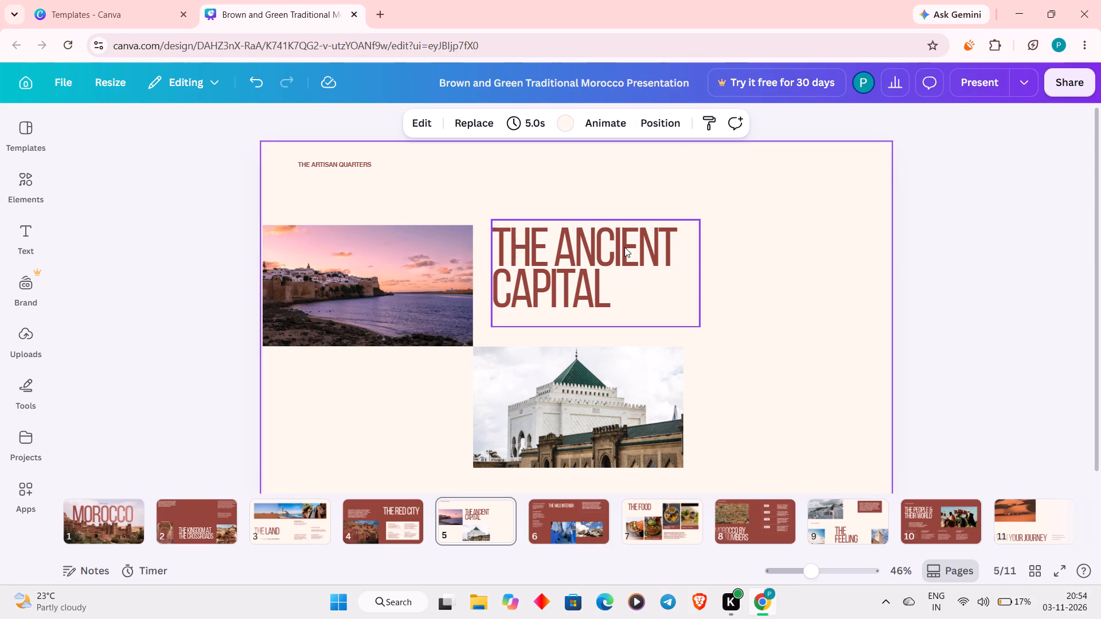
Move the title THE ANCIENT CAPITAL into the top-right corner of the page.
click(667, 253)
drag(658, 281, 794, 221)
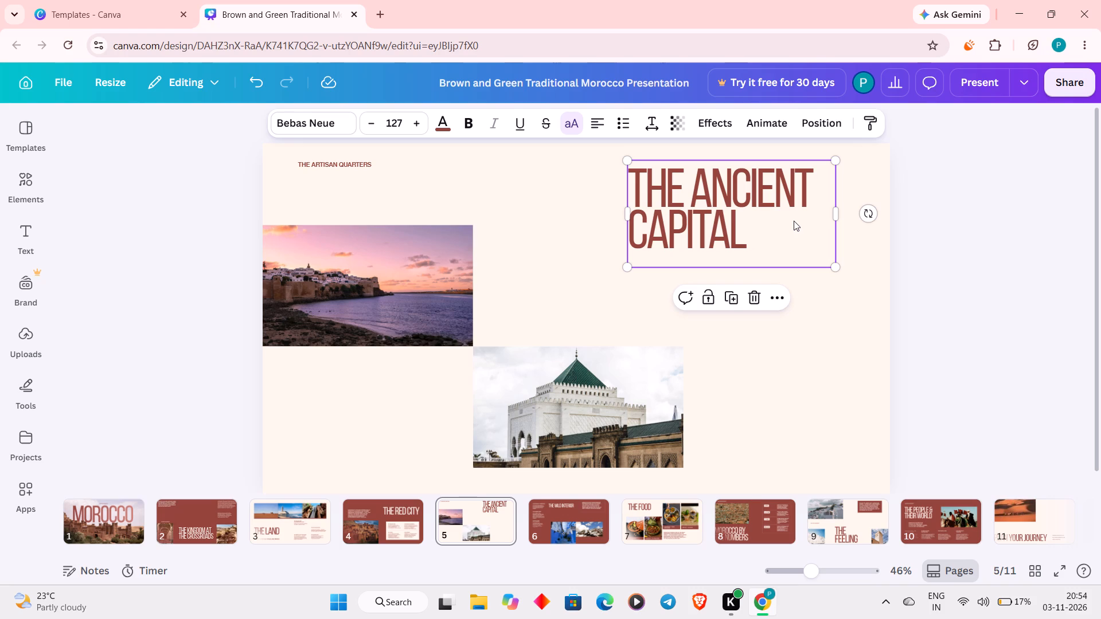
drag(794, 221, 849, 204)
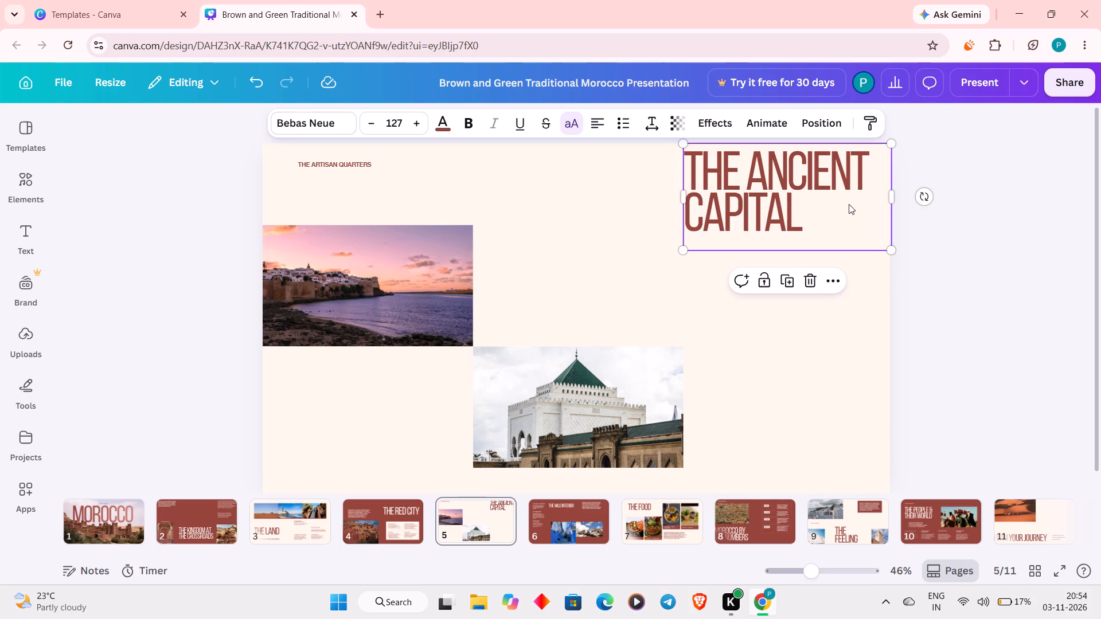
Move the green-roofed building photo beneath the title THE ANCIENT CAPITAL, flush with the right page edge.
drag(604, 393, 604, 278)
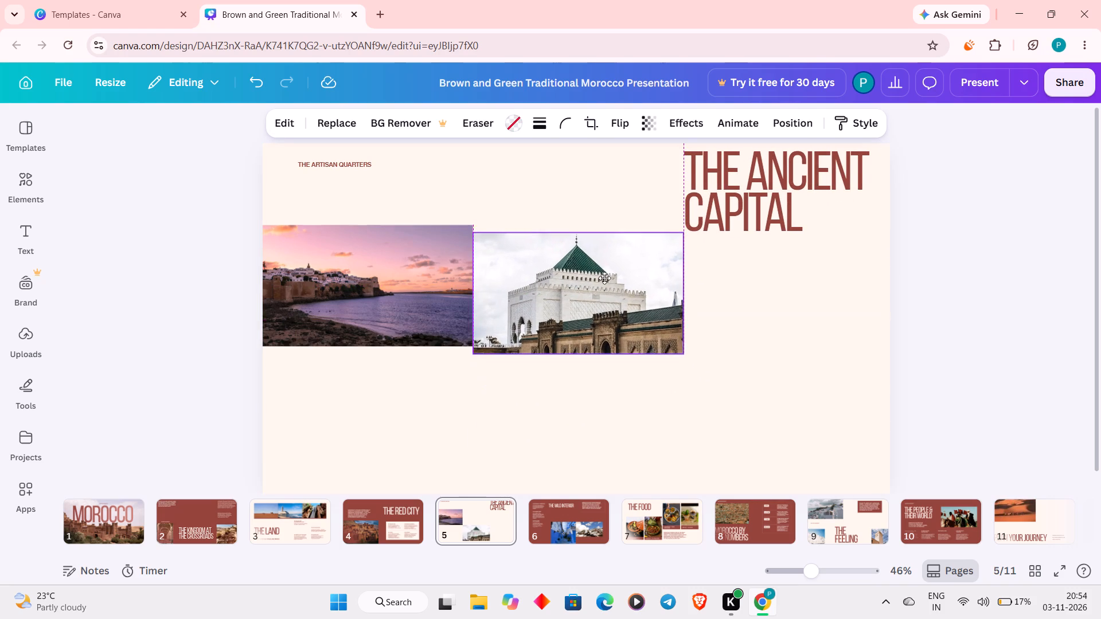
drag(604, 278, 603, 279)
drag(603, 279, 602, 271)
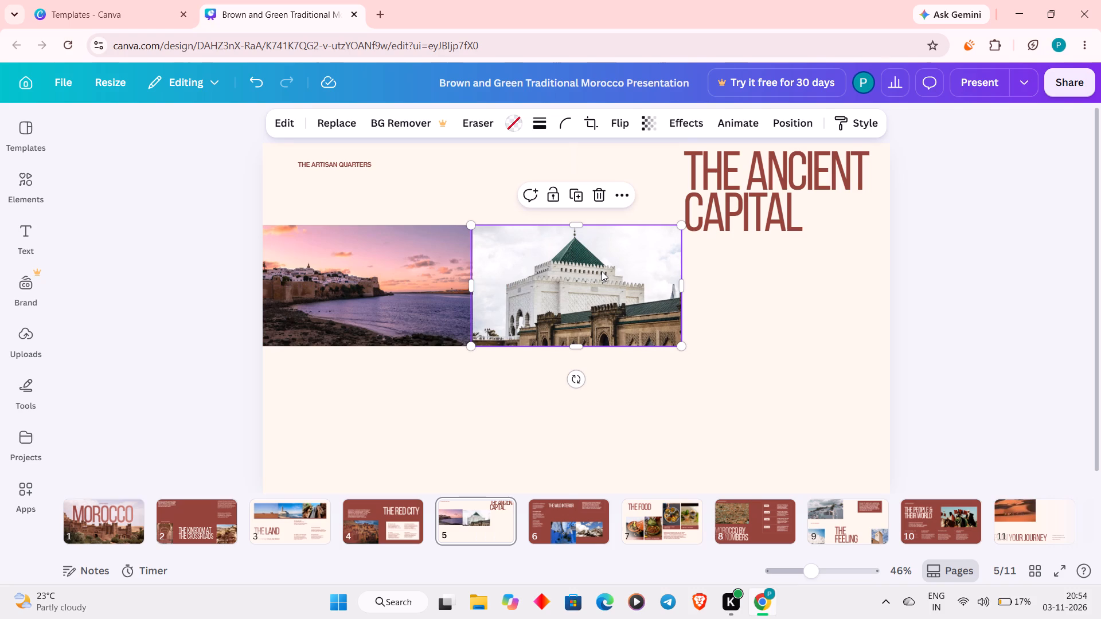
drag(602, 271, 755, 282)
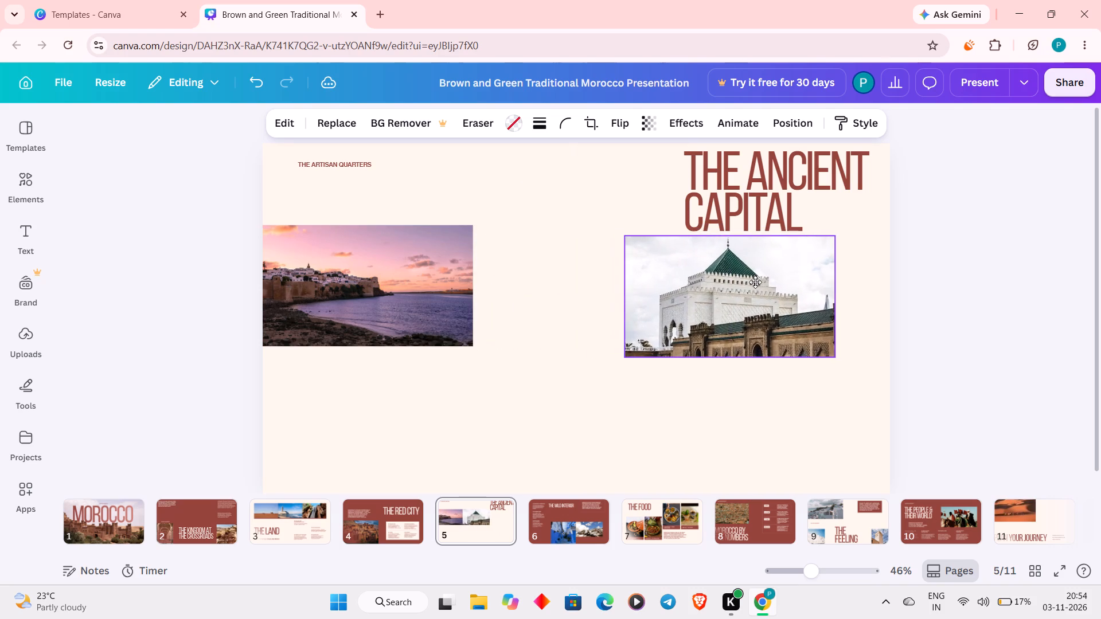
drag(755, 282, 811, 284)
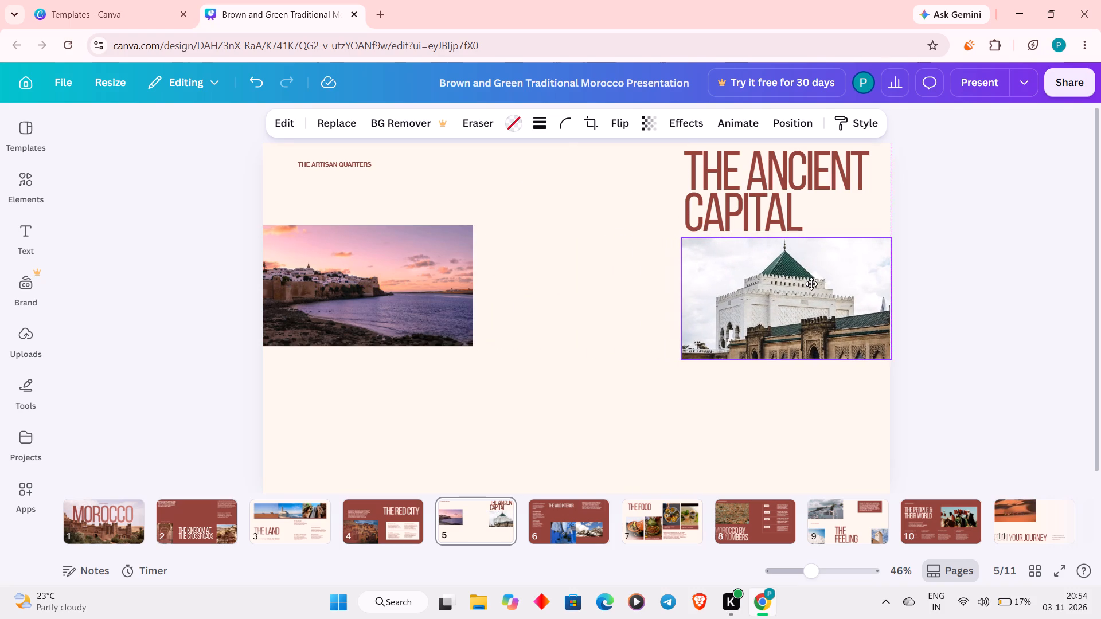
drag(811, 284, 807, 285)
Move the seaside photo down along the left page edge to the bottom of page 5.
drag(375, 284, 373, 433)
Place the green-roofed building photo flush in the top-left corner of page 5.
drag(735, 328, 694, 326)
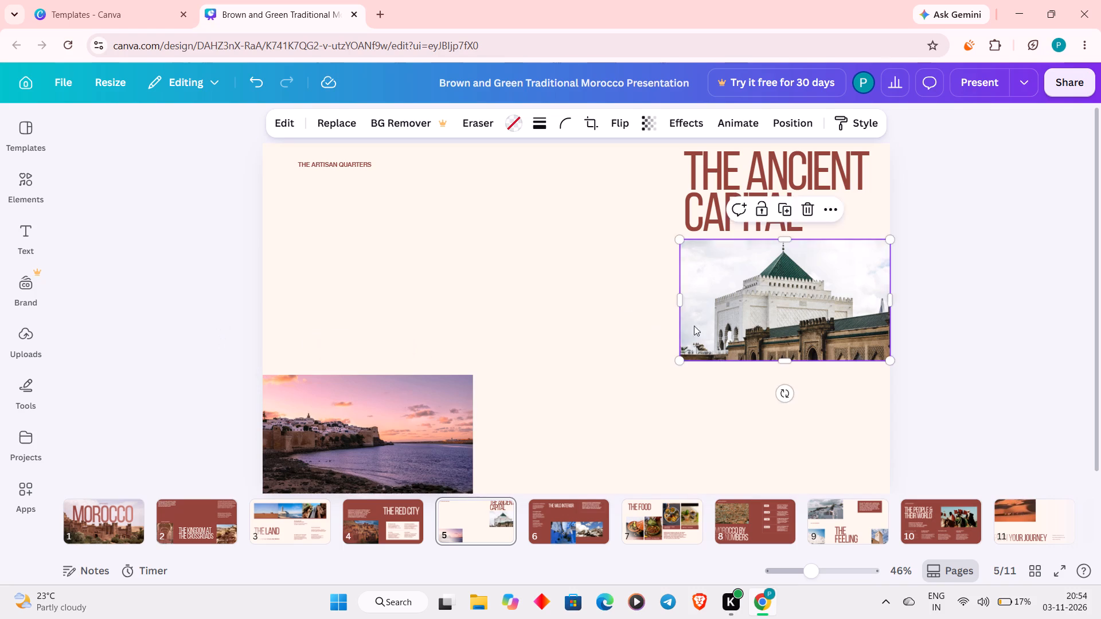
drag(694, 326, 313, 233)
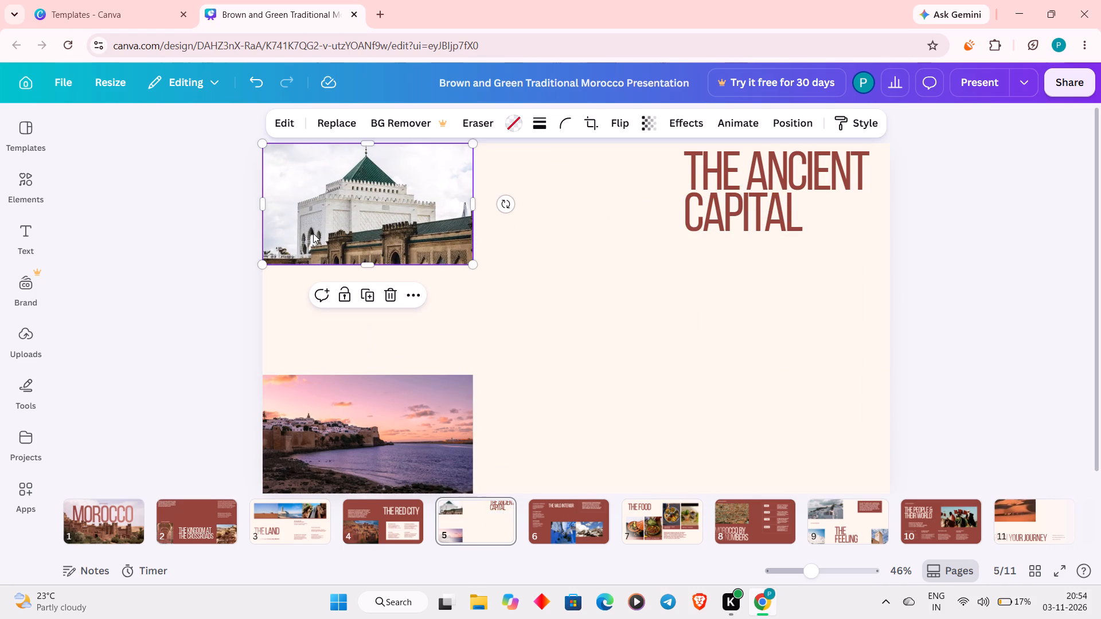
Move the title THE ANCIENT CAPITAL down to the right half of the page, level with the gap between the two photos.
drag(737, 213, 707, 334)
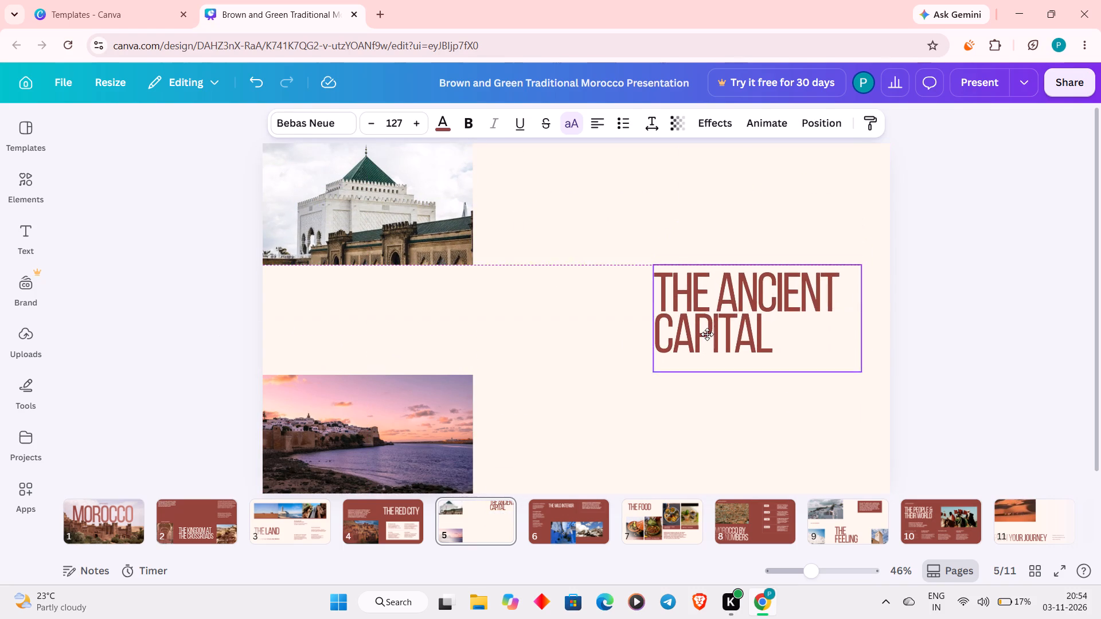
drag(707, 334, 706, 335)
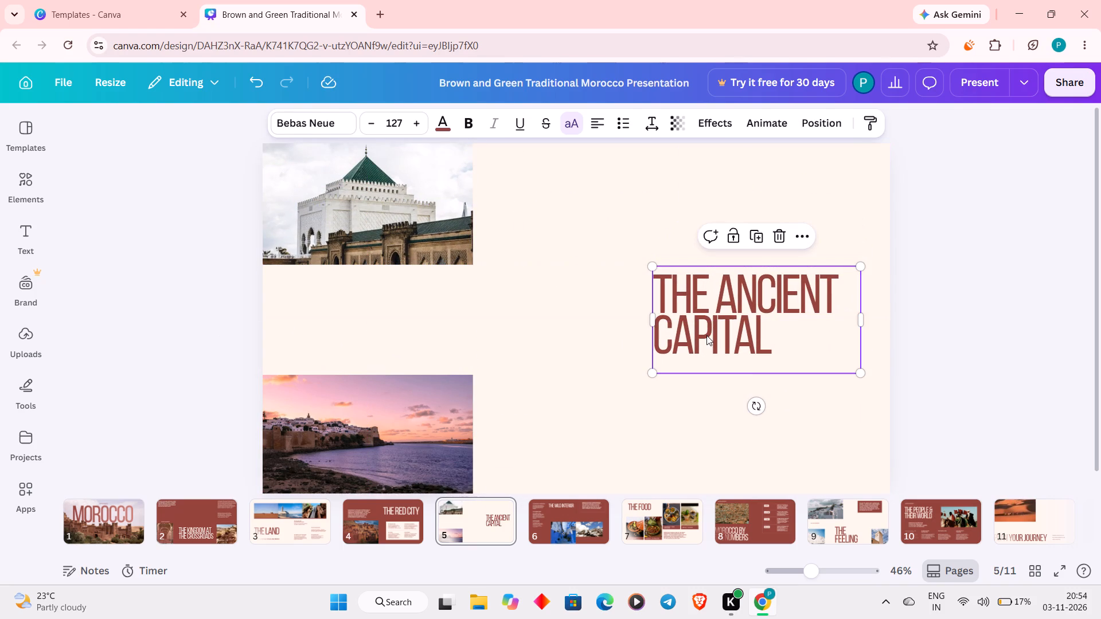
click(580, 271)
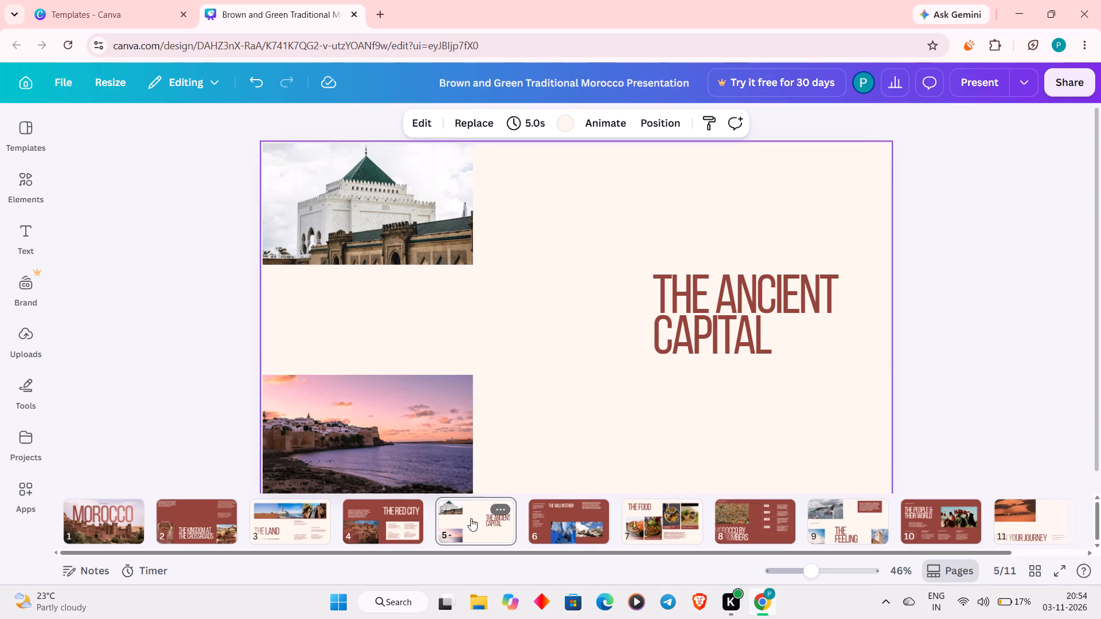
On page 6, move the title THE WILD INTERIOR beneath the outlined text box, above the mountain photo.
click(565, 533)
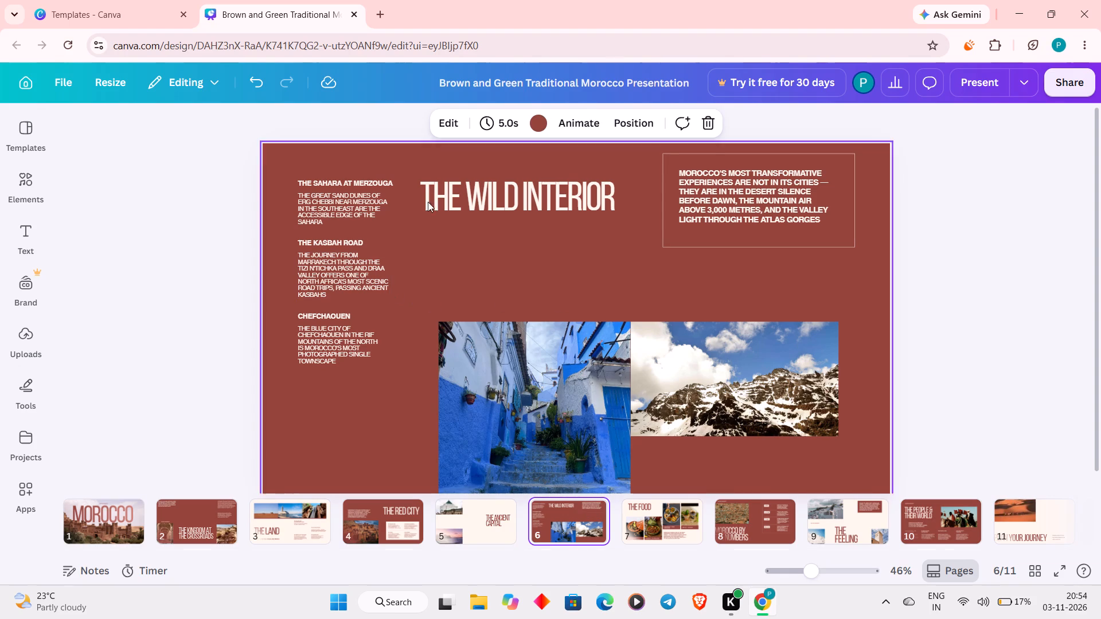
drag(502, 206, 568, 280)
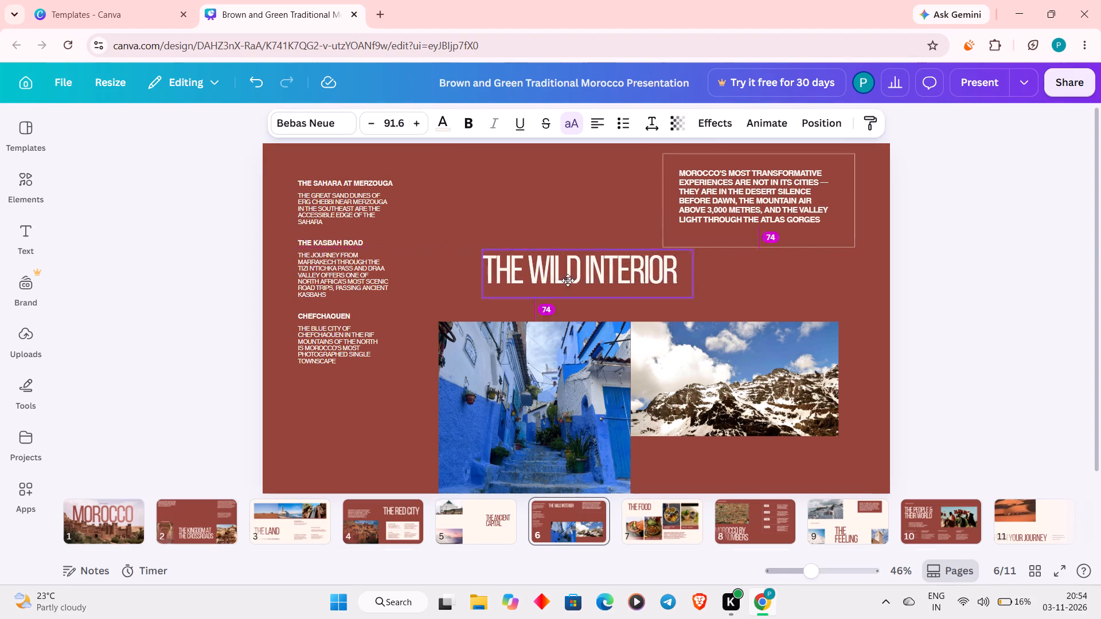
drag(568, 280, 737, 299)
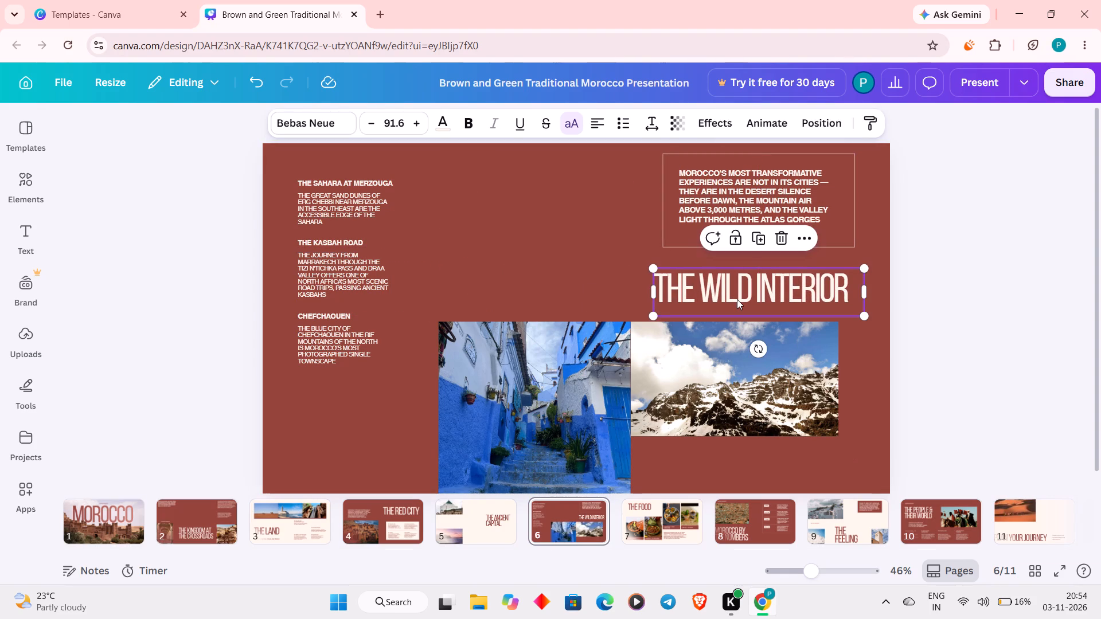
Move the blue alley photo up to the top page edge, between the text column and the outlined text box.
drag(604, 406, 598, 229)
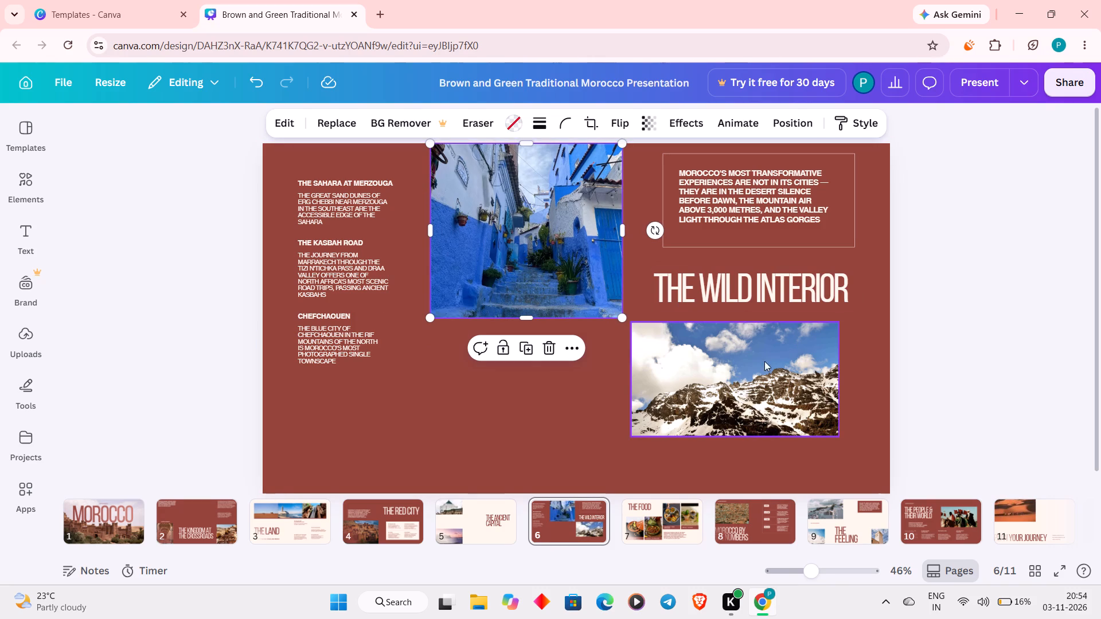
Place the snowy mountain photo flush in the bottom-left corner of page 6, beneath the text column.
drag(761, 377, 399, 430)
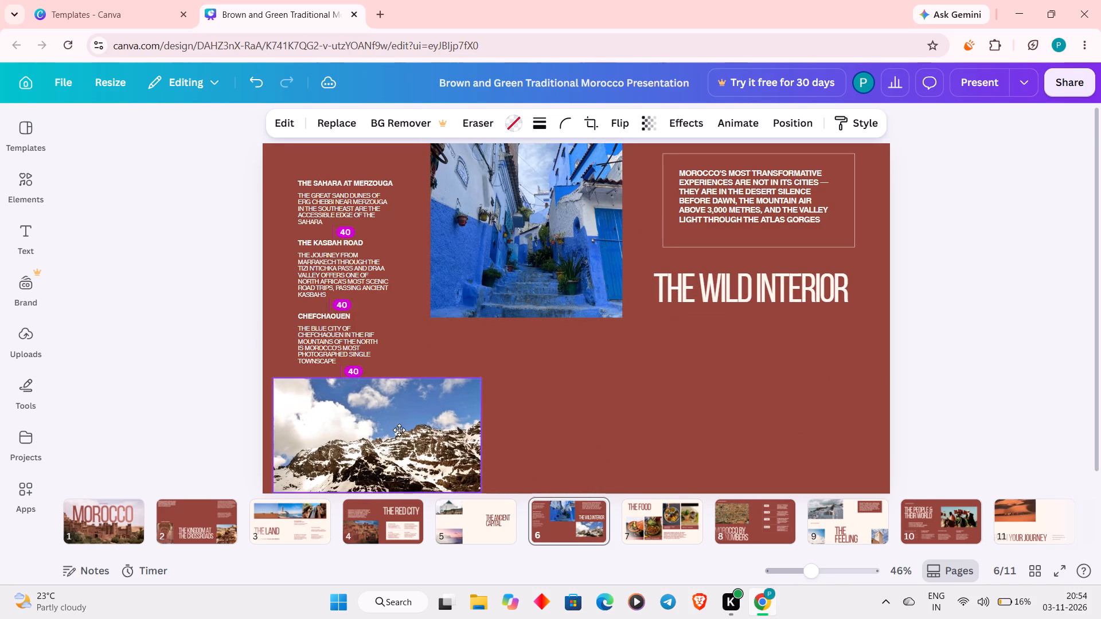
drag(399, 430, 396, 437)
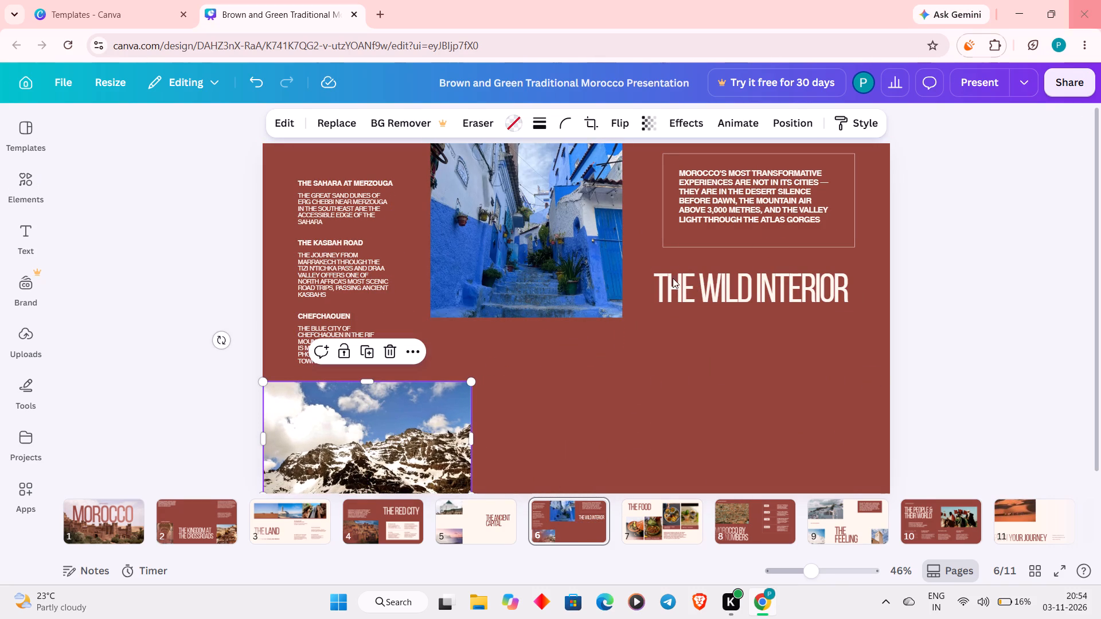
click(669, 452)
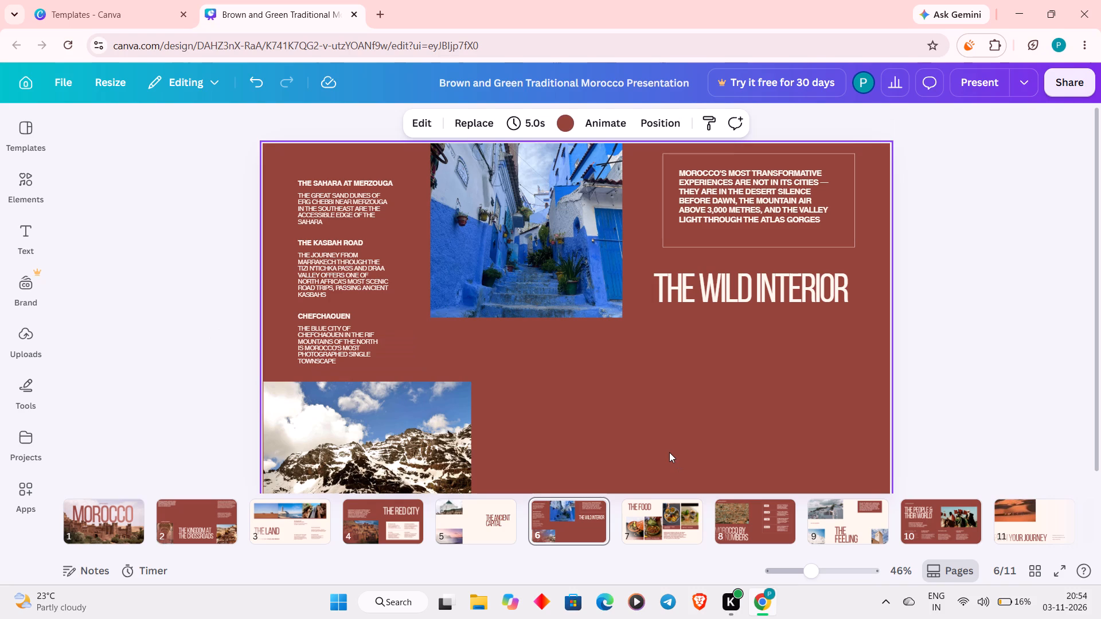
click(445, 394)
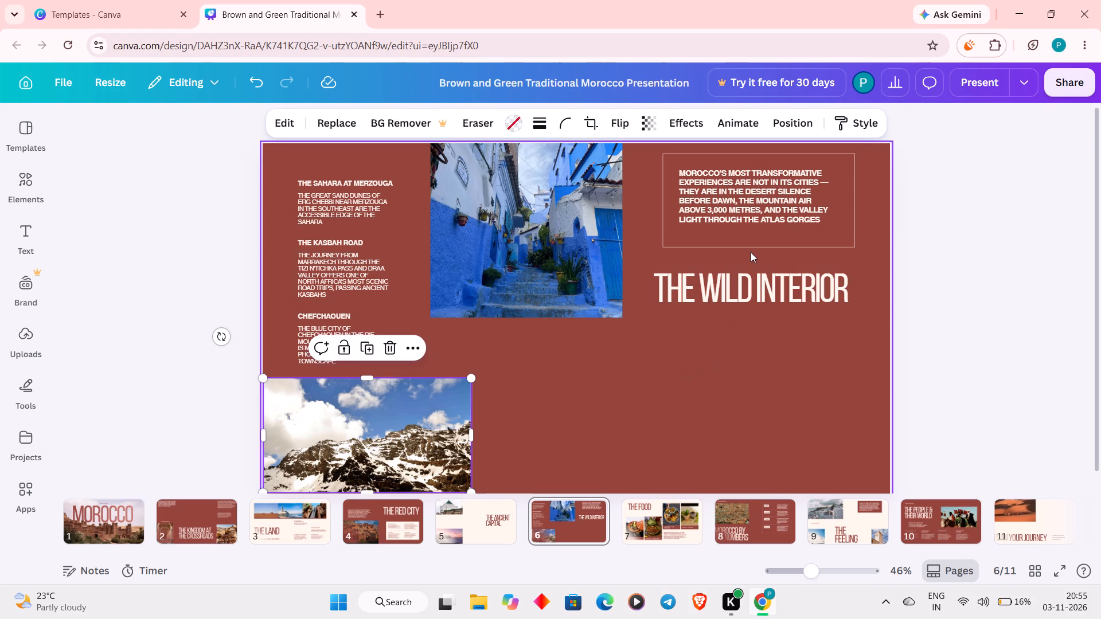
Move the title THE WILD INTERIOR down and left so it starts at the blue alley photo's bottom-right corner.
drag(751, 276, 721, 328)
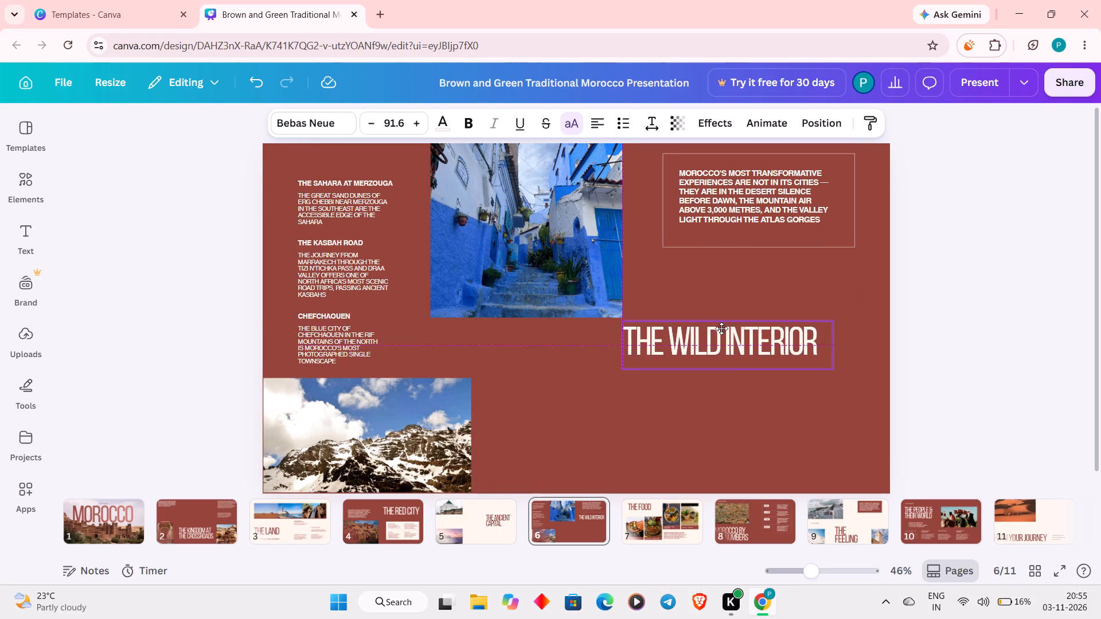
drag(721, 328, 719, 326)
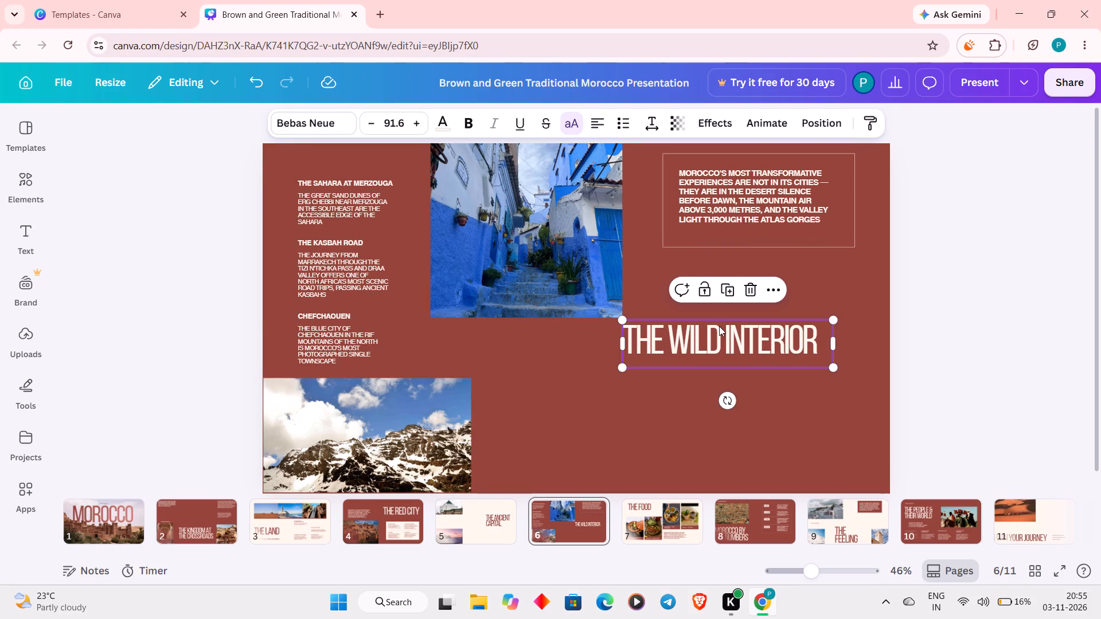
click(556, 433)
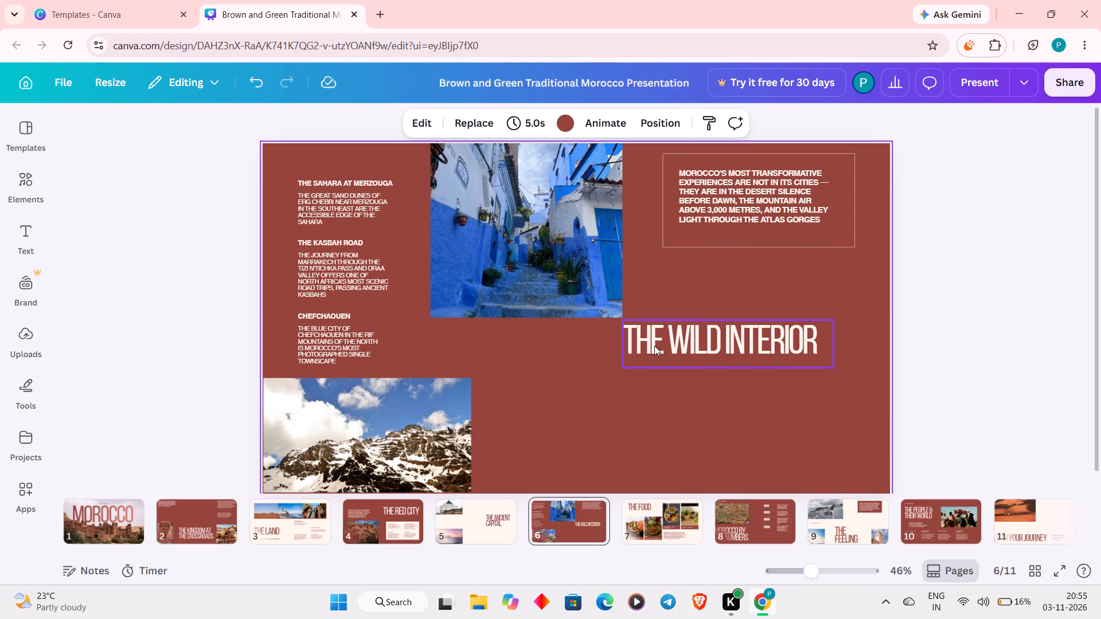
Move the title THE WILD INTERIOR near the page bottom, directly beside the mountain photo's right edge.
drag(685, 335, 530, 433)
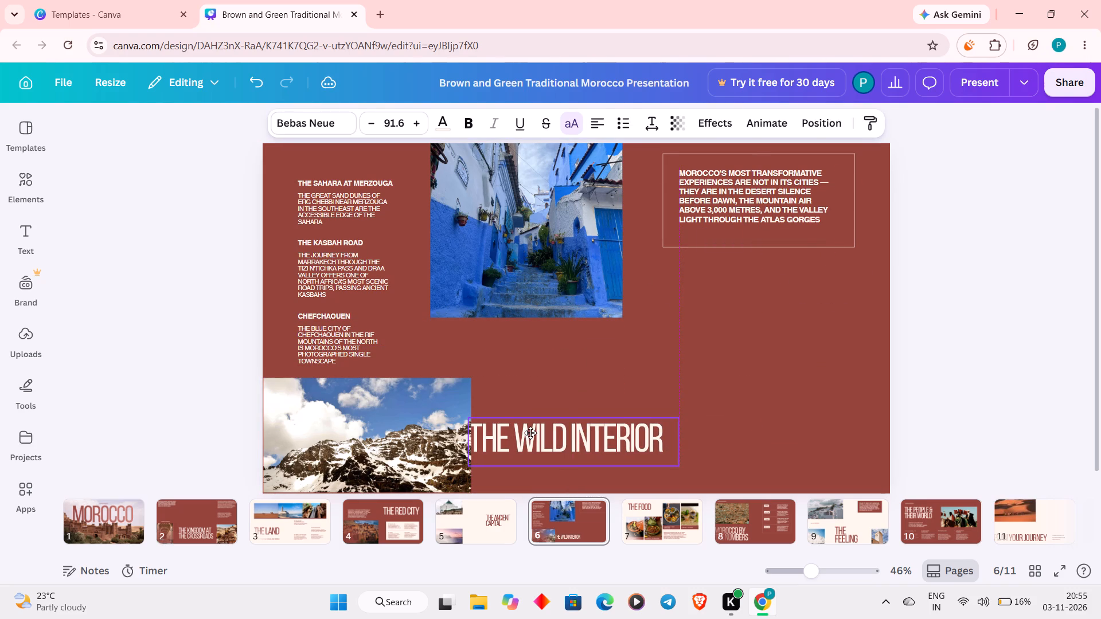
drag(530, 433, 537, 426)
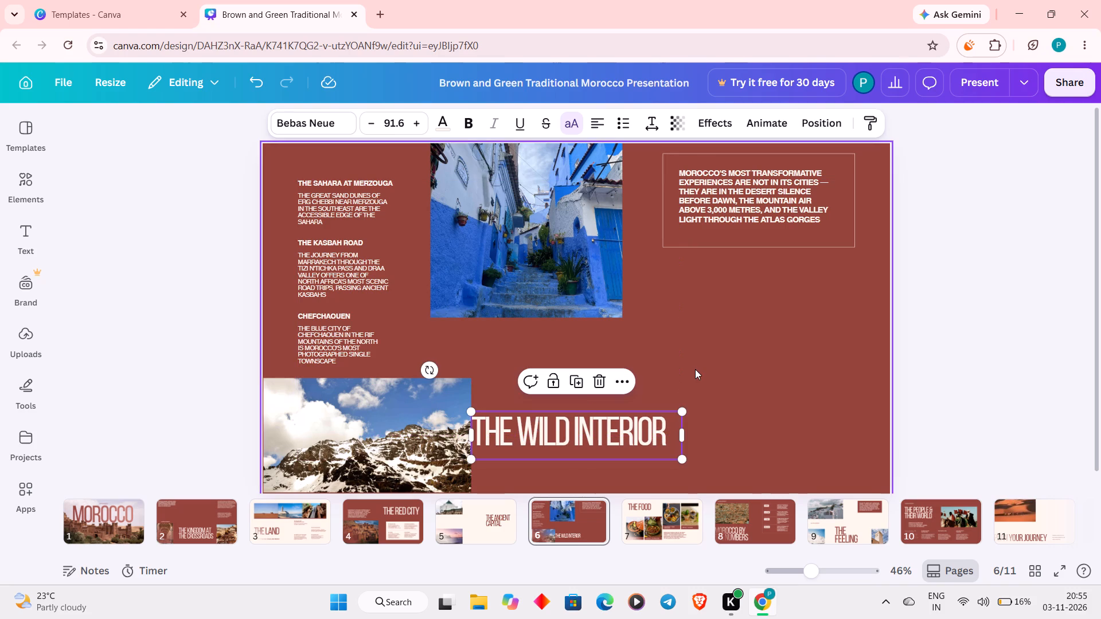
click(695, 369)
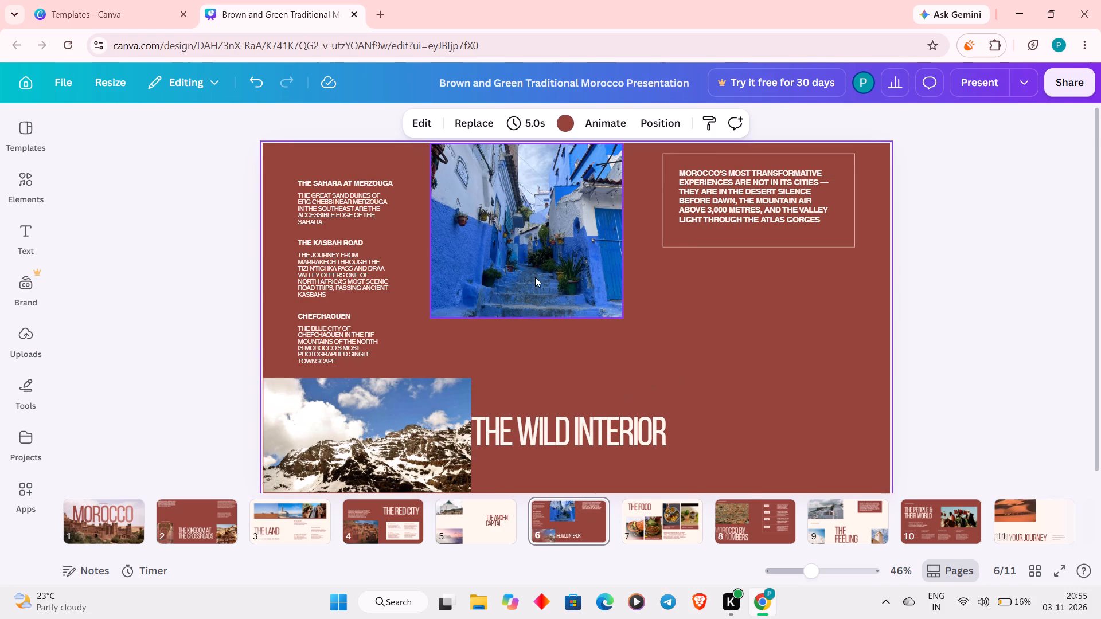
Place the blue alley photo flush in the bottom-right corner of page 6.
drag(530, 261, 785, 427)
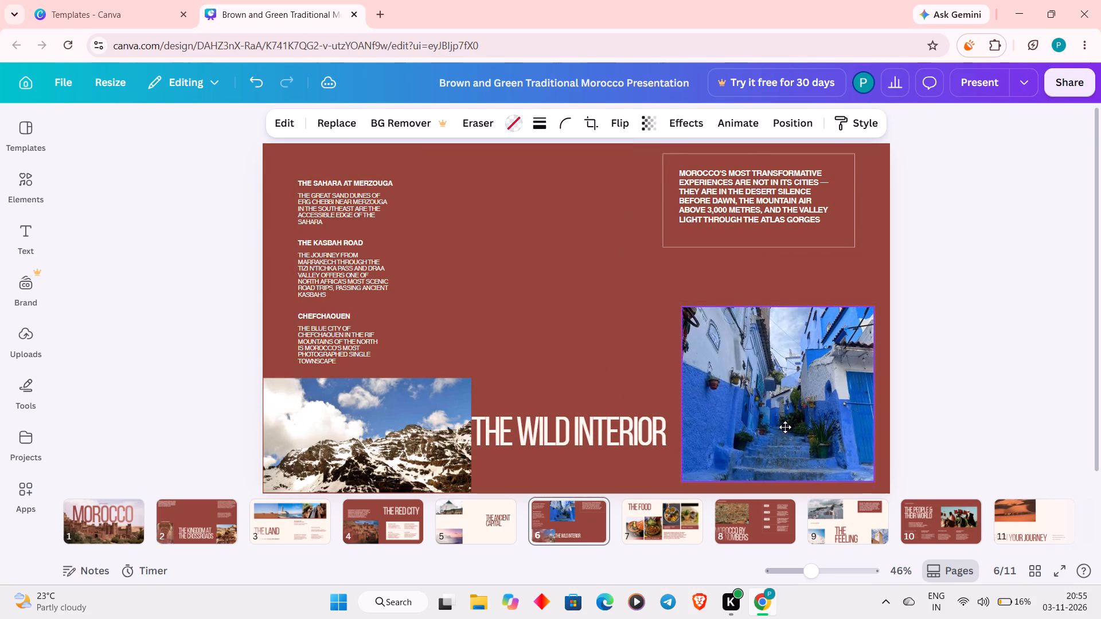
drag(785, 427, 795, 436)
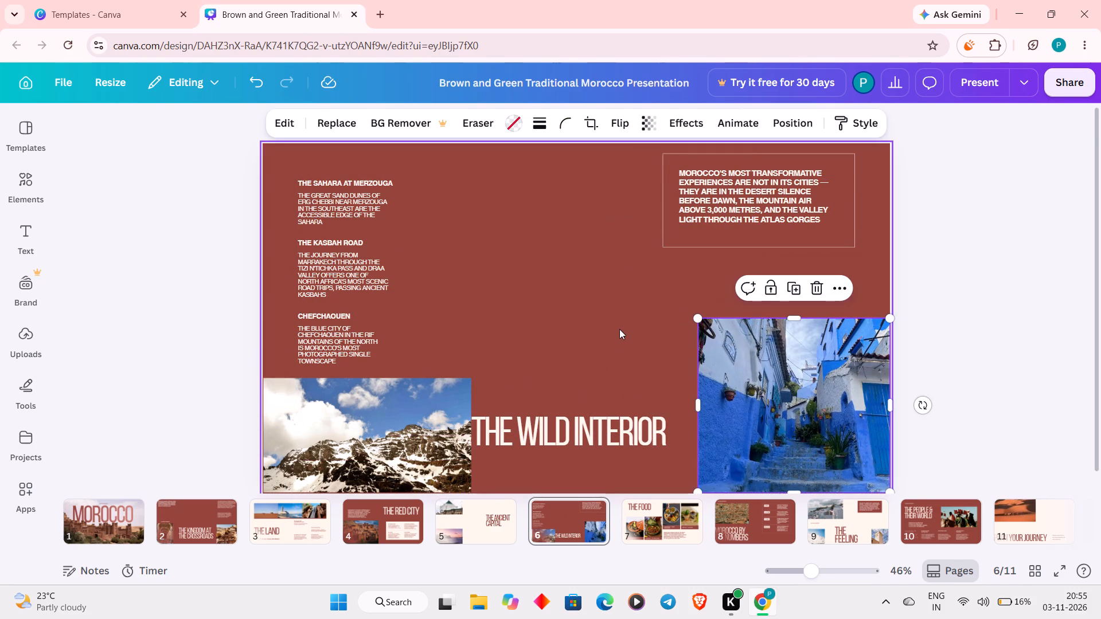
click(619, 328)
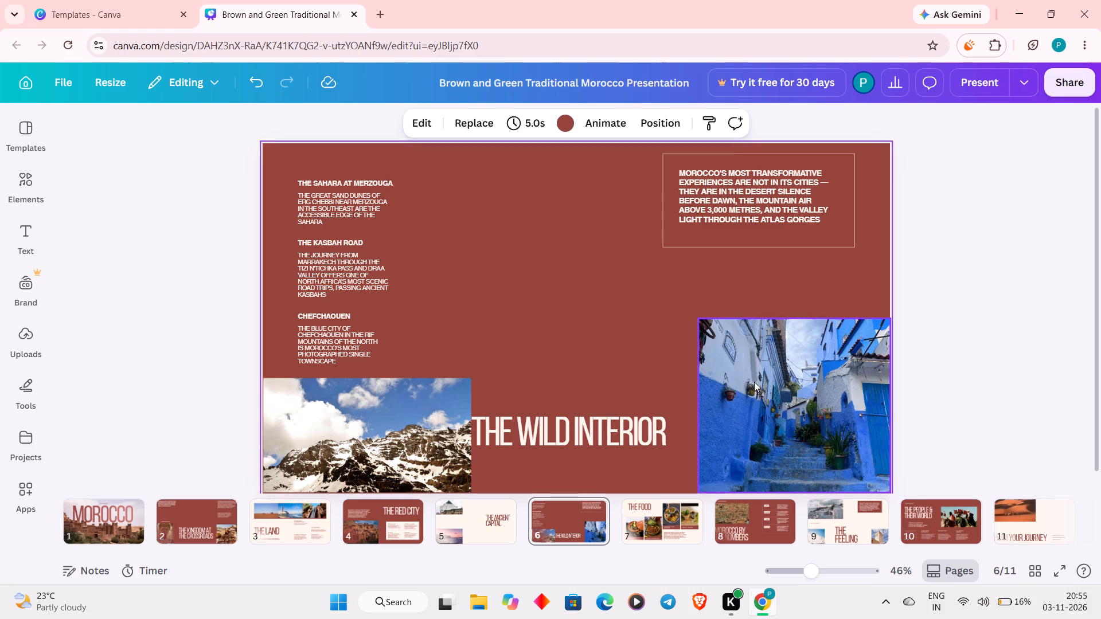
click(754, 382)
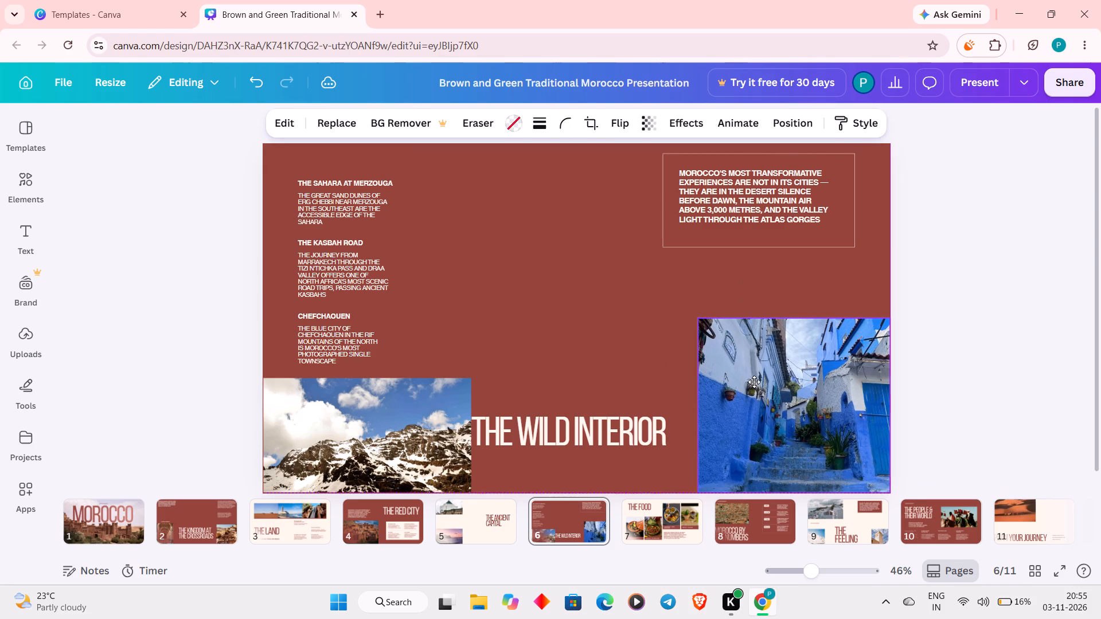
click(627, 273)
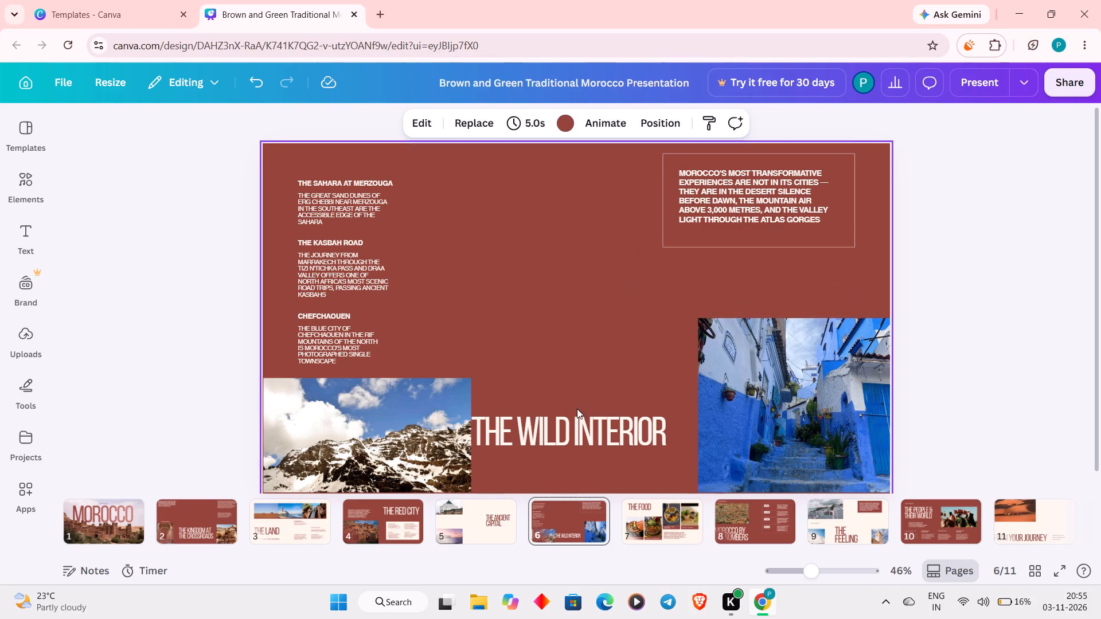
Shift the title THE WILD INTERIOR slightly right to leave equal gaps to the mountain and blue alley photos.
drag(572, 421, 579, 421)
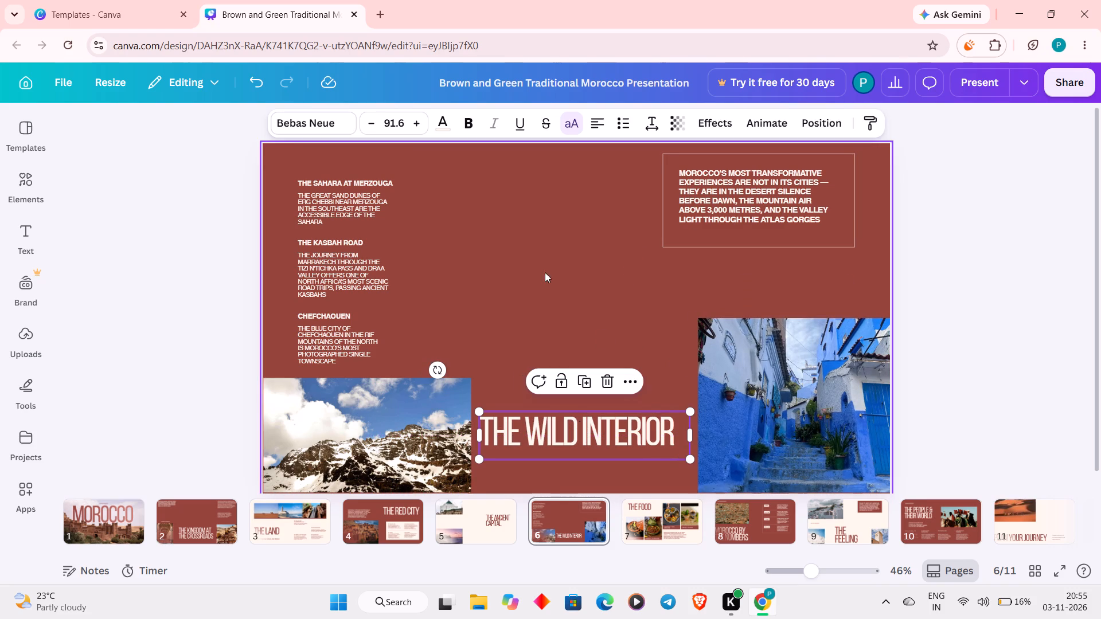
click(540, 260)
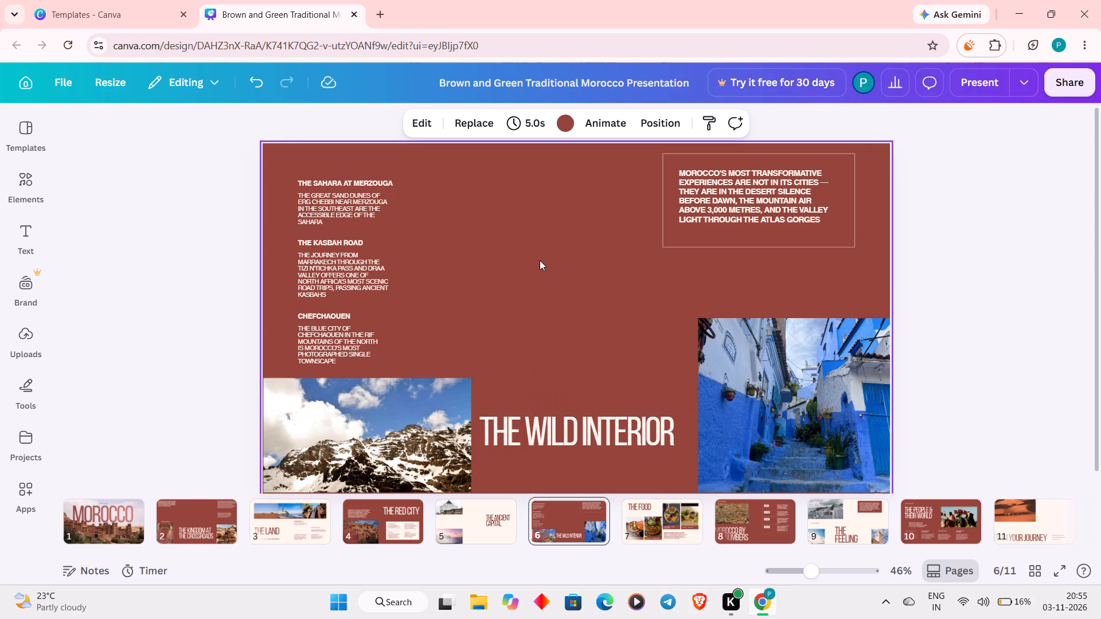
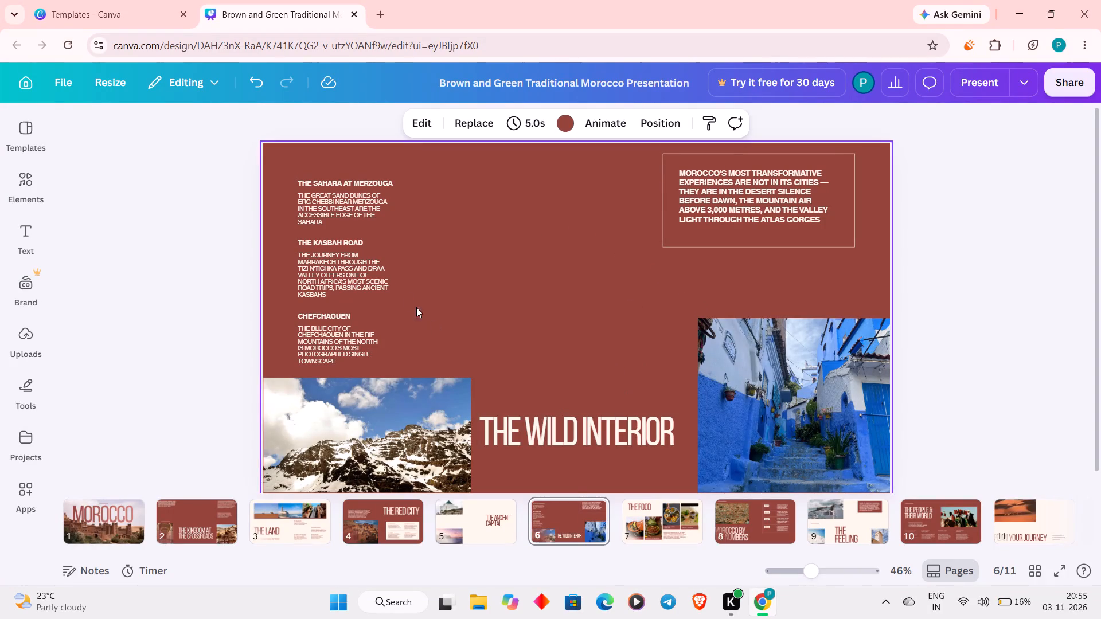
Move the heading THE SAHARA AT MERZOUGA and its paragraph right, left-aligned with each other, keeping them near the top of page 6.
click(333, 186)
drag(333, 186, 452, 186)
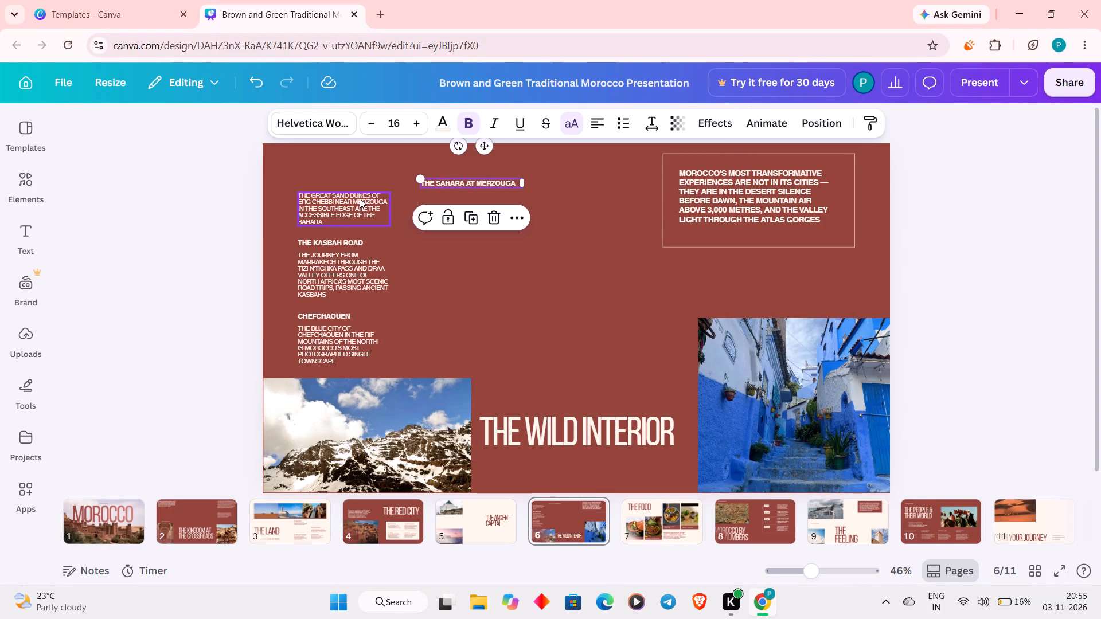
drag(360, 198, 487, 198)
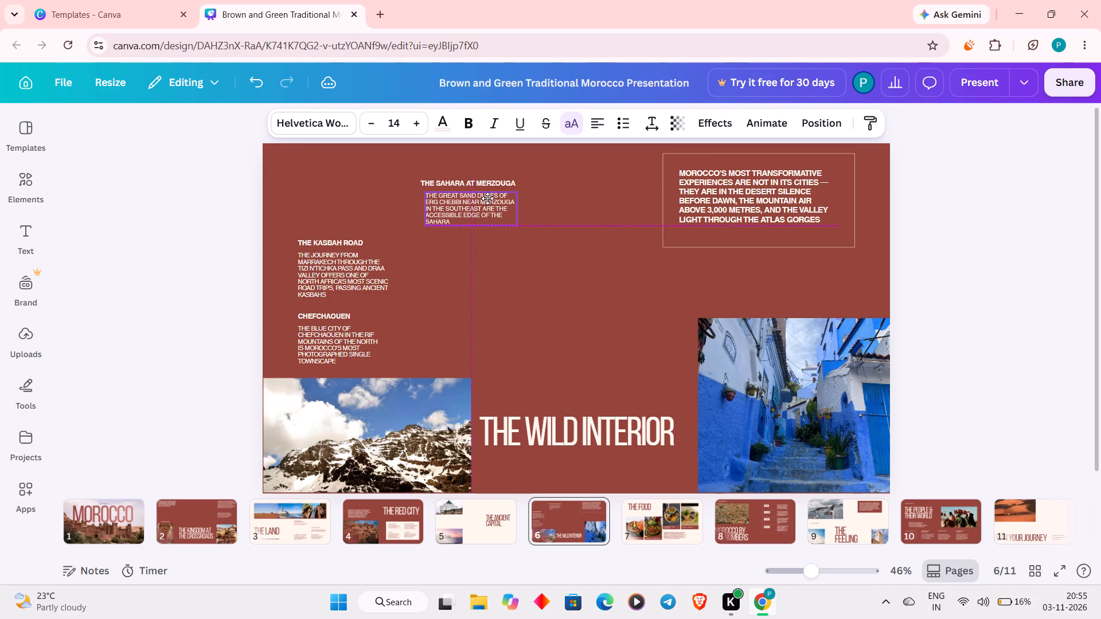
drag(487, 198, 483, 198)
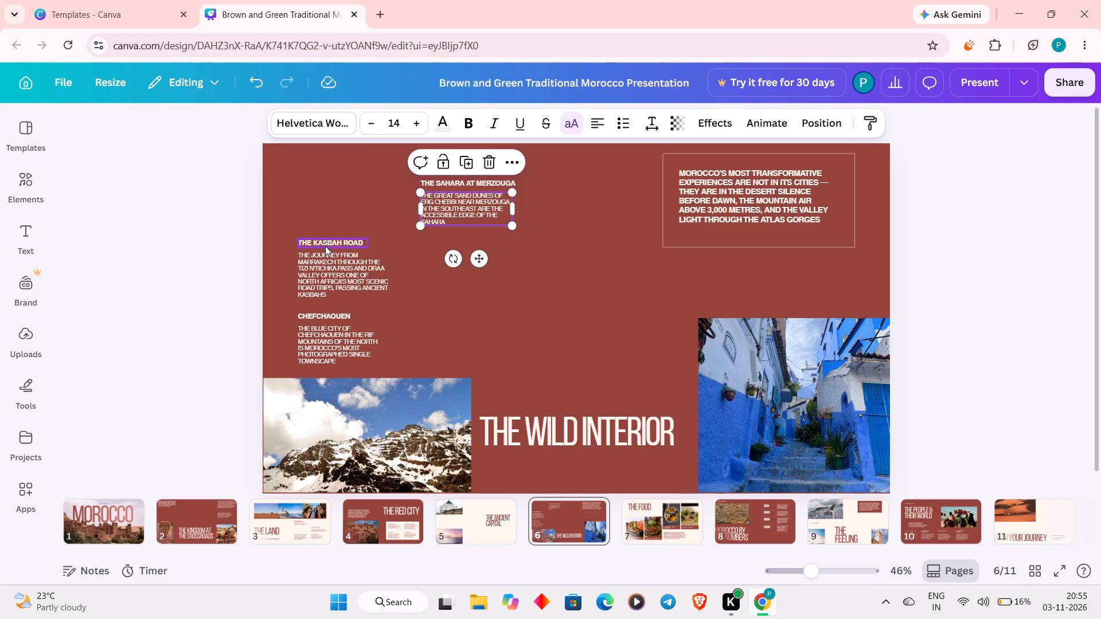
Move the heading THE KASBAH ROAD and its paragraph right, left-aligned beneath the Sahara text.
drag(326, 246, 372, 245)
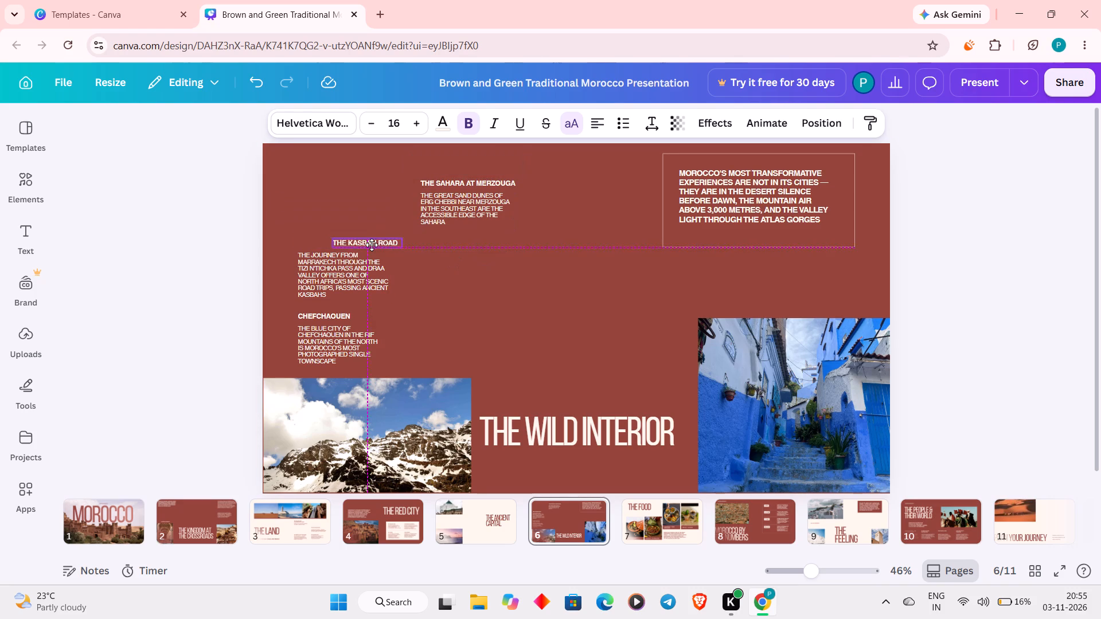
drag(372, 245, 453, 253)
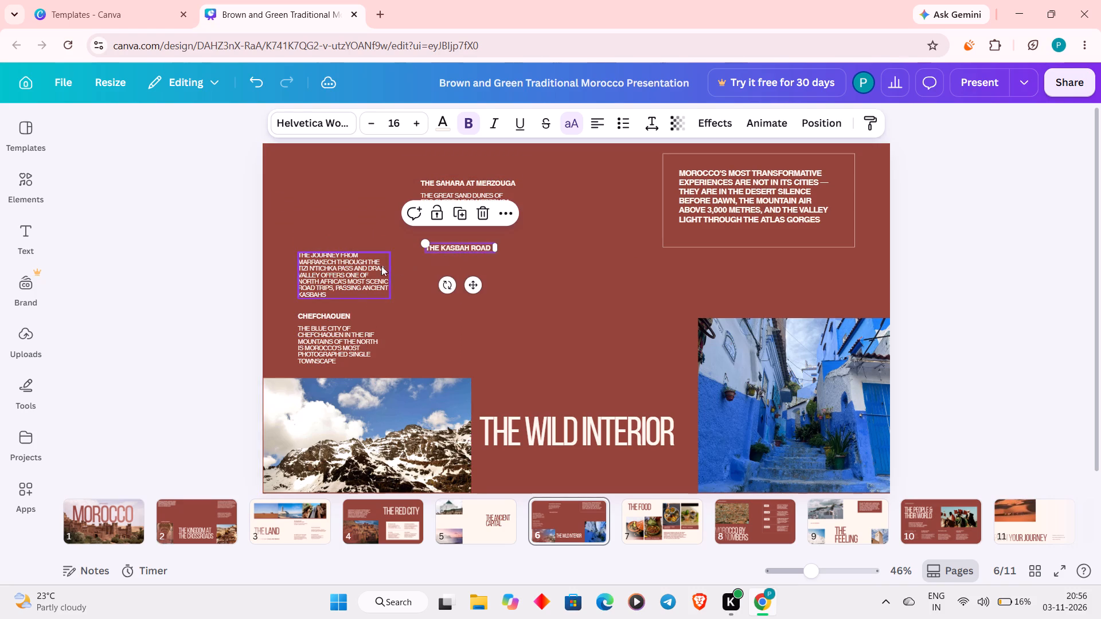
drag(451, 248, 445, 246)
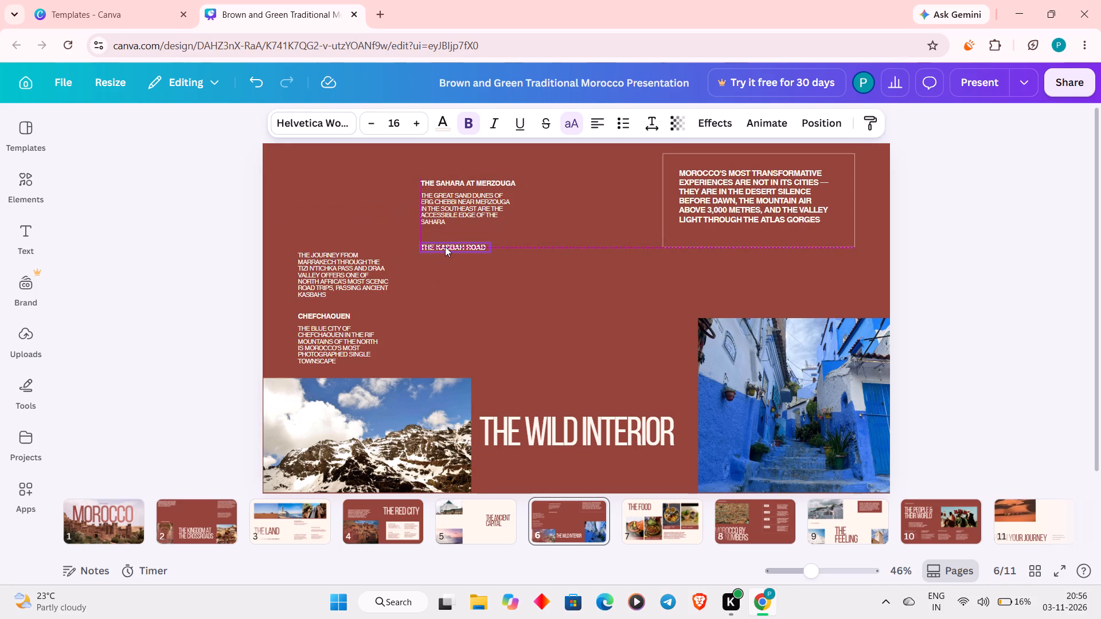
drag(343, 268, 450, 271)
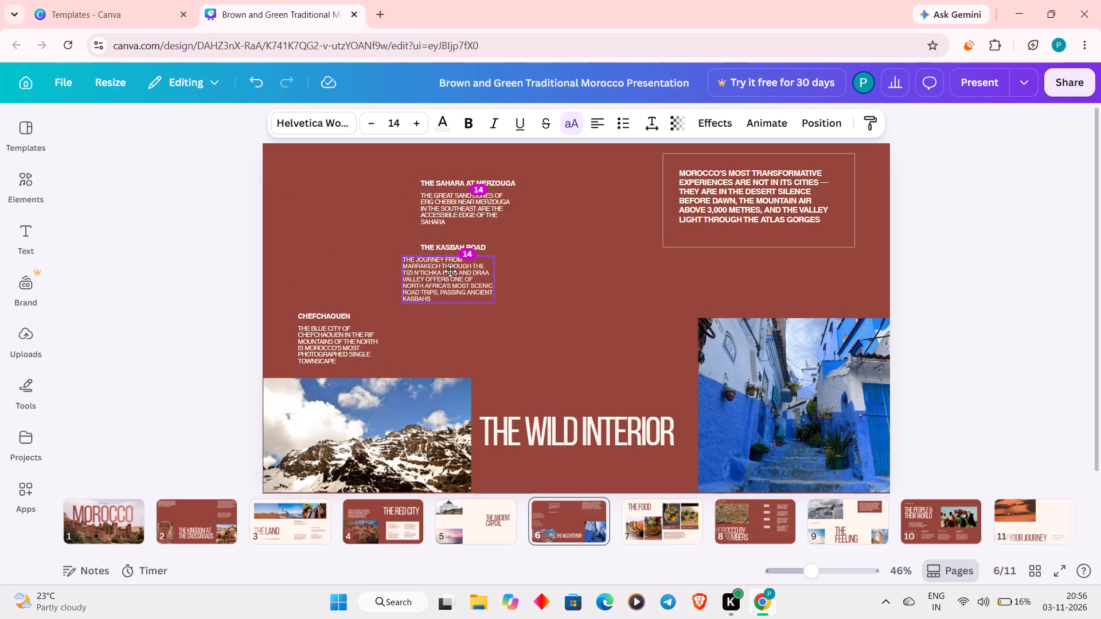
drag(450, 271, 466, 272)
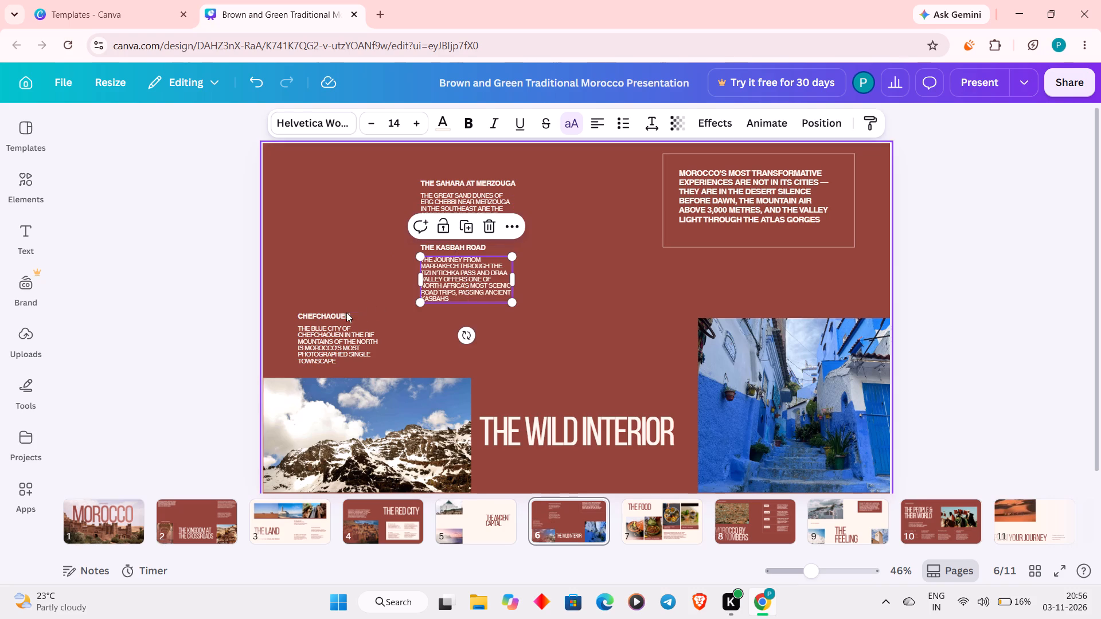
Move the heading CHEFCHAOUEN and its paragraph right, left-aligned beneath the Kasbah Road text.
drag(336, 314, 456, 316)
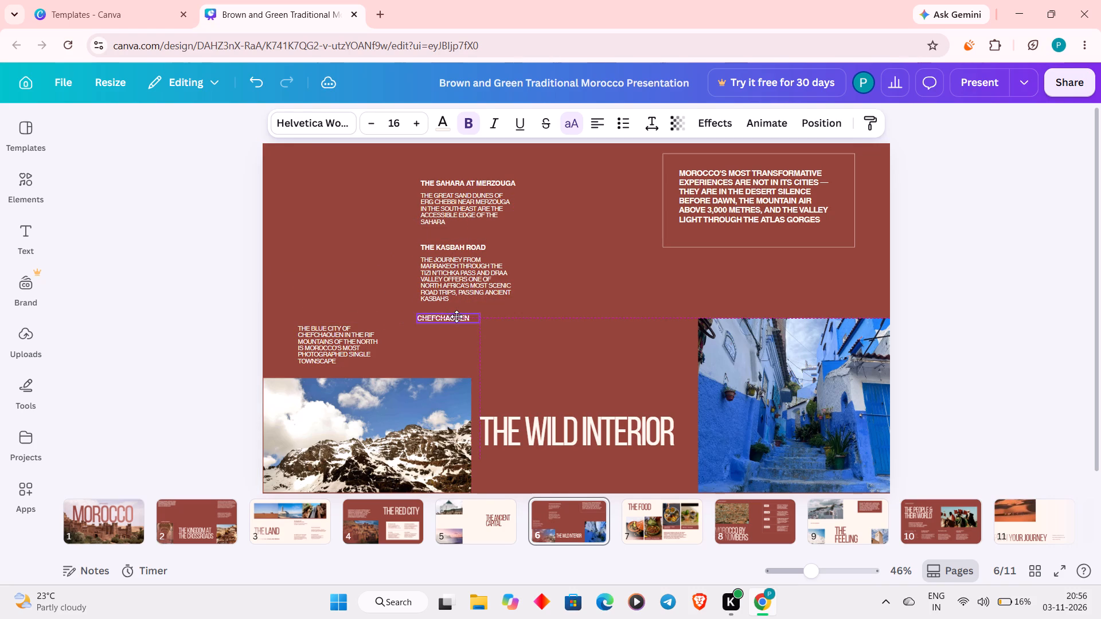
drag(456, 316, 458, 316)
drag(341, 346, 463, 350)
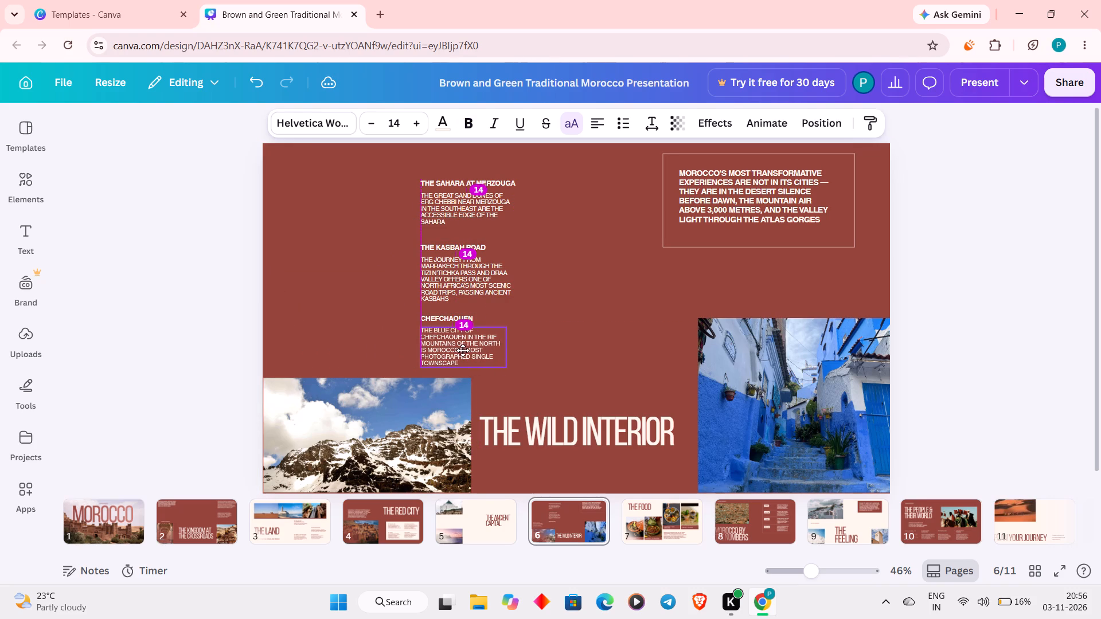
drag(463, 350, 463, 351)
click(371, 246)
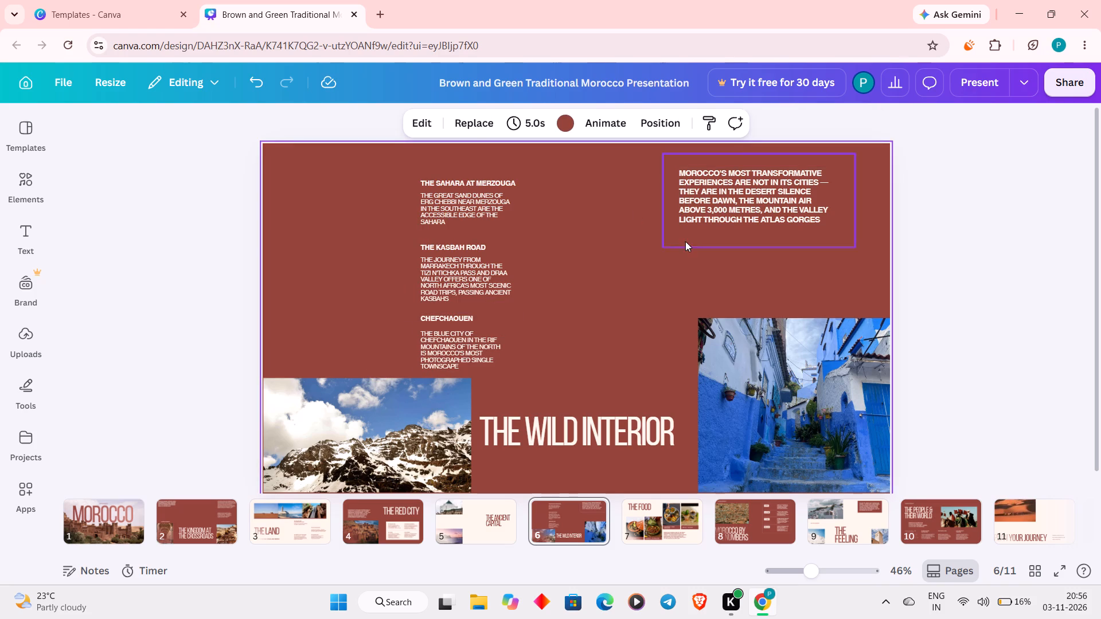
Move the title THE WILD INTERIOR into the gap between the outlined quote box and the blue alley photo, evenly spaced vertically.
drag(607, 429, 558, 202)
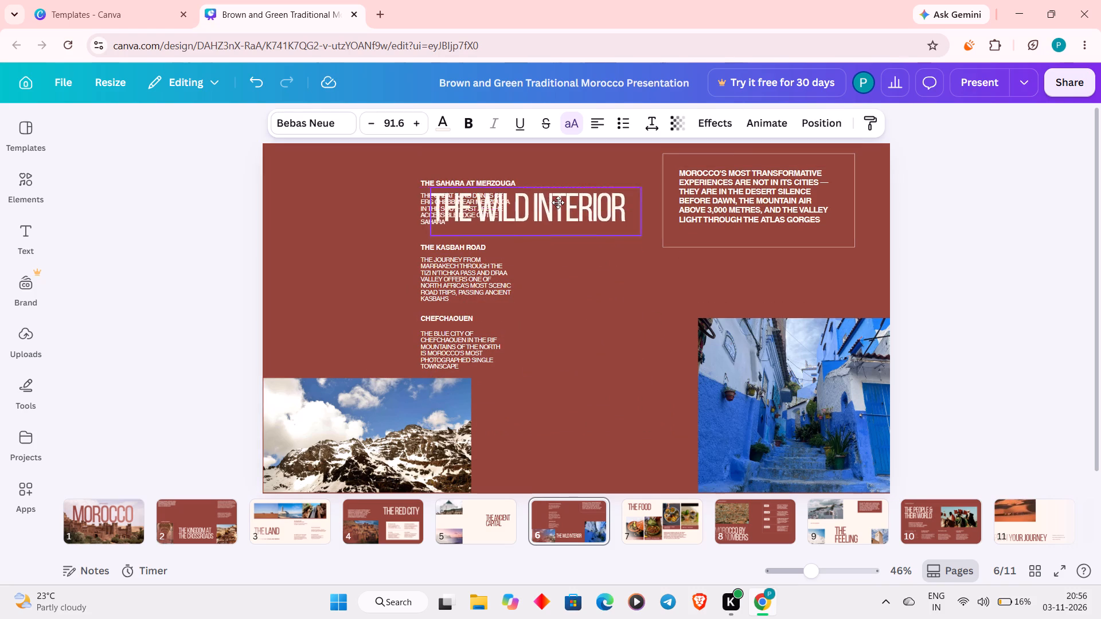
drag(558, 202, 684, 307)
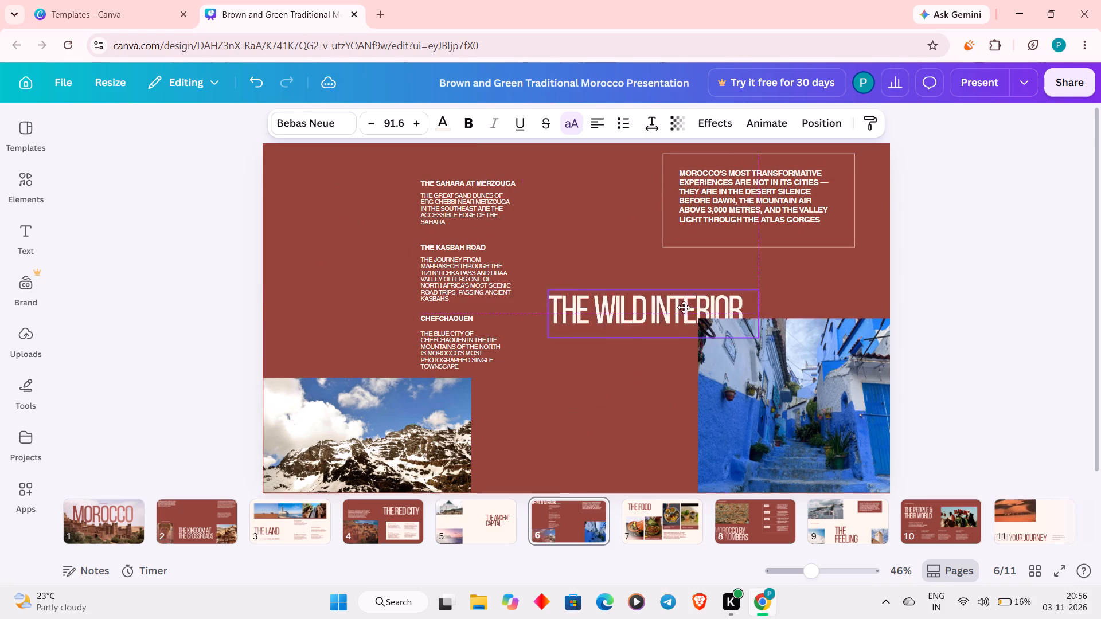
drag(684, 307, 807, 277)
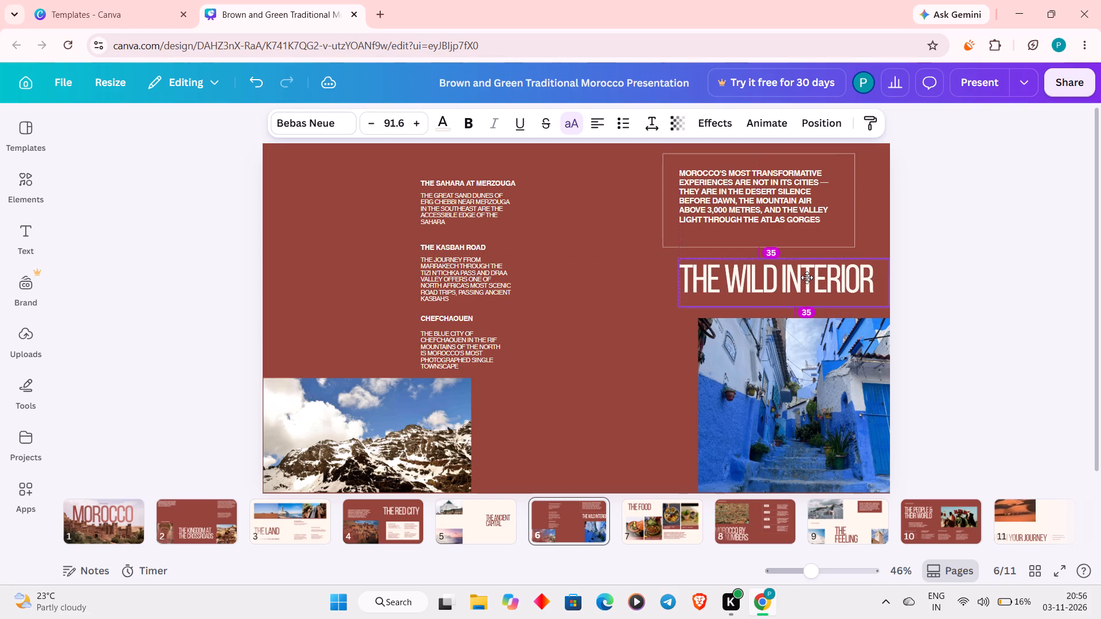
drag(807, 277, 807, 277)
drag(807, 277, 798, 277)
click(798, 277)
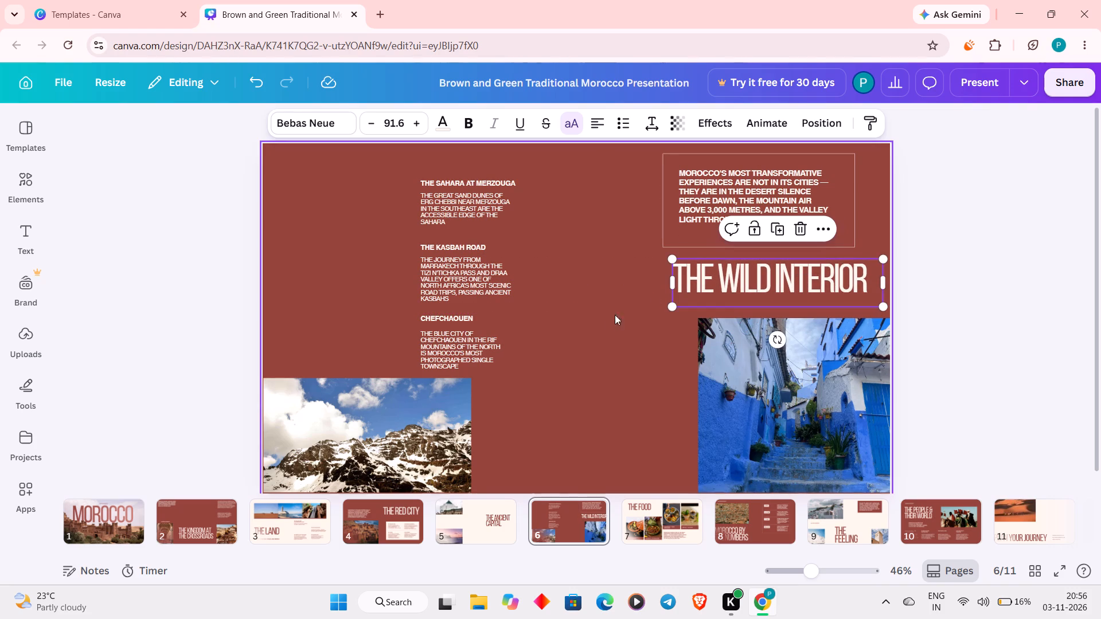
click(600, 328)
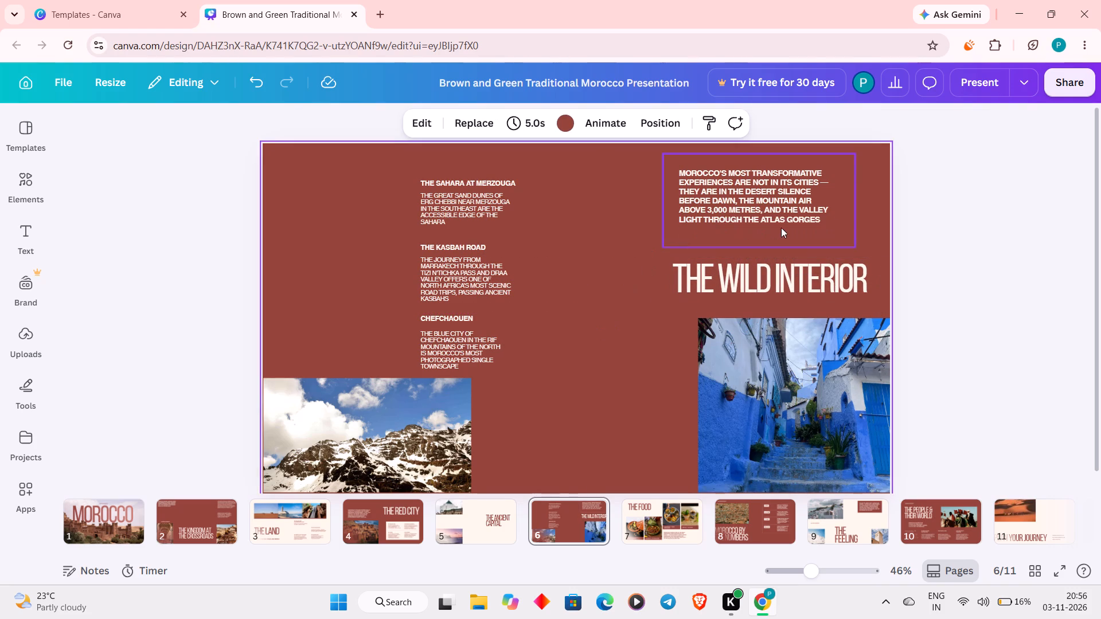
Shift the outlined quote box right until centred over the title THE WILD INTERIOR, and reposition the quote text inside it.
drag(790, 230, 817, 230)
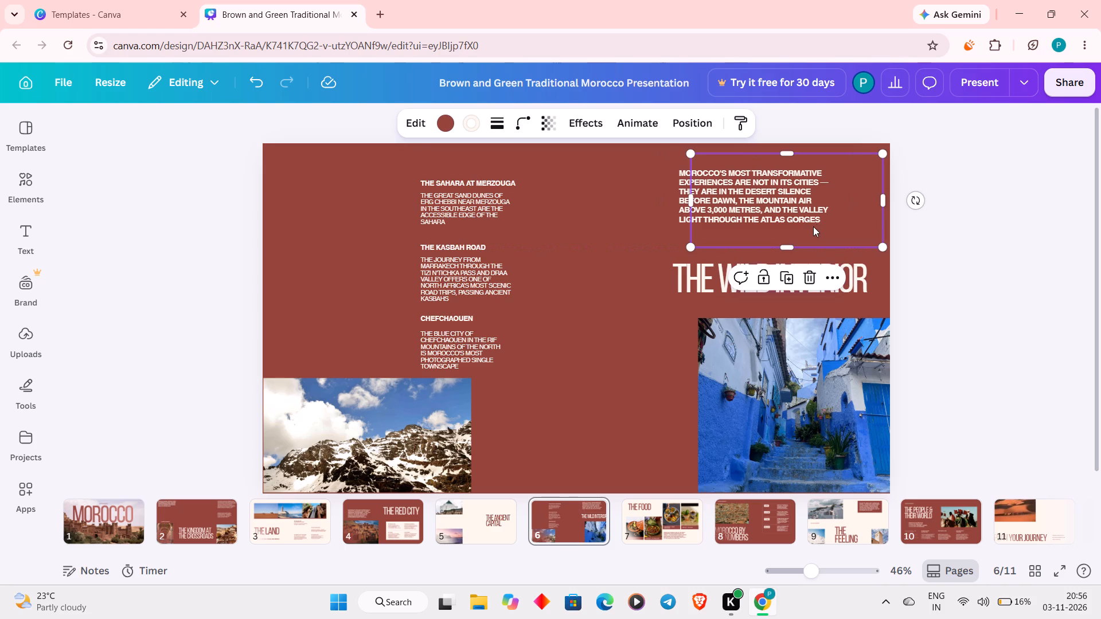
drag(780, 193, 774, 195)
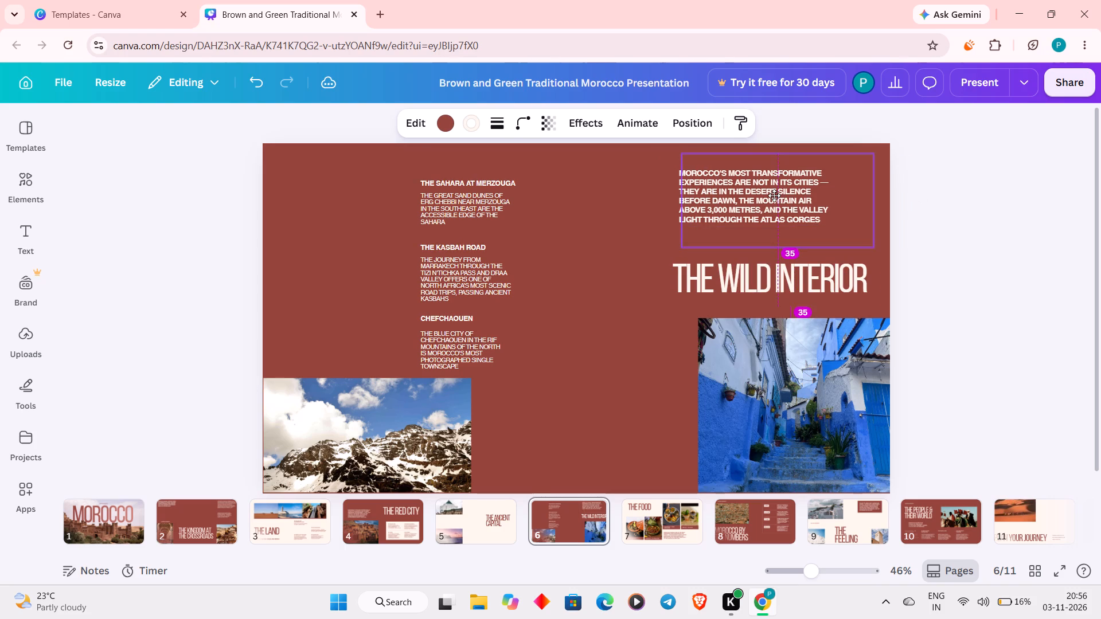
drag(774, 195, 774, 195)
click(765, 195)
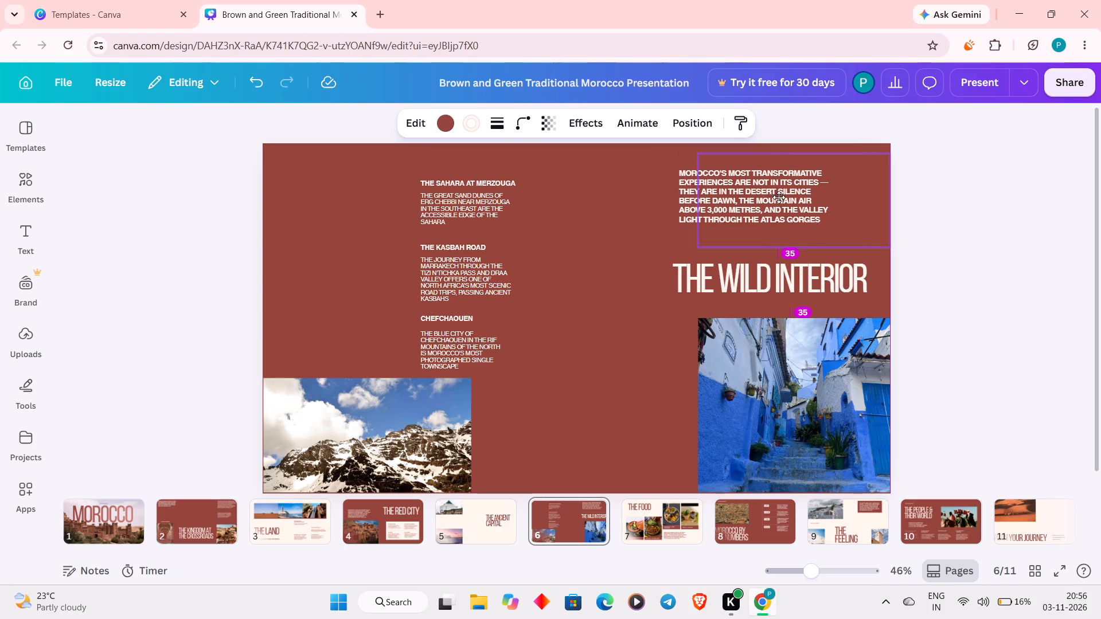
click(711, 190)
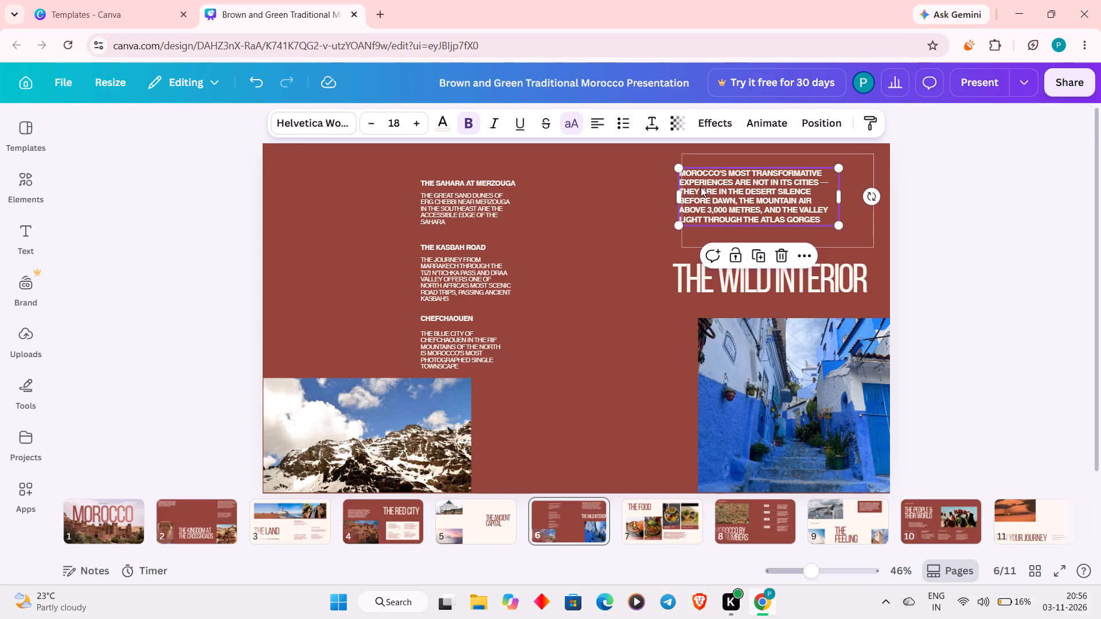
drag(701, 187, 725, 192)
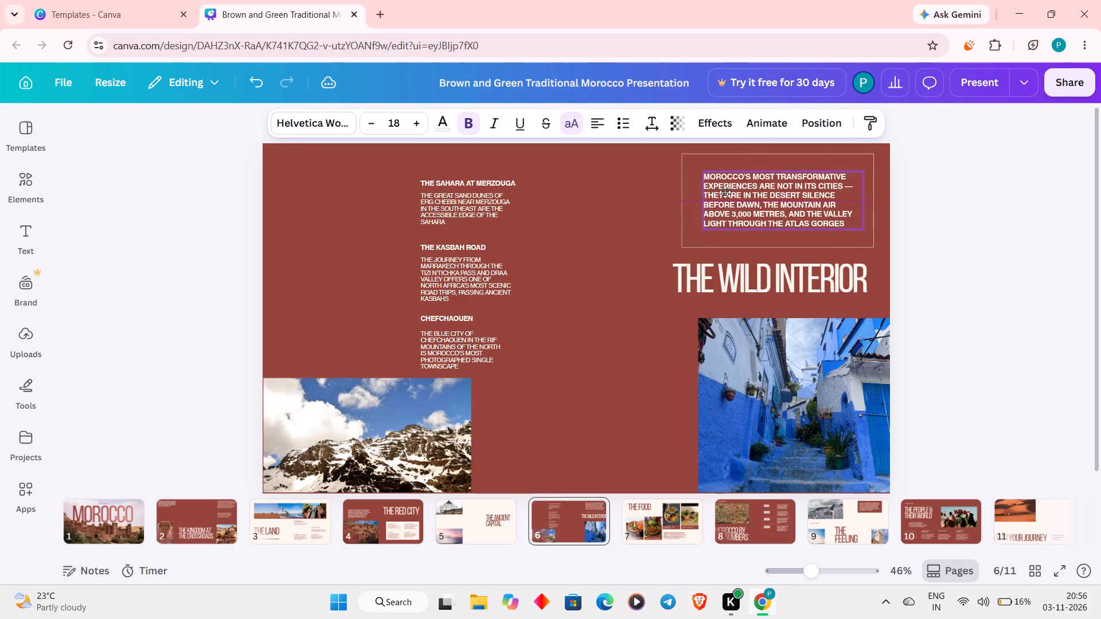
drag(725, 192, 720, 193)
click(643, 222)
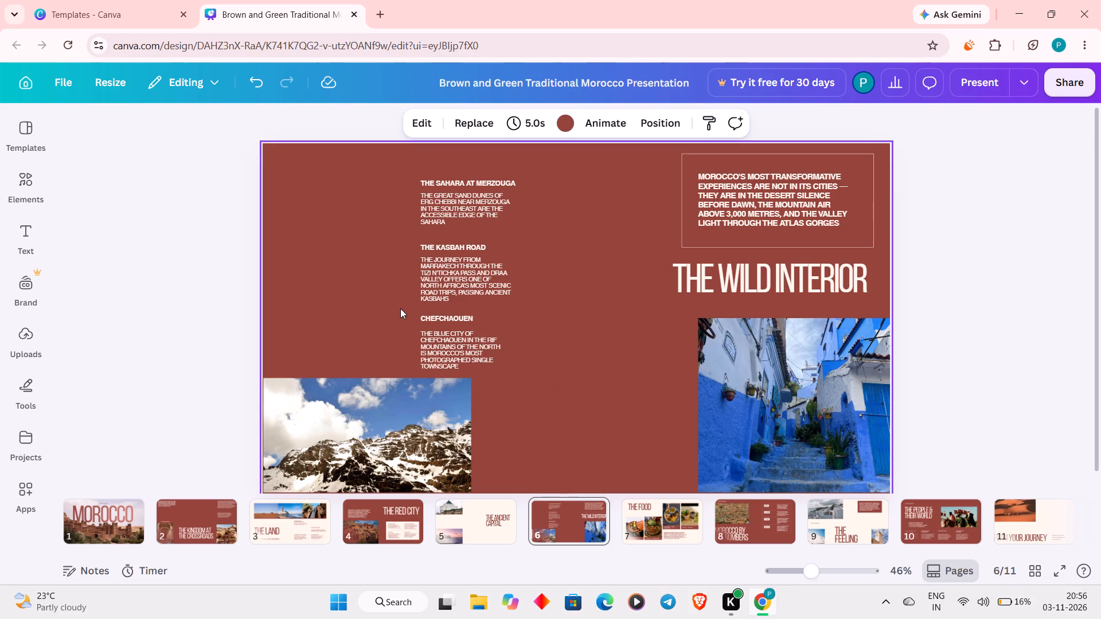
Move the heading THE SAHARA AT MERZOUGA and its paragraph to the page's upper middle, left-aligned with a small gap between them.
drag(469, 178, 550, 179)
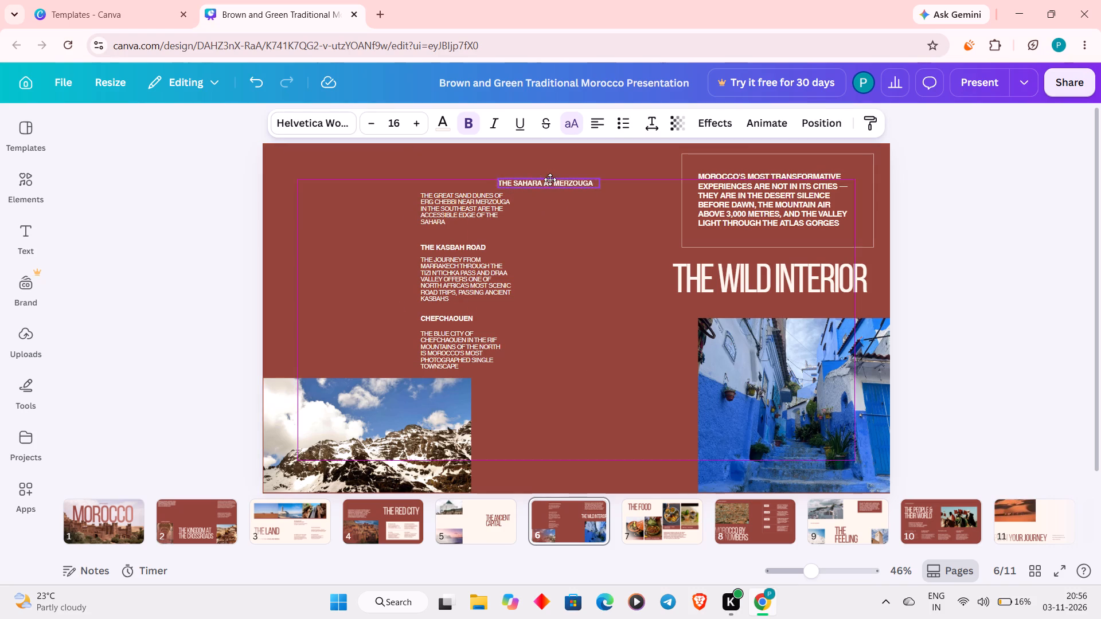
drag(550, 179, 559, 175)
drag(478, 195, 539, 197)
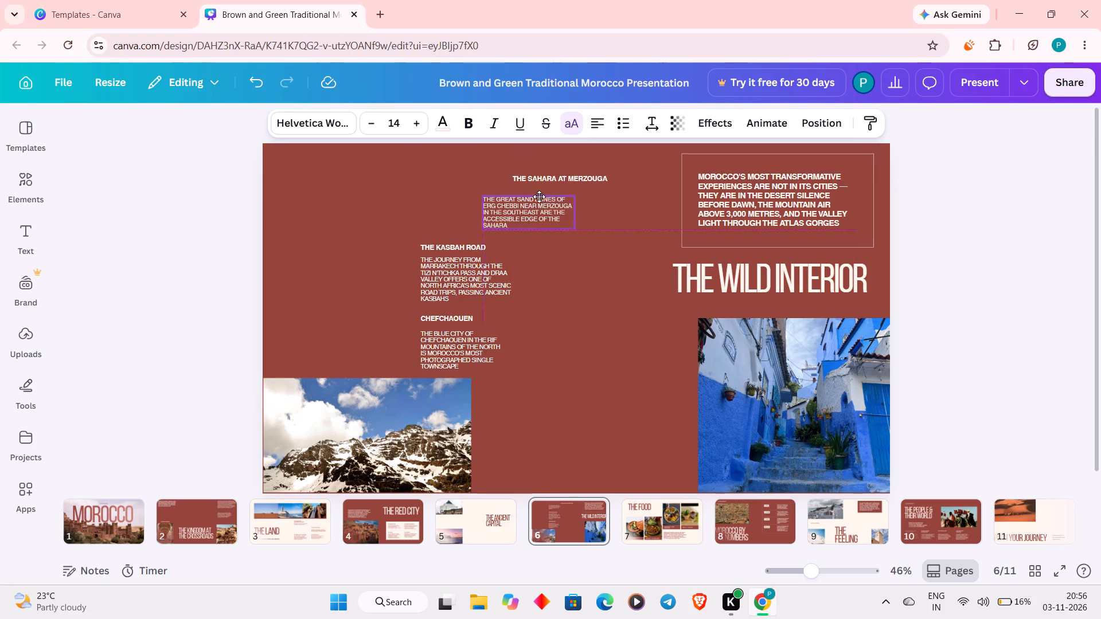
drag(539, 197, 569, 196)
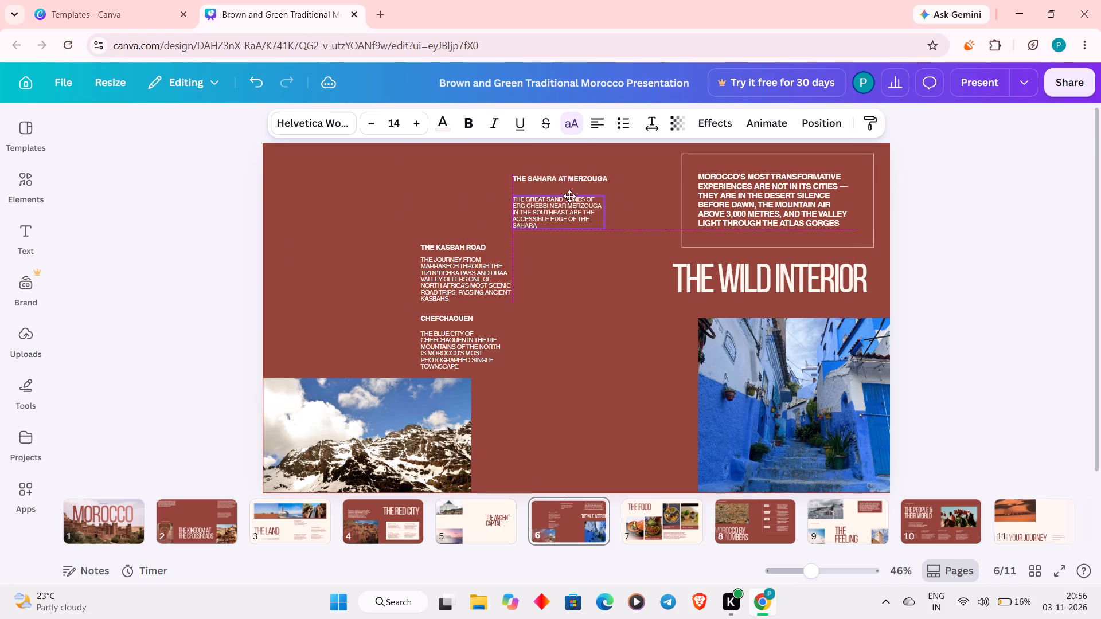
drag(569, 196, 569, 194)
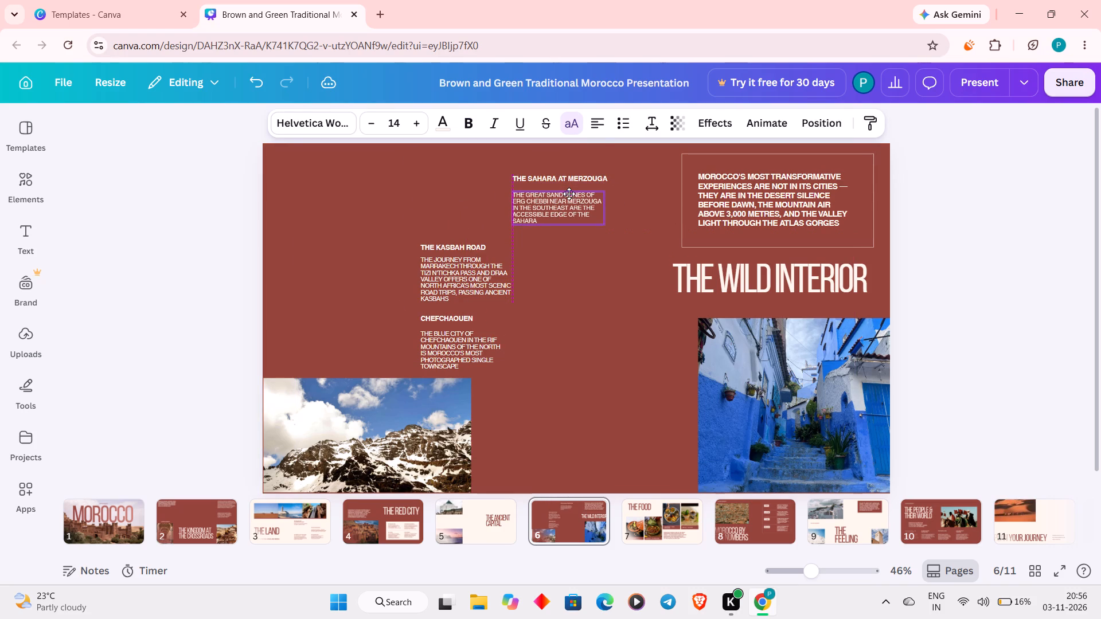
drag(569, 194, 568, 192)
Place the mountain photo flush in the top-left corner of page 6.
drag(388, 413, 388, 399)
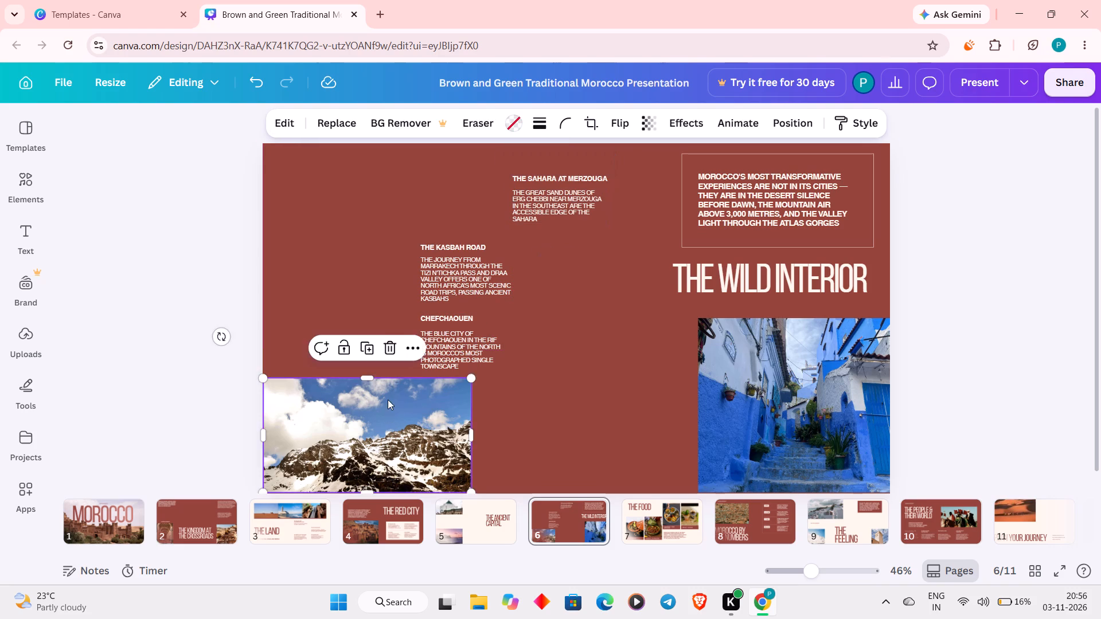
drag(388, 399, 387, 183)
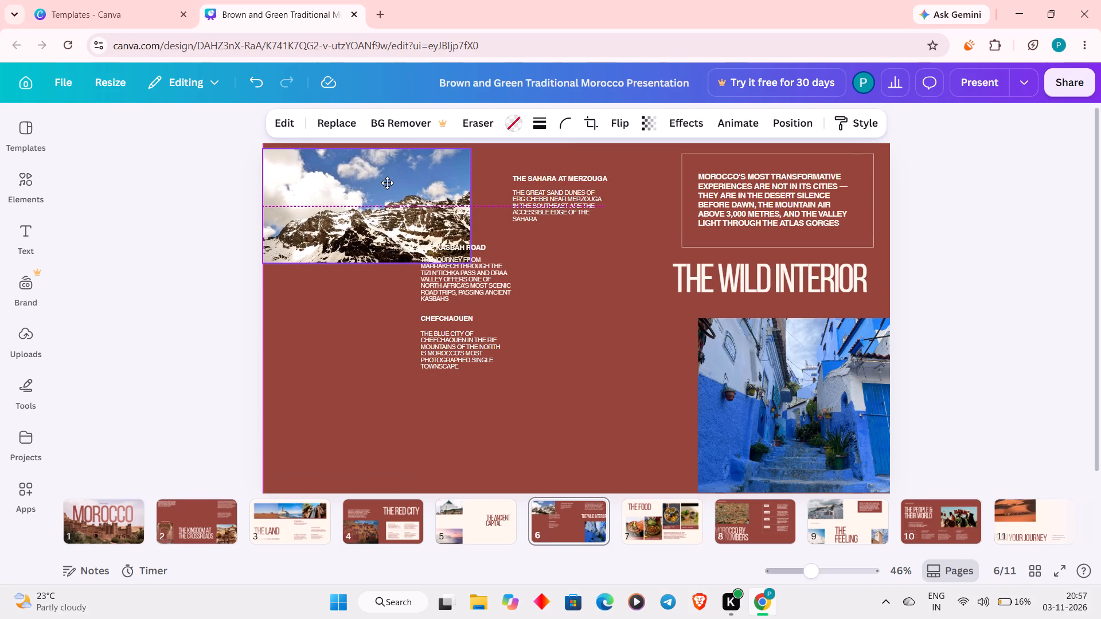
drag(387, 183, 385, 182)
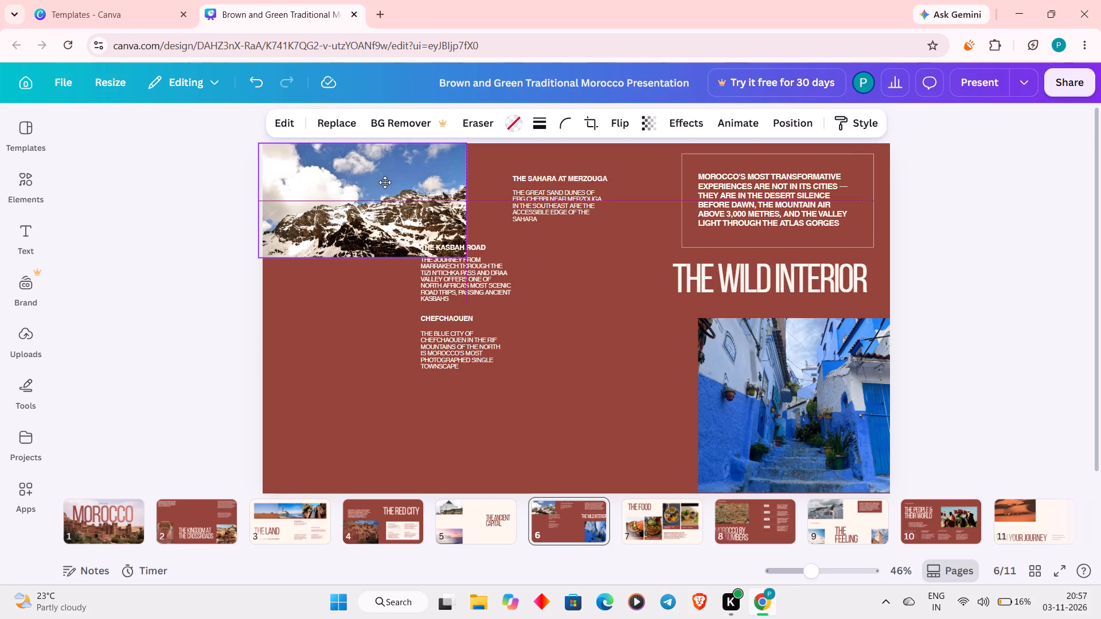
drag(385, 182, 389, 181)
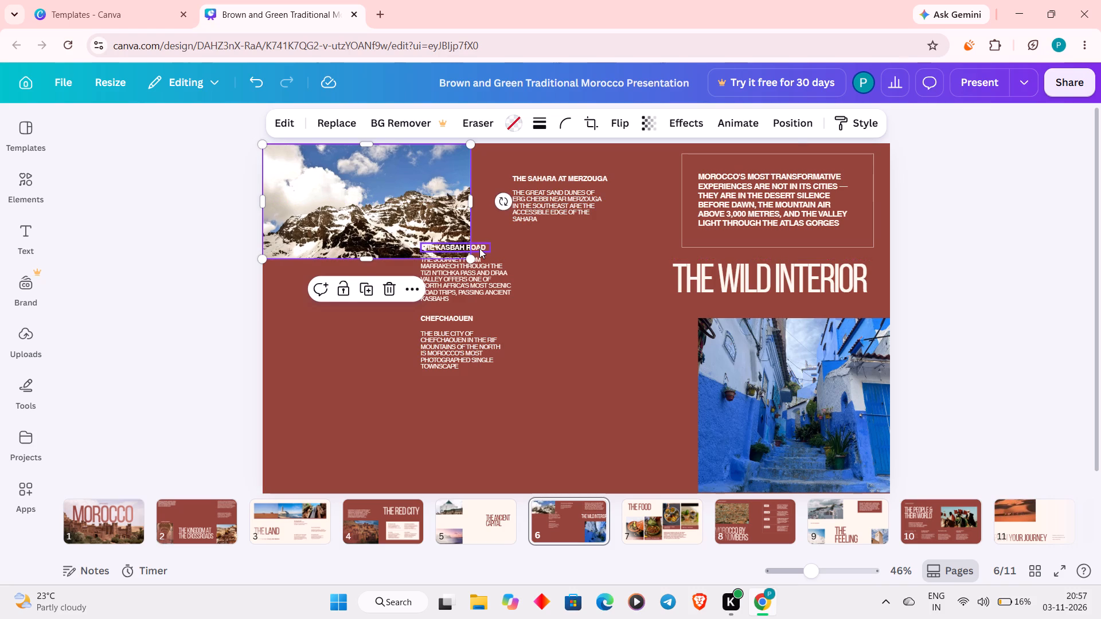
Move the heading THE KASBAH ROAD and its paragraph below the mountain photo, left-aligned with the paragraph close under the heading.
drag(480, 248, 363, 283)
drag(454, 282, 338, 323)
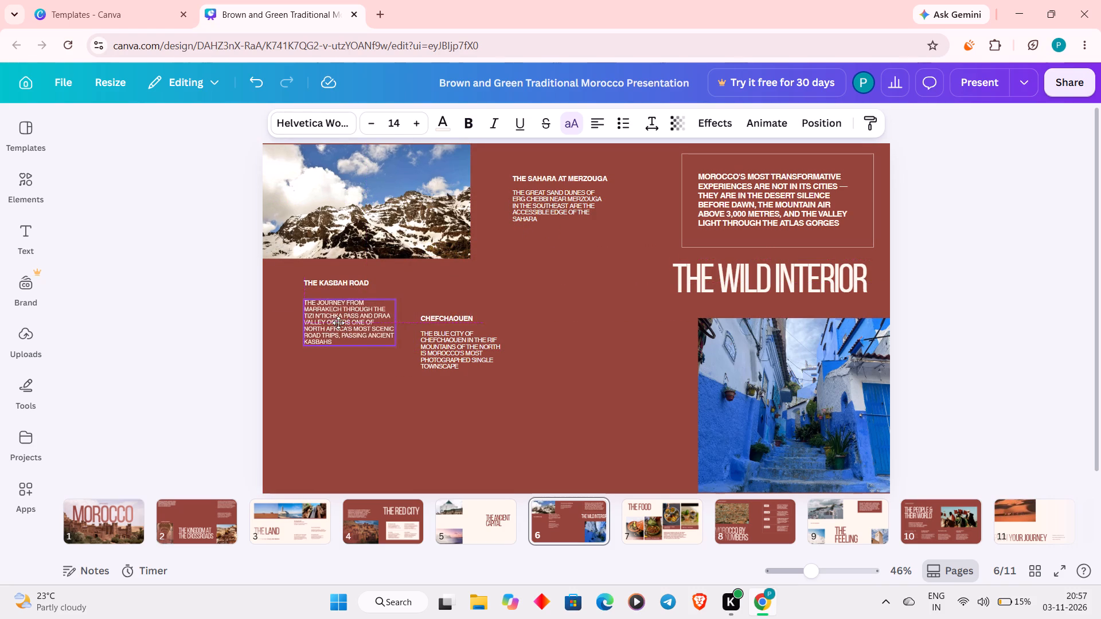
drag(338, 323, 339, 319)
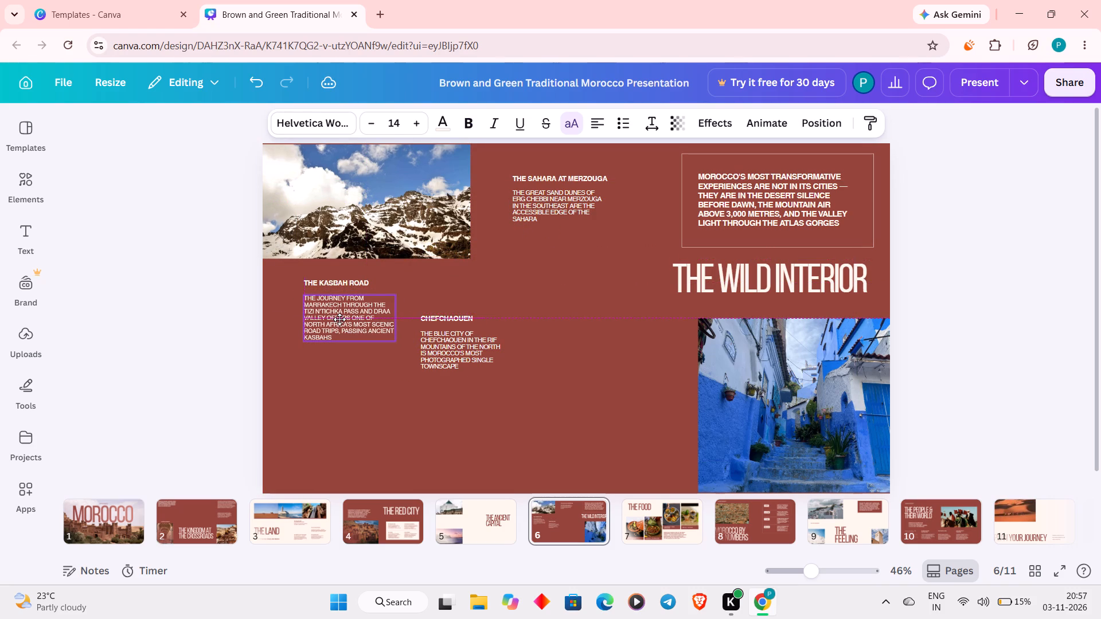
drag(339, 319, 339, 317)
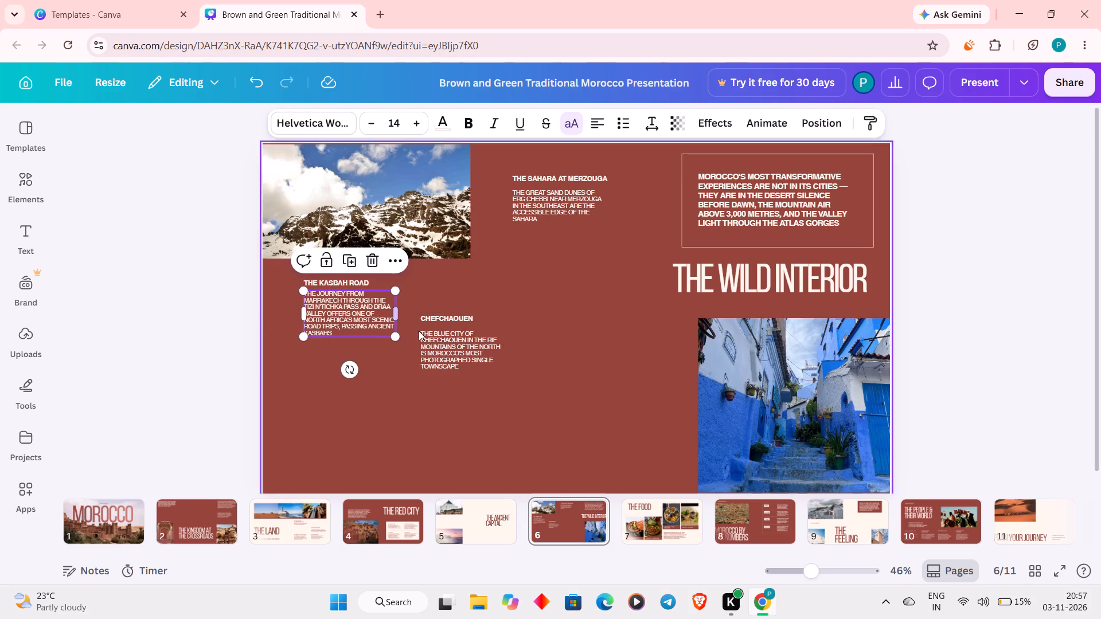
Move the heading CHEFCHAOUEN and its paragraph beside THE KASBAH ROAD section, with the headings level and the paragraph left-aligned under its heading.
drag(455, 318, 363, 401)
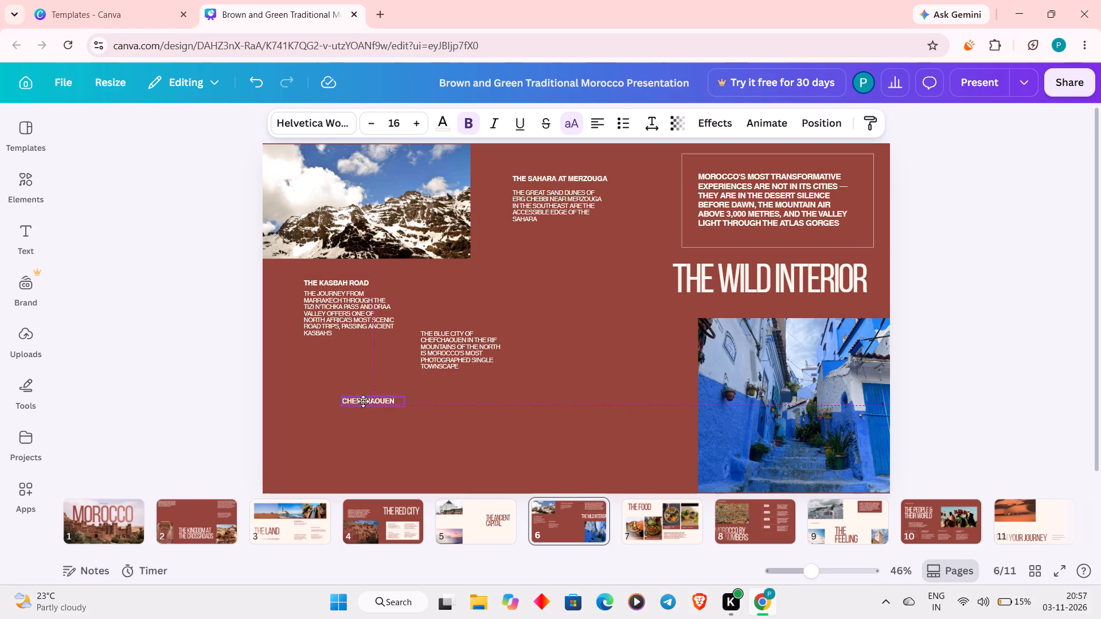
drag(363, 401, 340, 386)
drag(467, 367, 350, 434)
drag(350, 434, 510, 334)
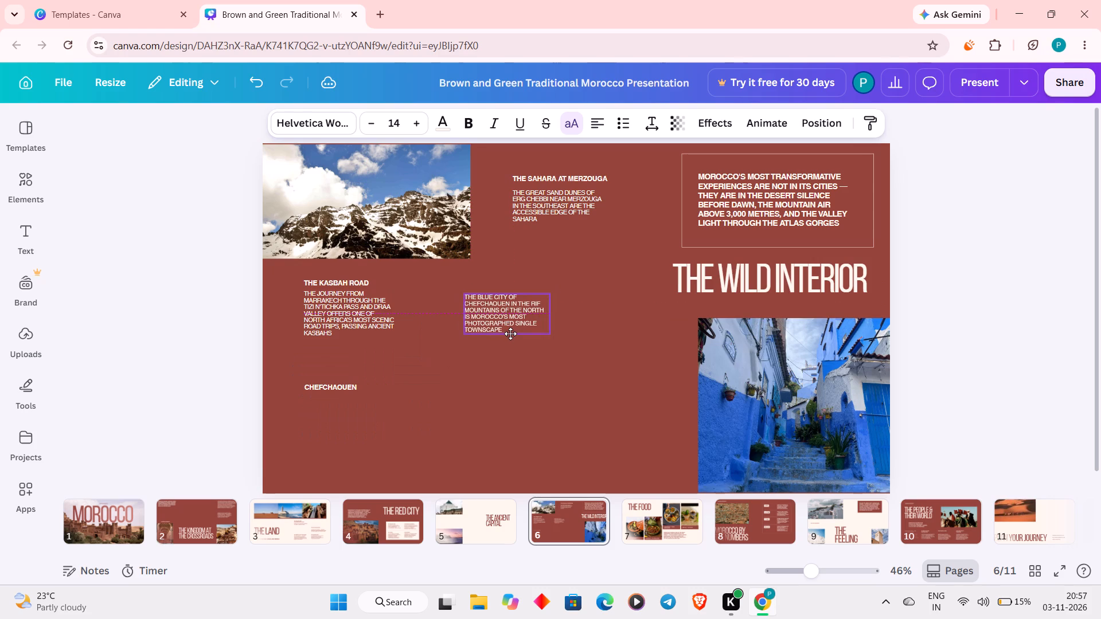
drag(510, 334, 510, 332)
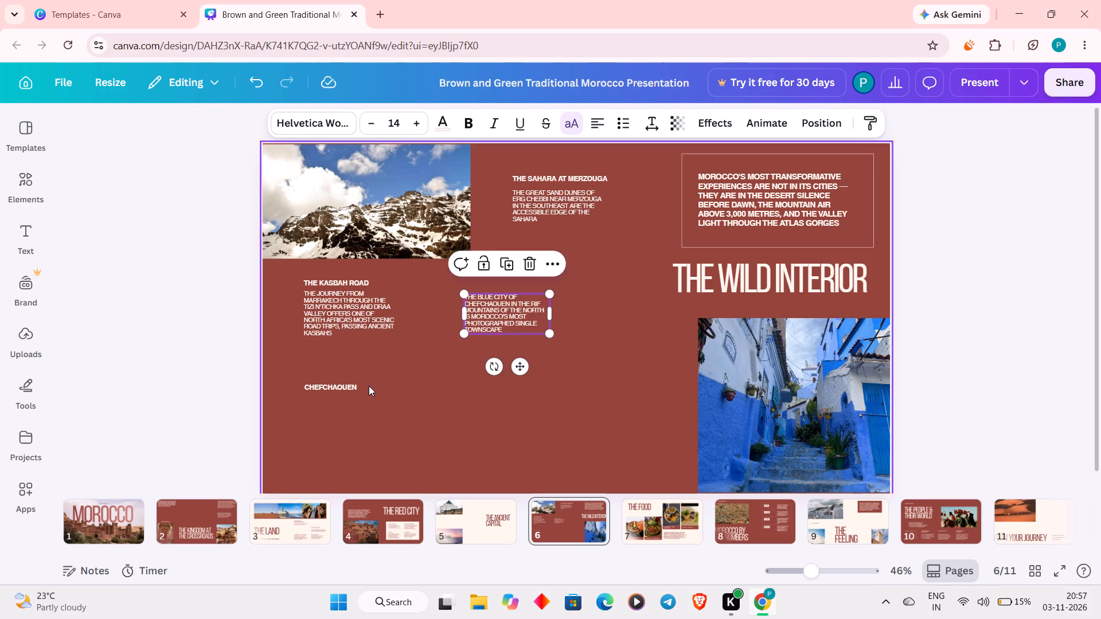
drag(362, 384, 523, 279)
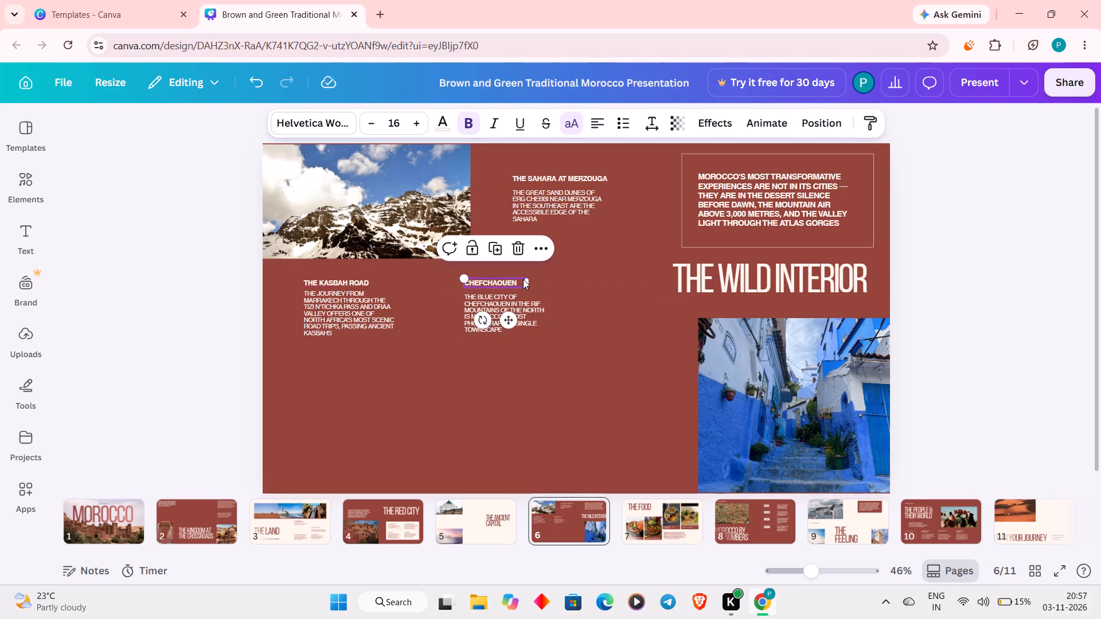
click(502, 315)
click(493, 305)
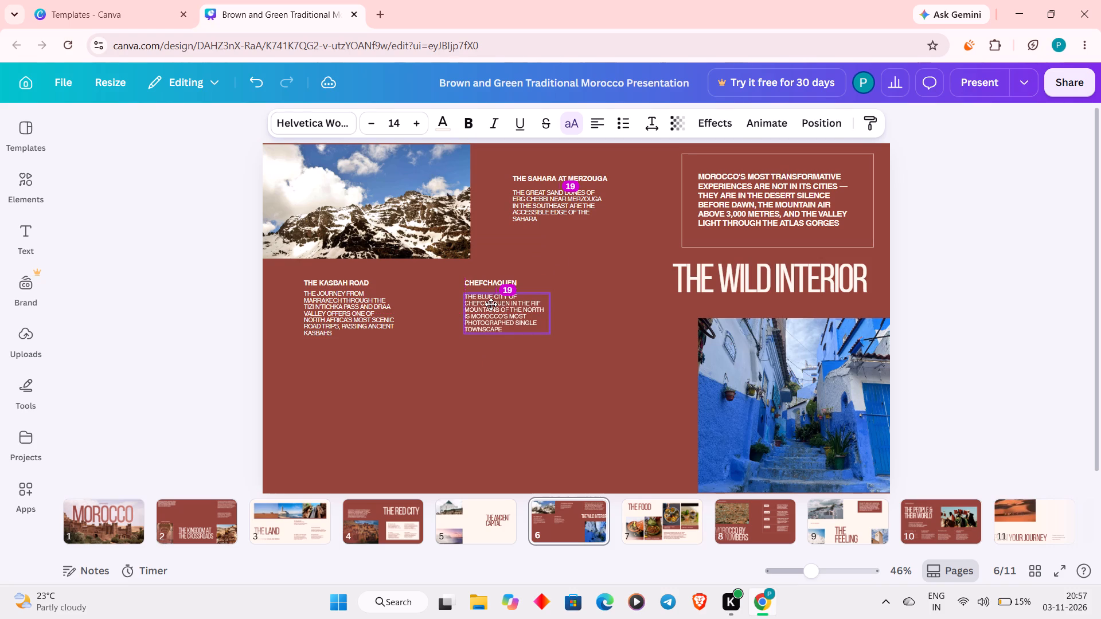
click(569, 373)
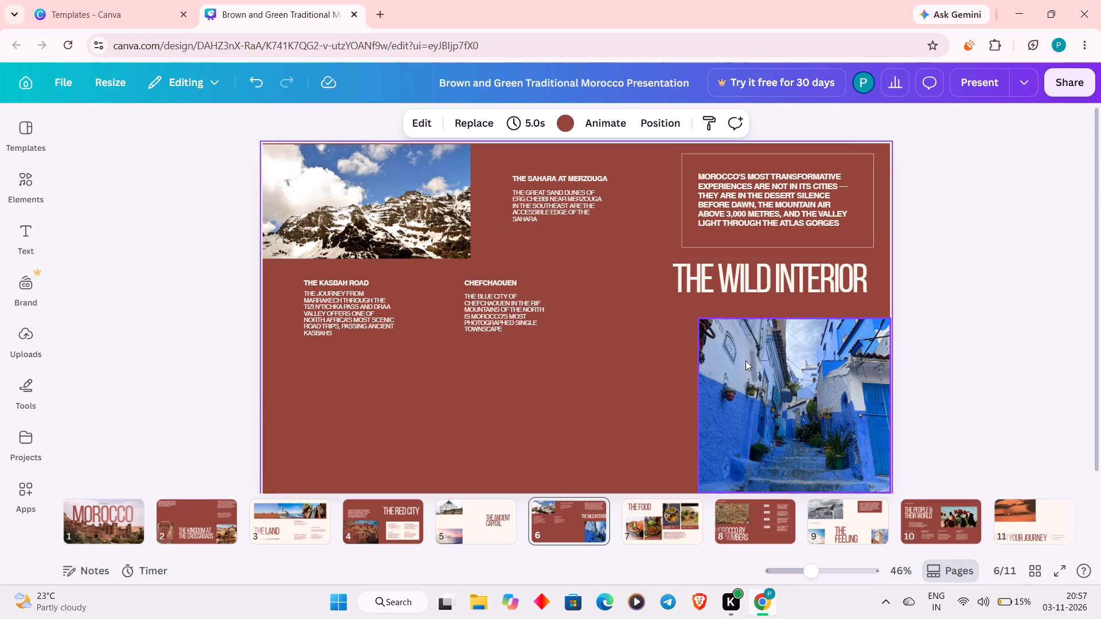
Move the title THE WILD INTERIOR to the page's lower middle, beside the blue street photo, and widen its text box.
drag(733, 301, 515, 442)
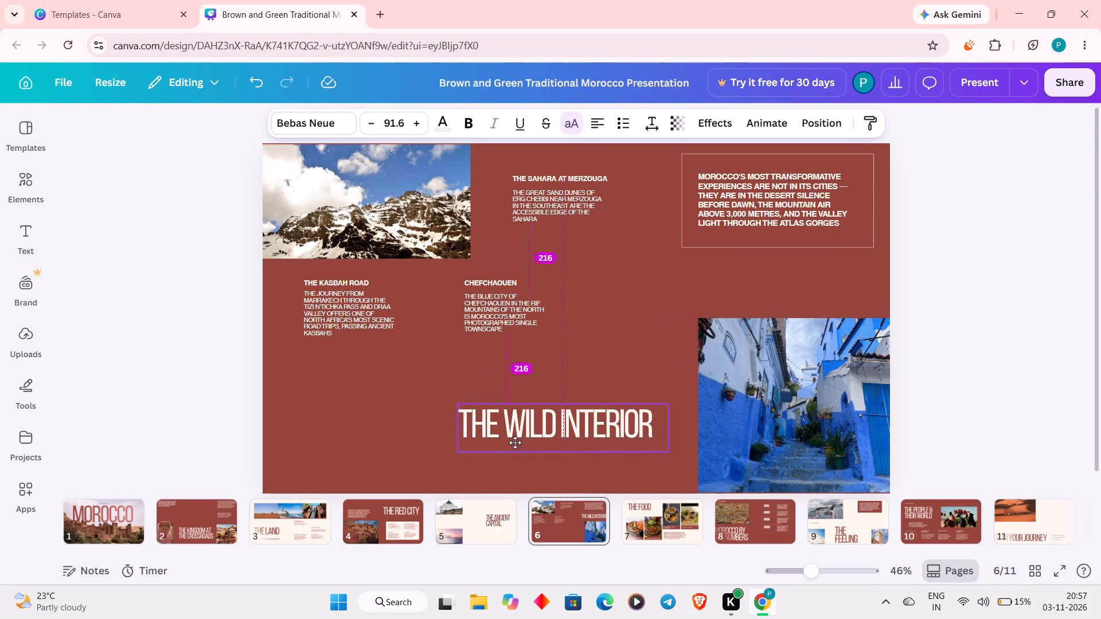
drag(515, 442, 497, 432)
drag(435, 414, 415, 415)
drag(415, 415, 404, 414)
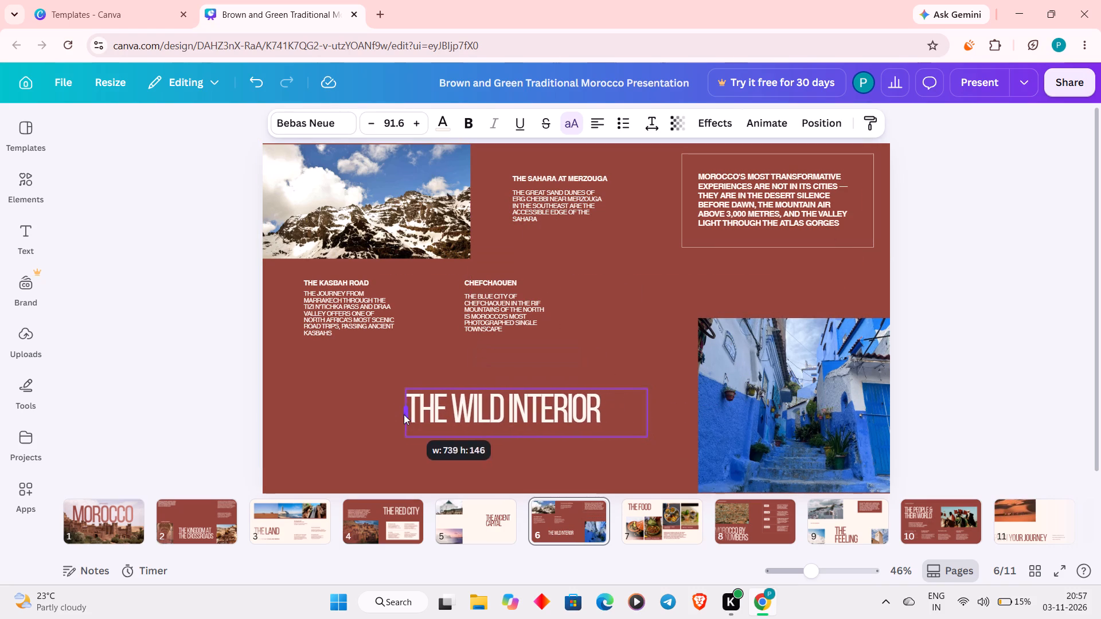
drag(404, 414, 353, 415)
drag(575, 411, 641, 418)
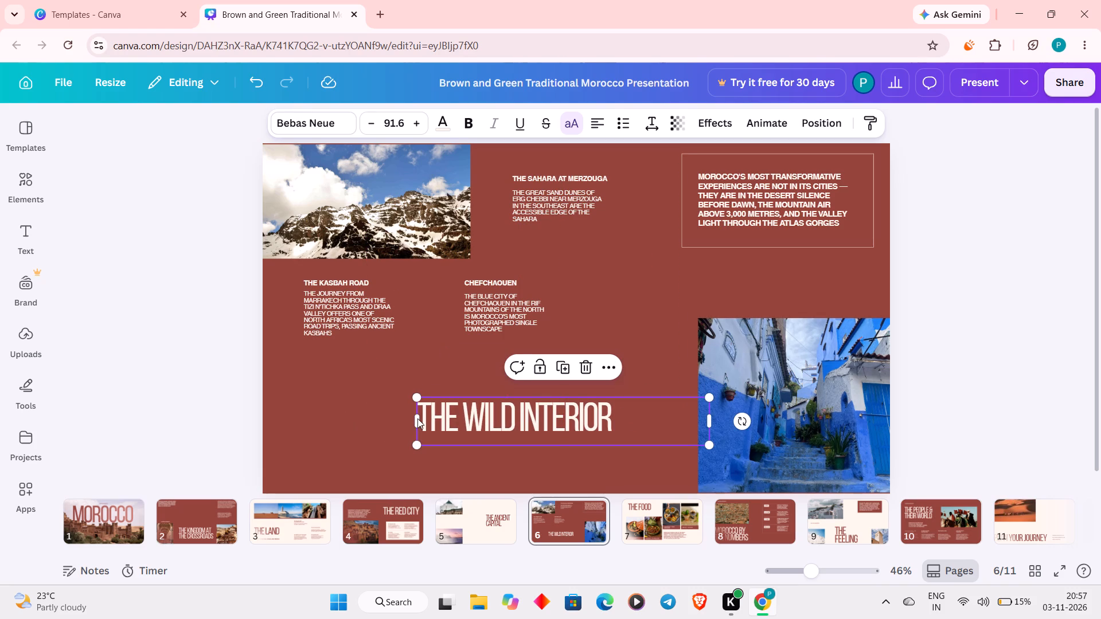
Enlarge the title THE WILD INTERIOR to font size 111.
click(417, 417)
drag(415, 401, 394, 393)
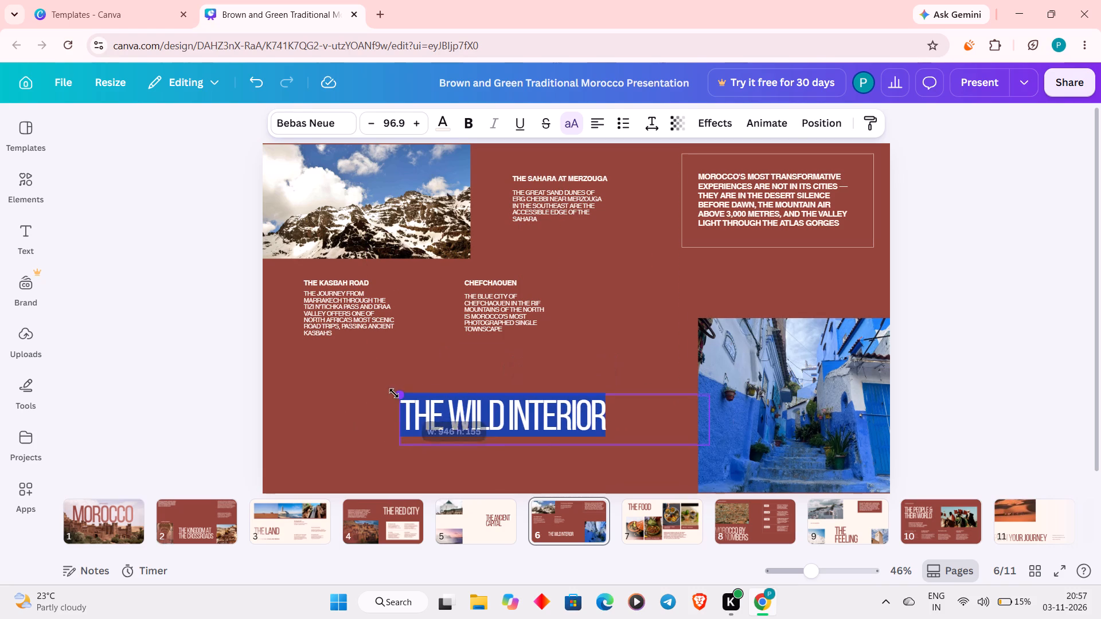
drag(394, 393, 356, 382)
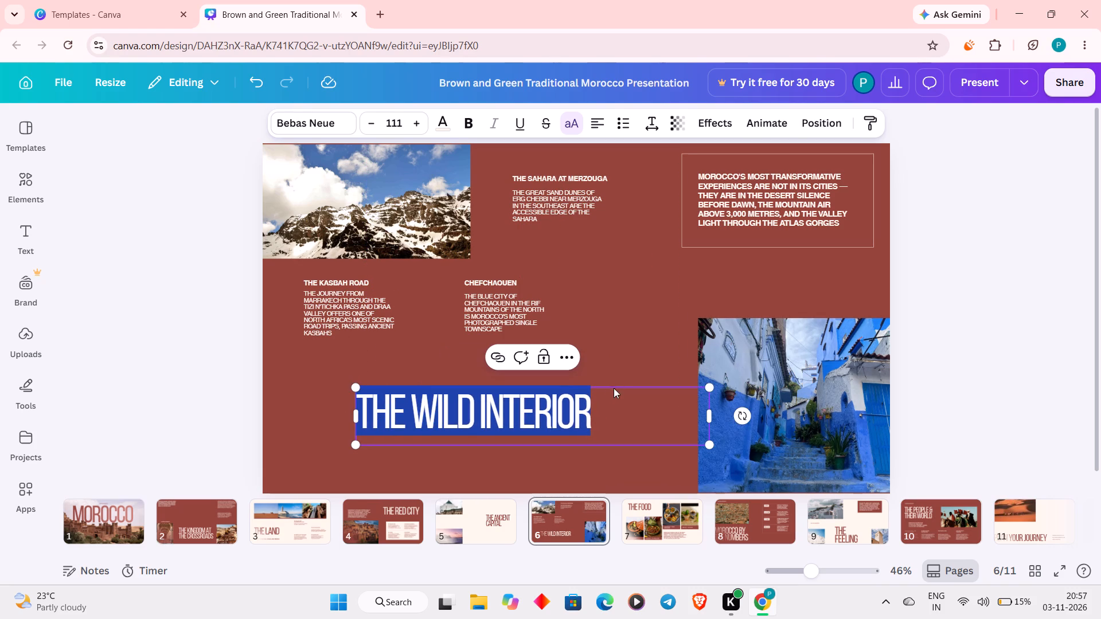
click(611, 355)
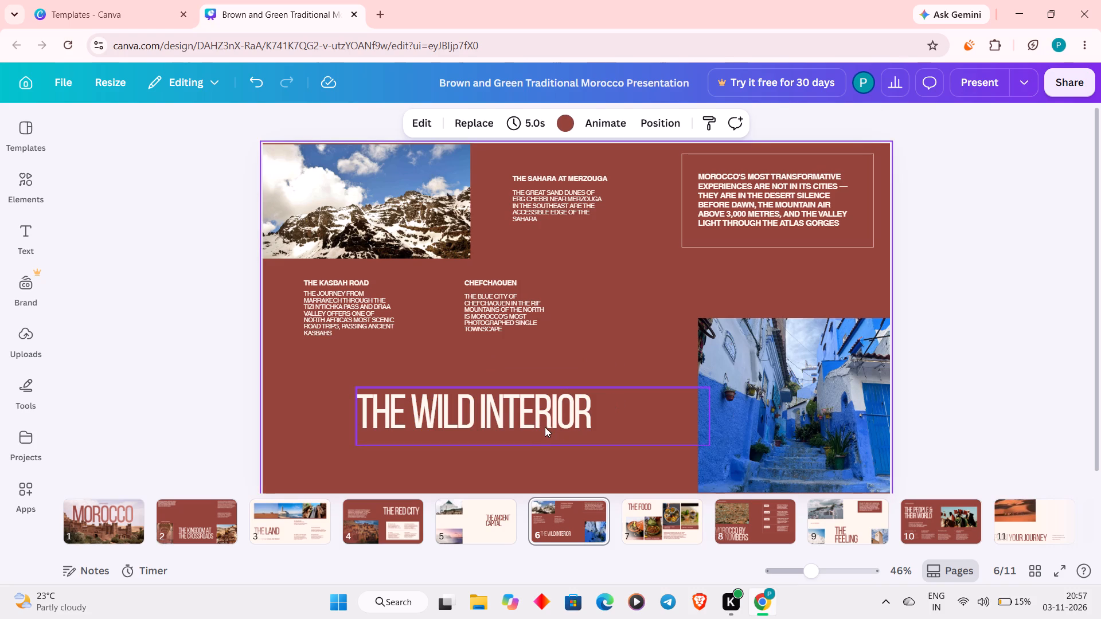
Shift the title THE WILD INTERIOR slightly right and narrow its text box to fit closely around the words, clear of the street photo.
drag(545, 427, 557, 431)
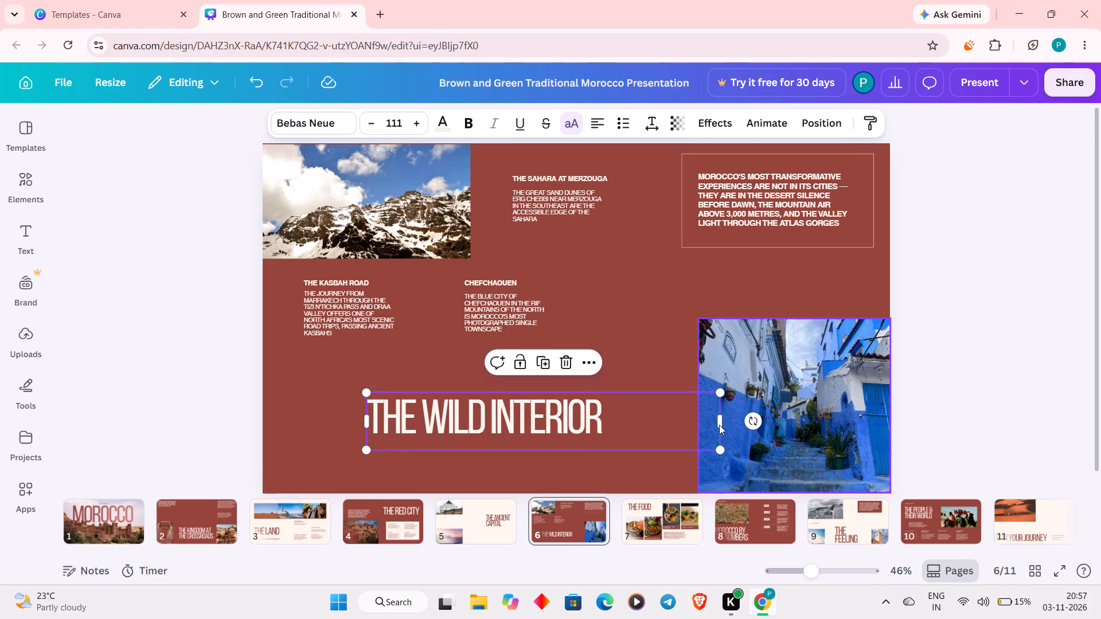
click(719, 425)
click(649, 417)
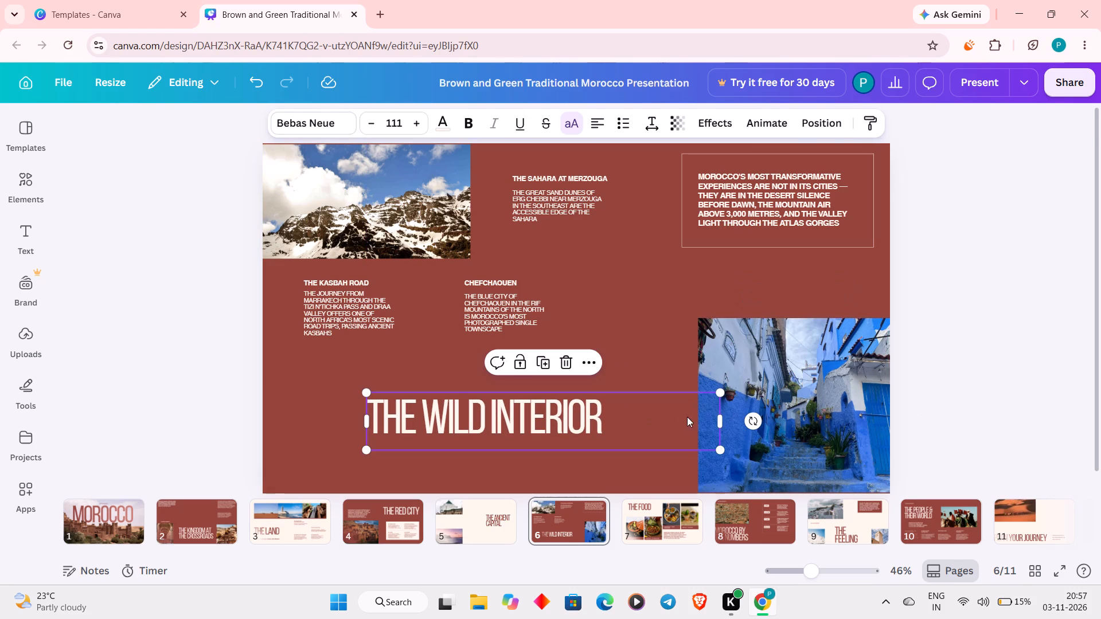
drag(723, 421, 630, 412)
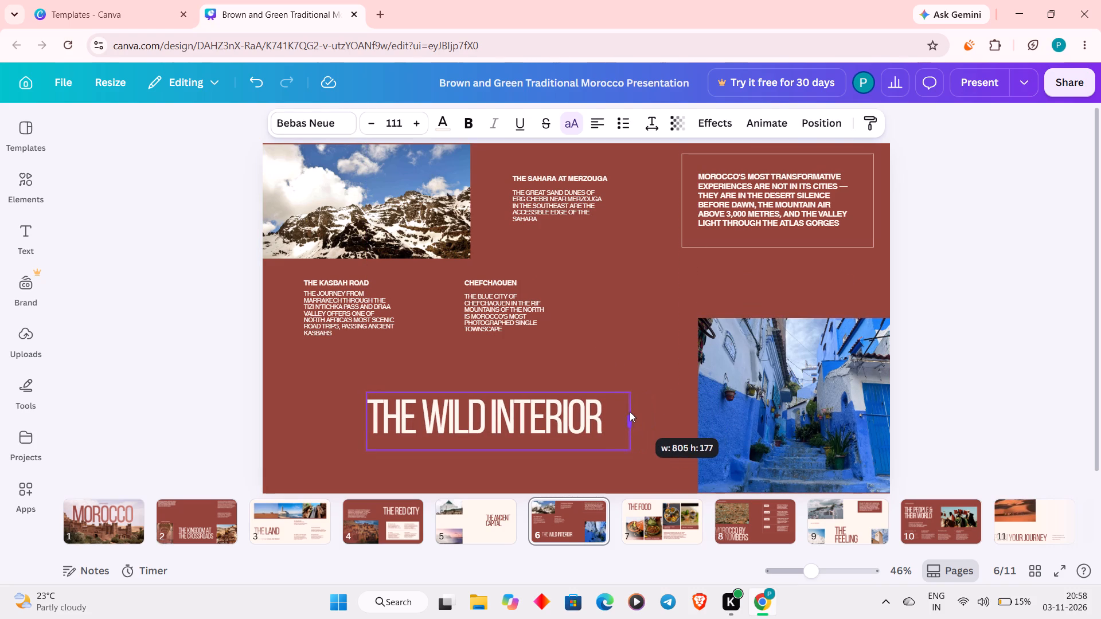
drag(630, 412, 618, 410)
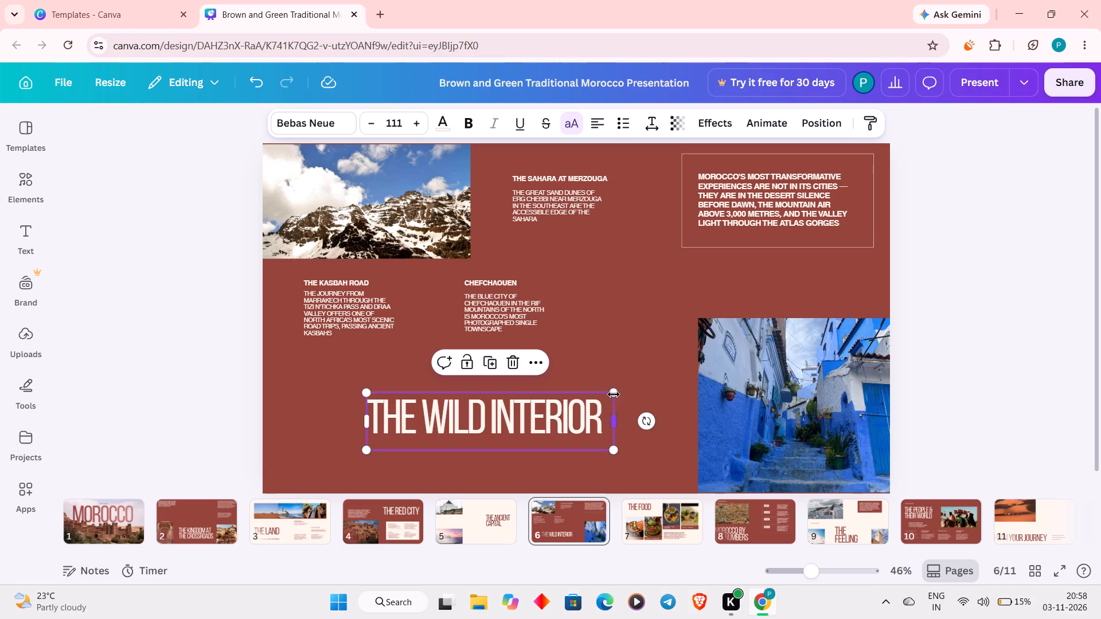
click(598, 352)
Reposition the title THE WILD INTERIOR below the CHEFCHAOUEN section, a little left of the blue street photo.
drag(508, 415, 528, 415)
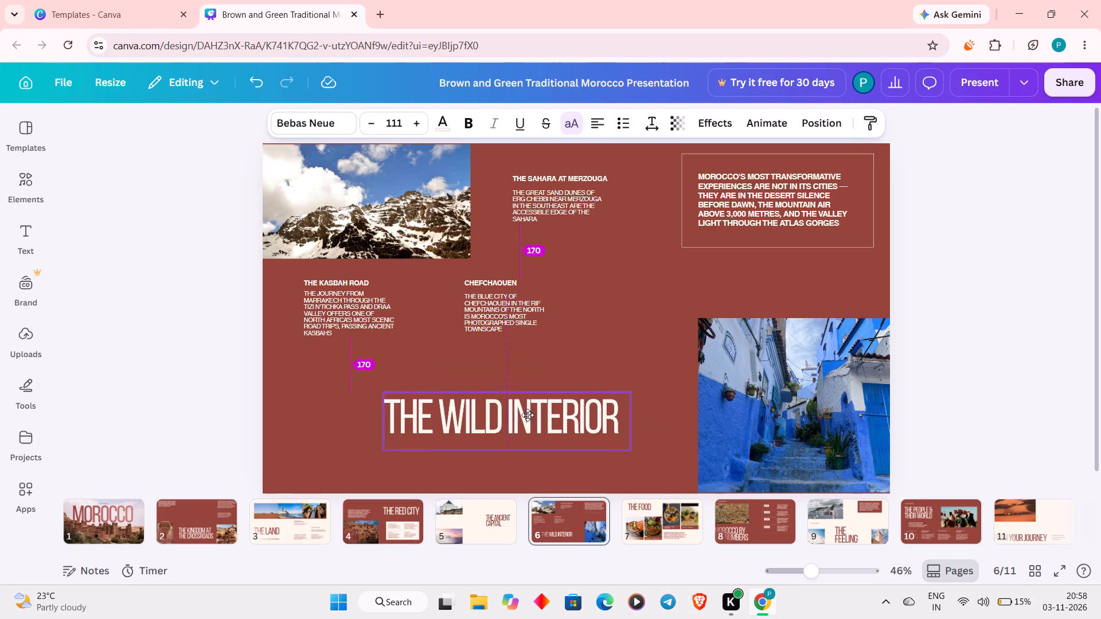
drag(528, 415, 541, 422)
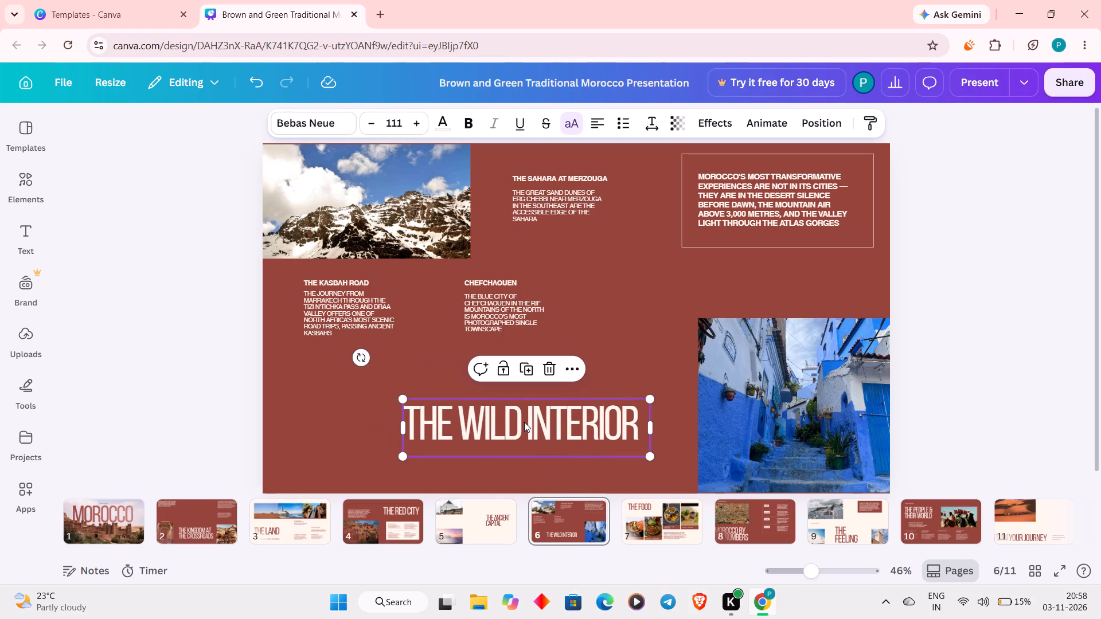
drag(524, 422, 519, 405)
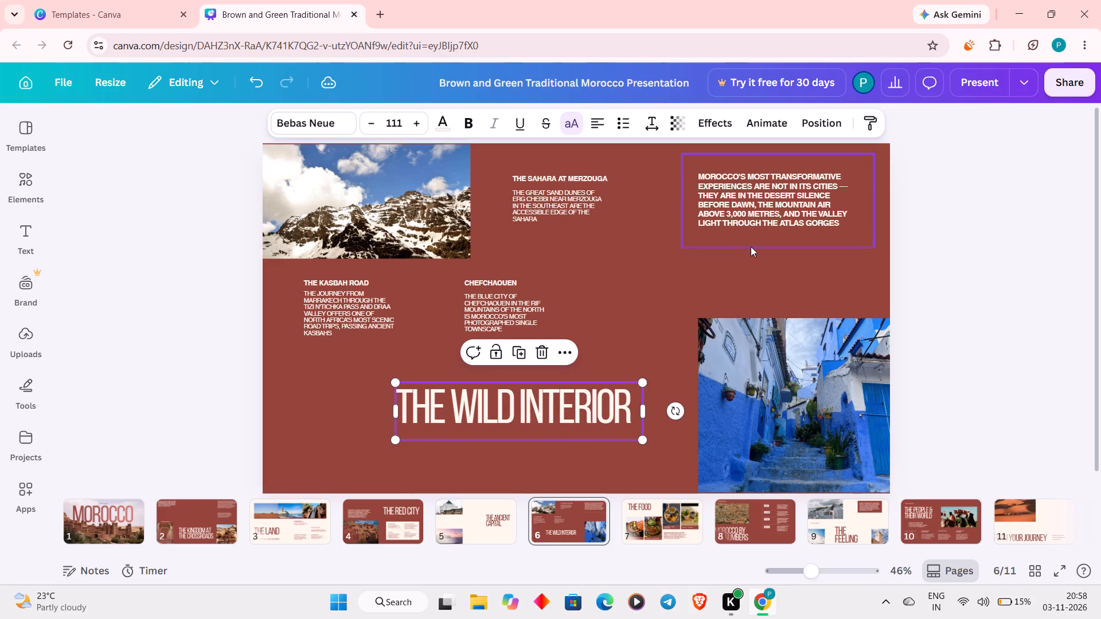
click(745, 261)
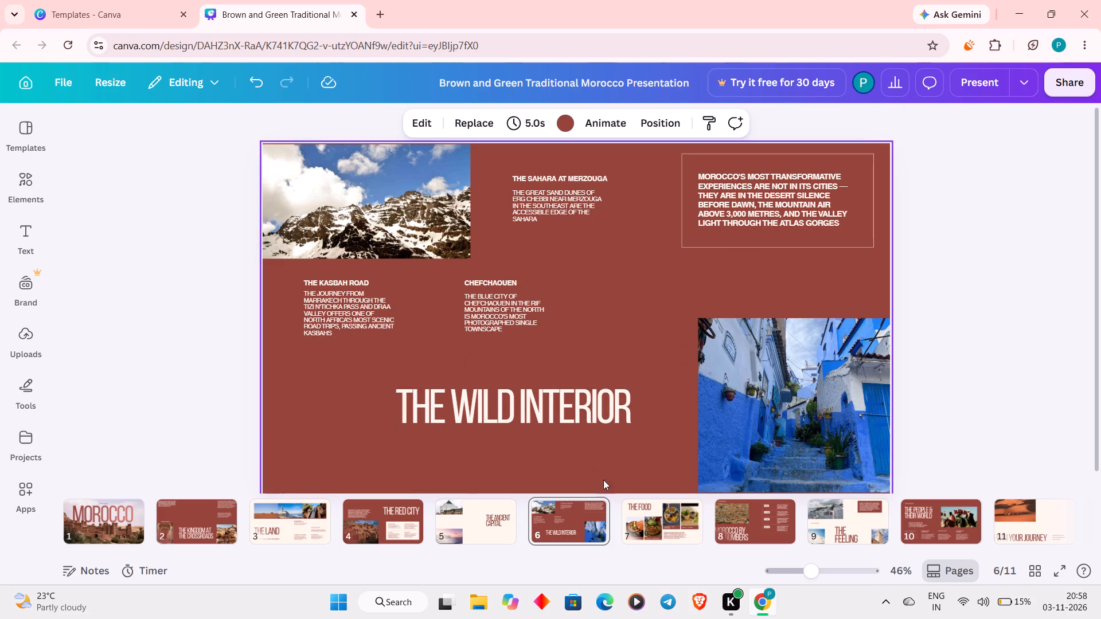
Go past page 7 and open page 8, MOROCCO BY THE NUMBERS.
click(634, 514)
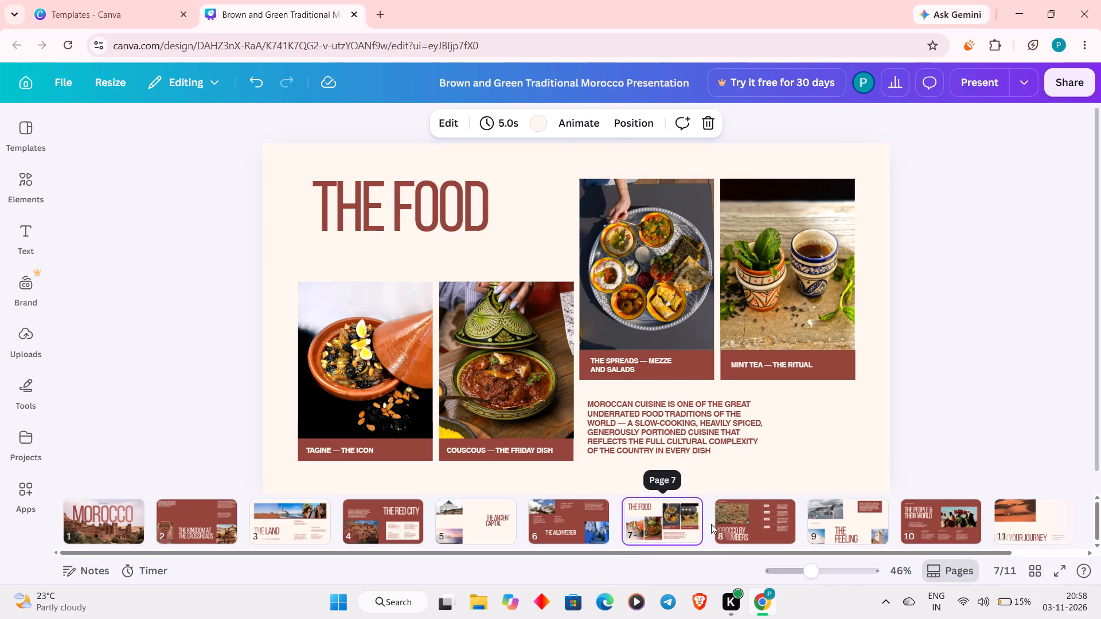
click(740, 523)
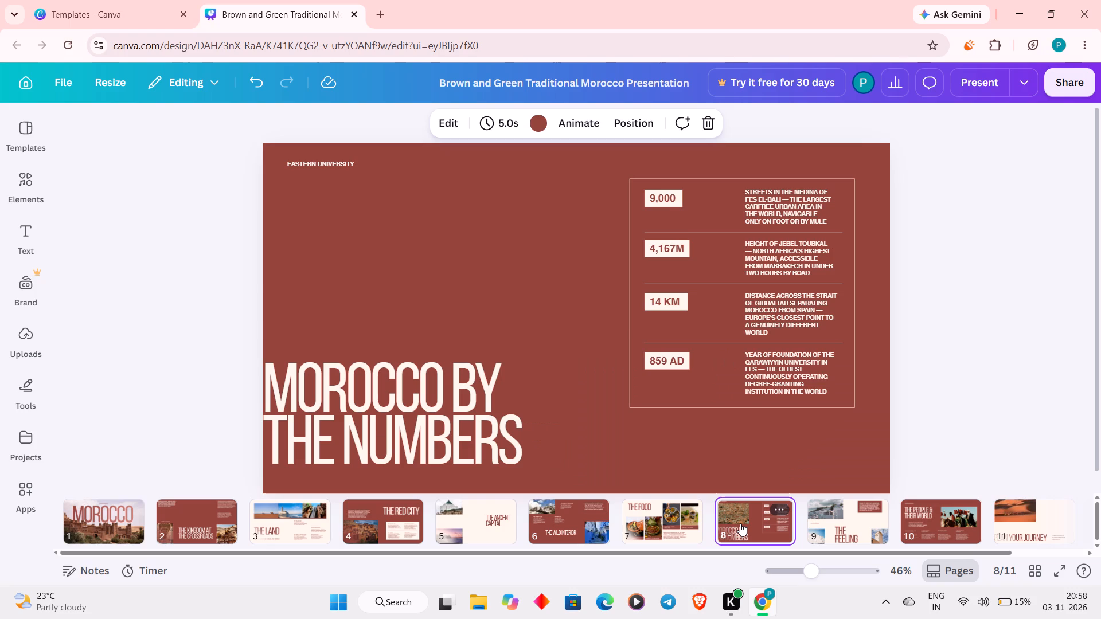
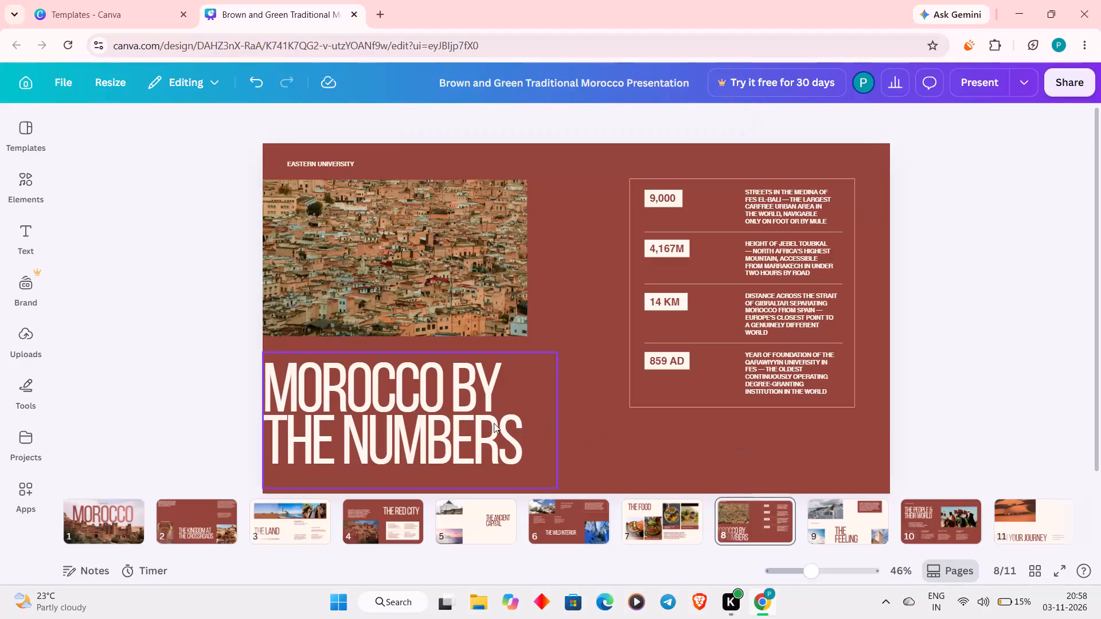
Shift the medina rooftops photo on page 8 slightly down, closer to the title MOROCCO BY THE NUMBERS.
click(478, 420)
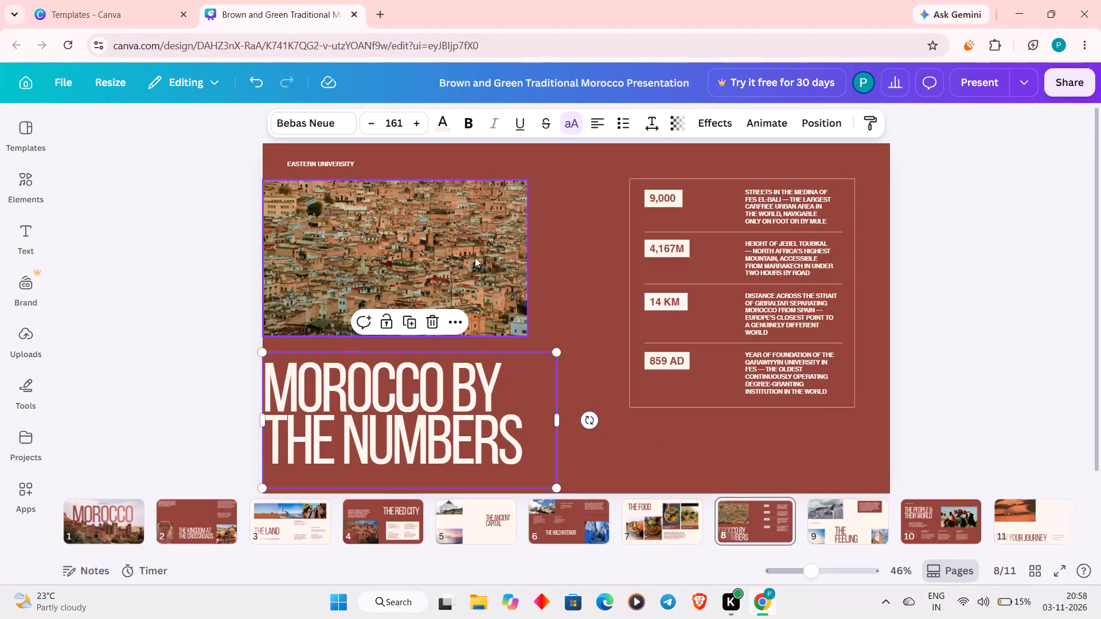
drag(466, 237, 466, 239)
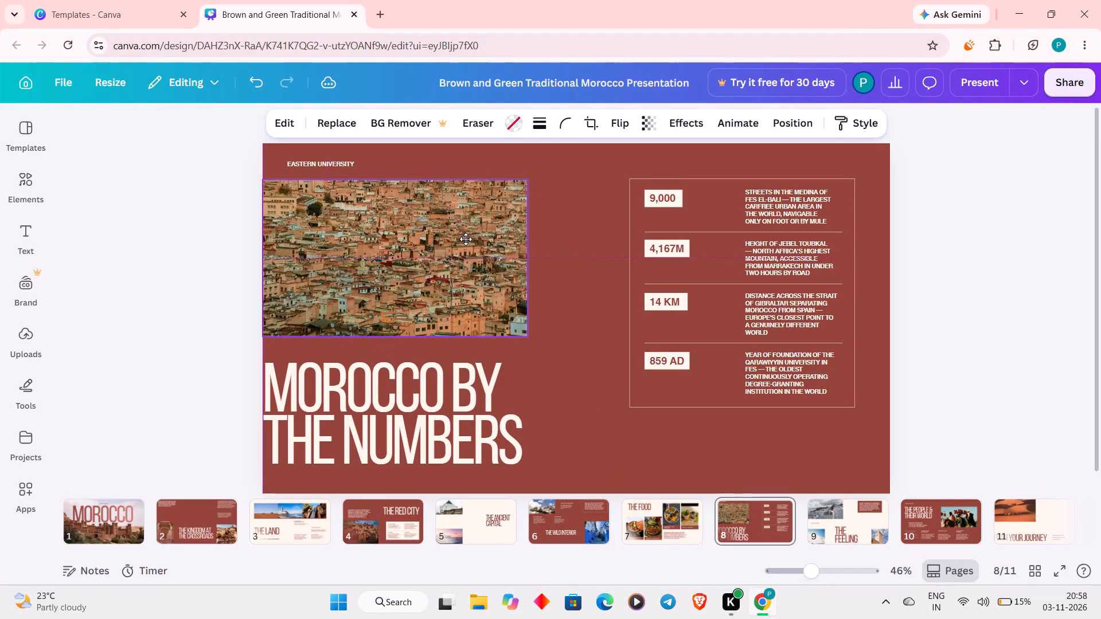
drag(466, 239, 465, 245)
click(587, 250)
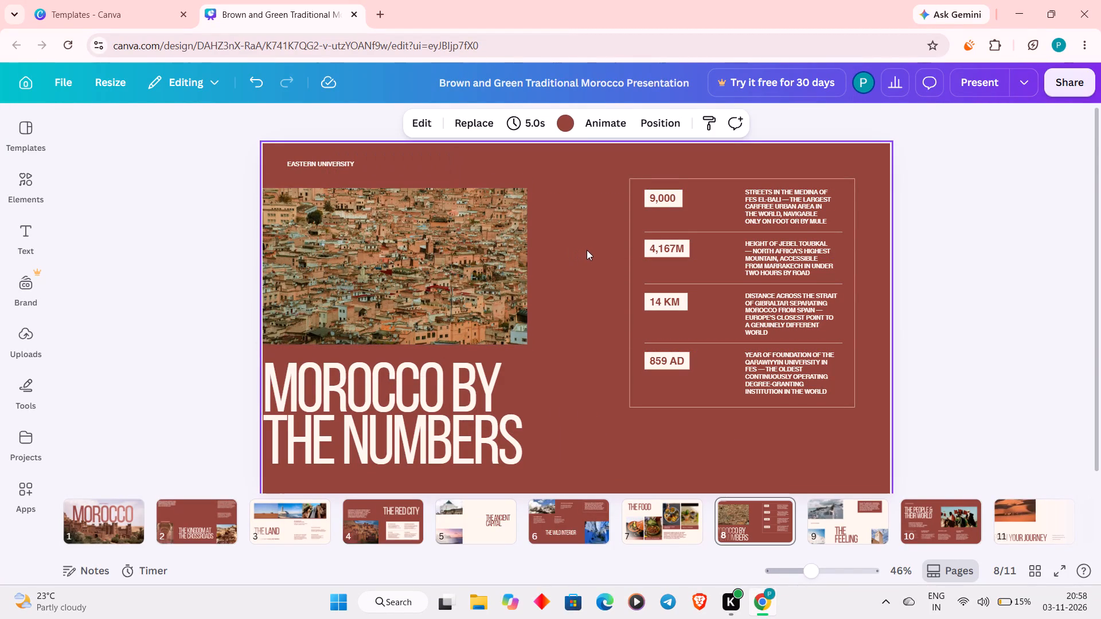
On page 9, move the title THE FEELING slightly up and right and narrow its text box to fit the words.
click(837, 524)
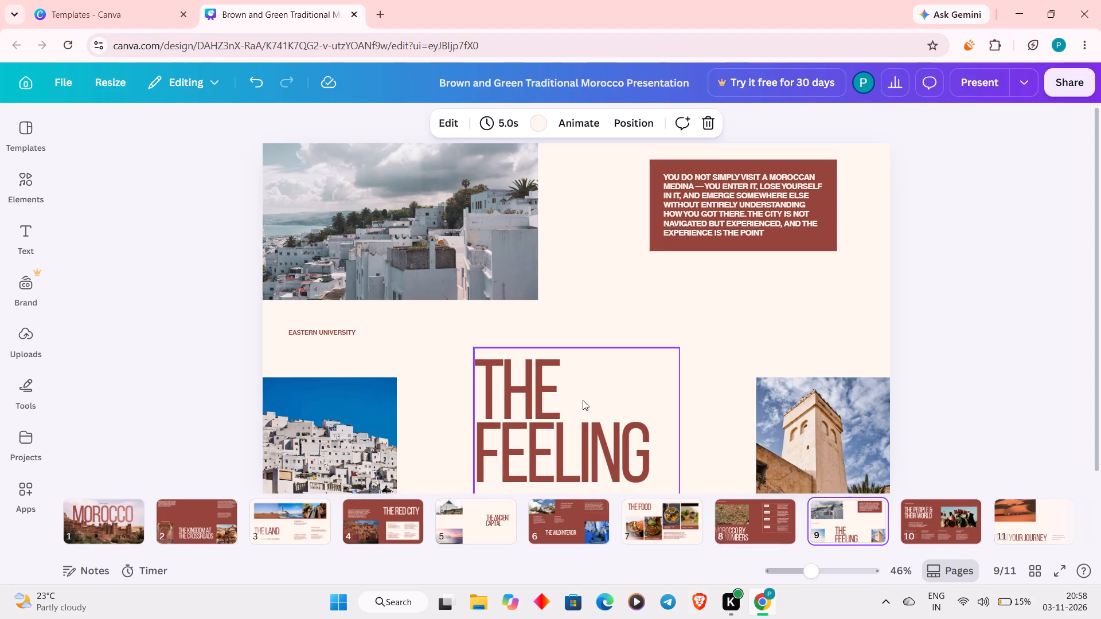
drag(577, 401, 636, 334)
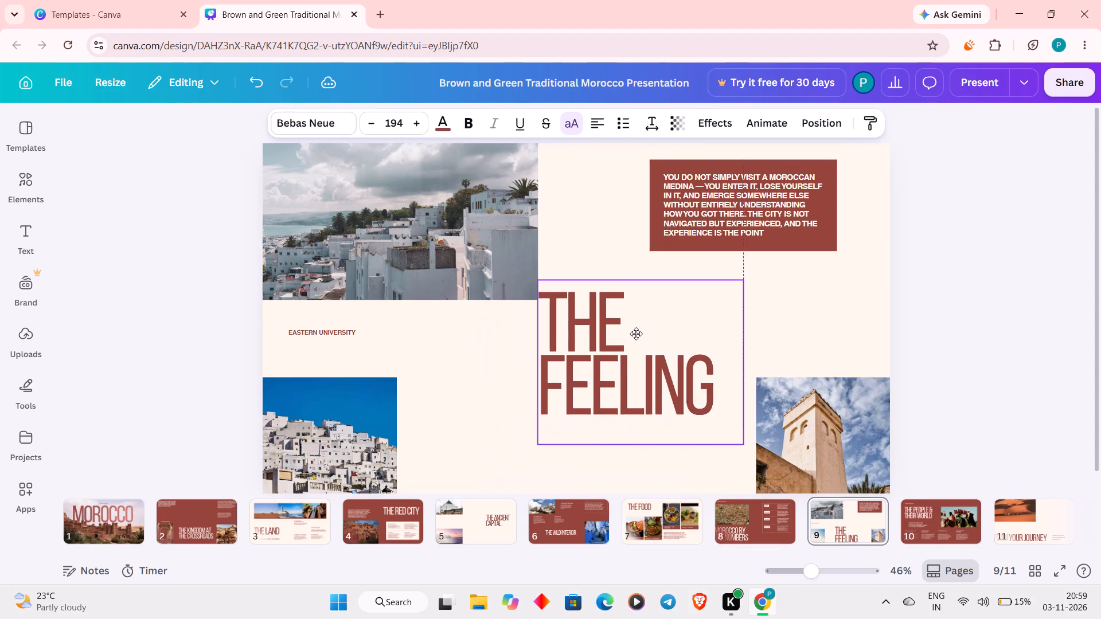
drag(636, 334, 595, 379)
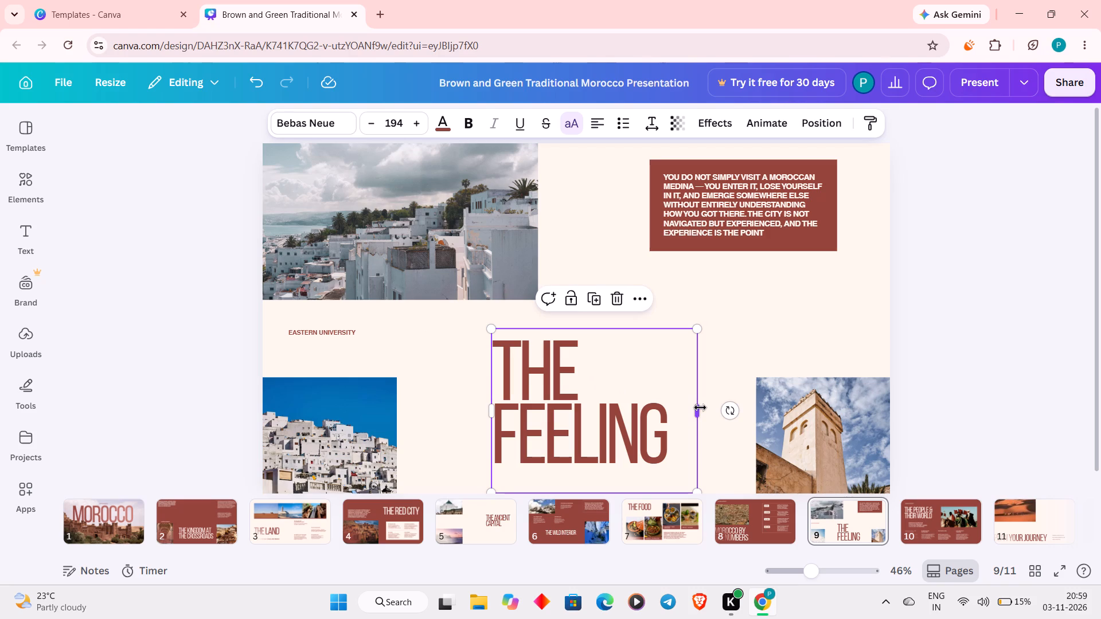
drag(700, 408, 691, 408)
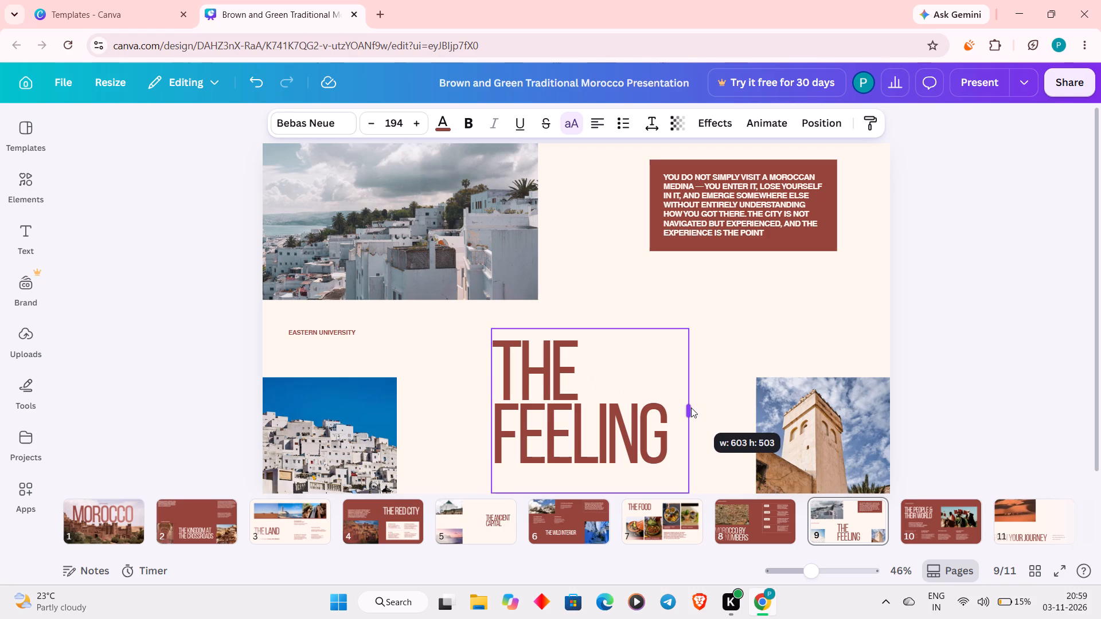
drag(691, 408, 681, 410)
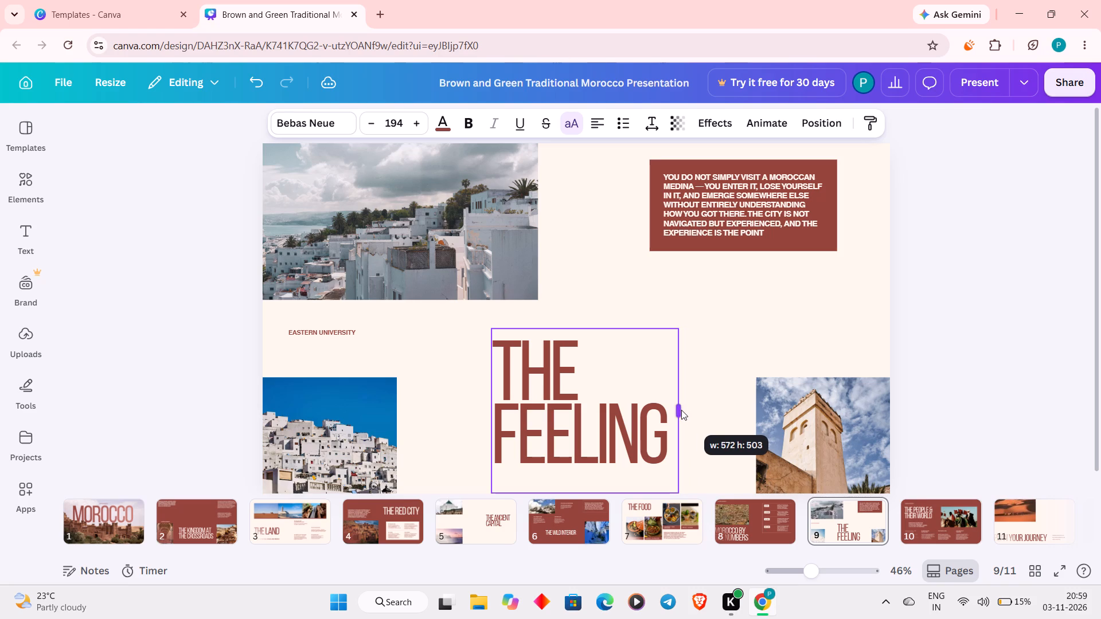
drag(681, 410, 677, 410)
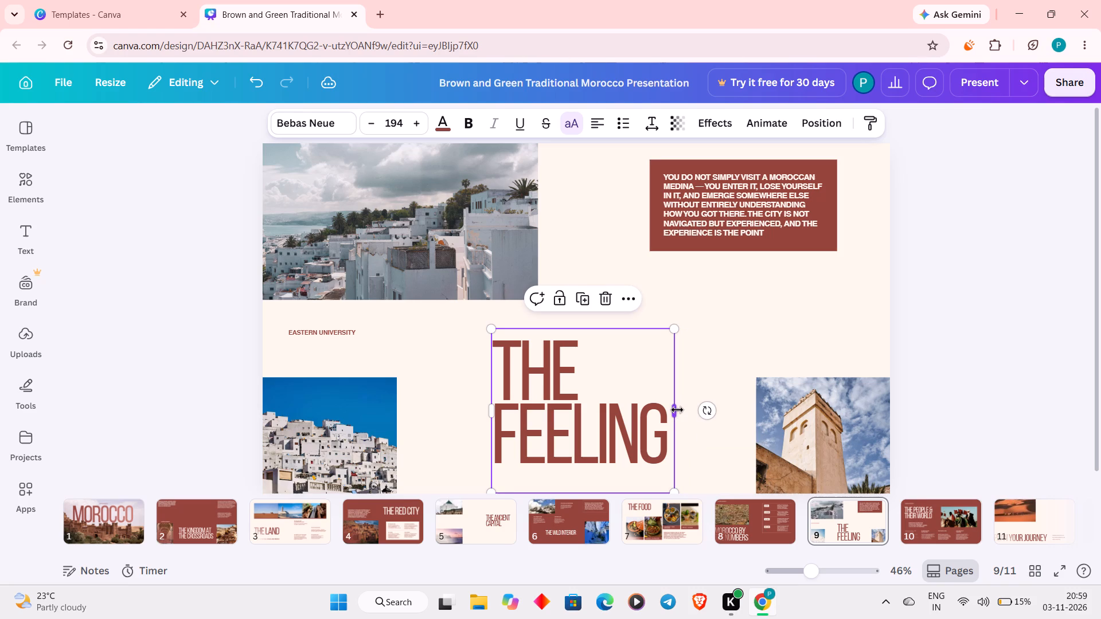
click(719, 343)
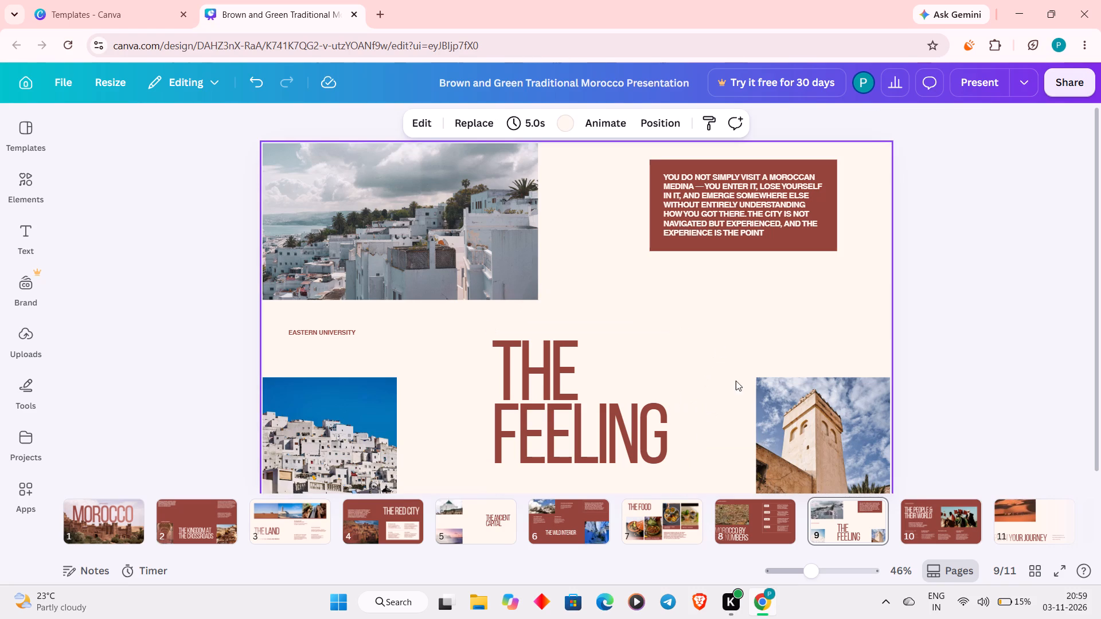
Swap the tower photo and the blue-sky white town photo between the two lower corners of page 9.
drag(802, 413, 787, 383)
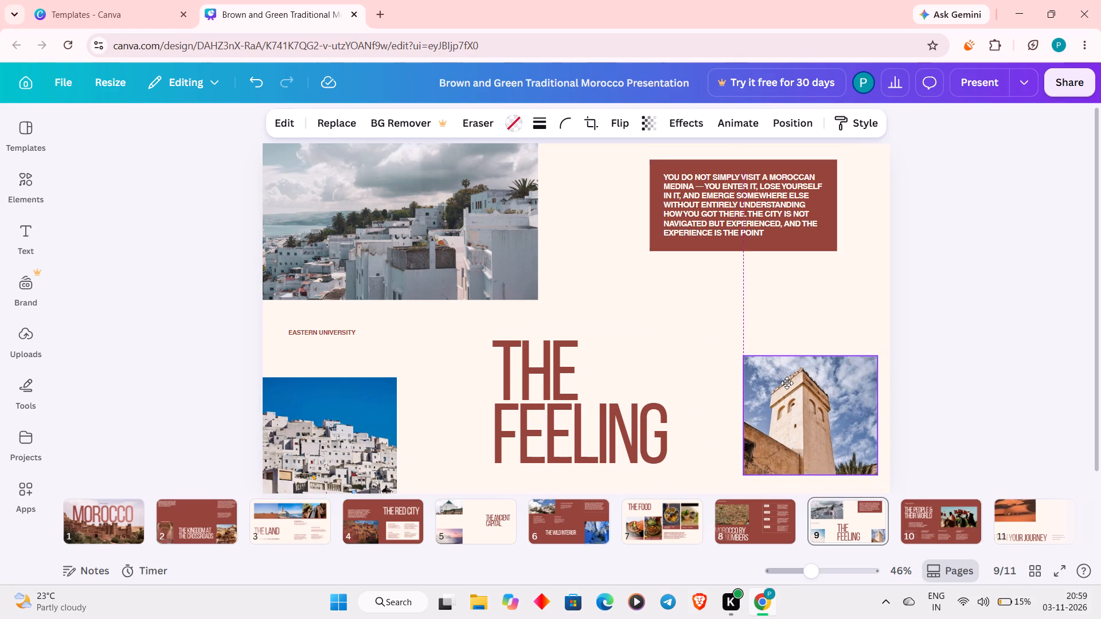
drag(787, 383, 724, 281)
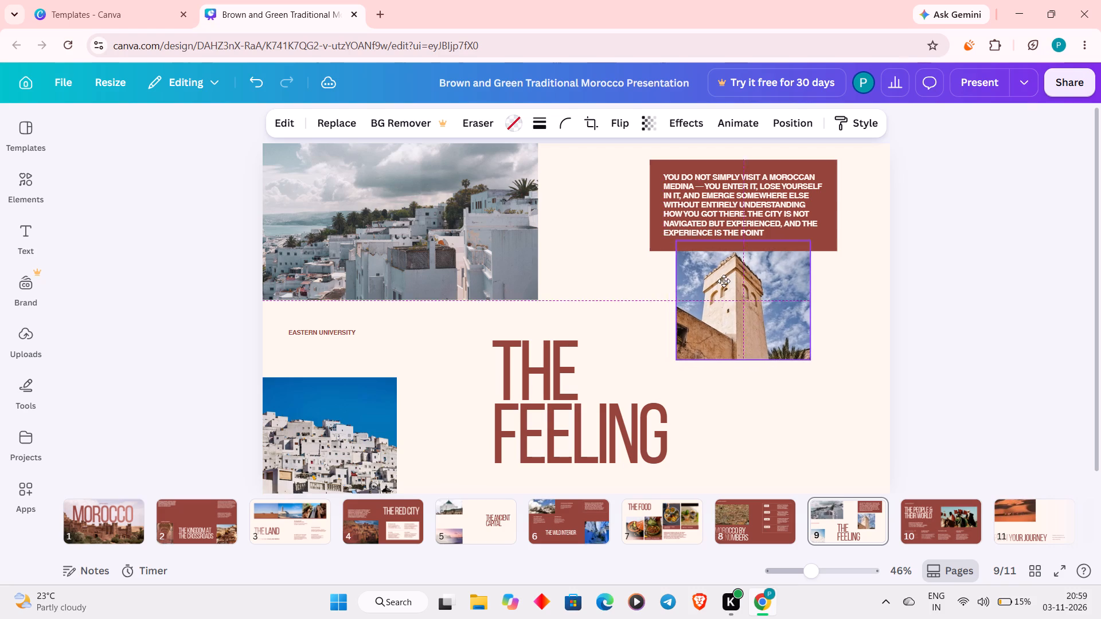
drag(724, 281, 740, 291)
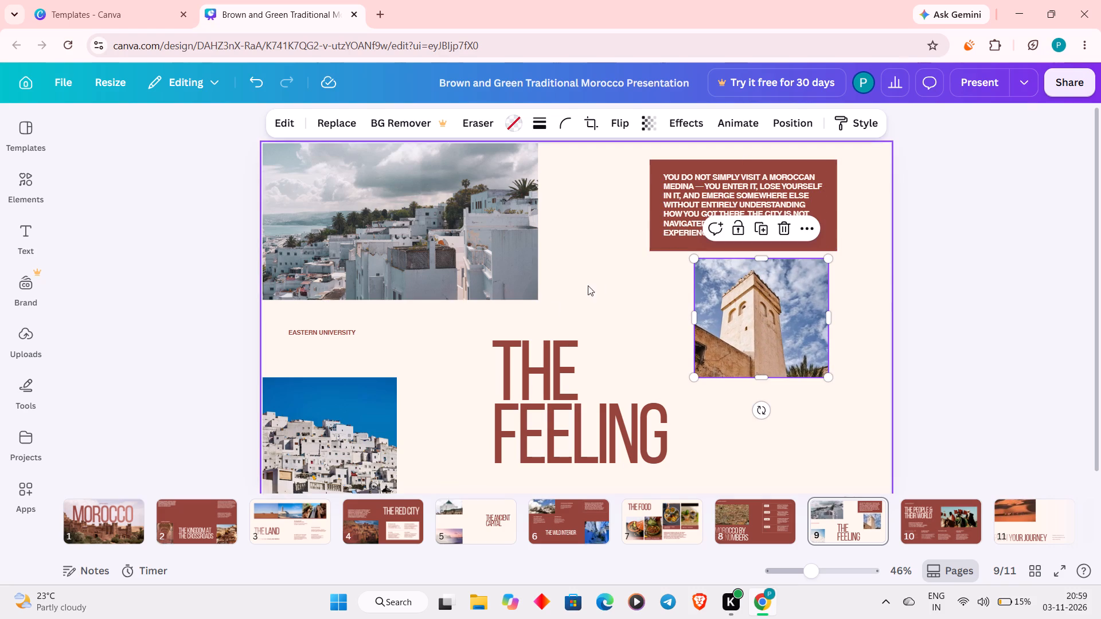
drag(309, 401, 662, 242)
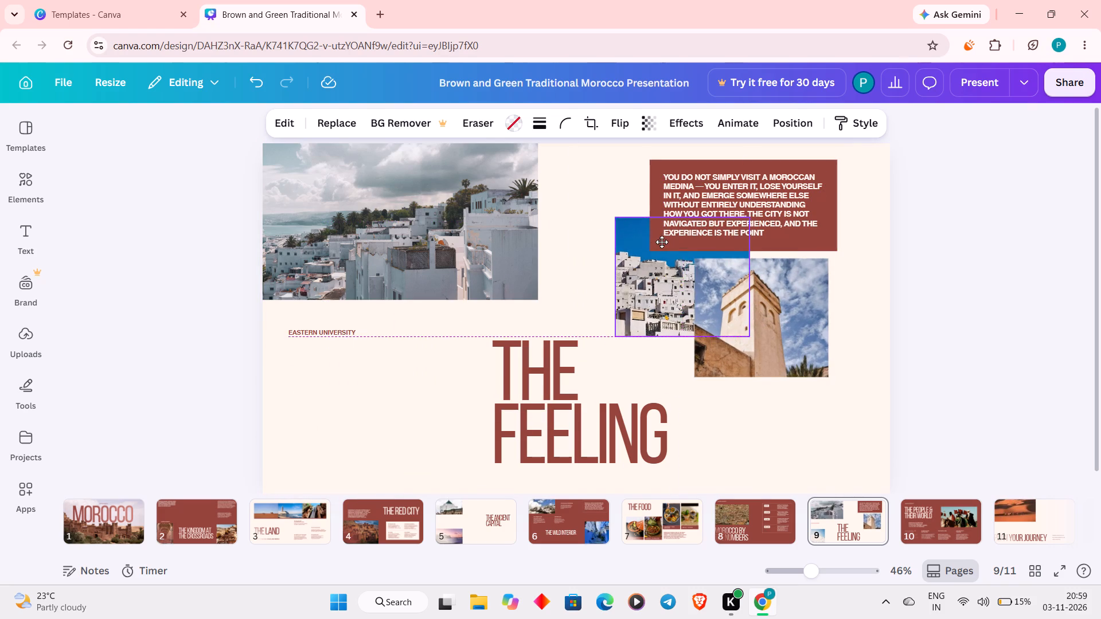
drag(662, 242, 589, 230)
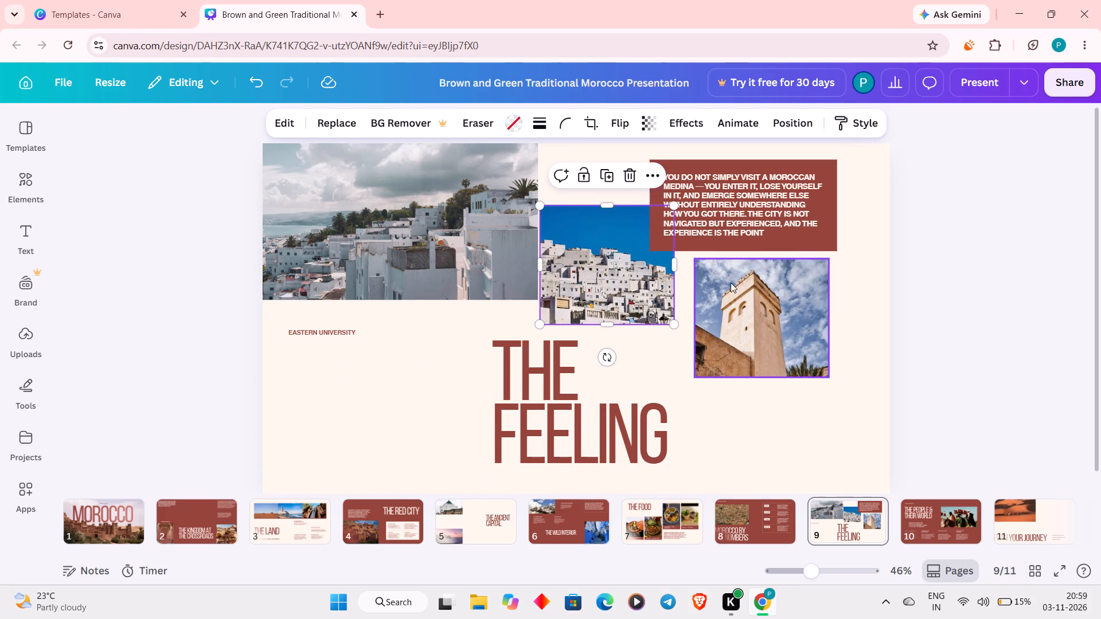
drag(743, 295, 306, 406)
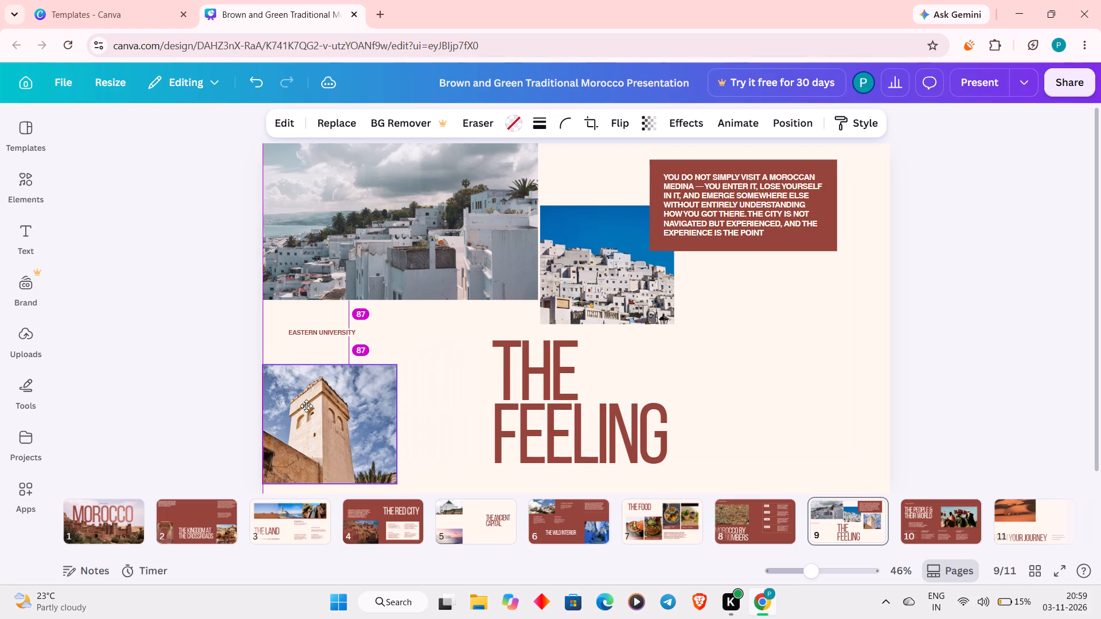
drag(306, 406, 313, 414)
click(313, 414)
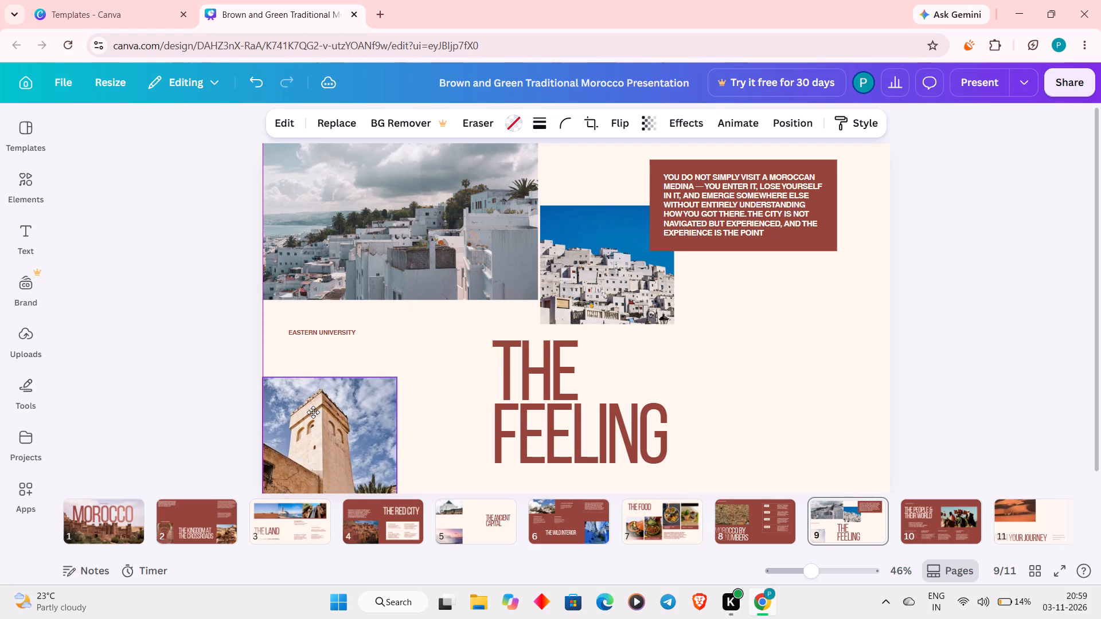
drag(585, 304, 695, 389)
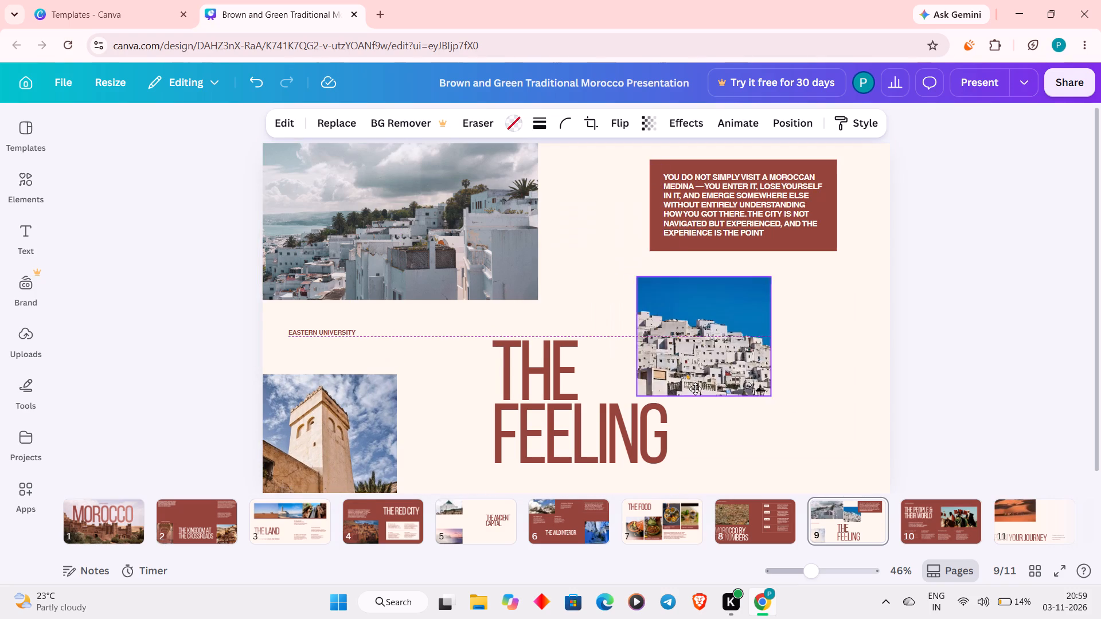
drag(695, 389, 801, 477)
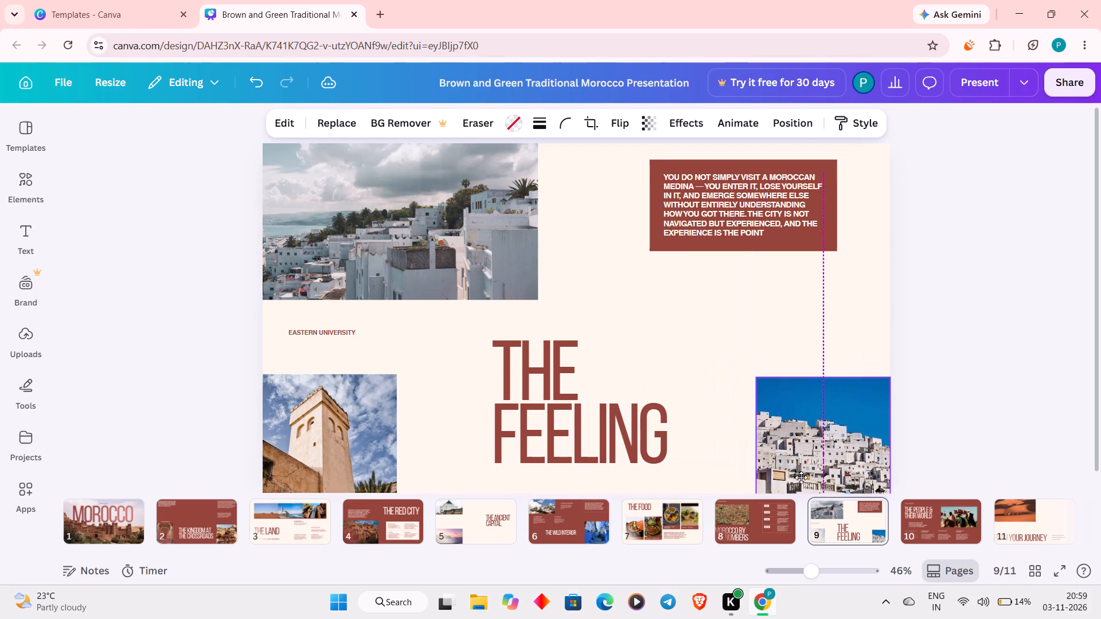
drag(801, 477, 798, 479)
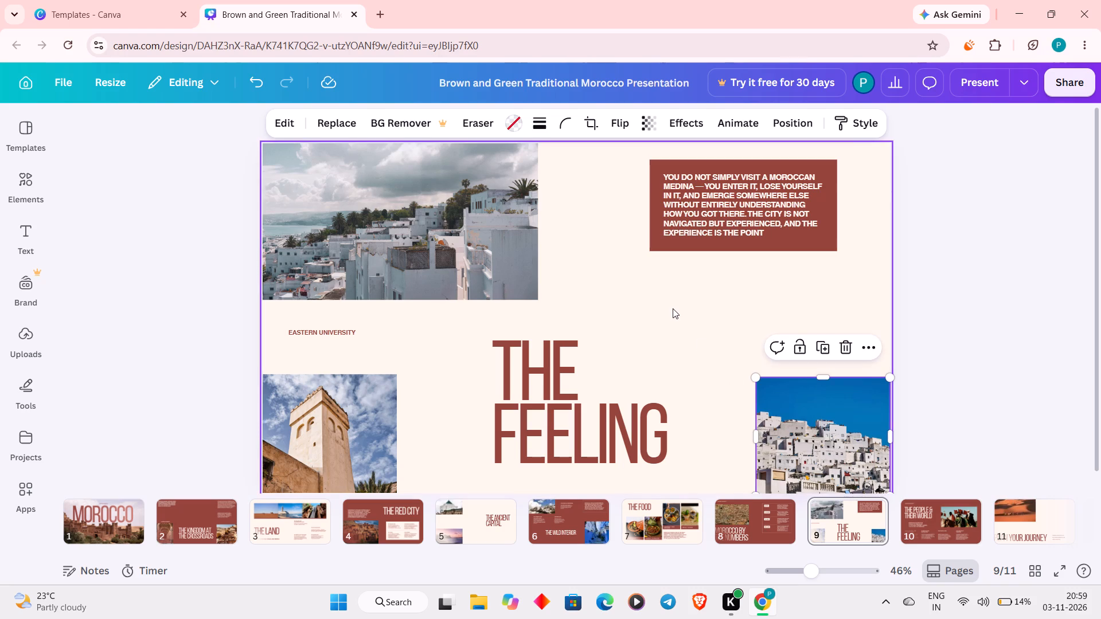
click(673, 308)
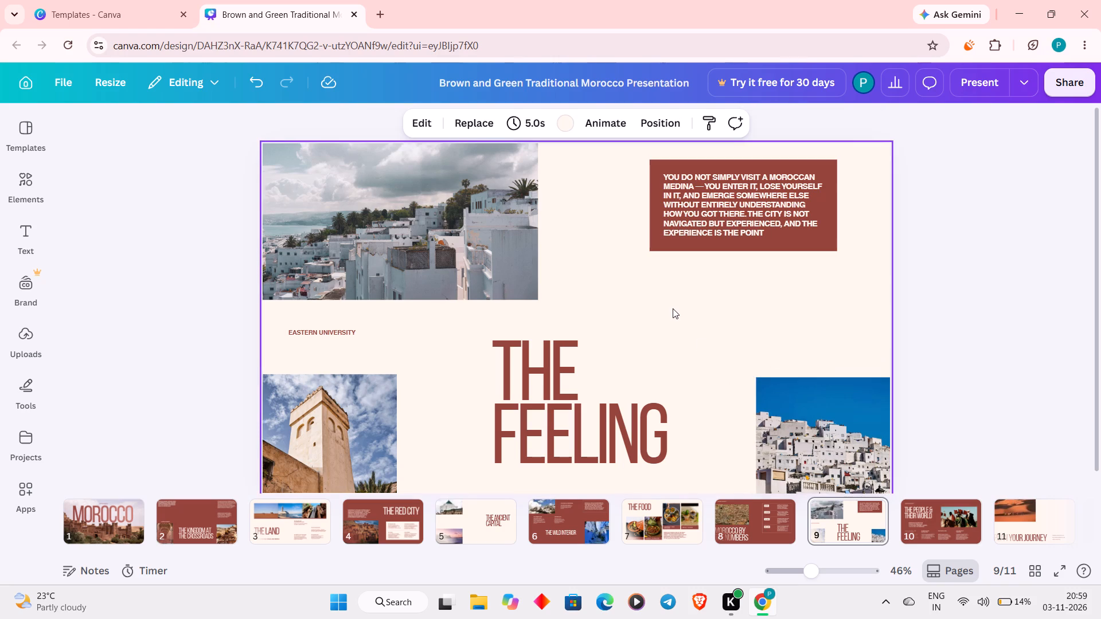
click(583, 385)
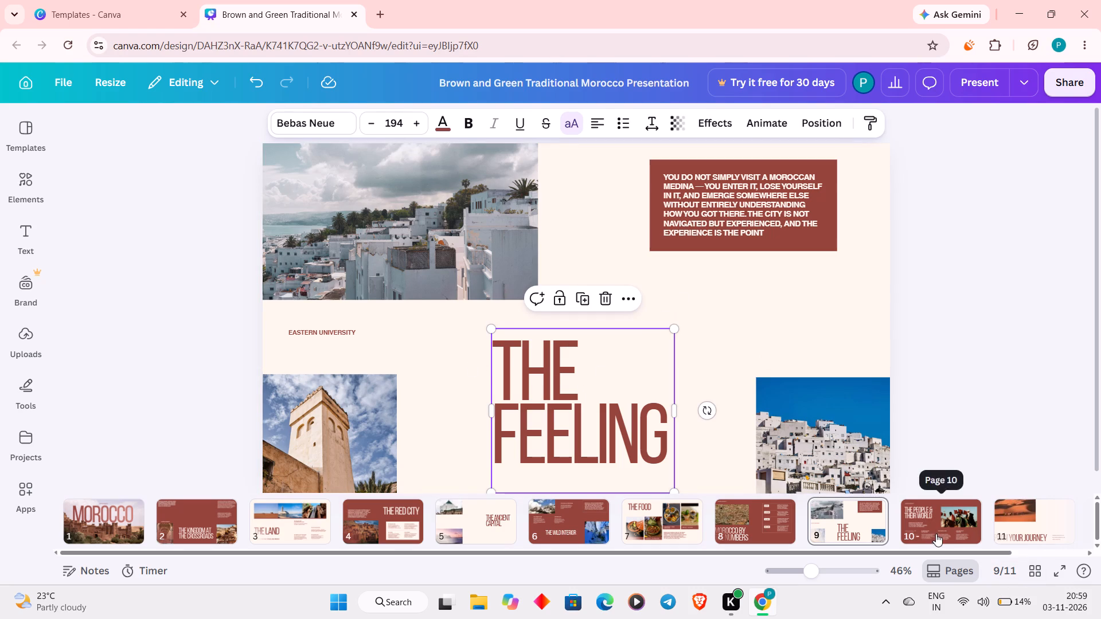
On page 11, narrow the text box of the title PLAN YOUR JOURNEY to fit closely around the words.
click(1030, 512)
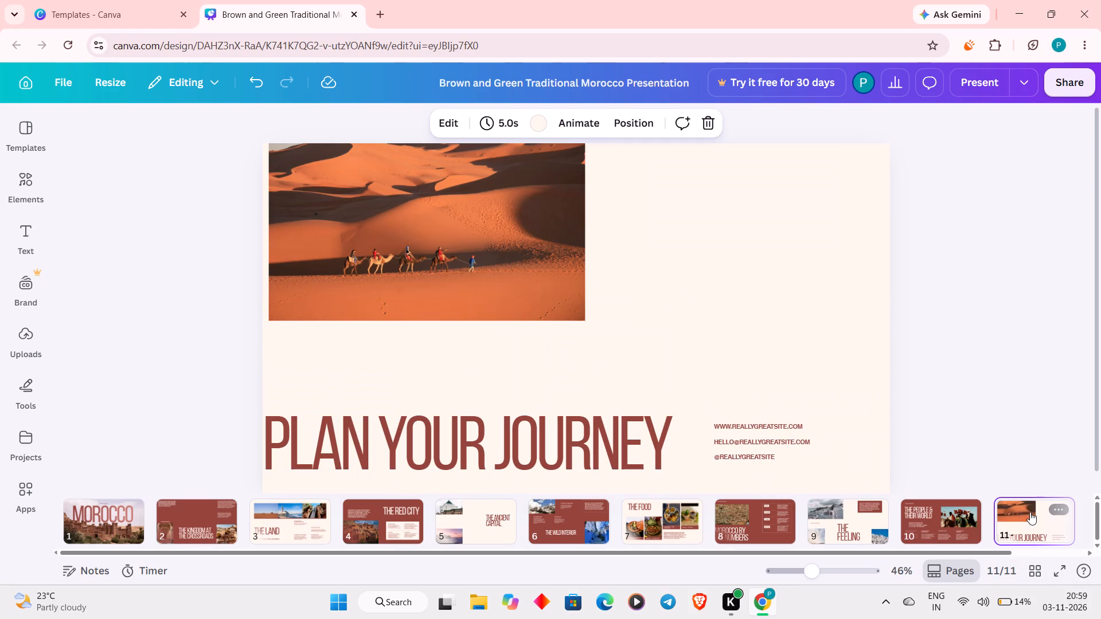
click(553, 419)
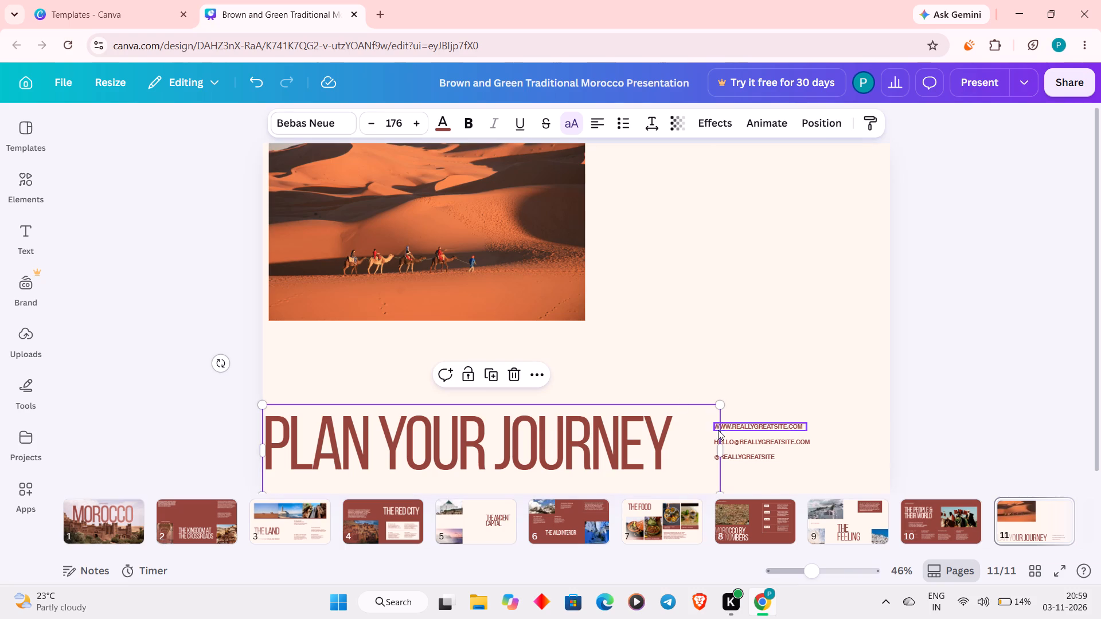
drag(723, 469, 680, 455)
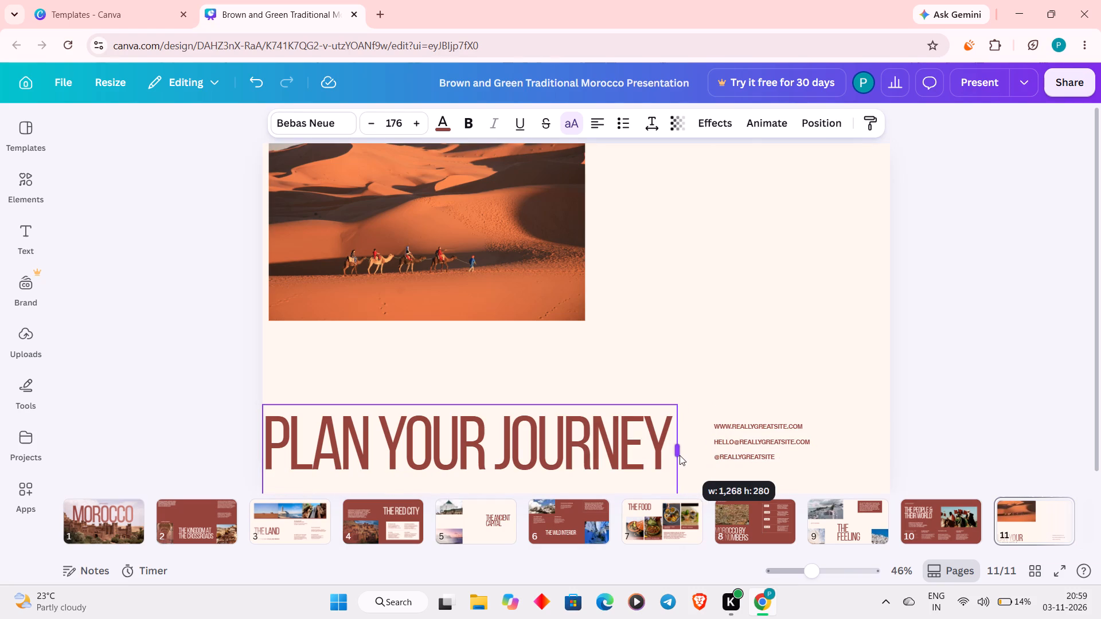
drag(680, 455, 678, 455)
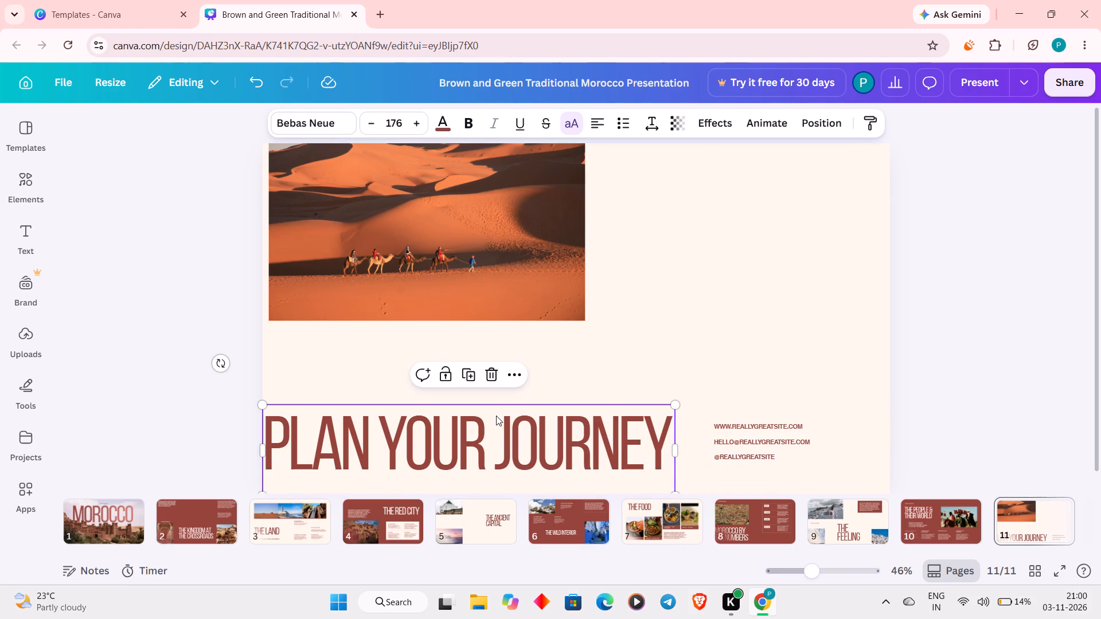
Shrink the title PLAN YOUR JOURNEY to font size 97.1 and place it to the right of the desert photo, near the page top.
drag(496, 416, 584, 343)
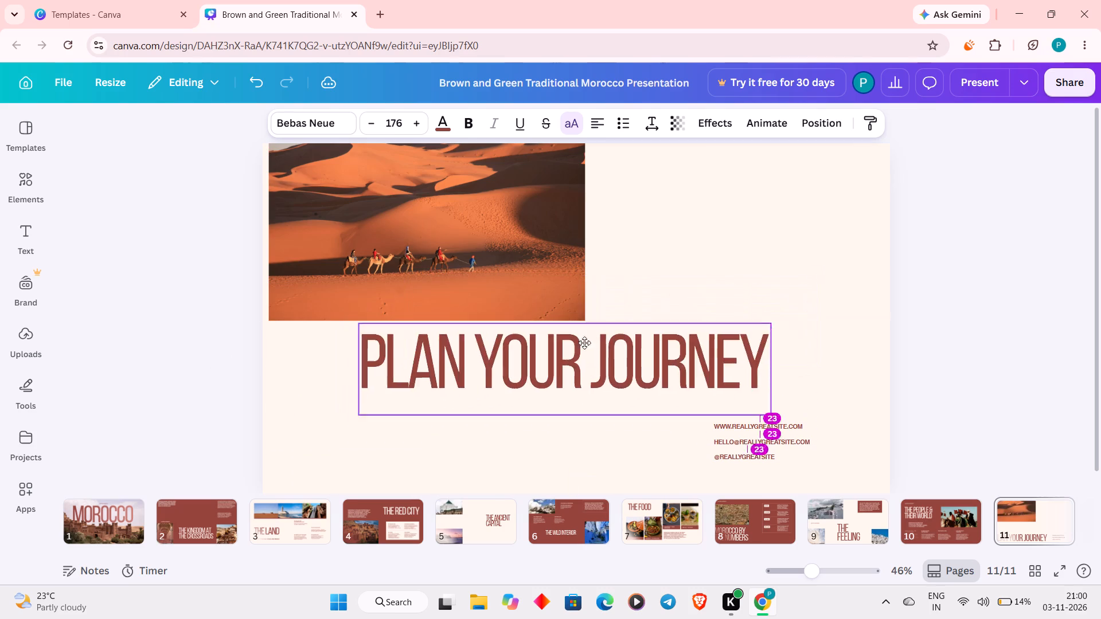
drag(584, 343, 525, 358)
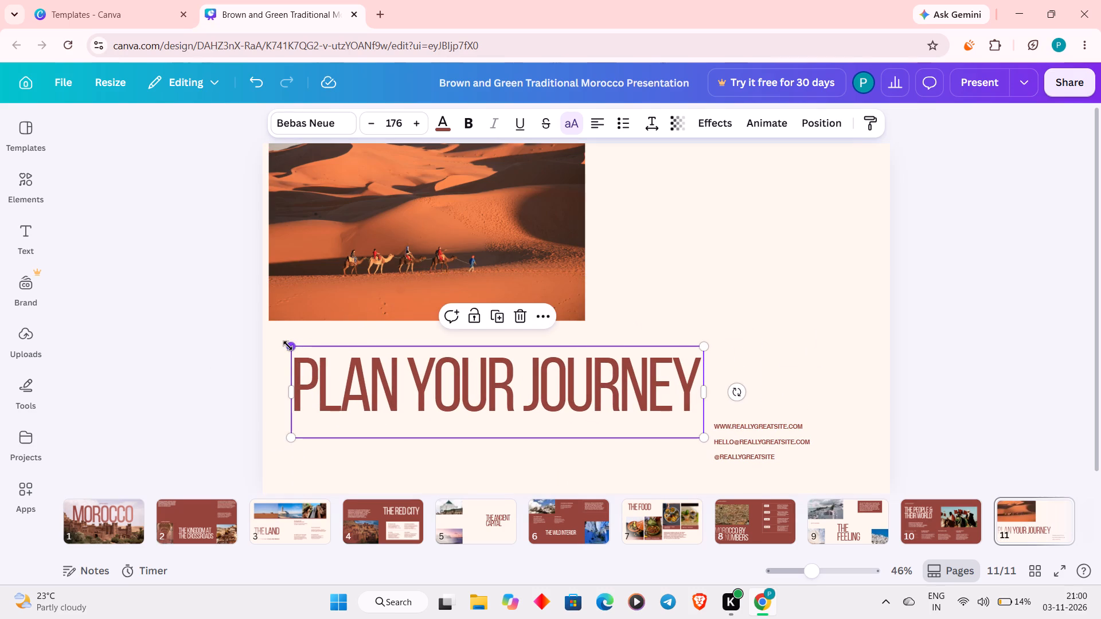
drag(287, 346, 394, 366)
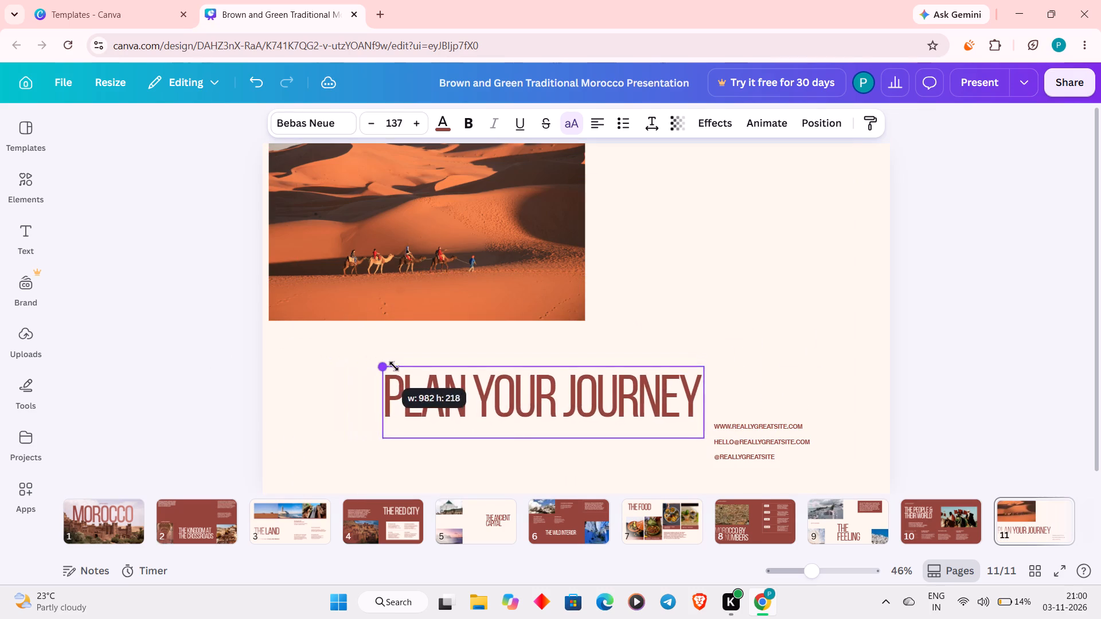
drag(394, 366, 474, 375)
drag(599, 410, 619, 366)
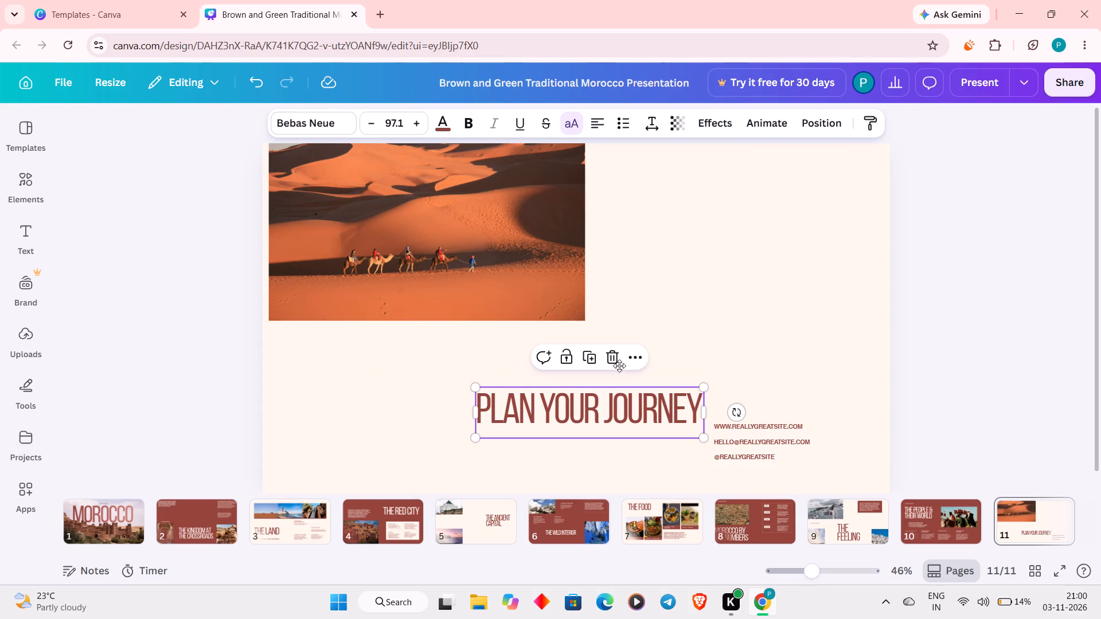
drag(619, 366, 726, 195)
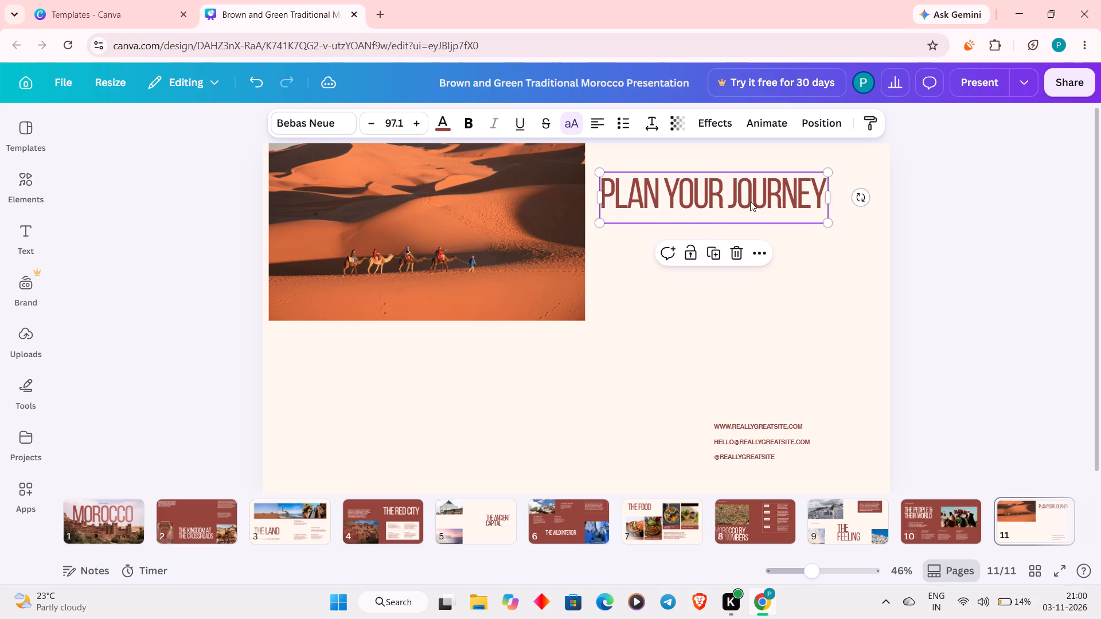
Enlarge the title PLAN YOUR JOURNEY to font size 121, filling the width between the desert photo and the page edge.
drag(831, 218, 854, 226)
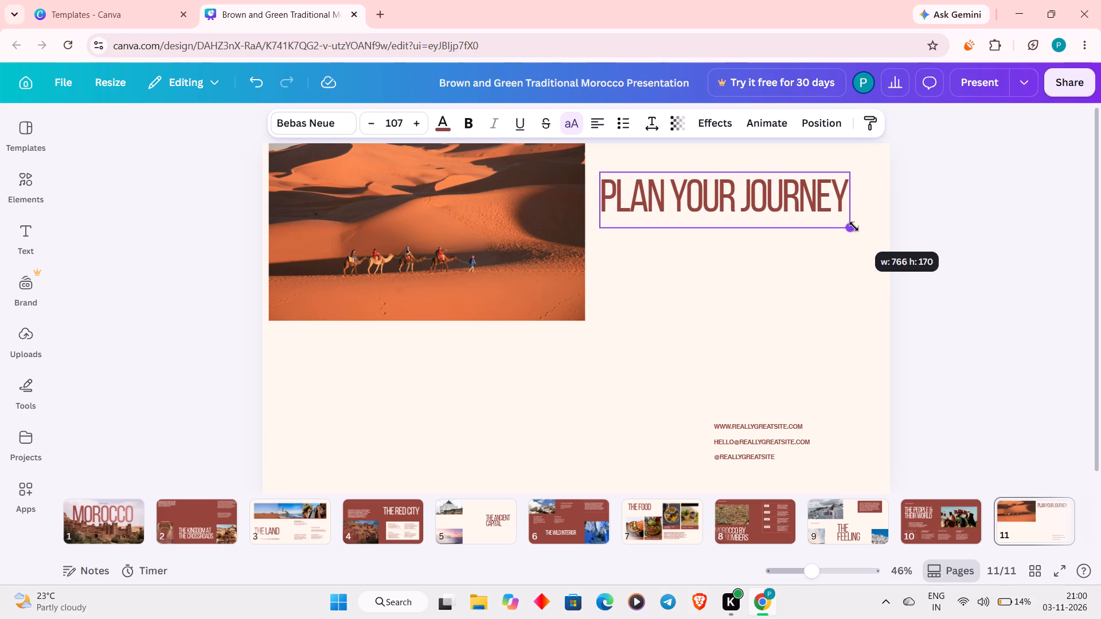
drag(854, 226, 881, 248)
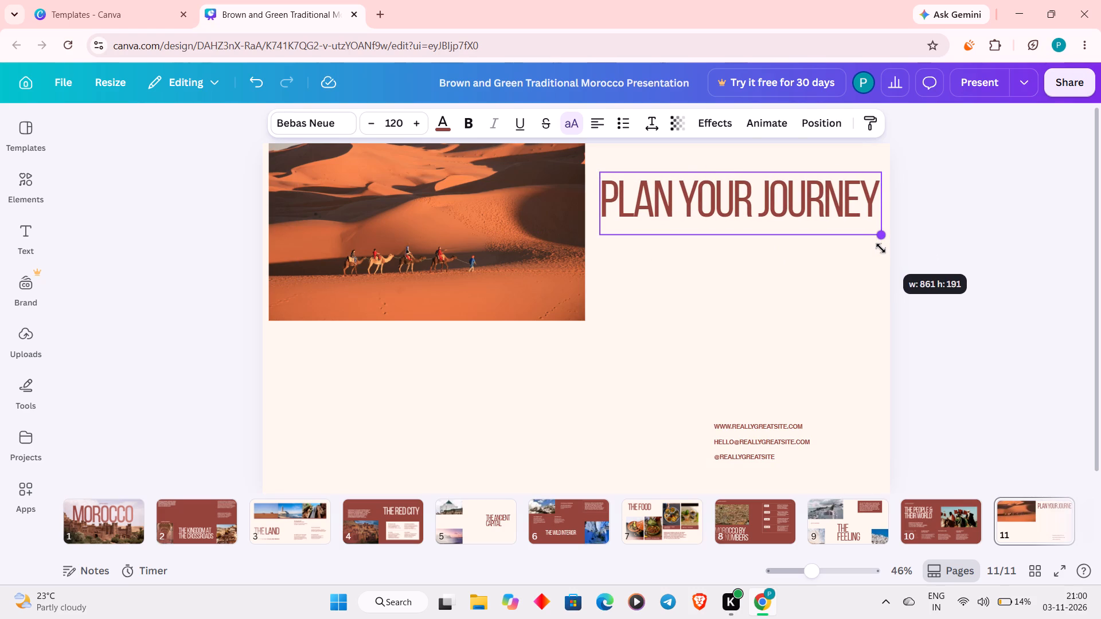
drag(881, 248, 883, 251)
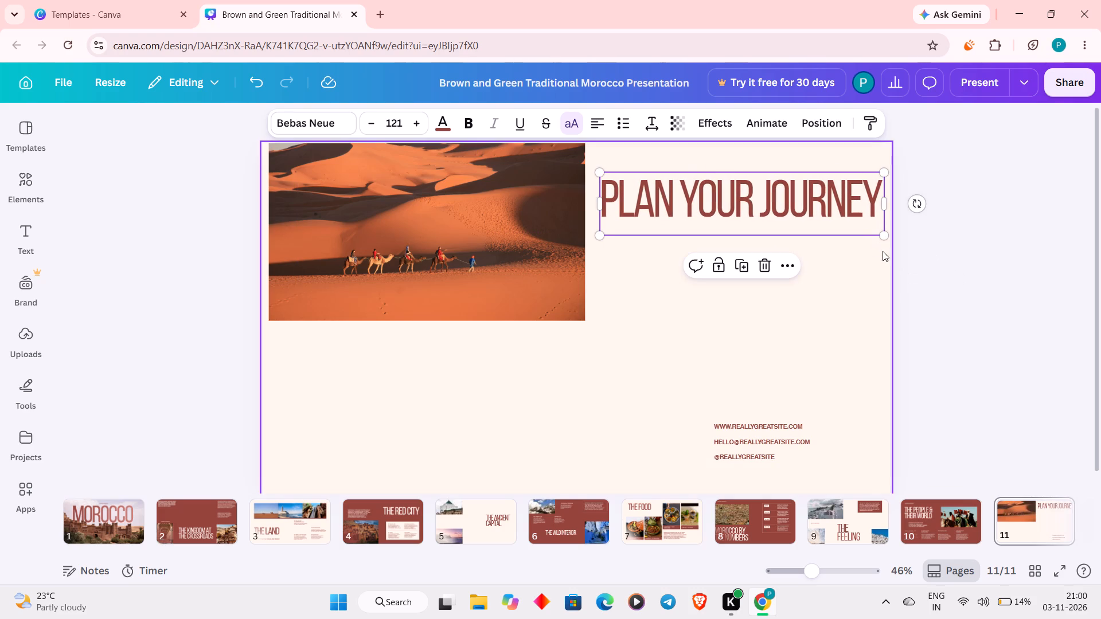
click(752, 290)
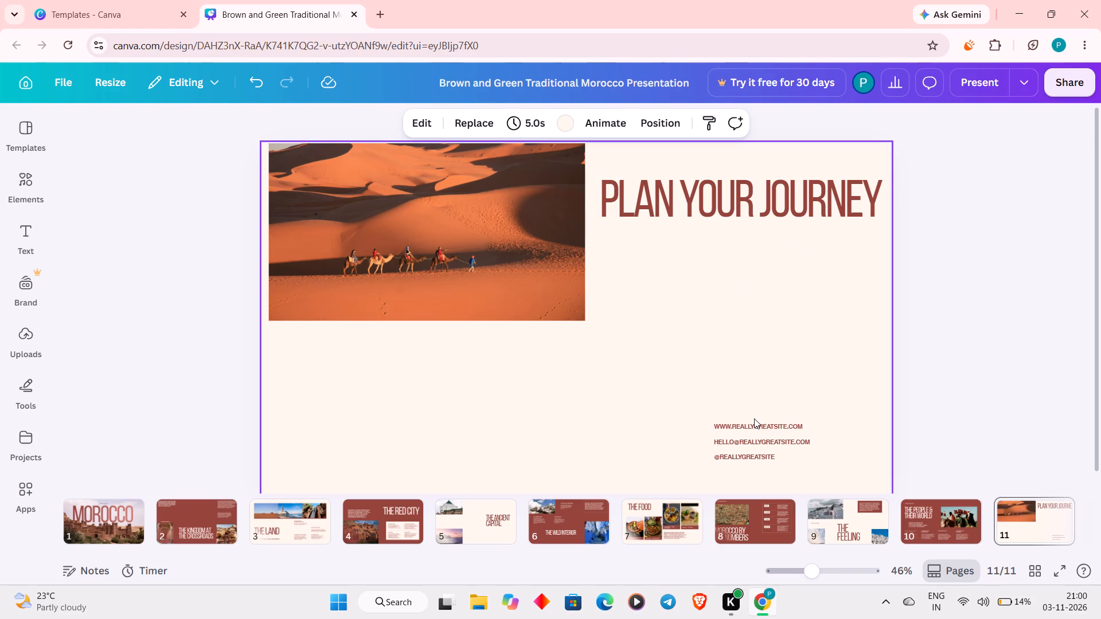
Move the website, email and social handle lines under the desert photo, stacked in that order with their left edges aligned.
drag(749, 425, 745, 425)
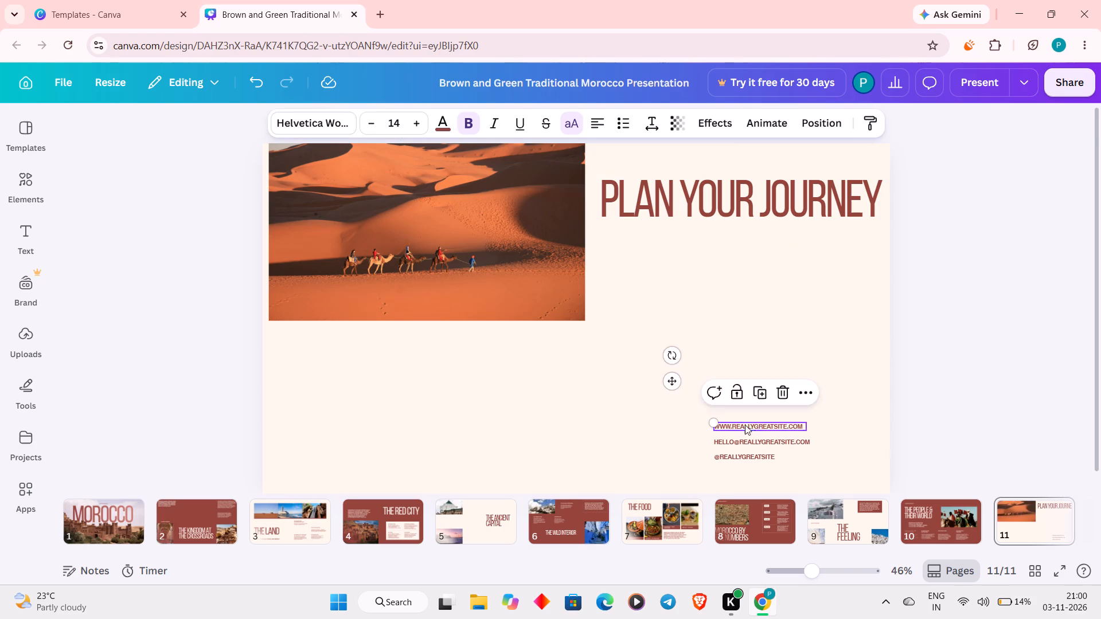
drag(745, 425, 326, 346)
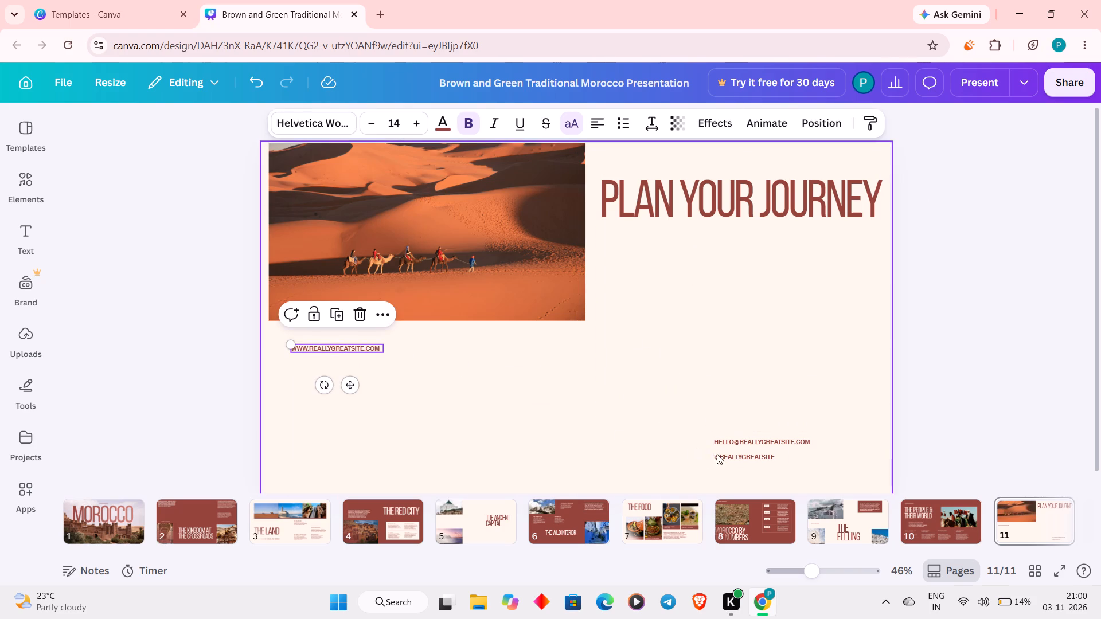
drag(752, 442, 309, 367)
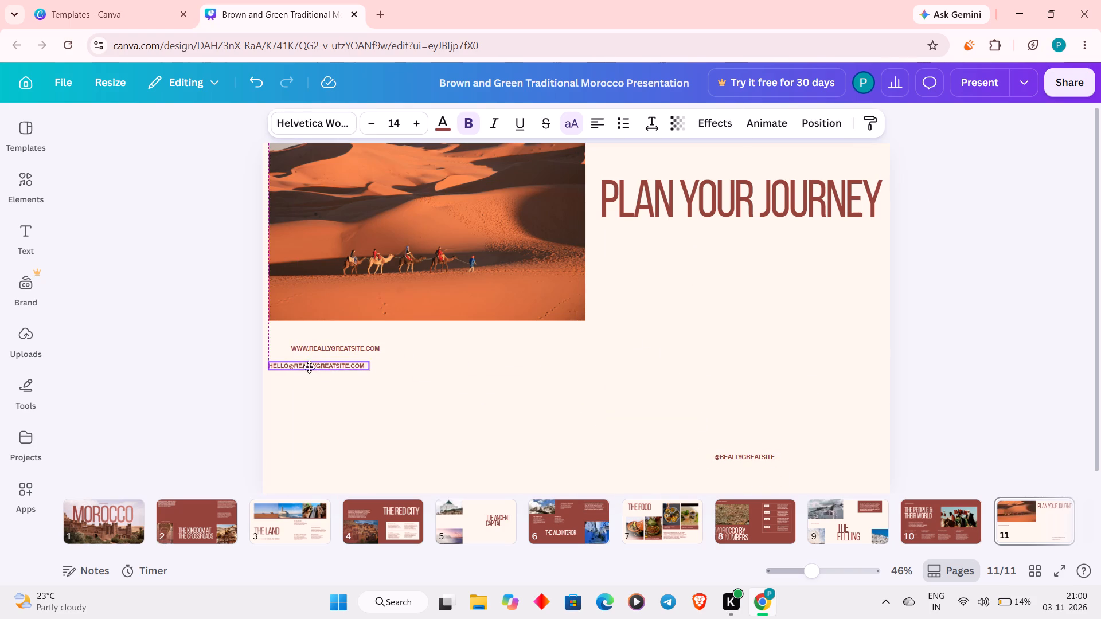
drag(309, 367, 331, 365)
drag(731, 451, 367, 389)
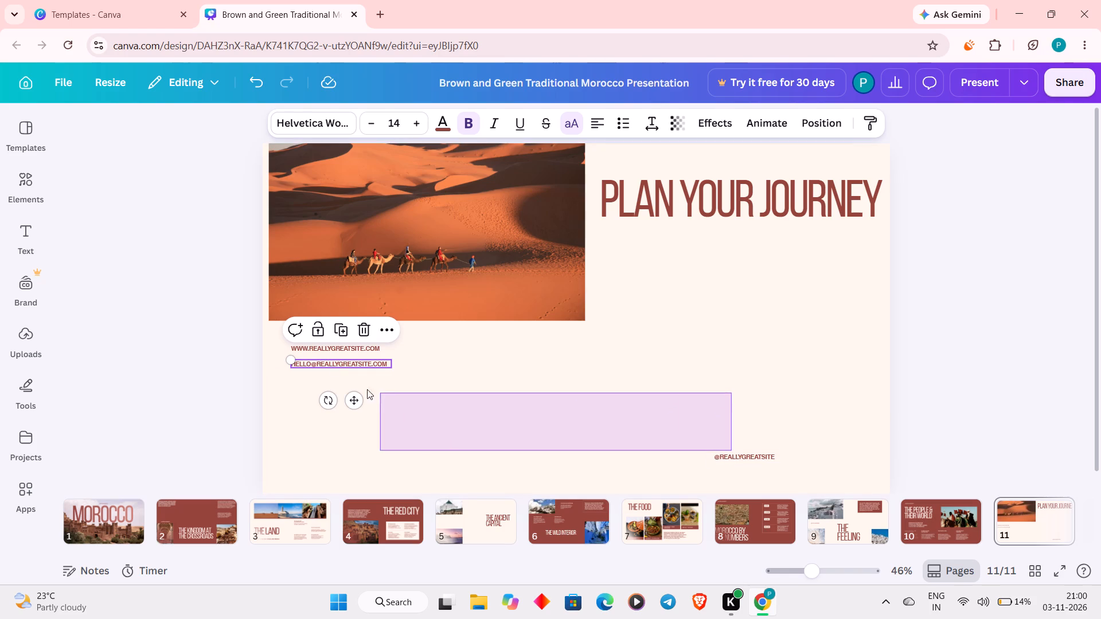
drag(367, 389, 430, 390)
drag(745, 458, 323, 385)
drag(323, 385, 323, 379)
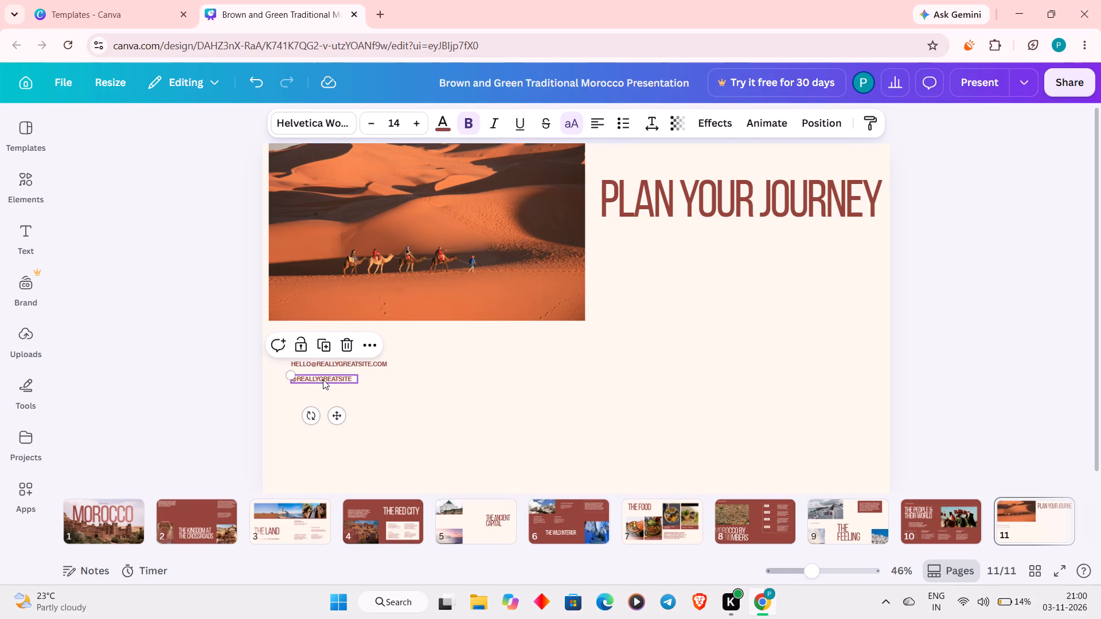
click(411, 346)
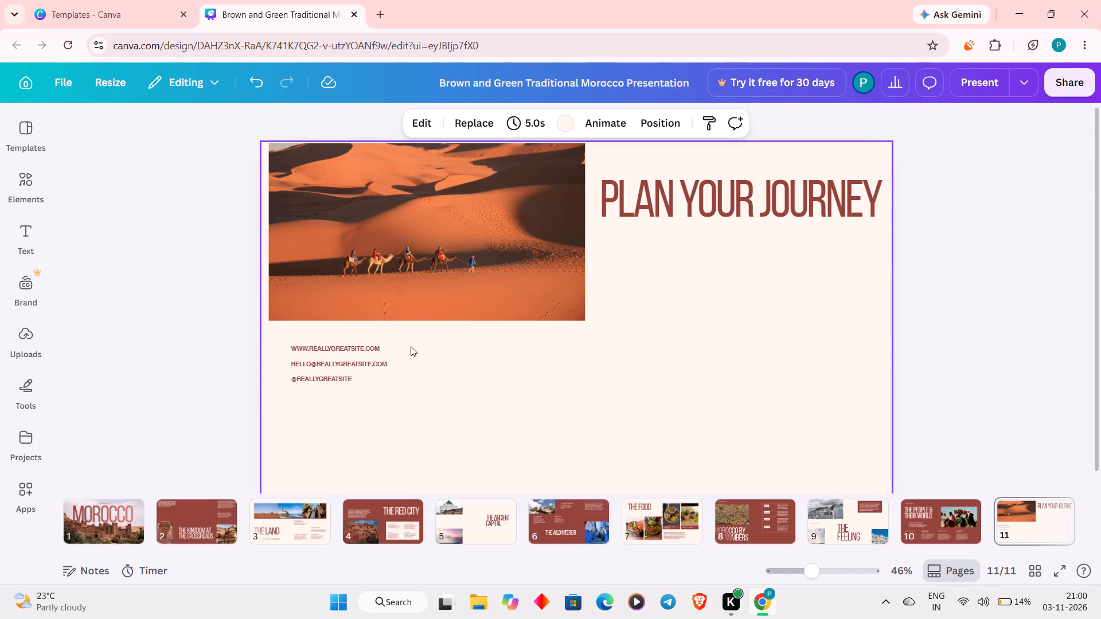
click(307, 348)
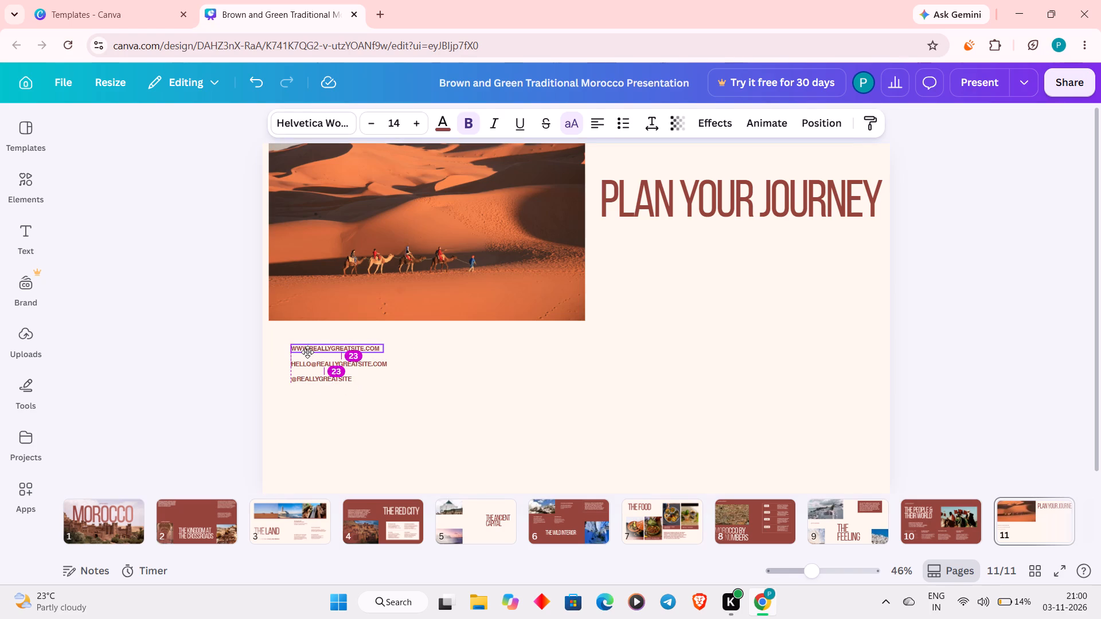
click(502, 365)
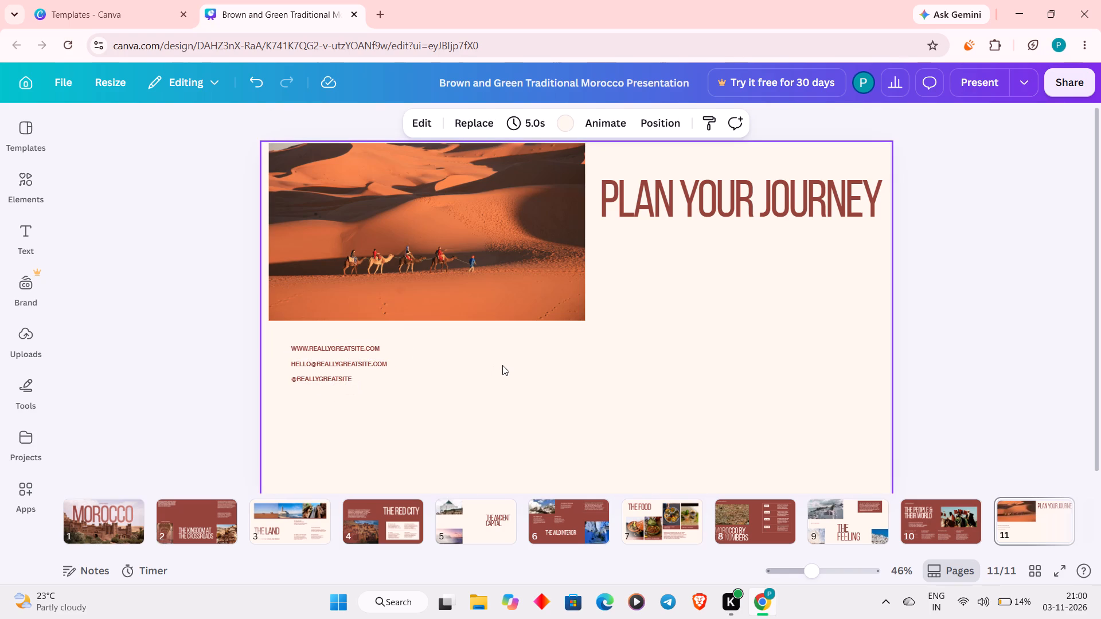
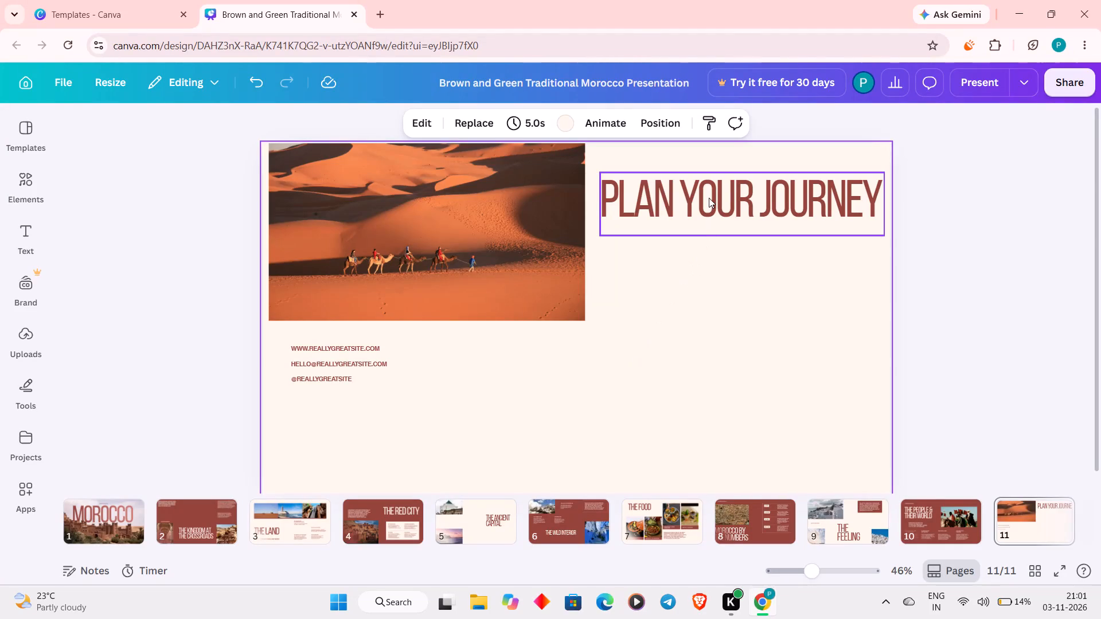
Open page 9, titled THE FEELING.
click(756, 532)
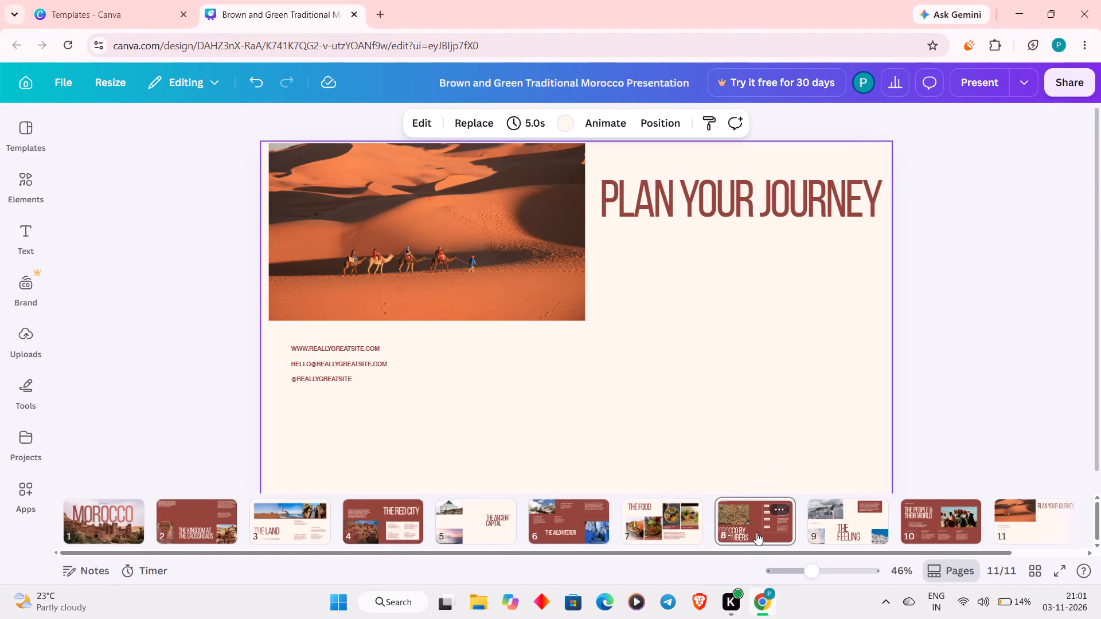
click(846, 508)
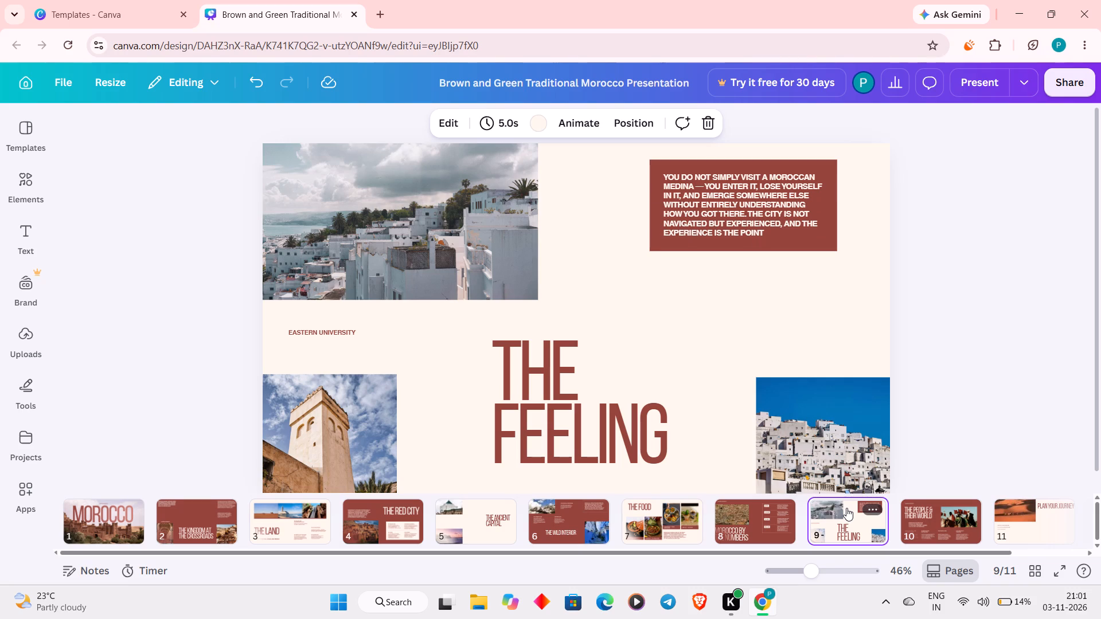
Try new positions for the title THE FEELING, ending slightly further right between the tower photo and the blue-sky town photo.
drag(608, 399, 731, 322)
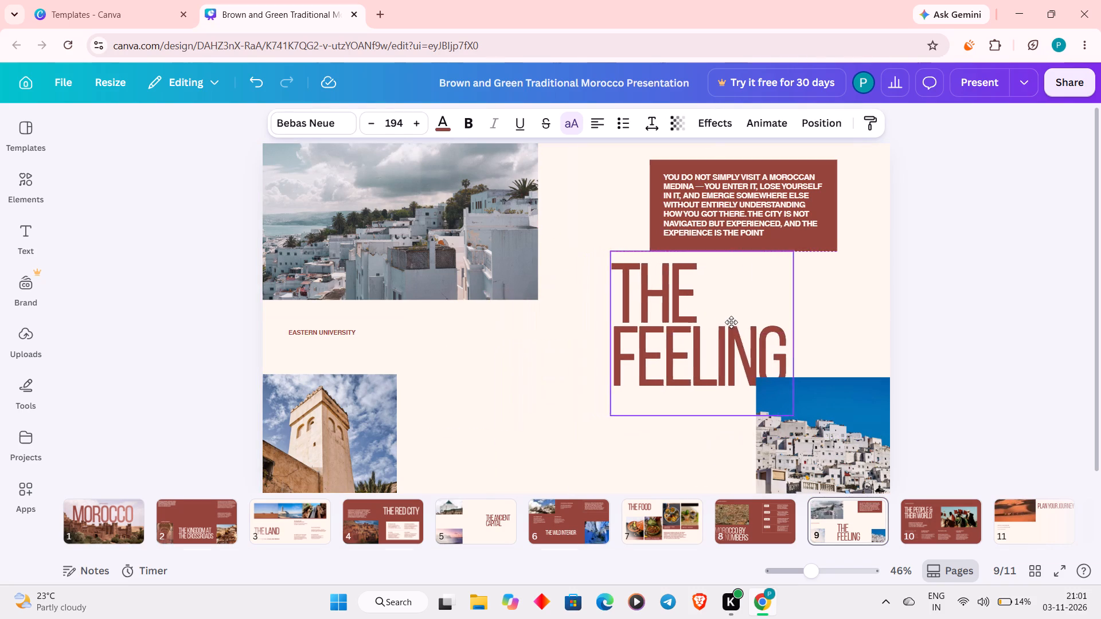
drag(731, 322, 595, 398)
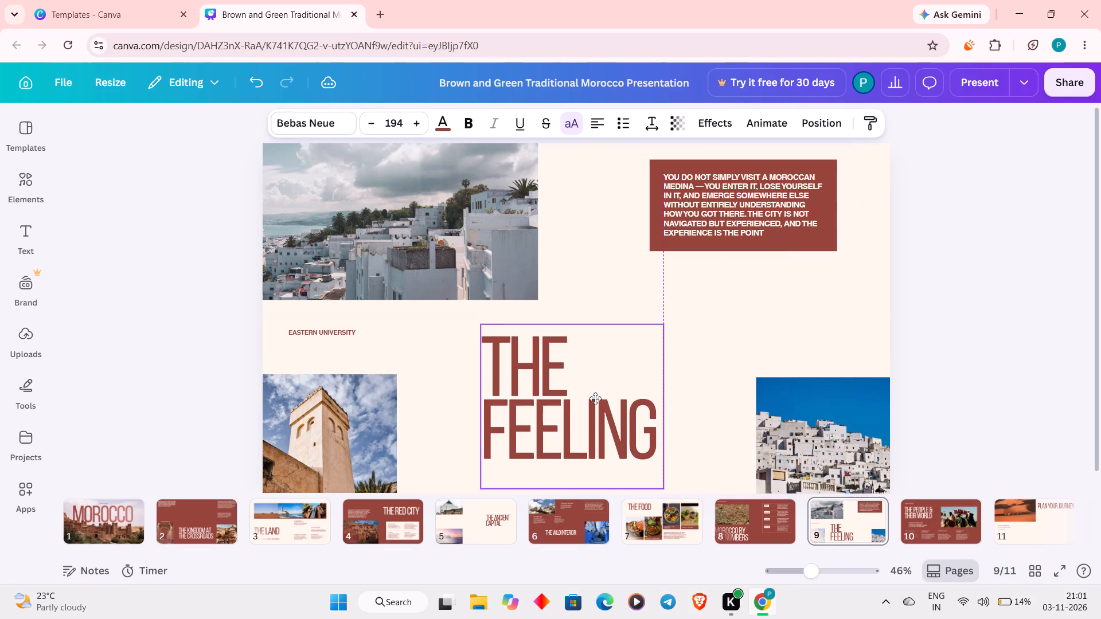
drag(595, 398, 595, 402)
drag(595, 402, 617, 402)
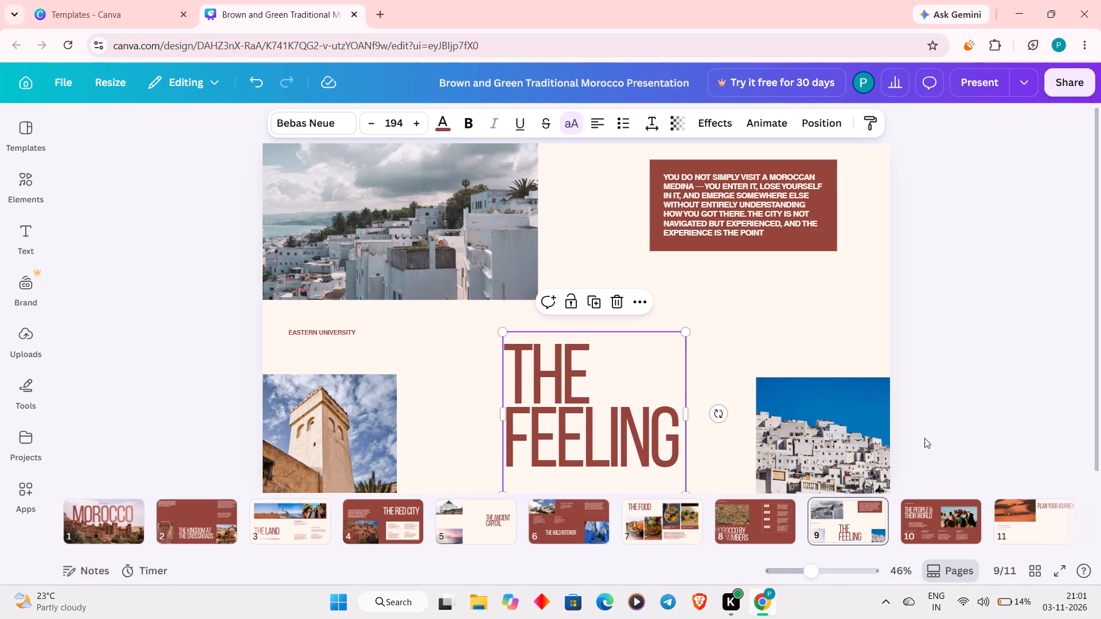
Move the wide cloudy town photo to the page's lower left and the tower photo into the upper-left page corner.
click(817, 379)
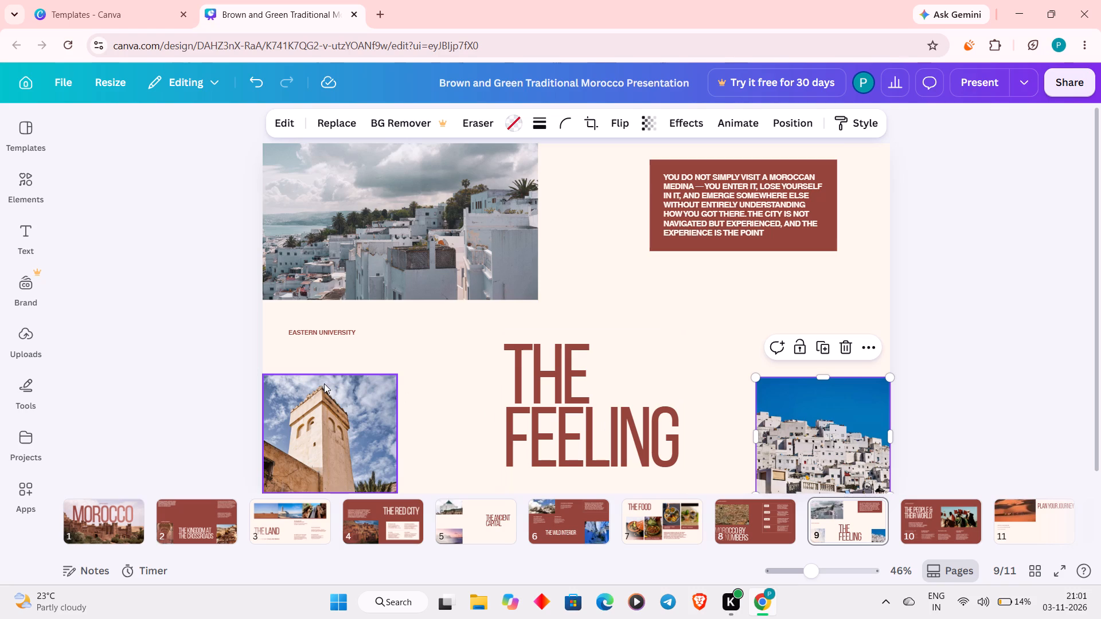
click(407, 228)
drag(407, 228, 403, 238)
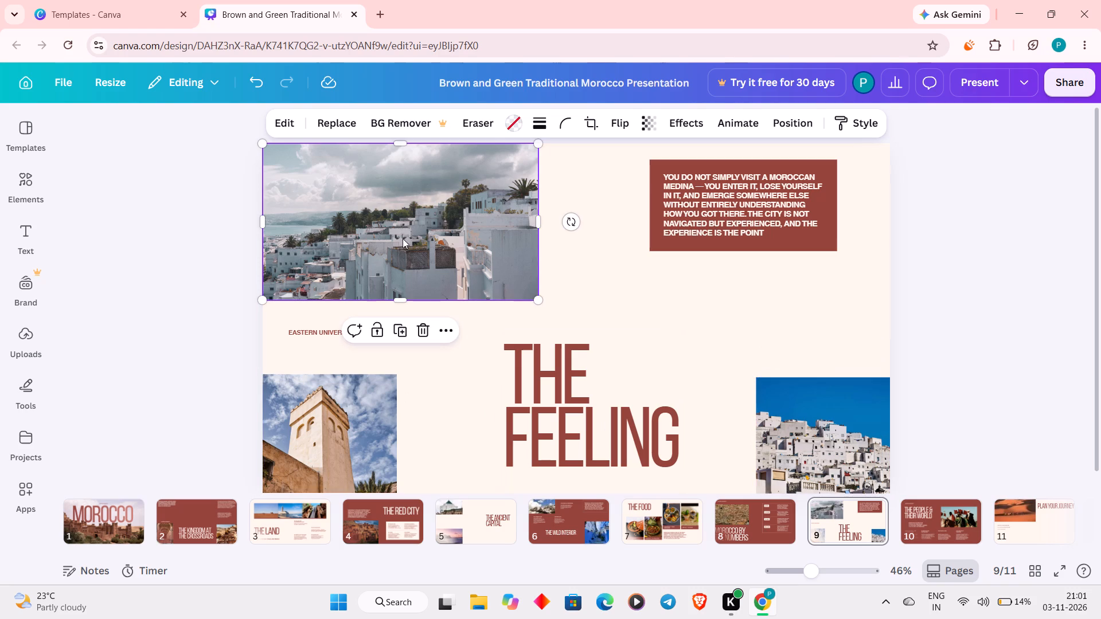
drag(403, 238, 396, 457)
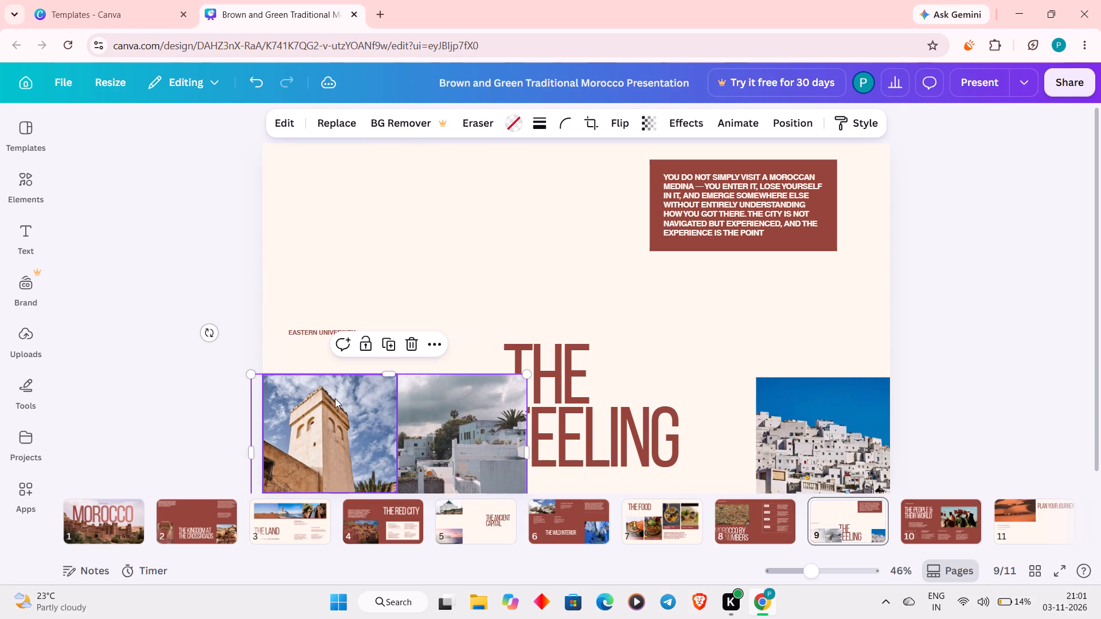
drag(335, 398, 331, 164)
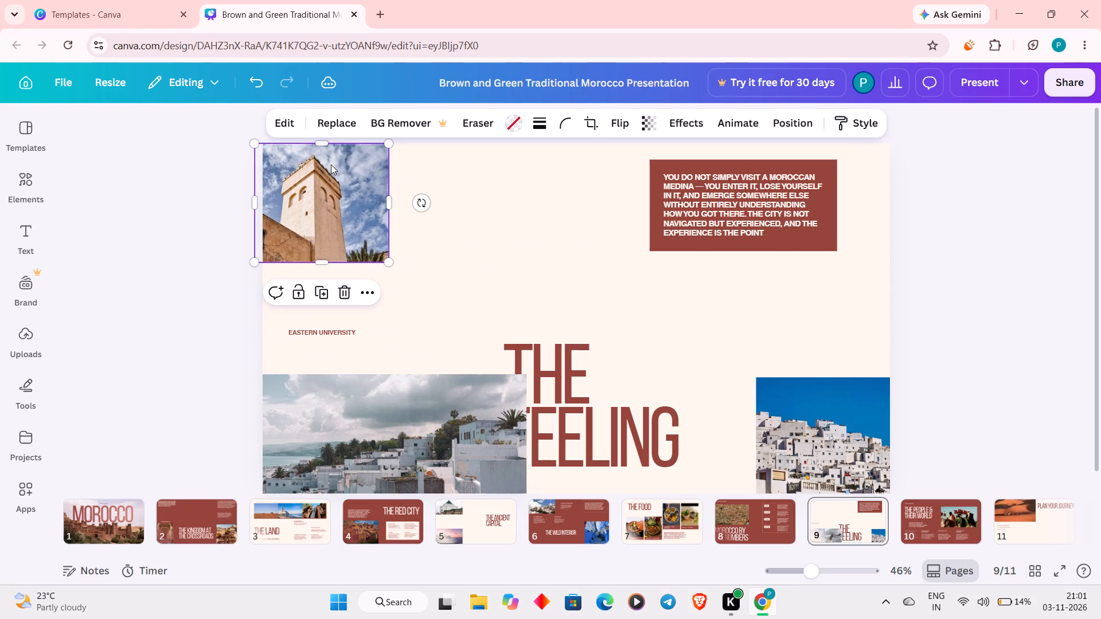
drag(370, 194, 376, 194)
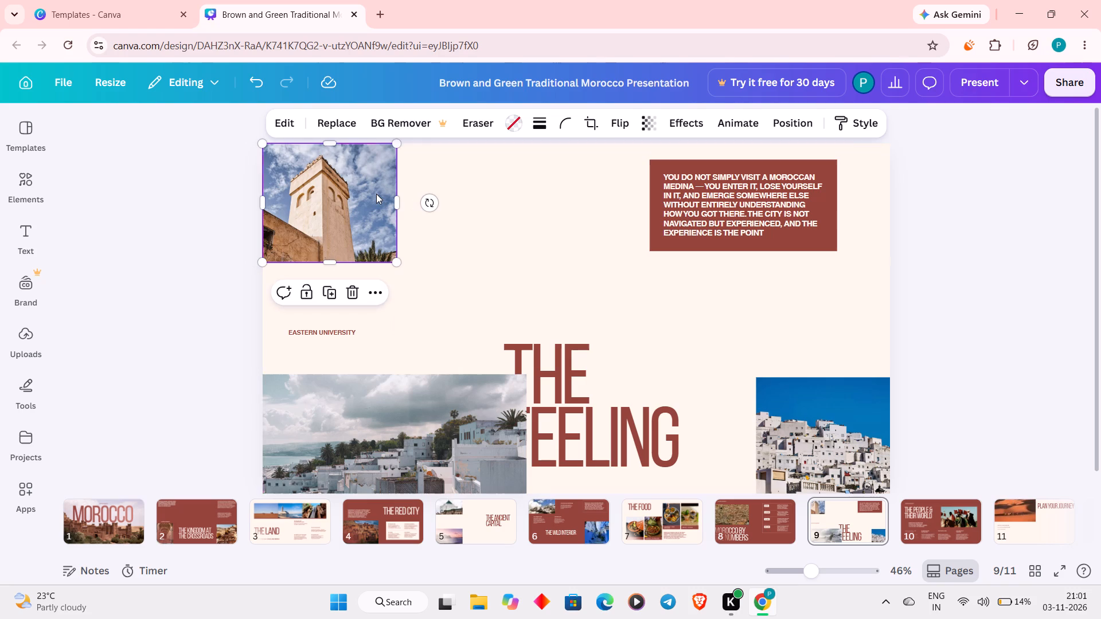
Move the title THE FEELING below the quote box and set the wide cloudy town photo flush with the page's left edge, under EASTERN UNIVERSITY.
drag(443, 426, 575, 205)
drag(573, 414, 733, 320)
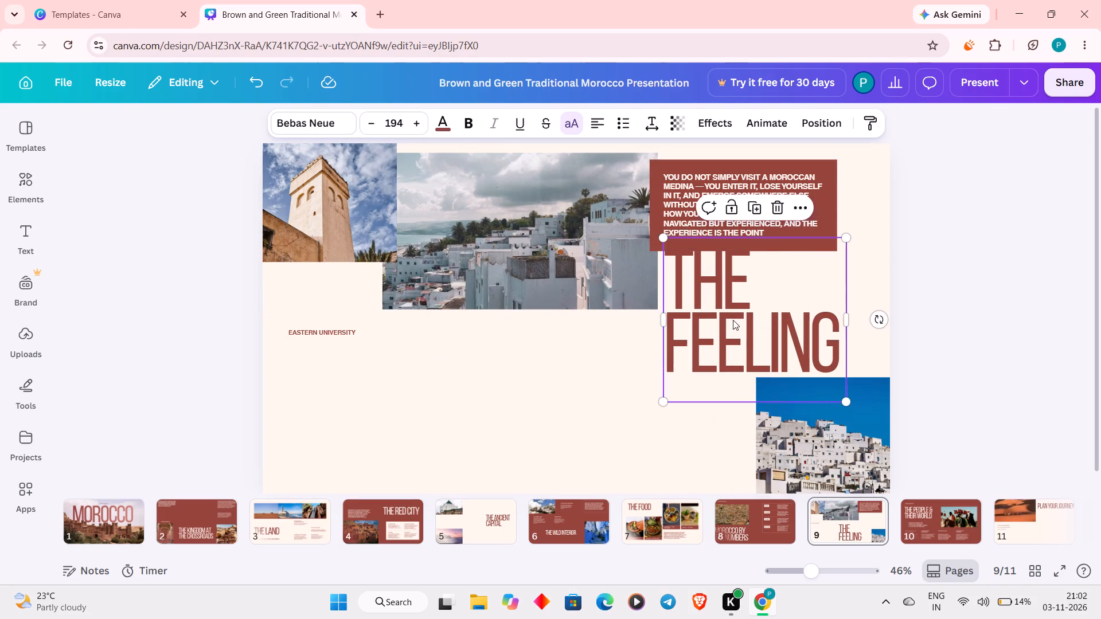
drag(572, 274, 447, 469)
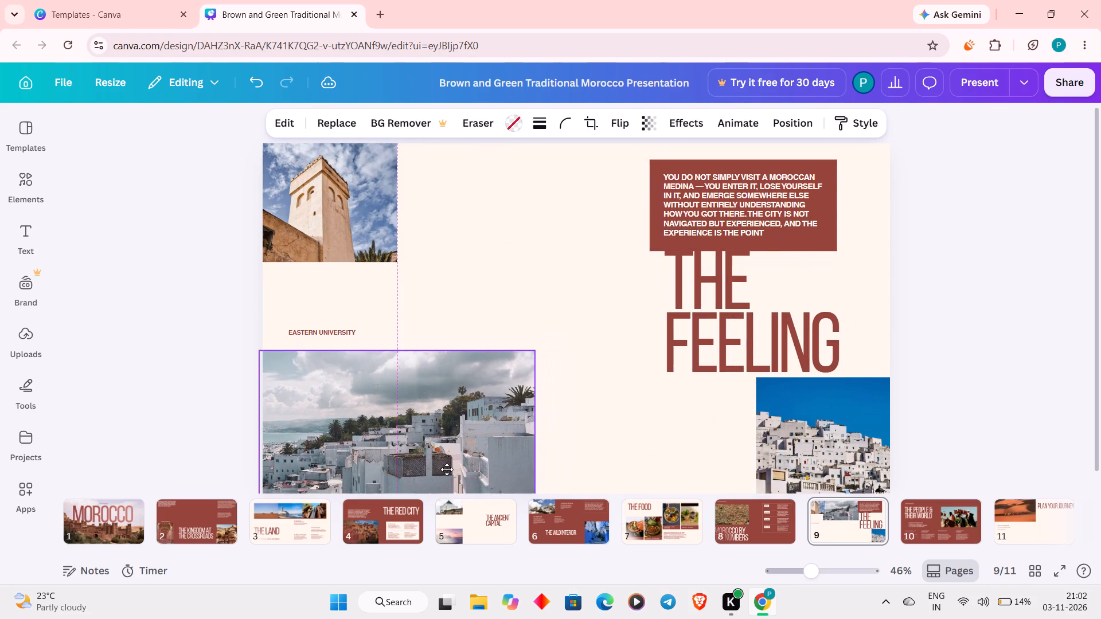
drag(447, 469, 462, 464)
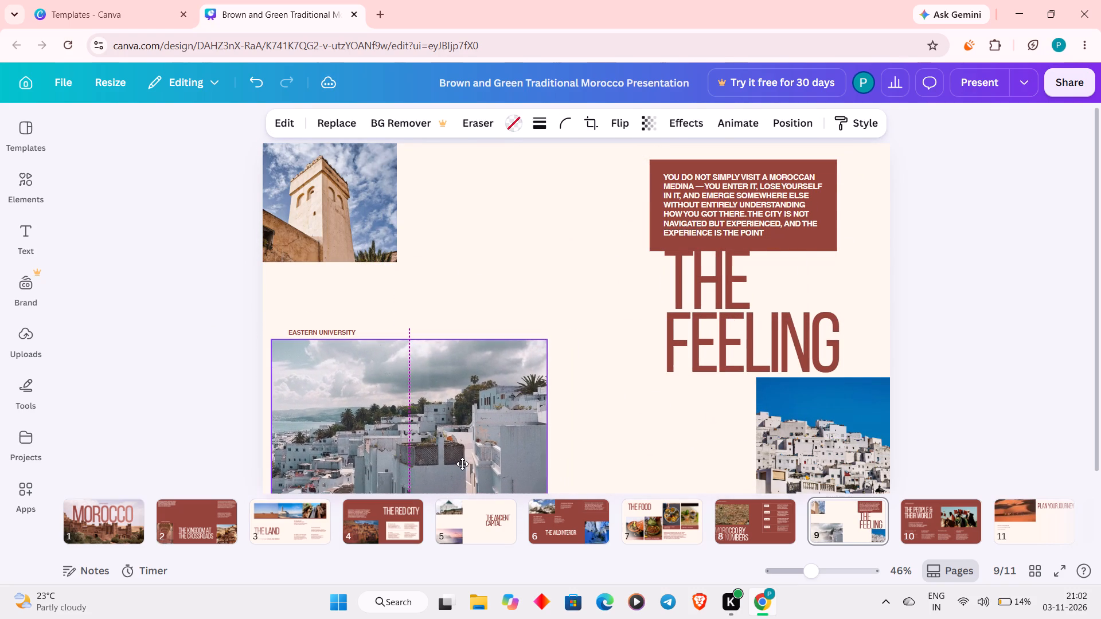
drag(462, 464, 452, 465)
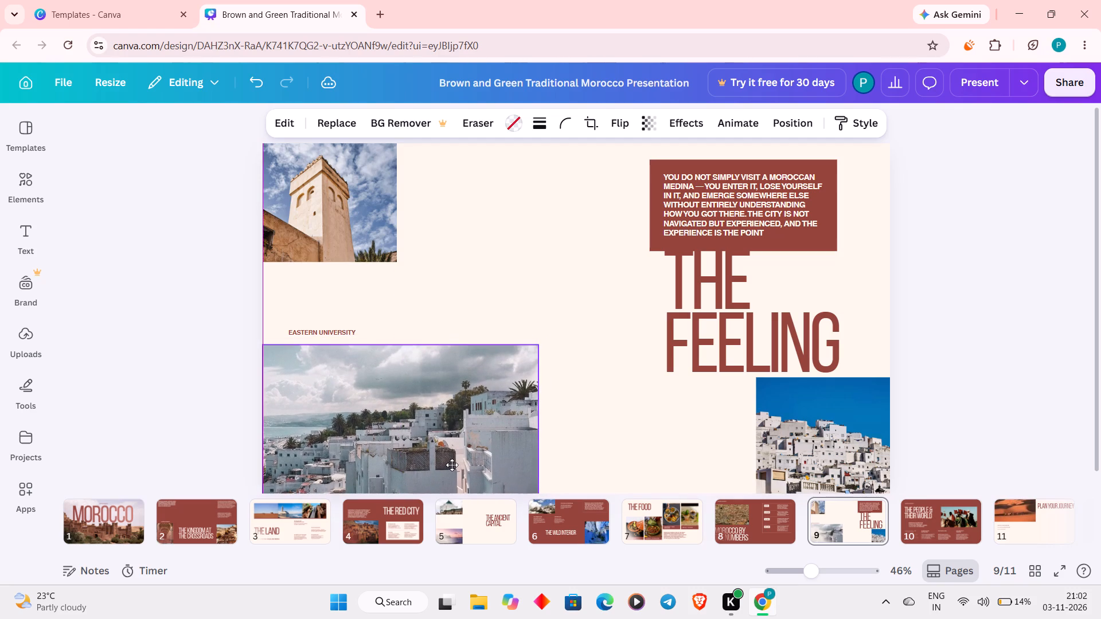
drag(452, 465, 453, 464)
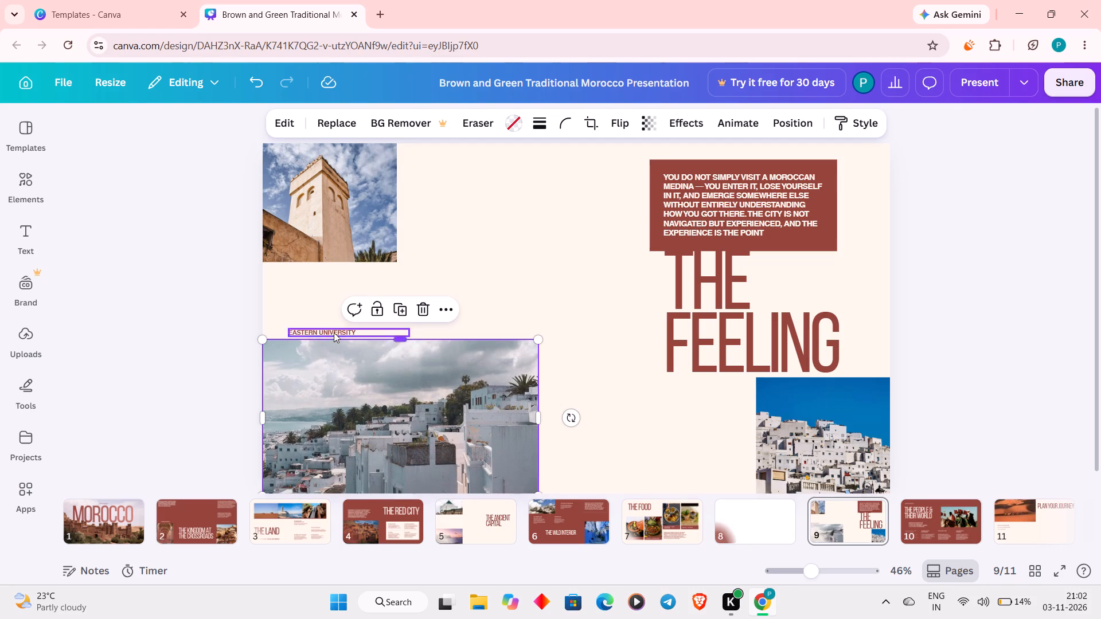
Shift the EASTERN UNIVERSITY label slightly up and left, leaving a gap above the wide town photo.
click(334, 334)
drag(358, 332, 354, 320)
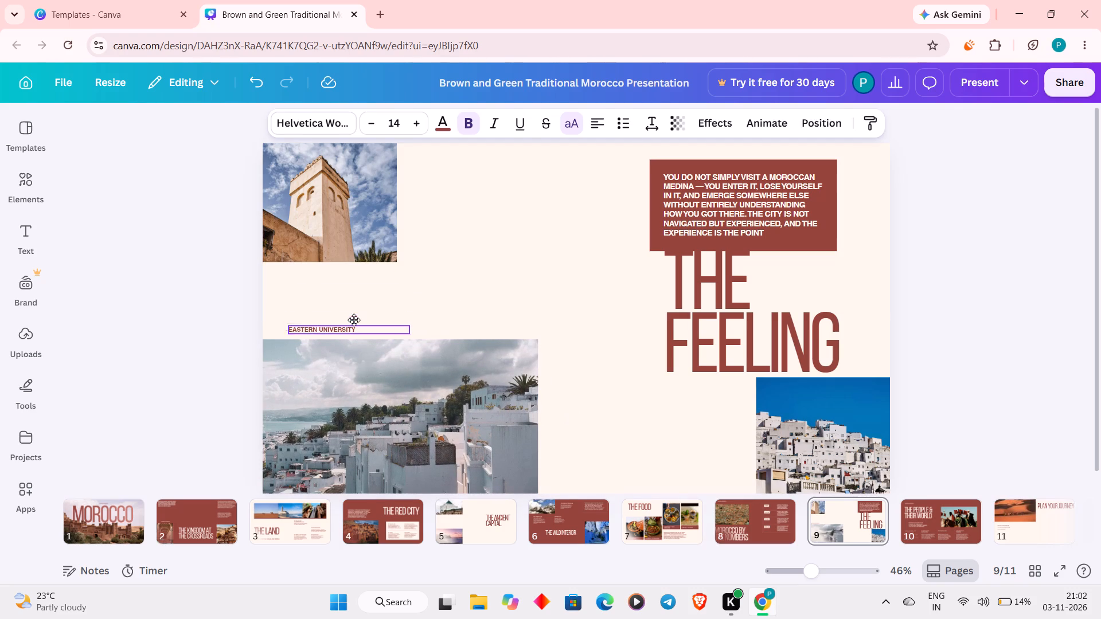
drag(354, 320, 348, 314)
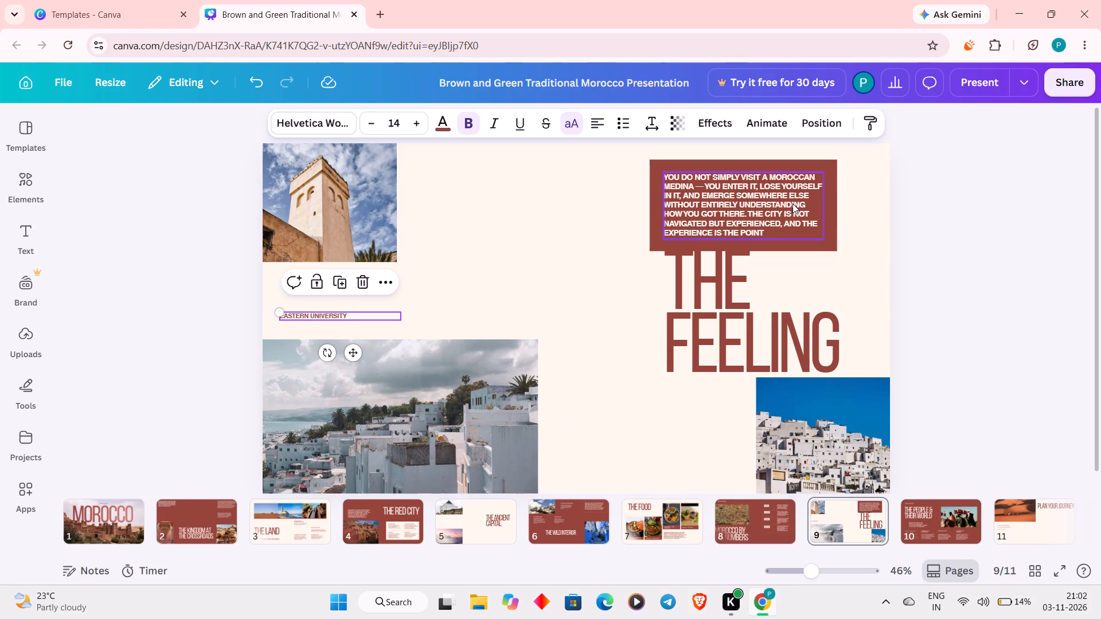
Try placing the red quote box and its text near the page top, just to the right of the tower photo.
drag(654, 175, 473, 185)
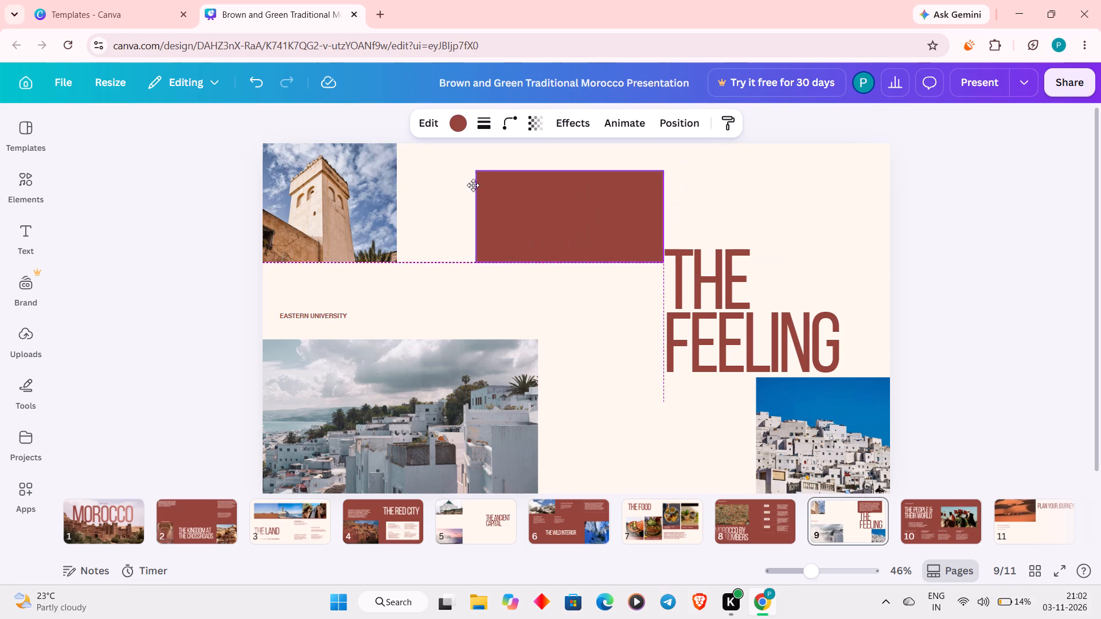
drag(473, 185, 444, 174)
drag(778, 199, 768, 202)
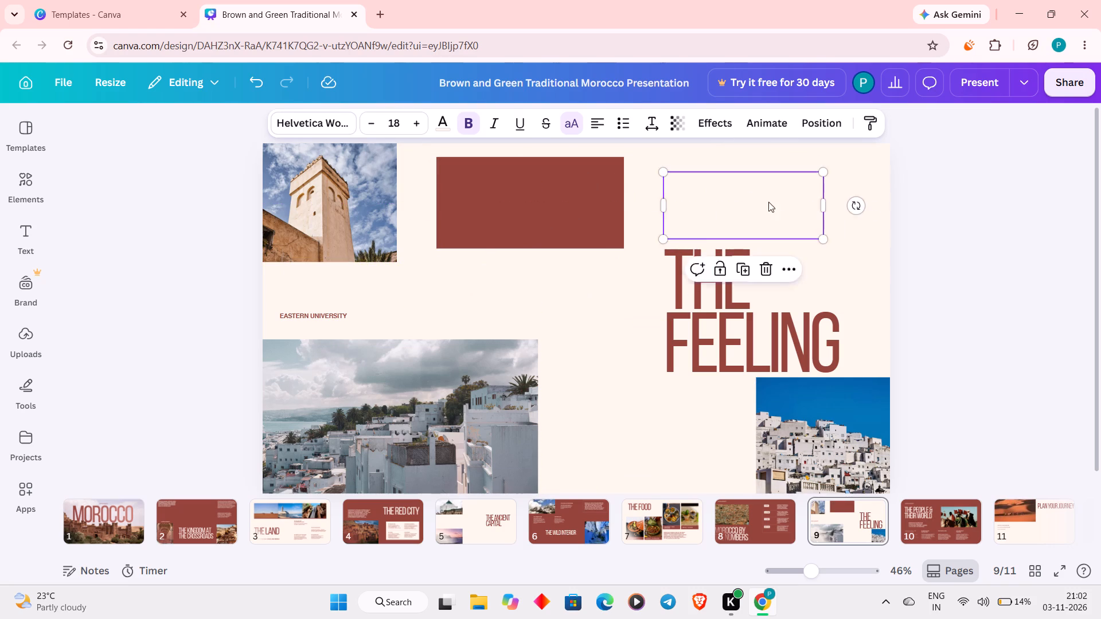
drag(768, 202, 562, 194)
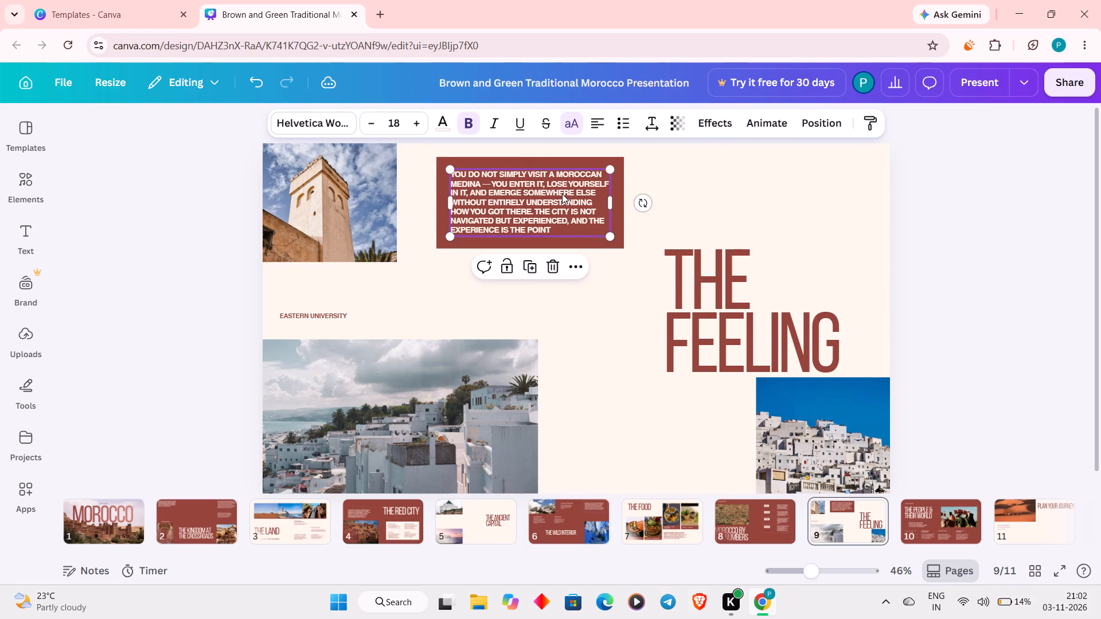
Move the blue-sky town photo into the upper-right corner of the page.
drag(868, 480, 854, 251)
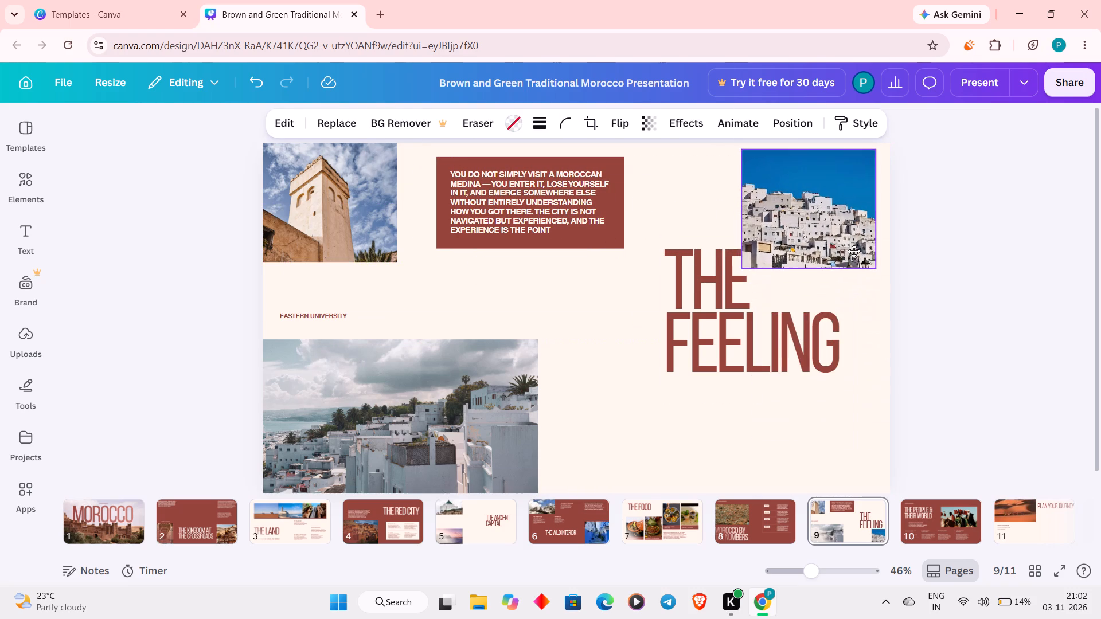
drag(854, 251, 867, 249)
Shift the title THE FEELING toward the tower photo and move the red quote box with its text to the page's lower right.
drag(741, 397, 735, 432)
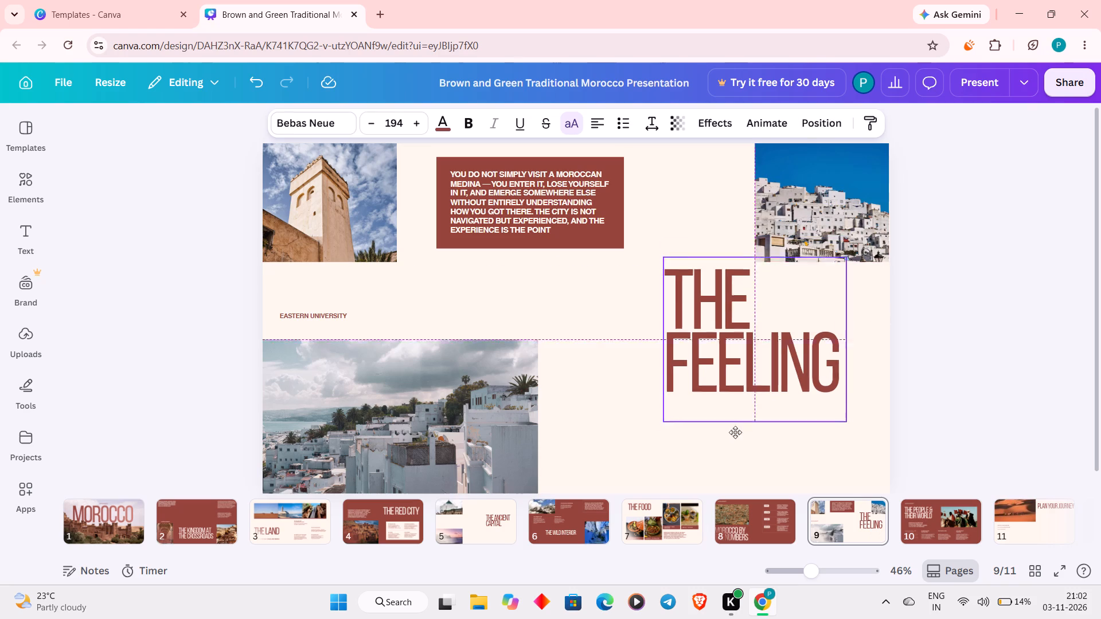
drag(735, 432, 483, 378)
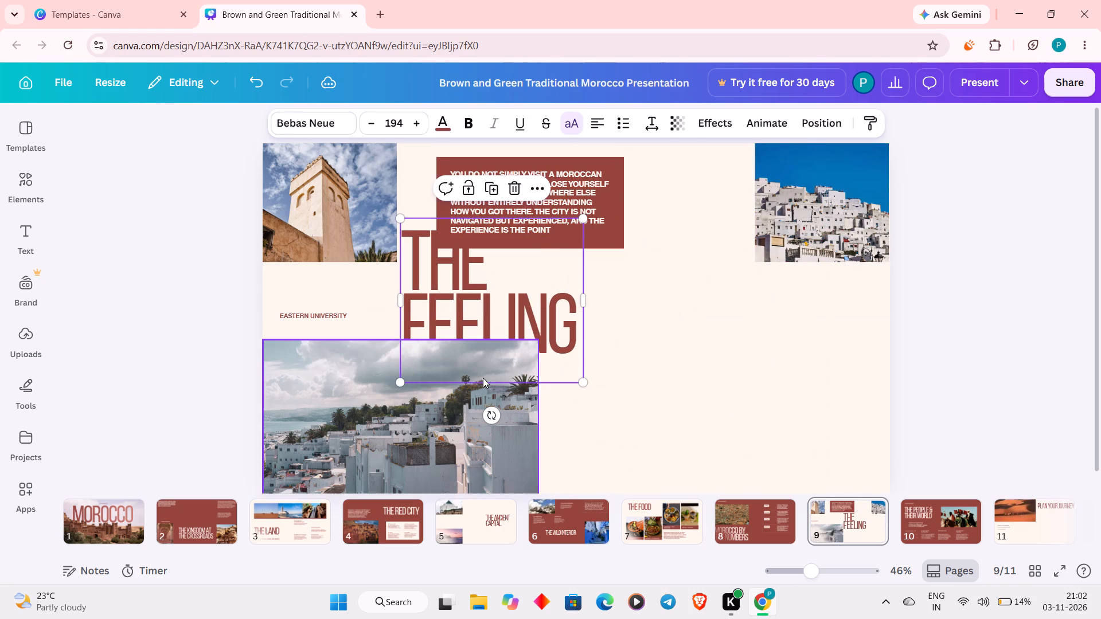
drag(615, 201, 736, 332)
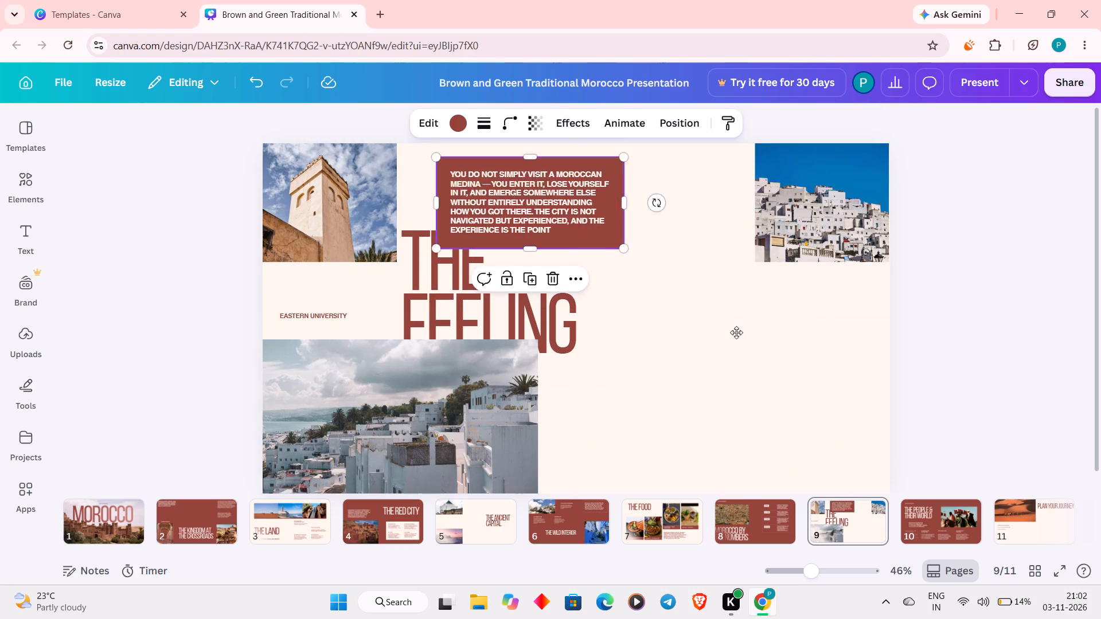
drag(736, 332, 854, 410)
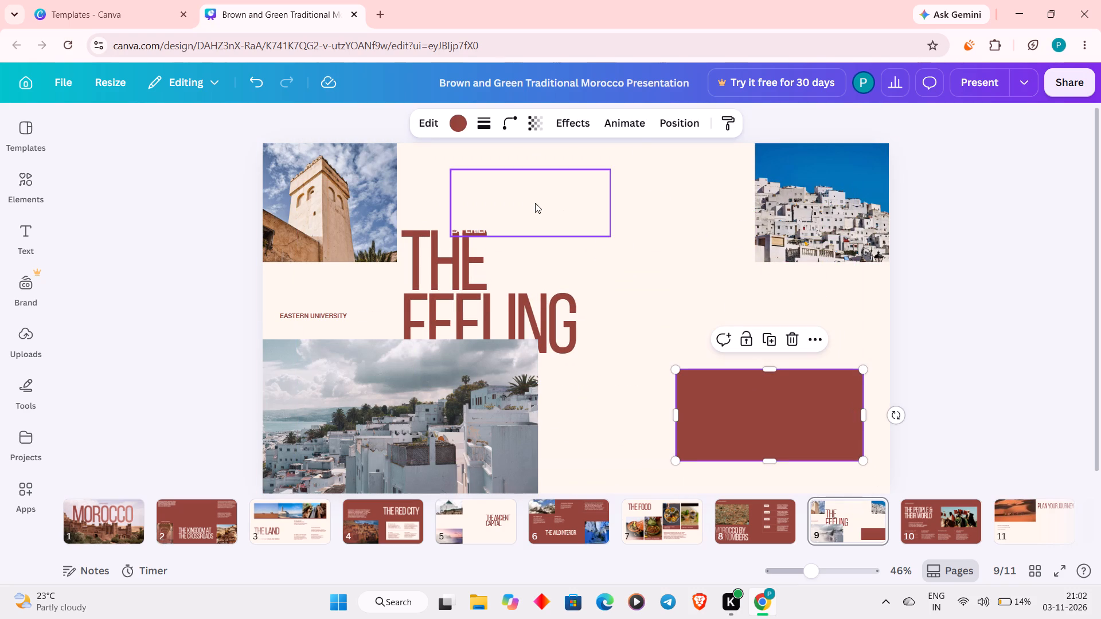
drag(535, 203, 774, 417)
Place the title THE FEELING between the tower photo and the blue-sky town photo, above the wide town photo and quote box.
drag(515, 320, 590, 274)
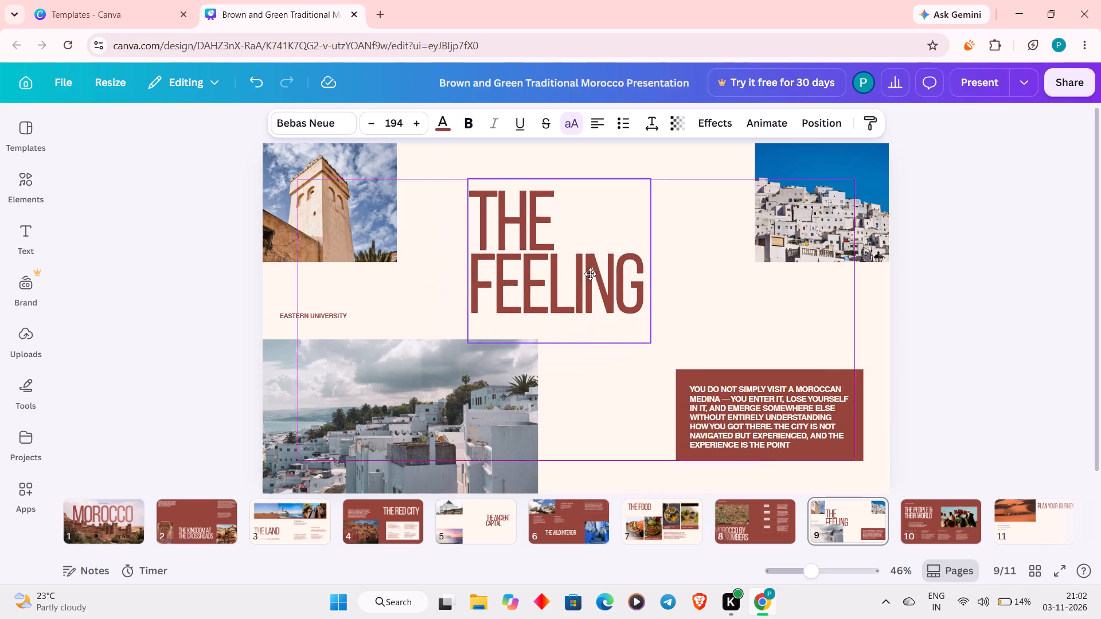
drag(590, 274, 631, 273)
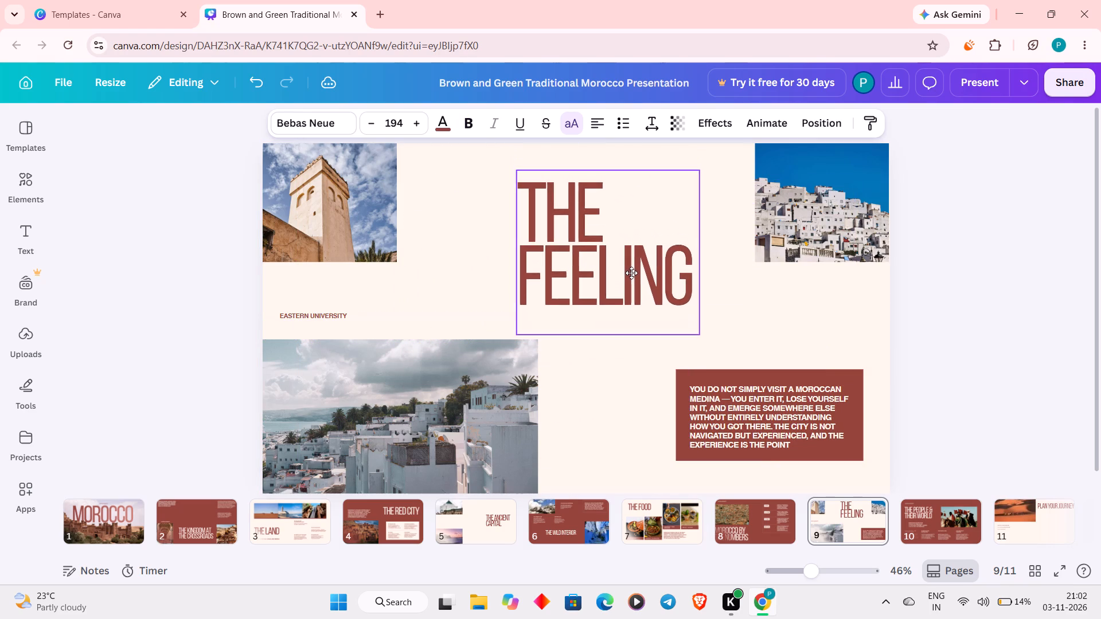
drag(631, 273, 634, 278)
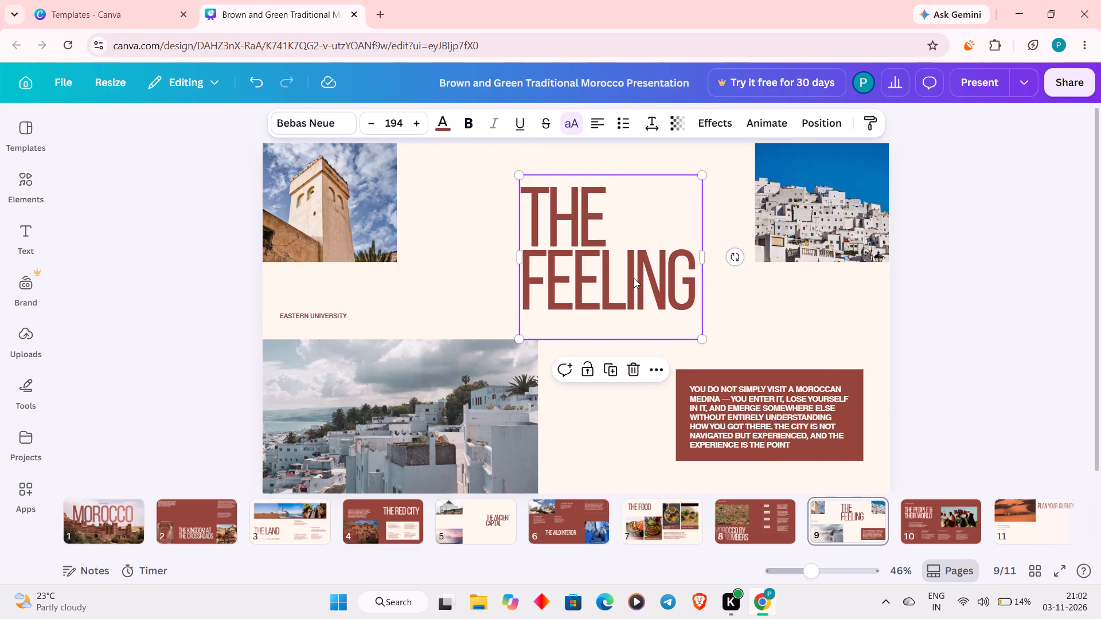
click(822, 337)
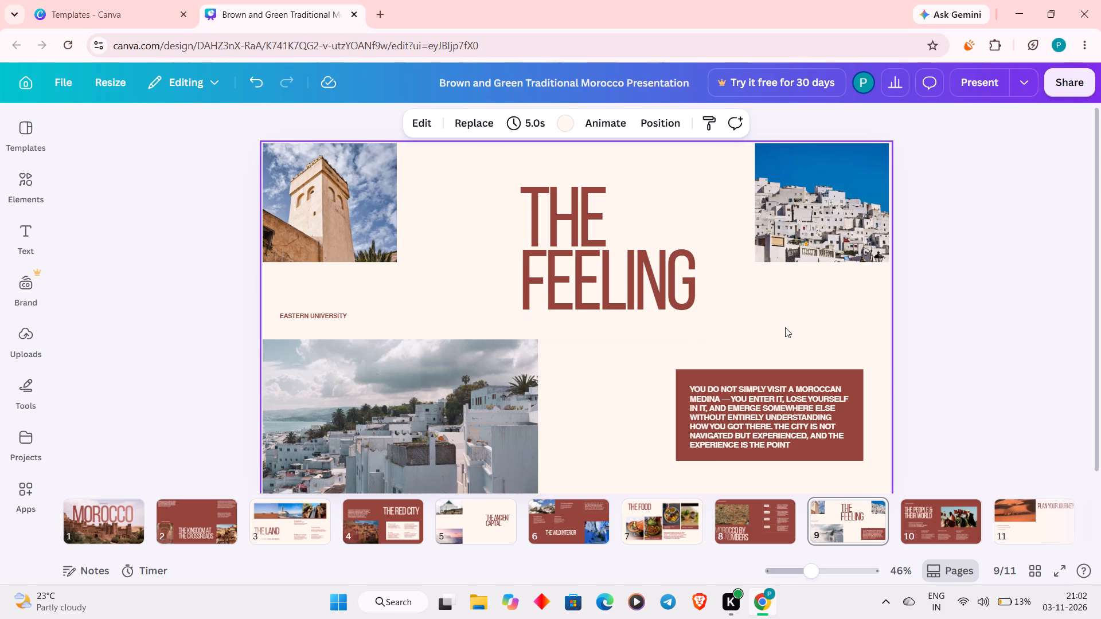
scroll(753, 328, right, 1)
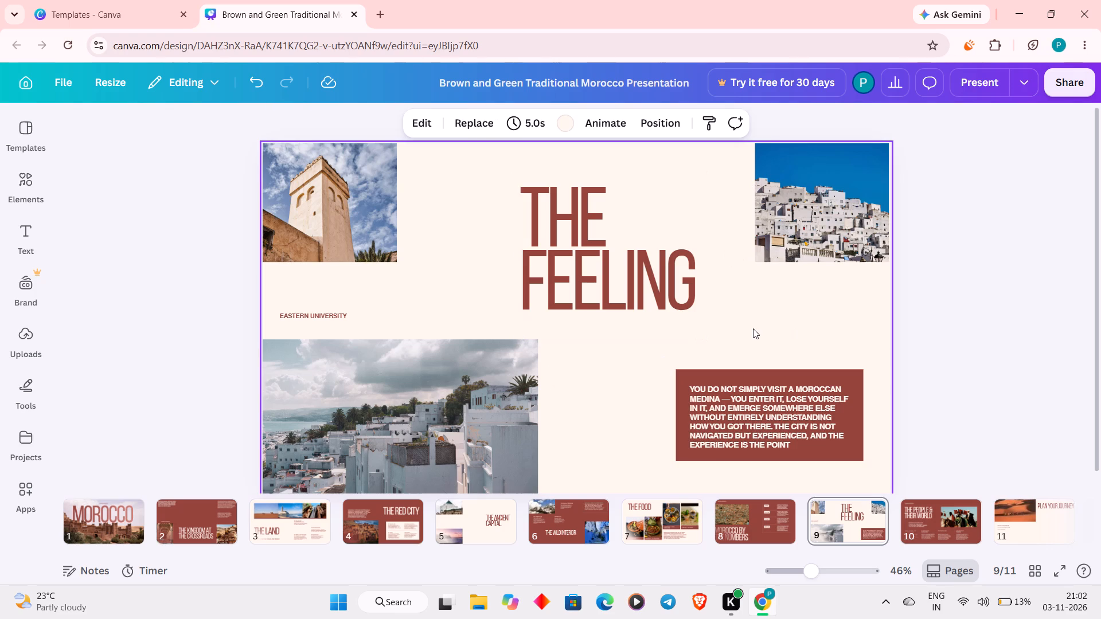
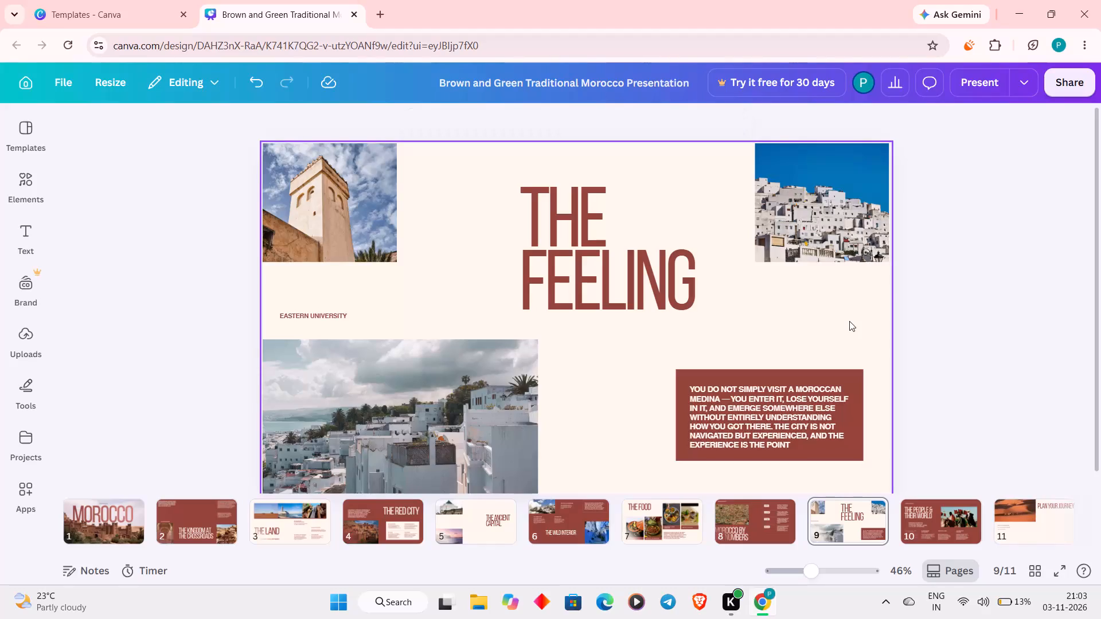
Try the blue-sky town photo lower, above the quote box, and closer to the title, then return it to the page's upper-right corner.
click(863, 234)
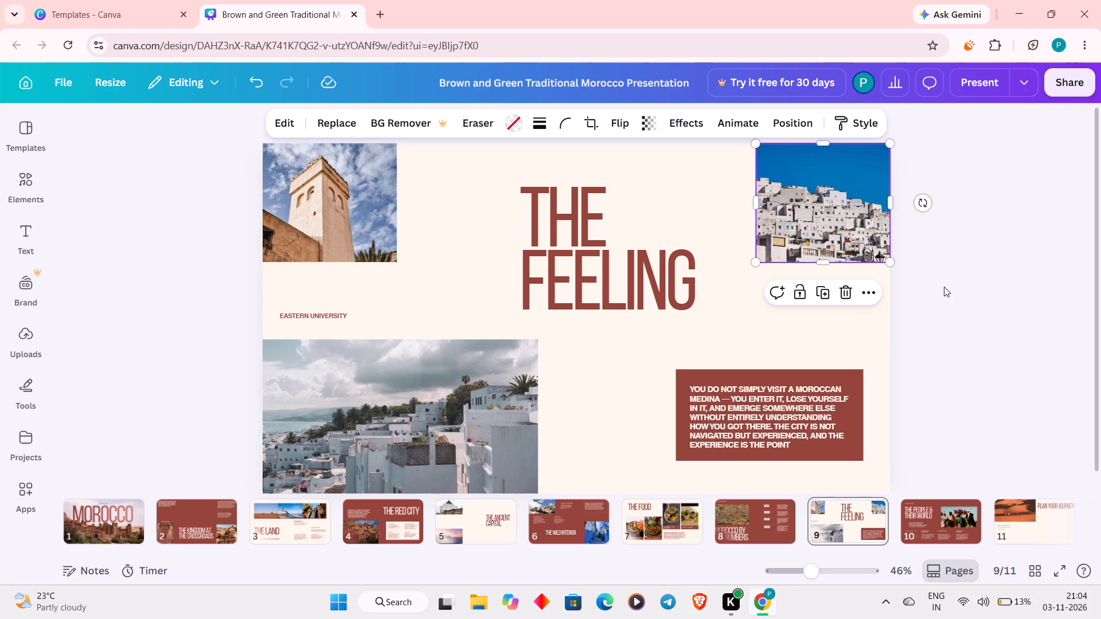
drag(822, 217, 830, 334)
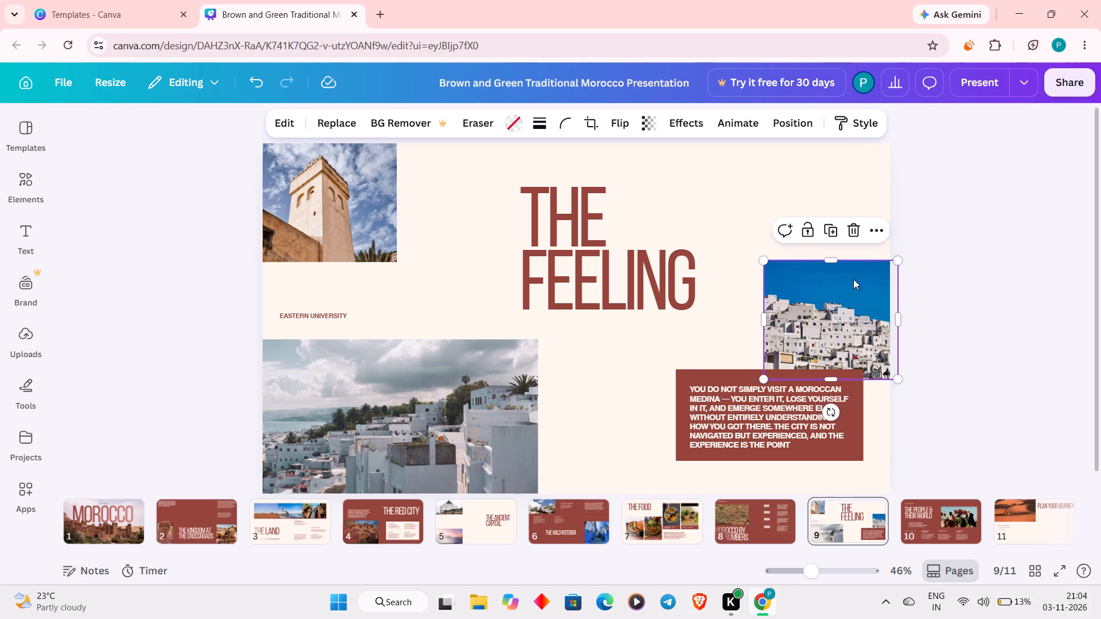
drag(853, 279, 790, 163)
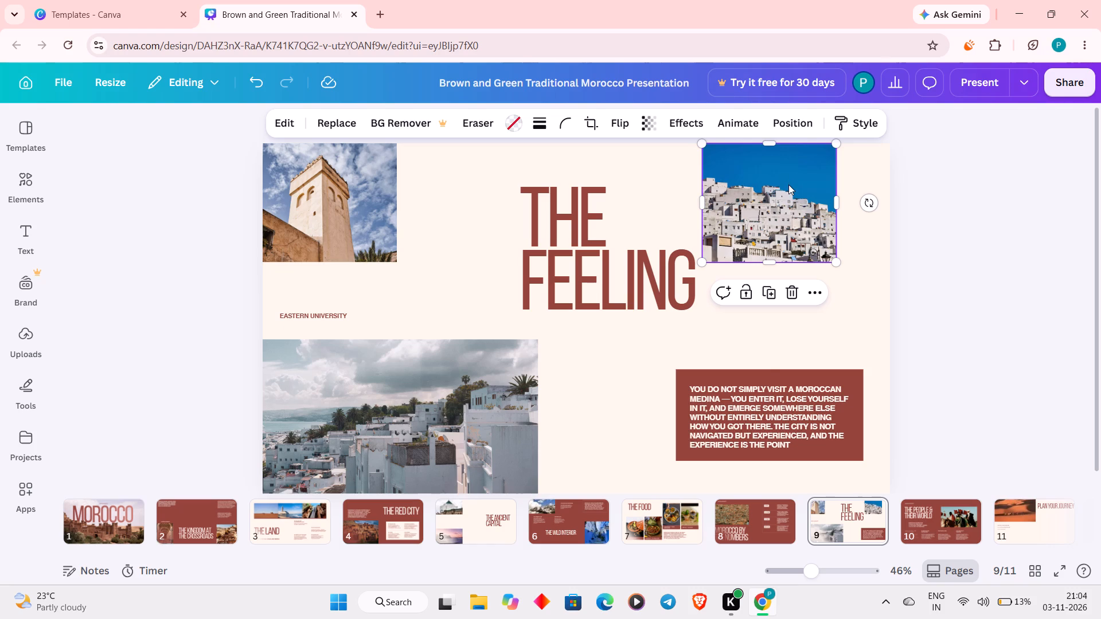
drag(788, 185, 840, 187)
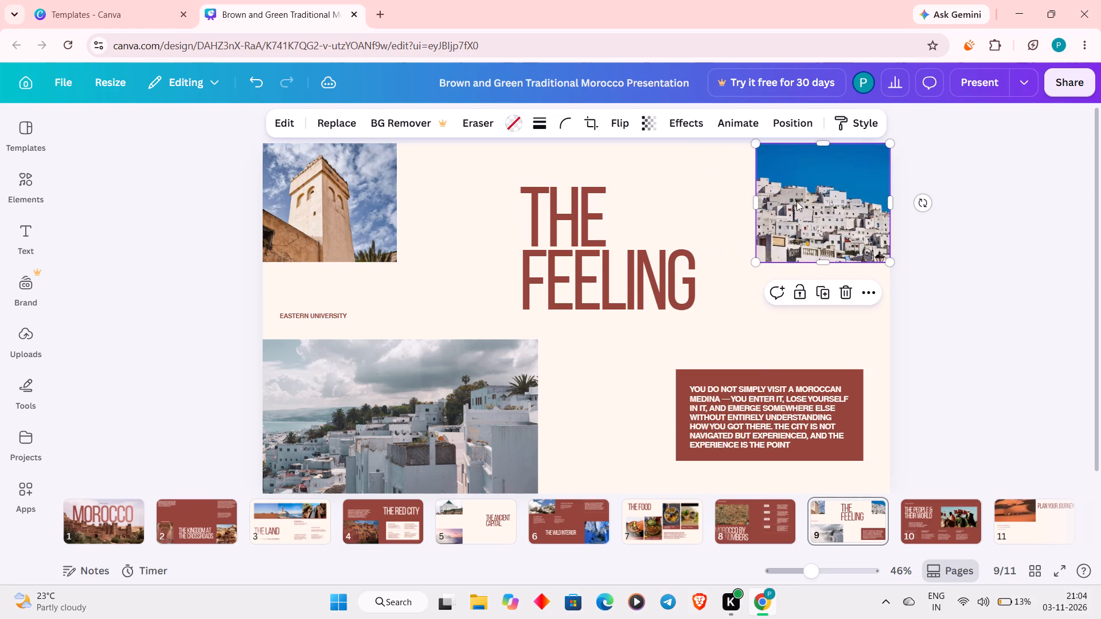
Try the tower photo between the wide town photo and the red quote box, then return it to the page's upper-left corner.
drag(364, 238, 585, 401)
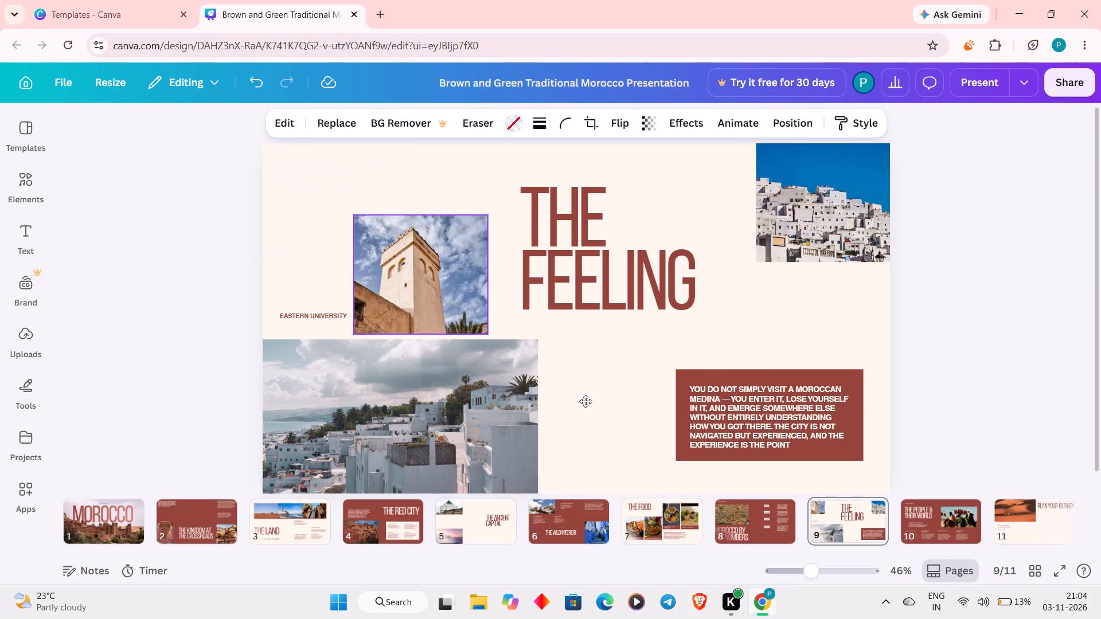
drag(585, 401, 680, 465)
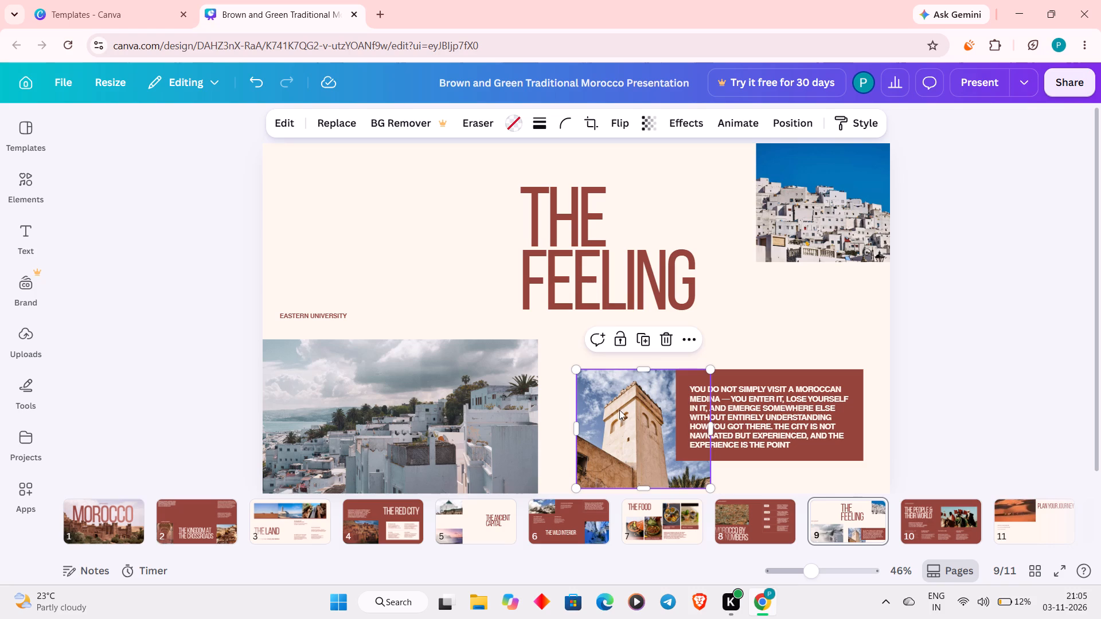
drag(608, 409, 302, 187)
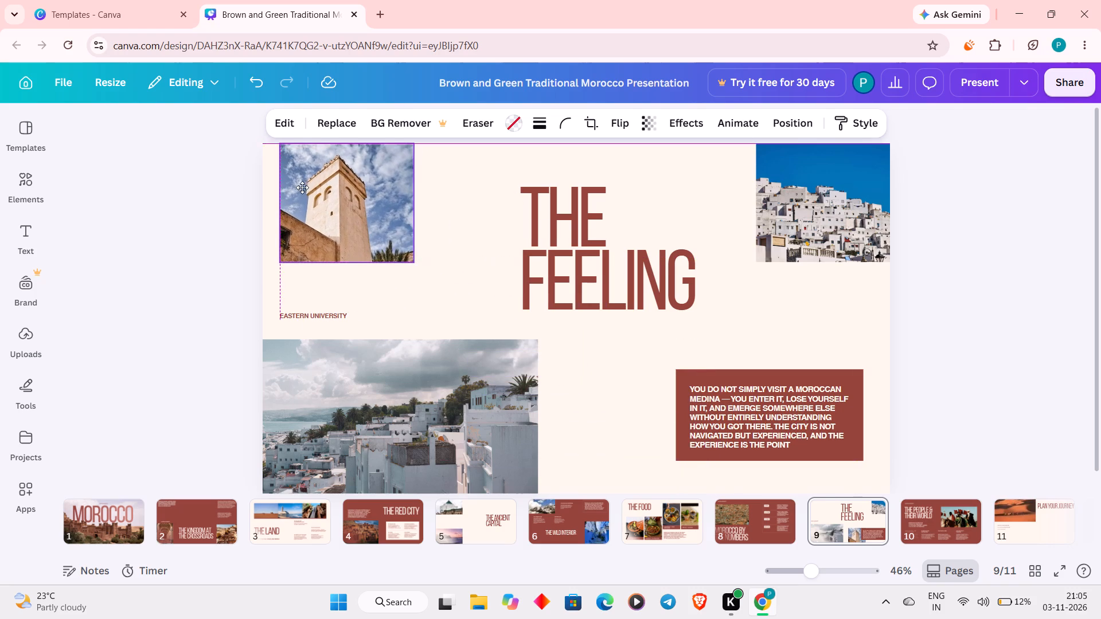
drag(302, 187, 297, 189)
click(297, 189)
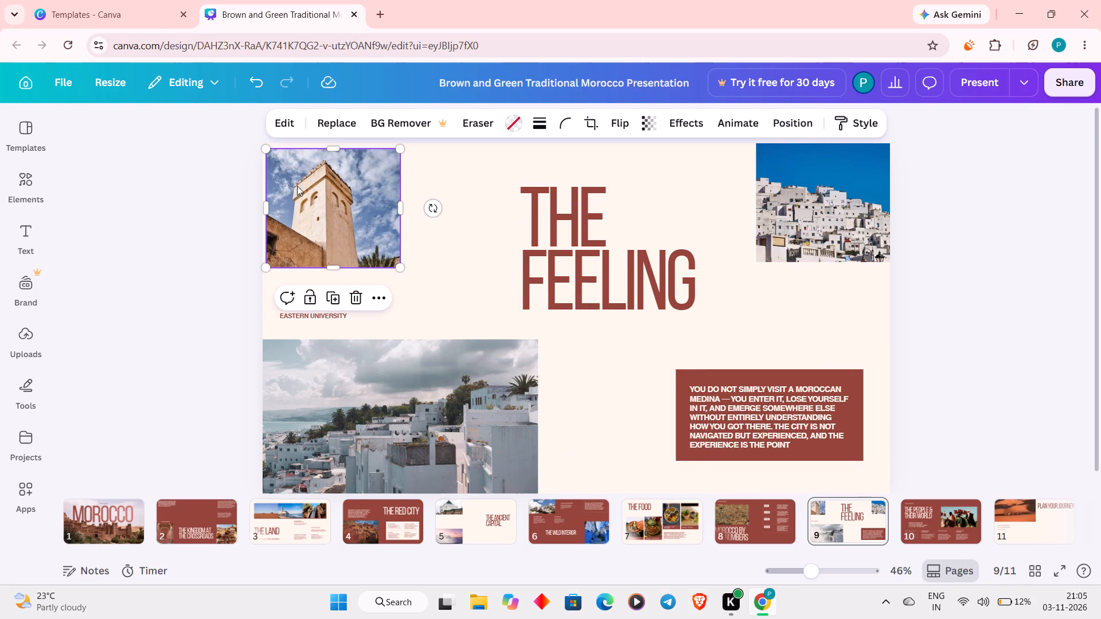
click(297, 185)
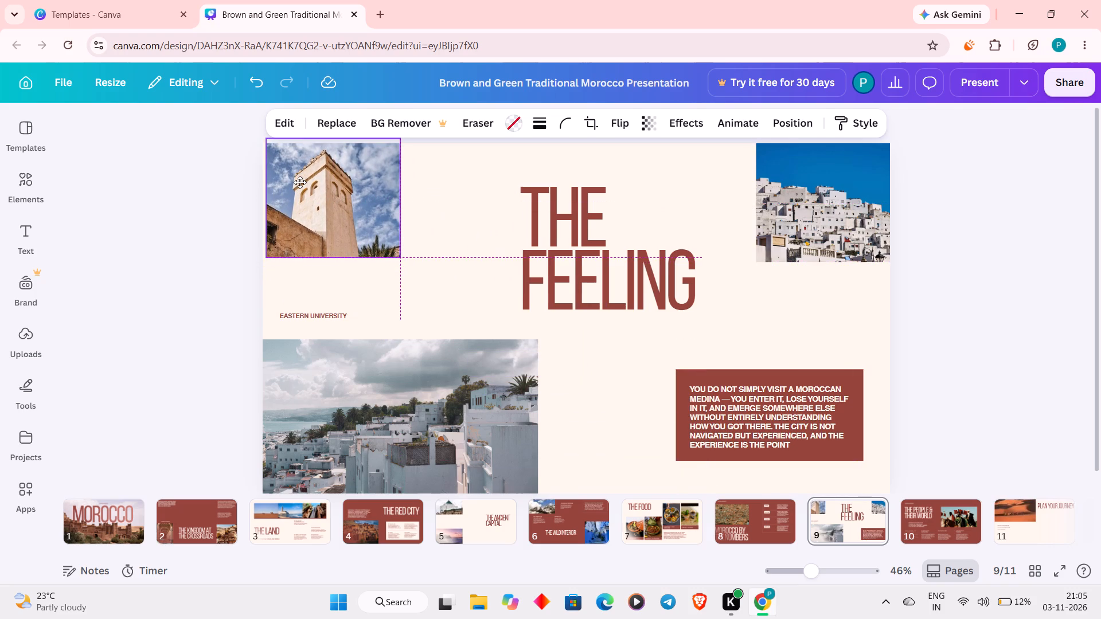
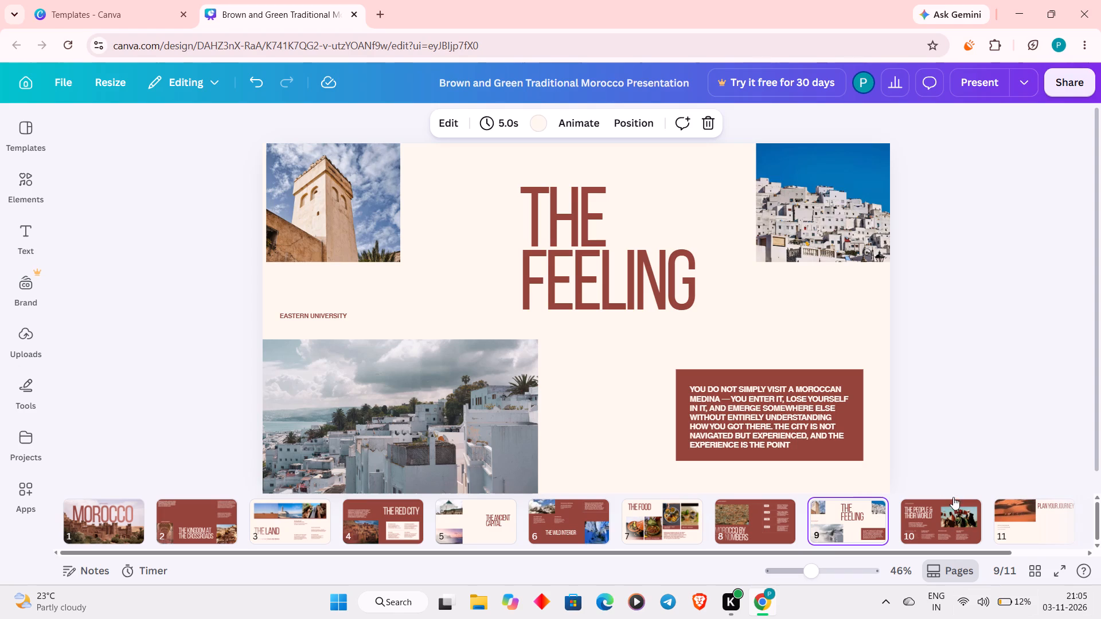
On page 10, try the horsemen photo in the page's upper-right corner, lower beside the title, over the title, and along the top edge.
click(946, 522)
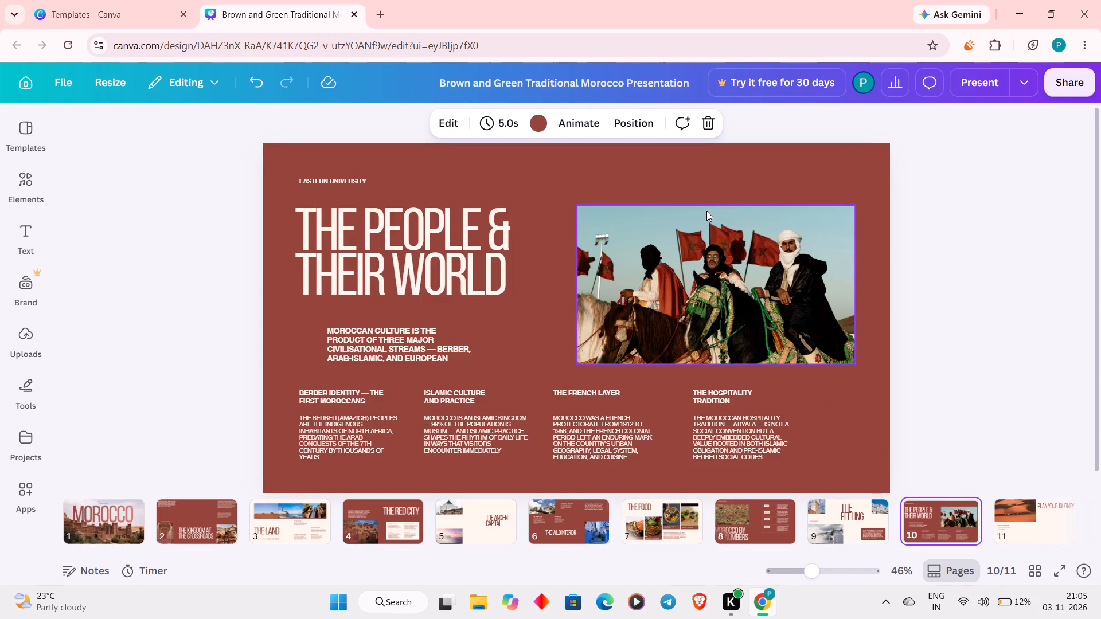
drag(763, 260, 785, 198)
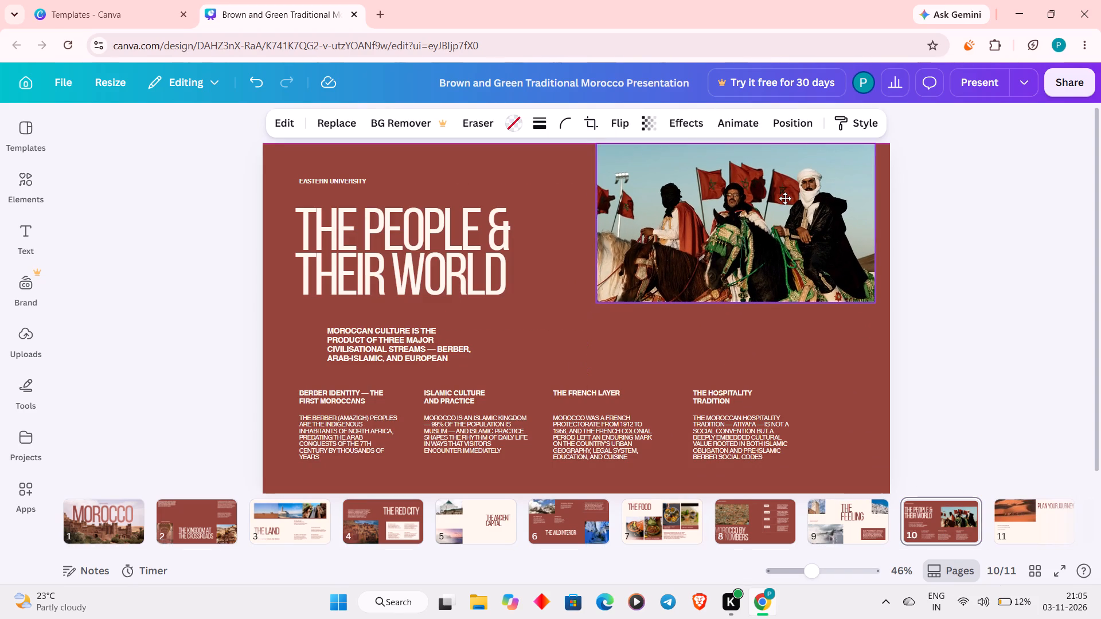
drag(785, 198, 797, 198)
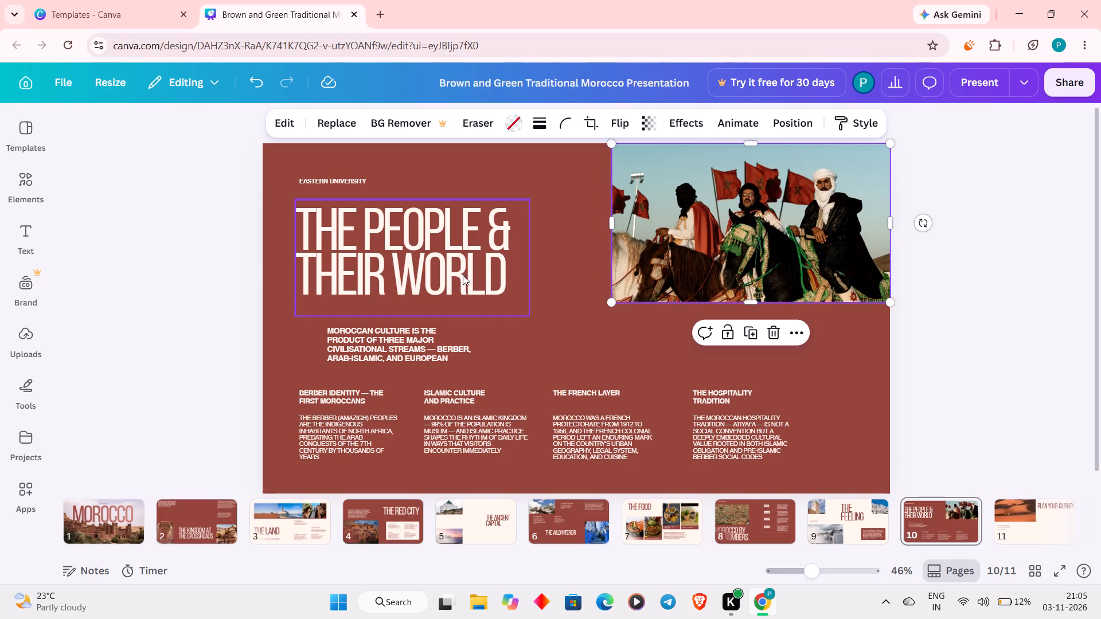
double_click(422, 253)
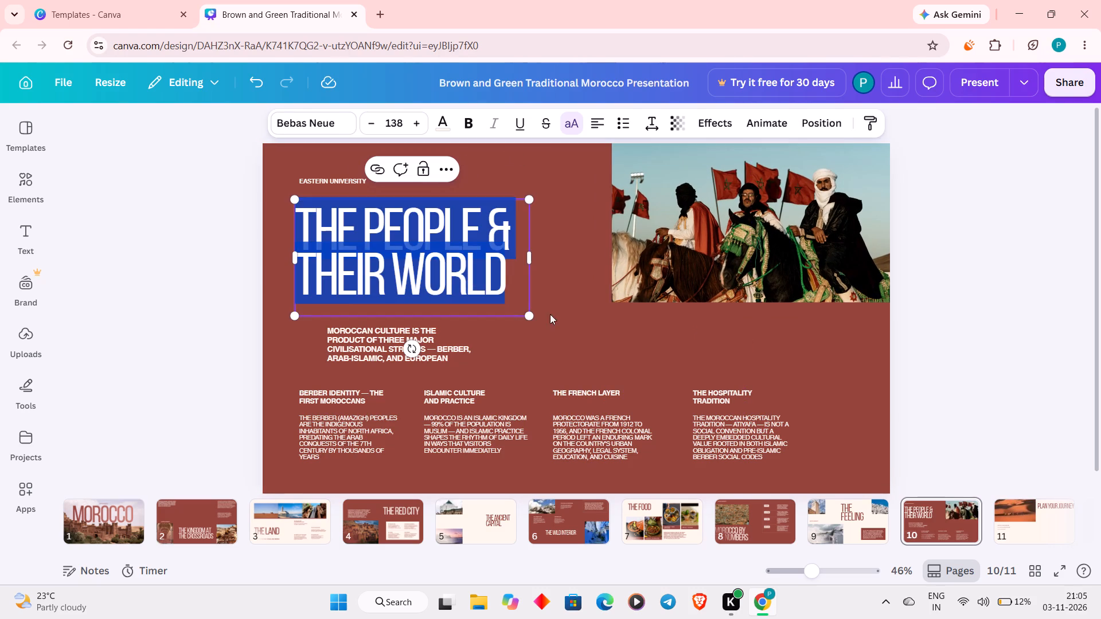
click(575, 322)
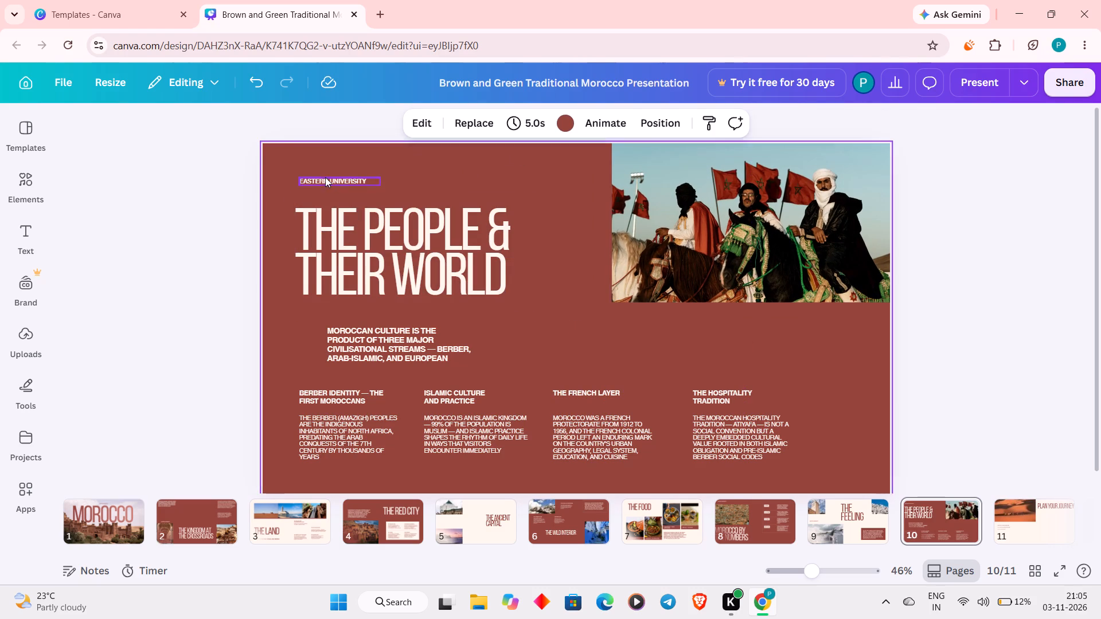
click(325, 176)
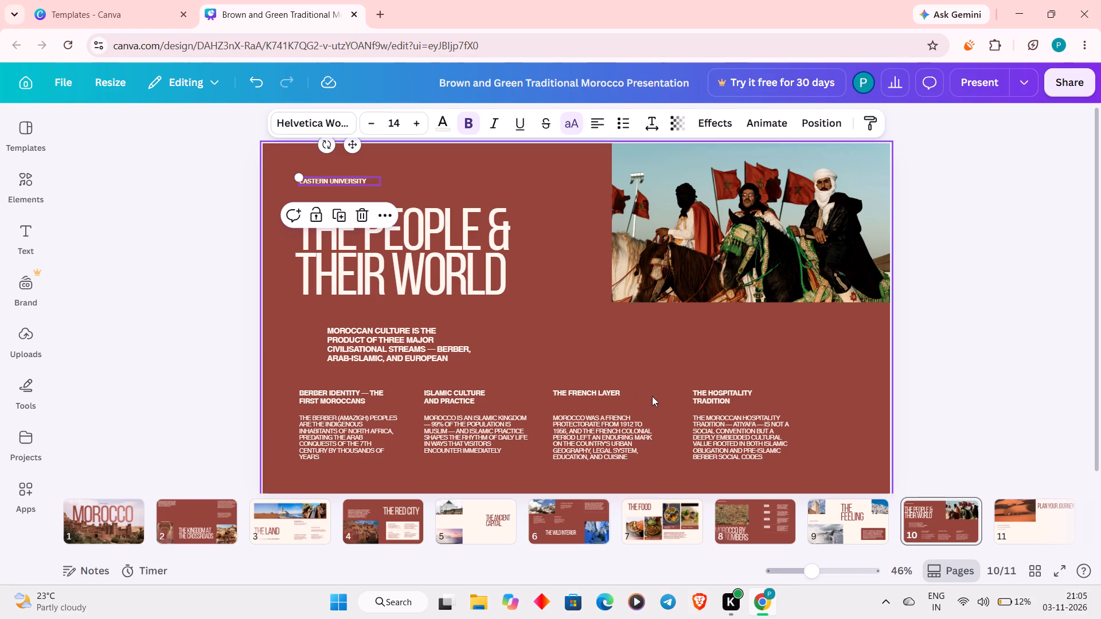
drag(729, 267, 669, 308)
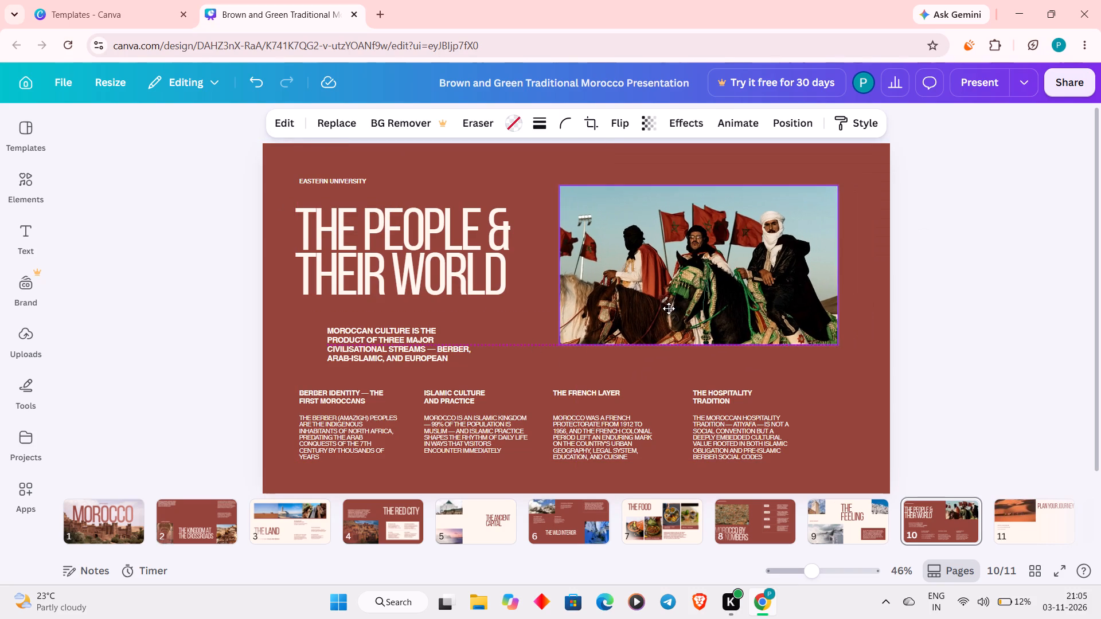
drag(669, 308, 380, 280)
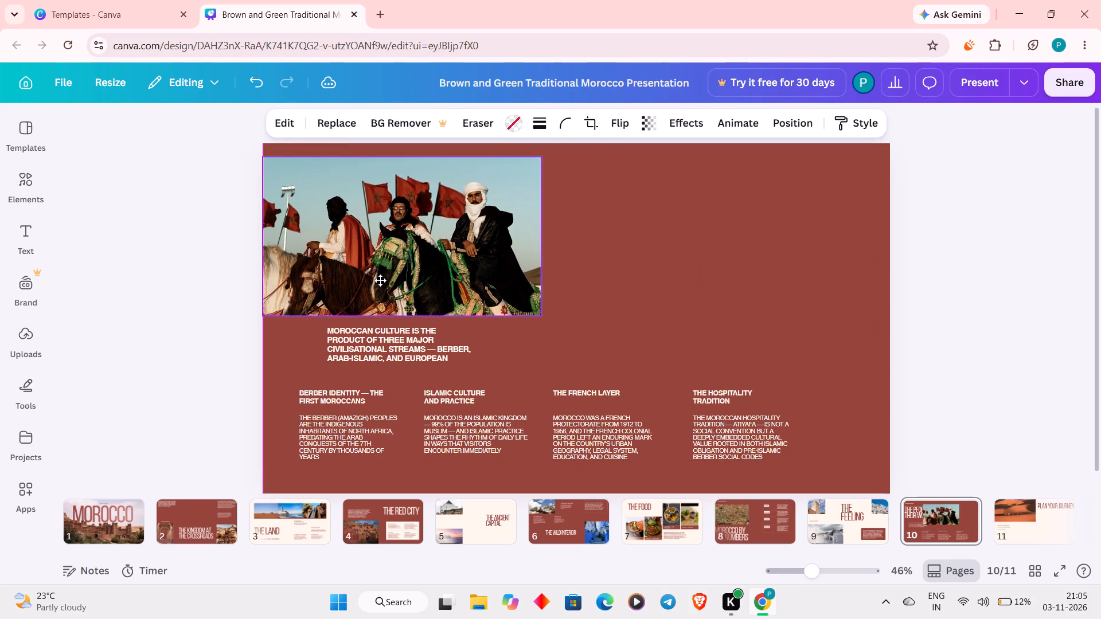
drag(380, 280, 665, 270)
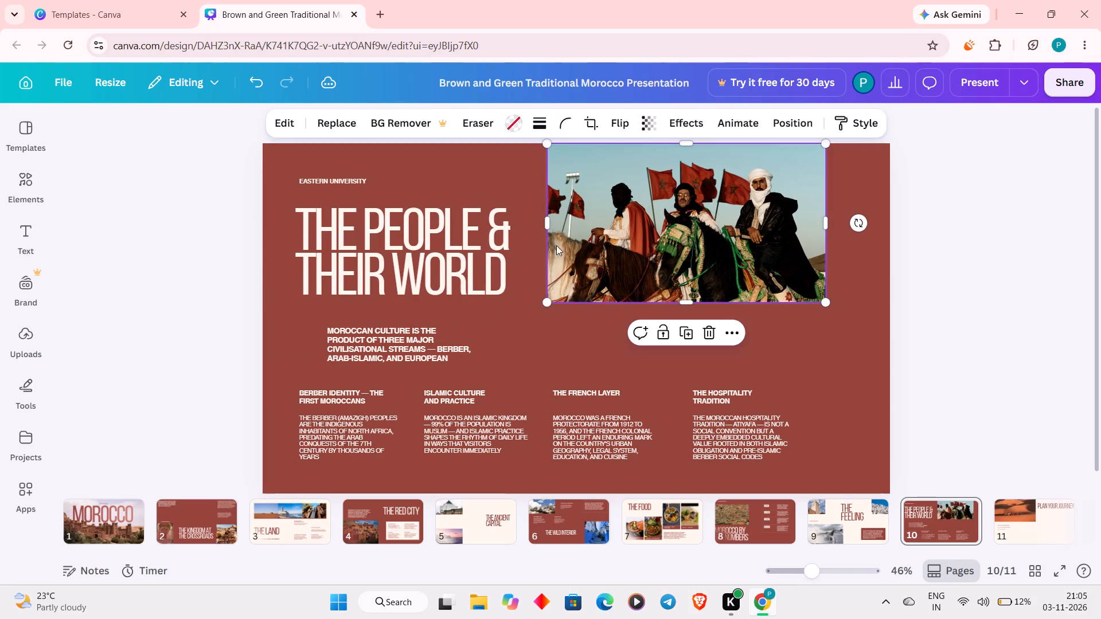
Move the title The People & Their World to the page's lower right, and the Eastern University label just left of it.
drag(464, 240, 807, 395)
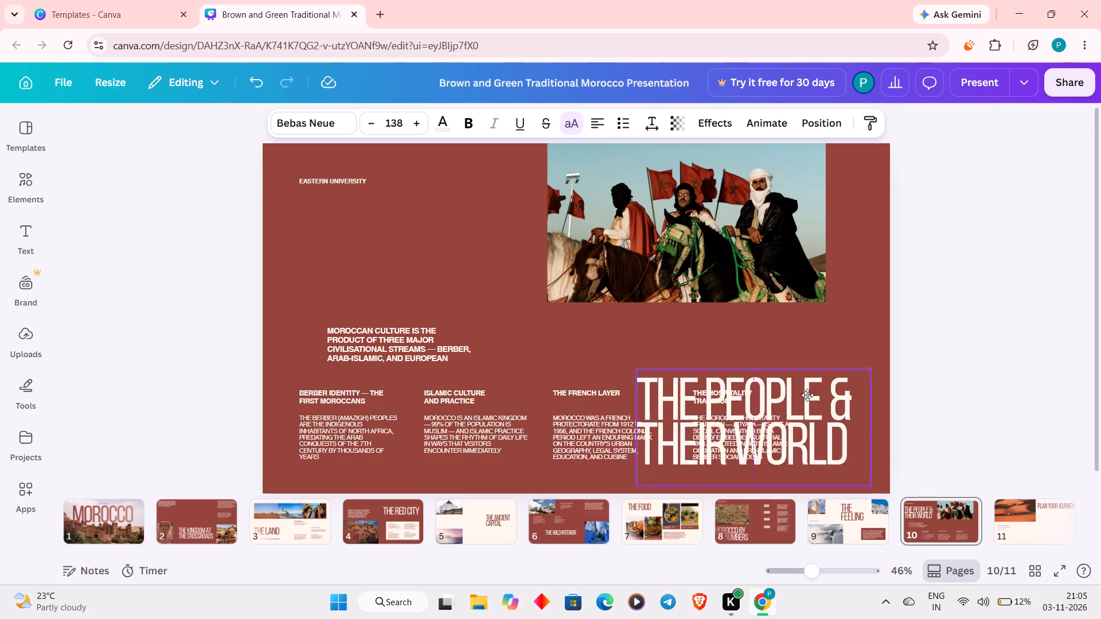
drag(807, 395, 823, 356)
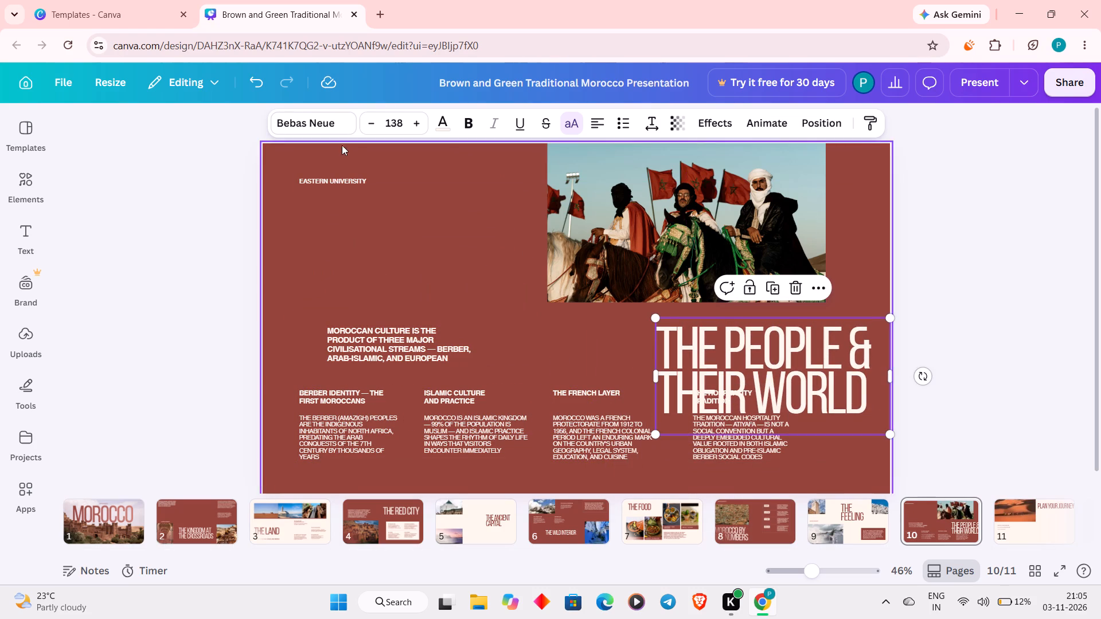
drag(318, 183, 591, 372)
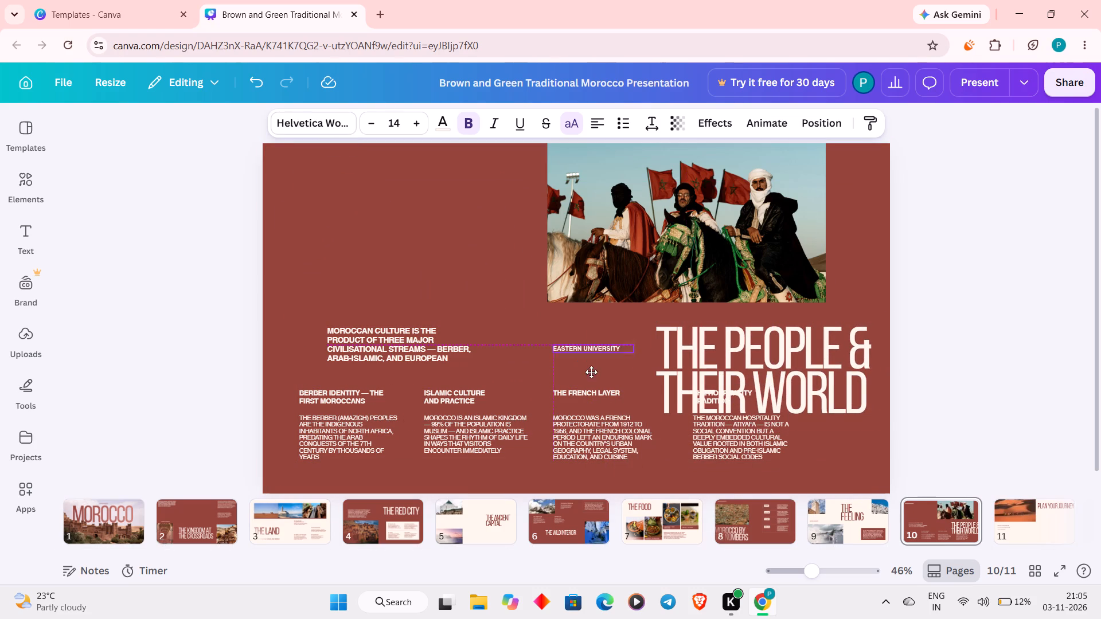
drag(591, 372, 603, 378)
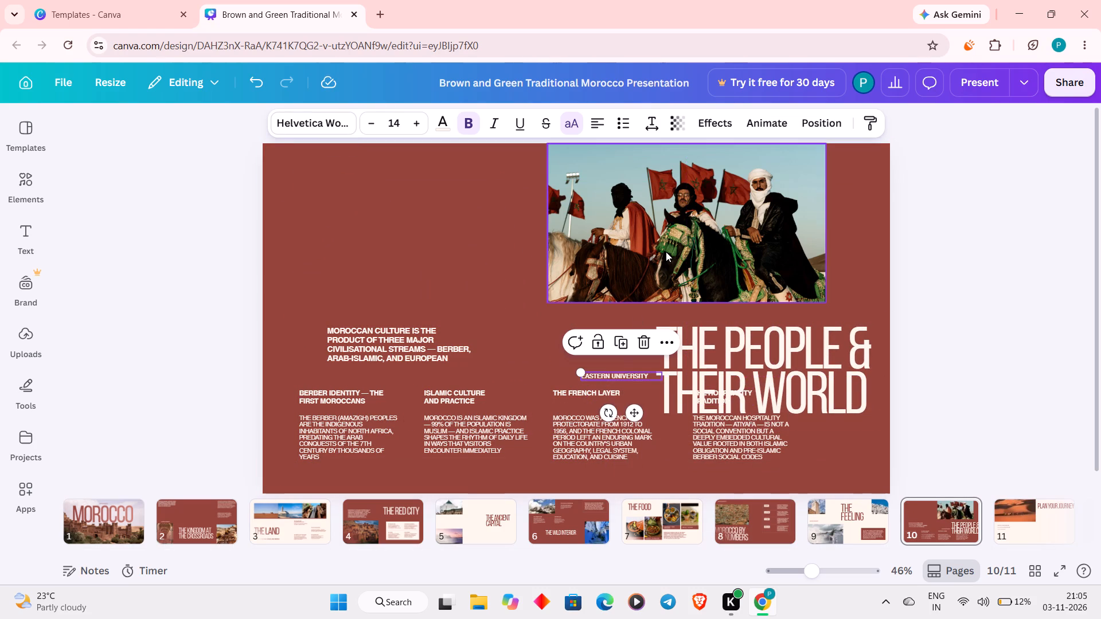
Move the horsemen photo into the upper-left corner of page 10, above the introductory text.
drag(666, 252, 415, 251)
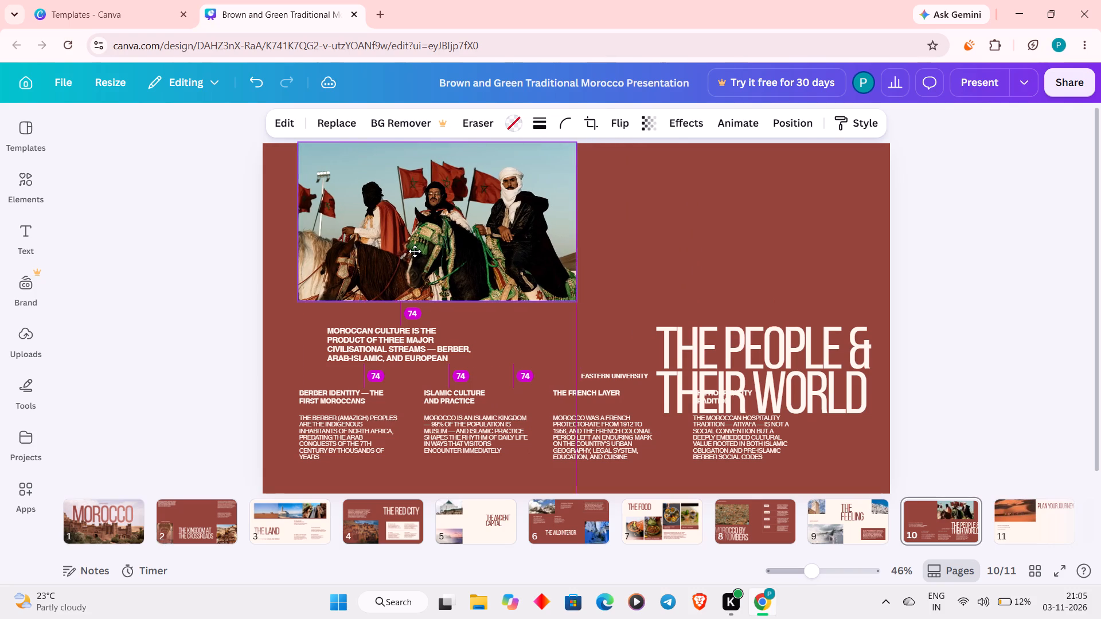
drag(415, 251, 384, 254)
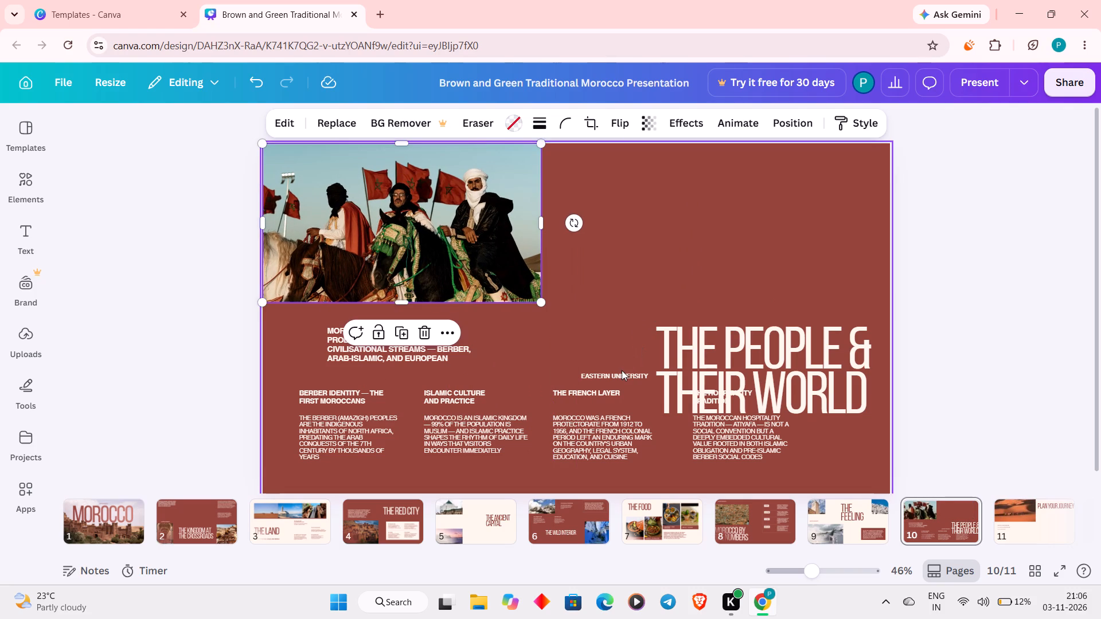
Place the Eastern University label near the page's top edge and the title beneath it, both right of the horsemen photo.
drag(608, 378, 753, 181)
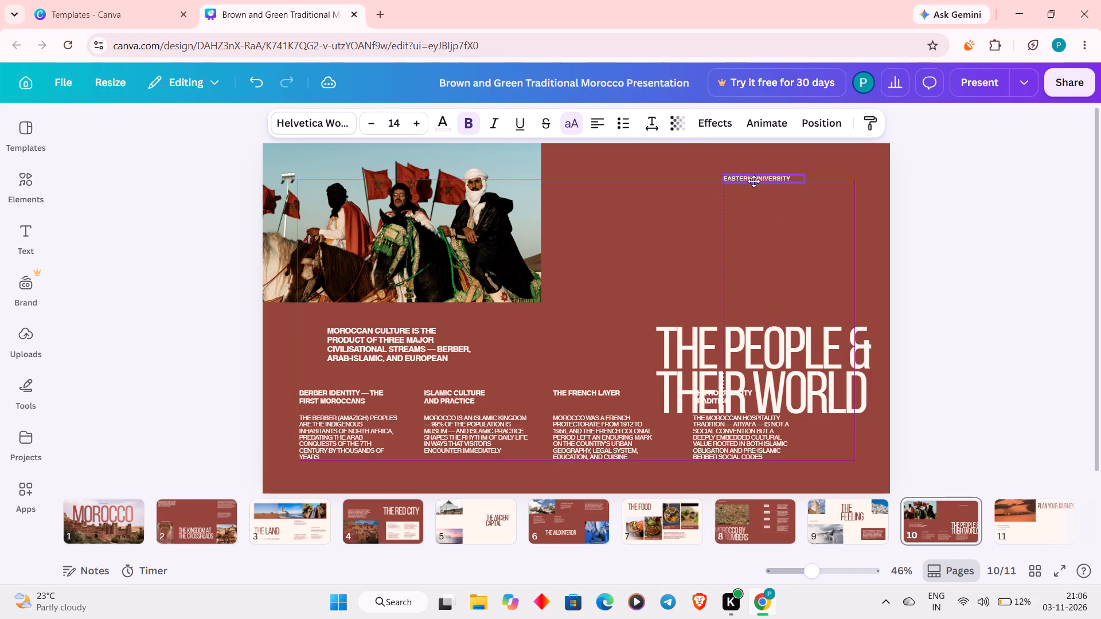
drag(753, 181, 772, 161)
drag(771, 374, 745, 235)
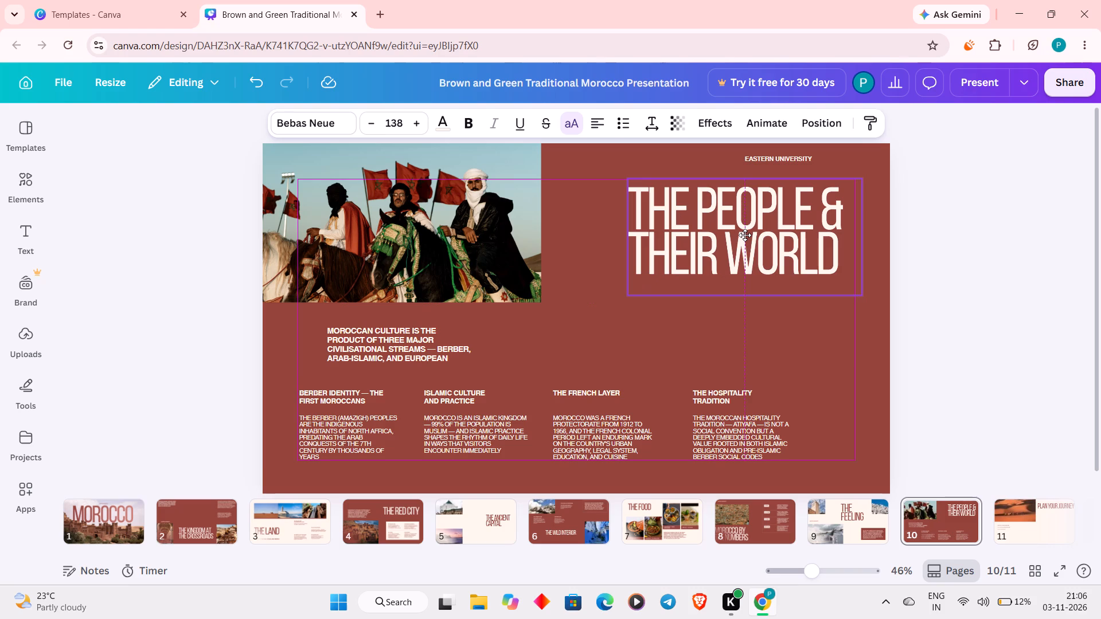
drag(745, 235, 739, 230)
click(651, 339)
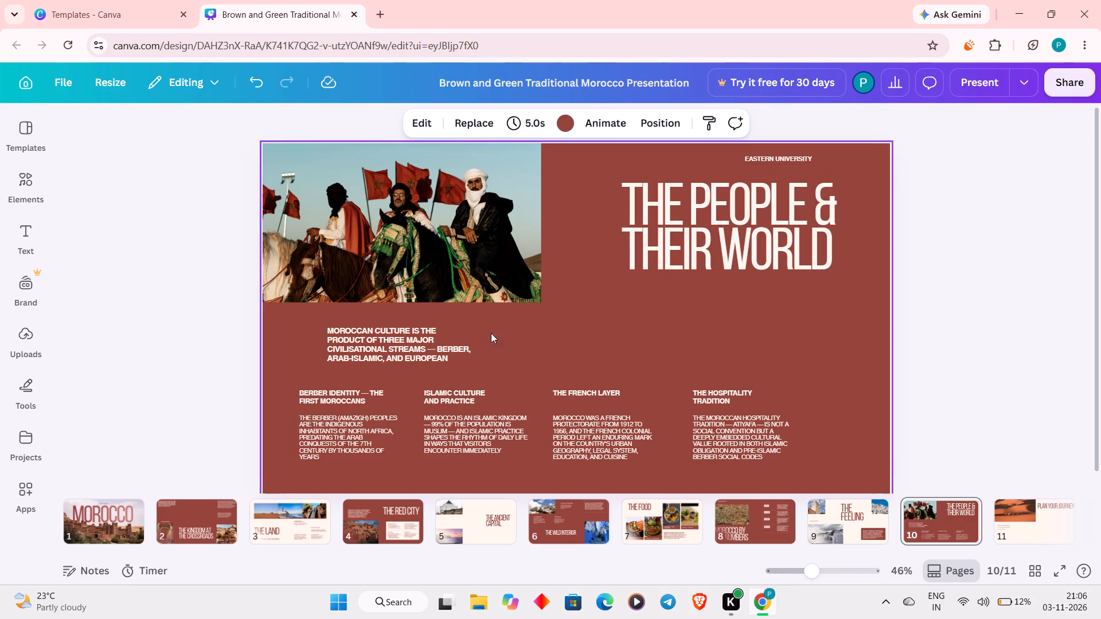
On page 8, swap the rooftops photo and the title, with the title under the Eastern University label and the photo at the bottom left.
click(744, 506)
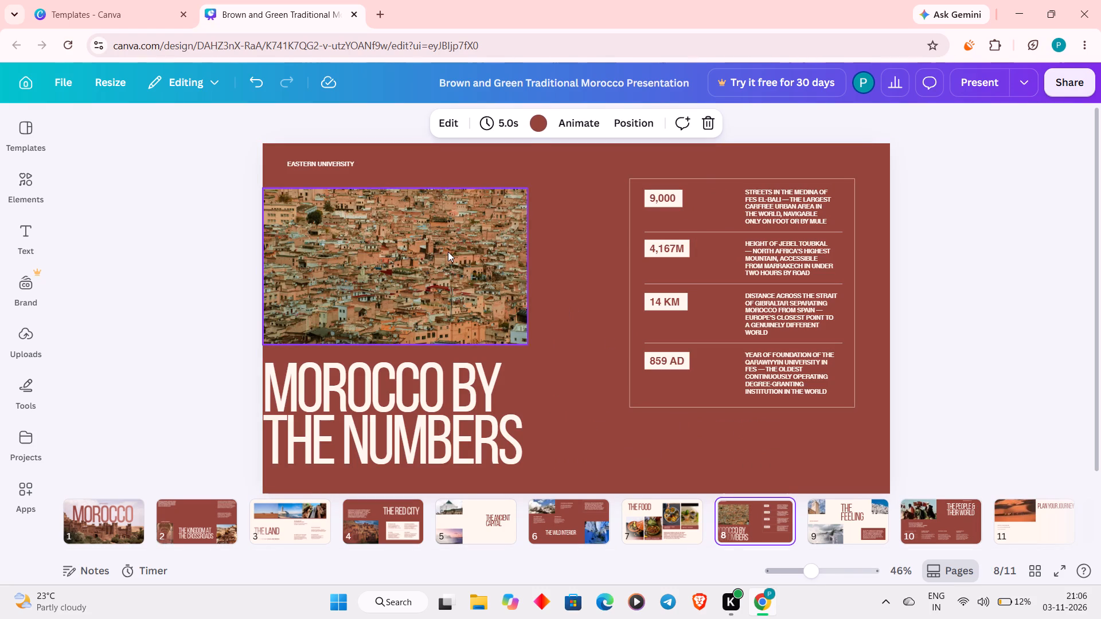
click(448, 252)
drag(448, 252, 448, 440)
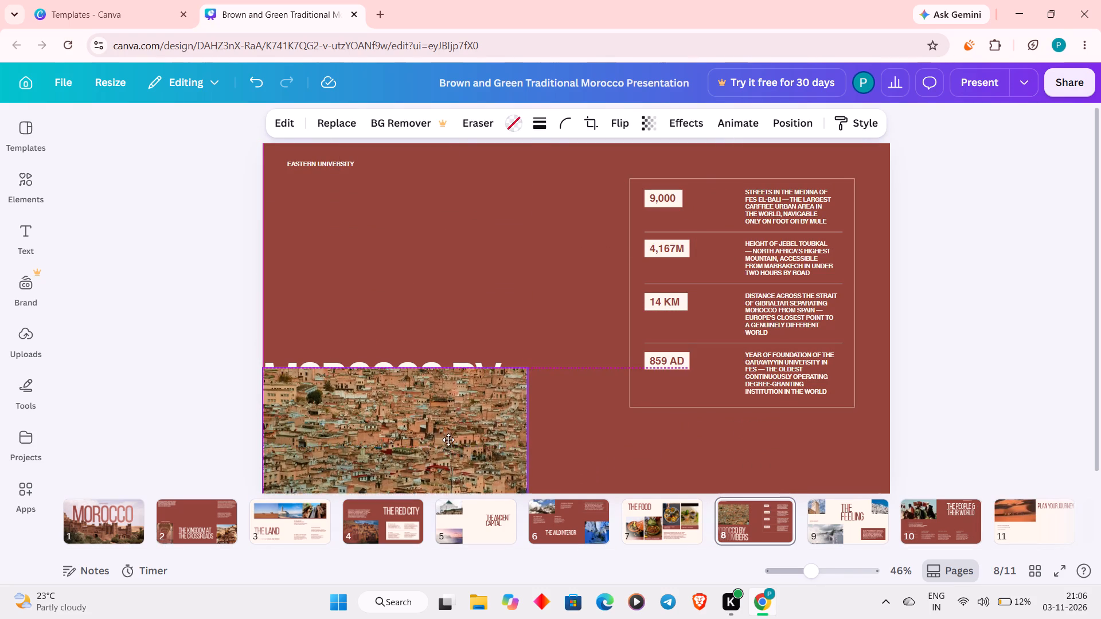
drag(448, 440, 448, 446)
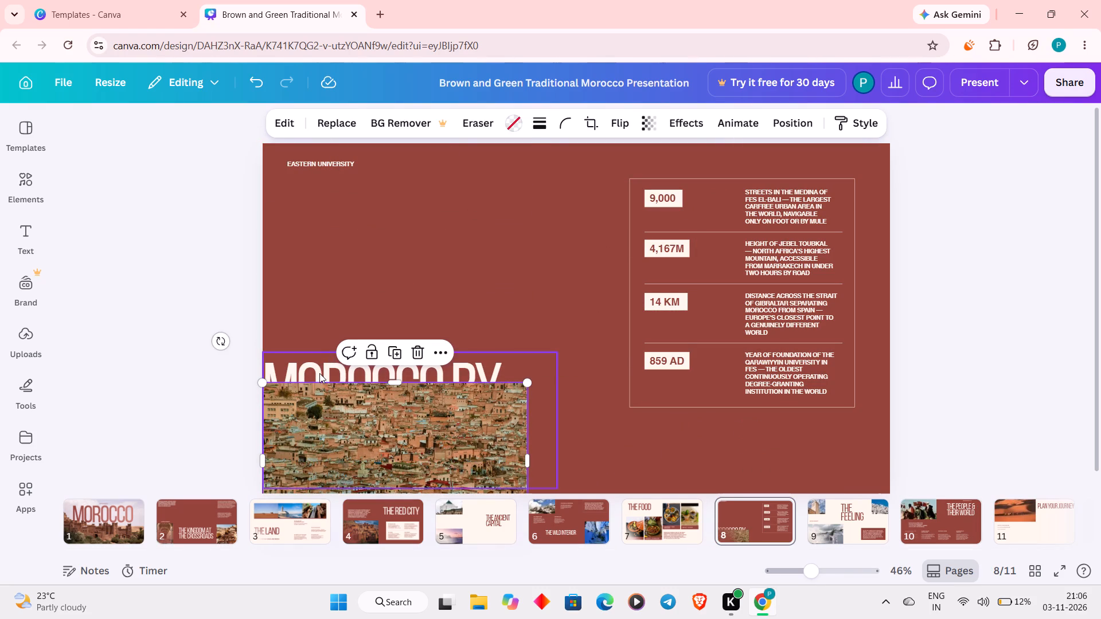
drag(319, 373, 320, 199)
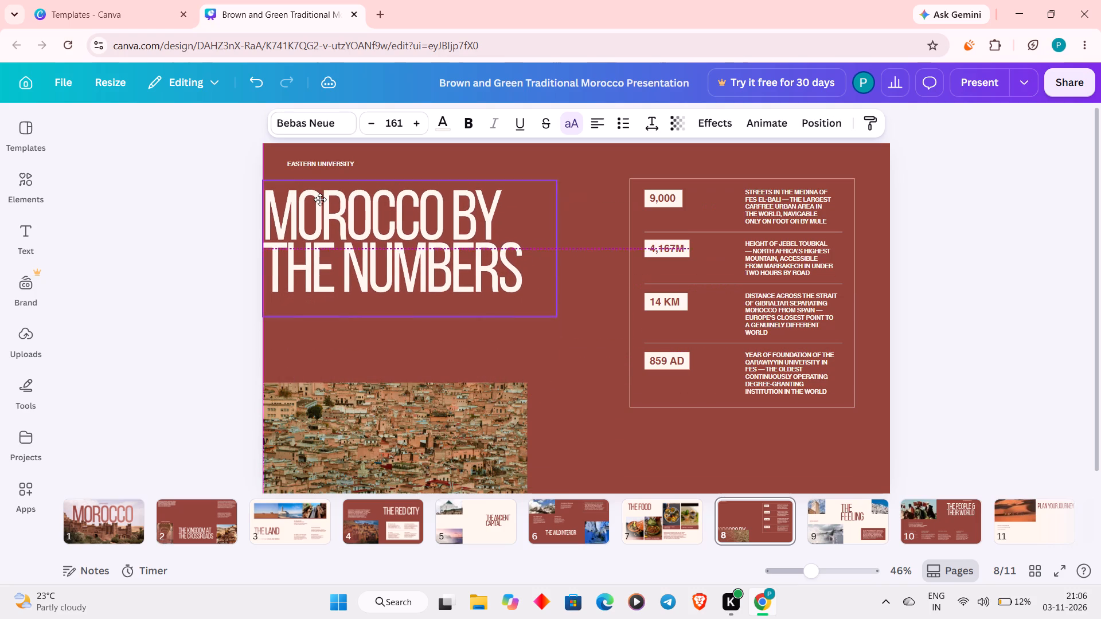
drag(320, 199, 331, 204)
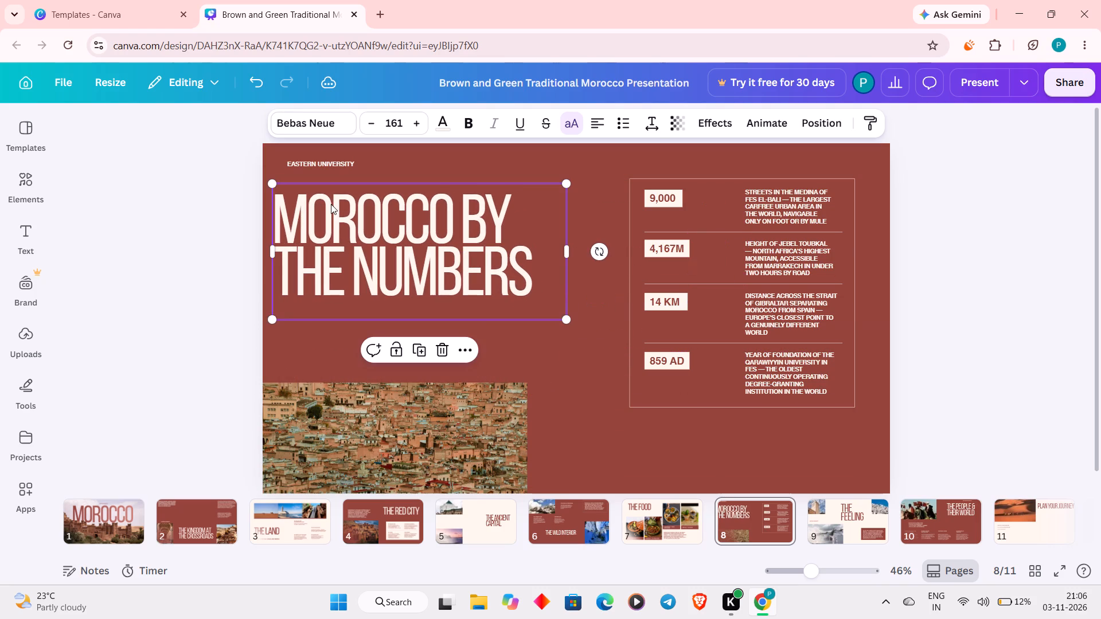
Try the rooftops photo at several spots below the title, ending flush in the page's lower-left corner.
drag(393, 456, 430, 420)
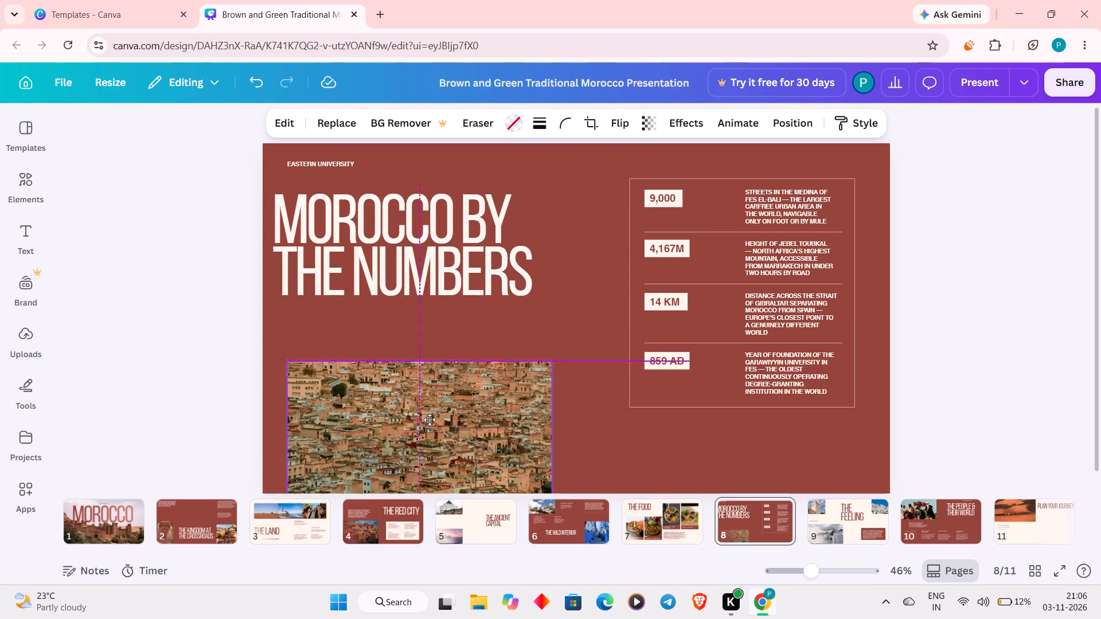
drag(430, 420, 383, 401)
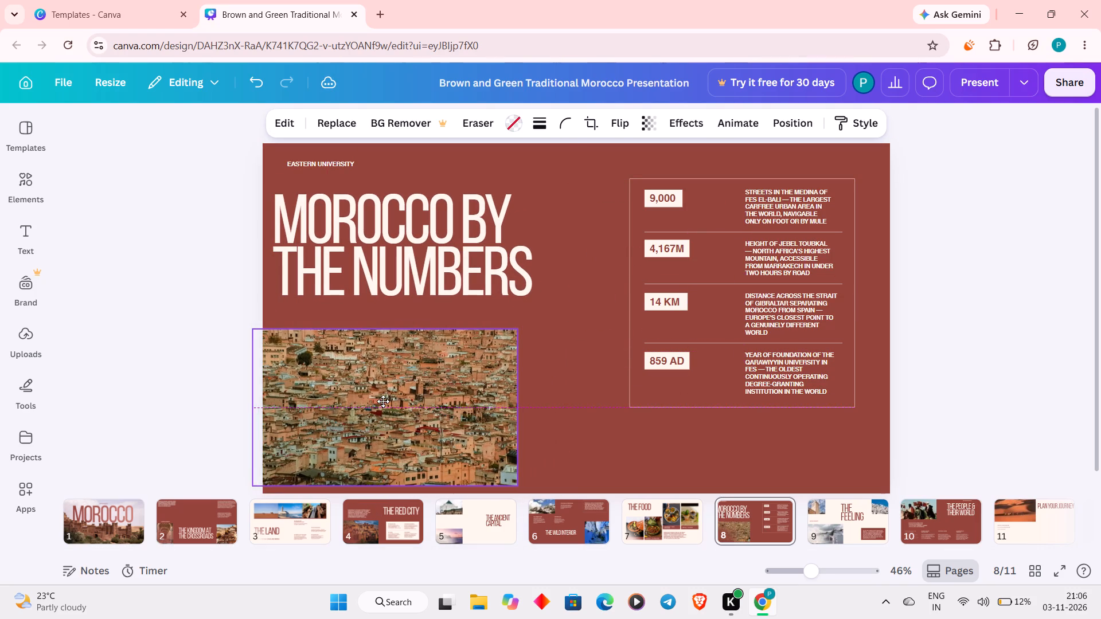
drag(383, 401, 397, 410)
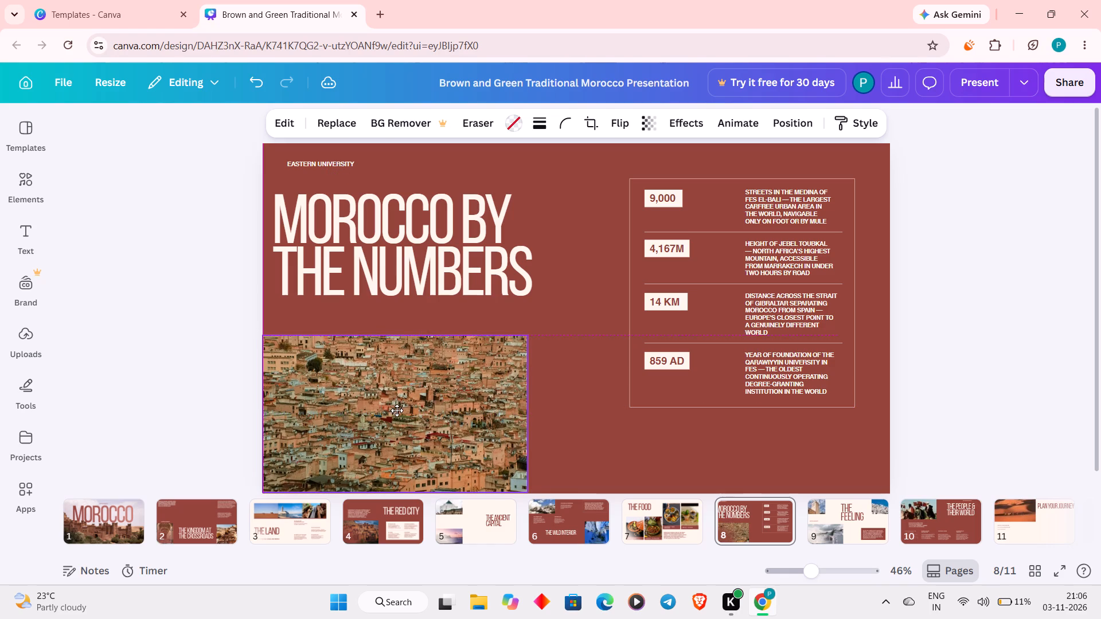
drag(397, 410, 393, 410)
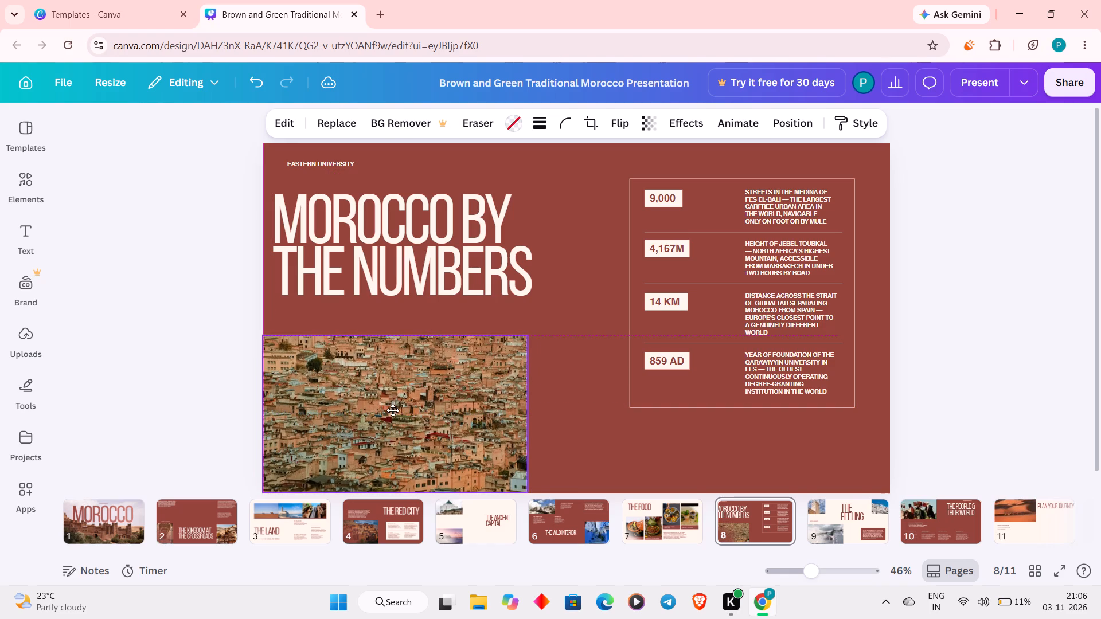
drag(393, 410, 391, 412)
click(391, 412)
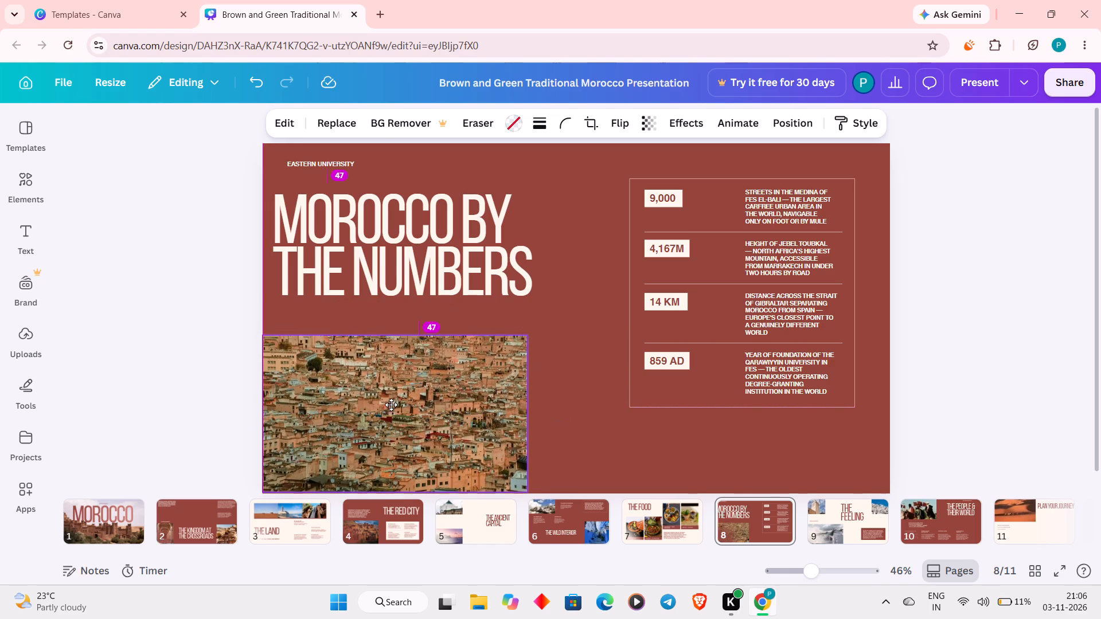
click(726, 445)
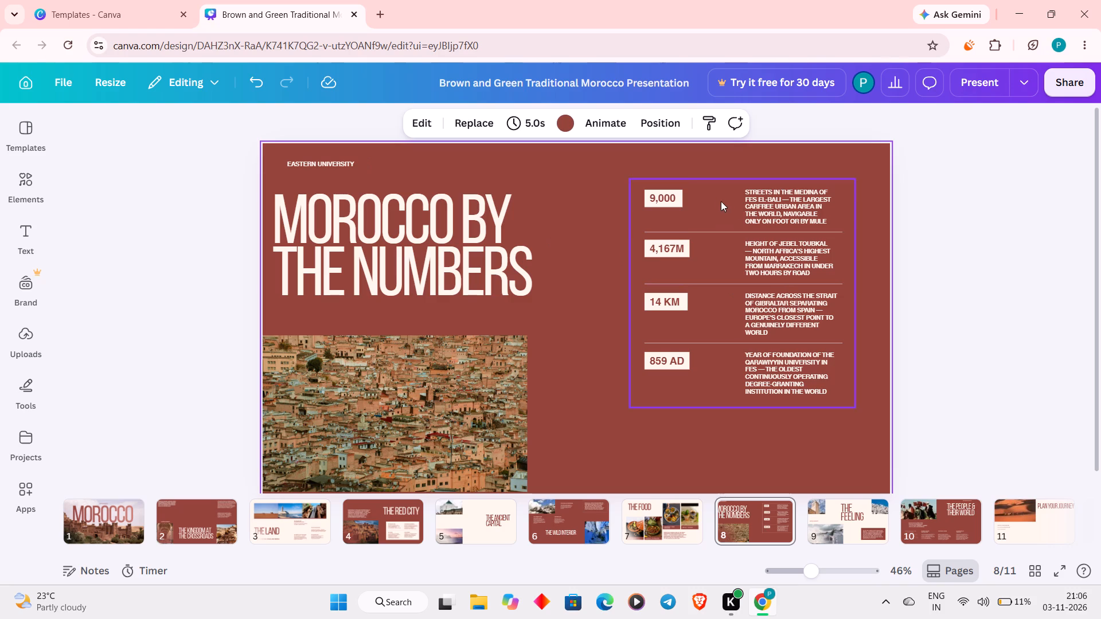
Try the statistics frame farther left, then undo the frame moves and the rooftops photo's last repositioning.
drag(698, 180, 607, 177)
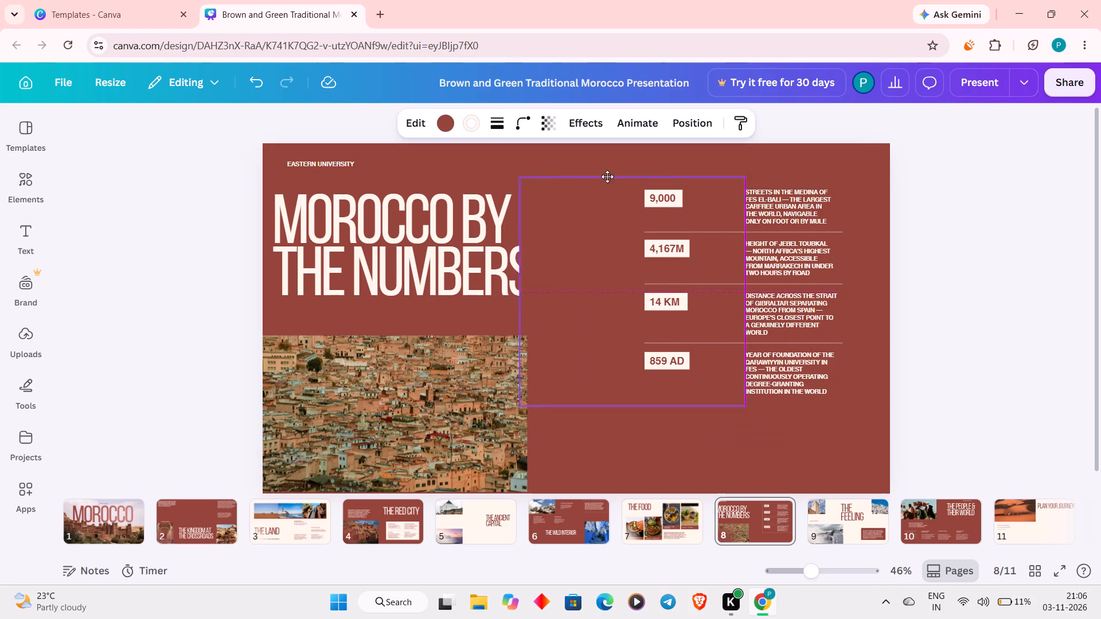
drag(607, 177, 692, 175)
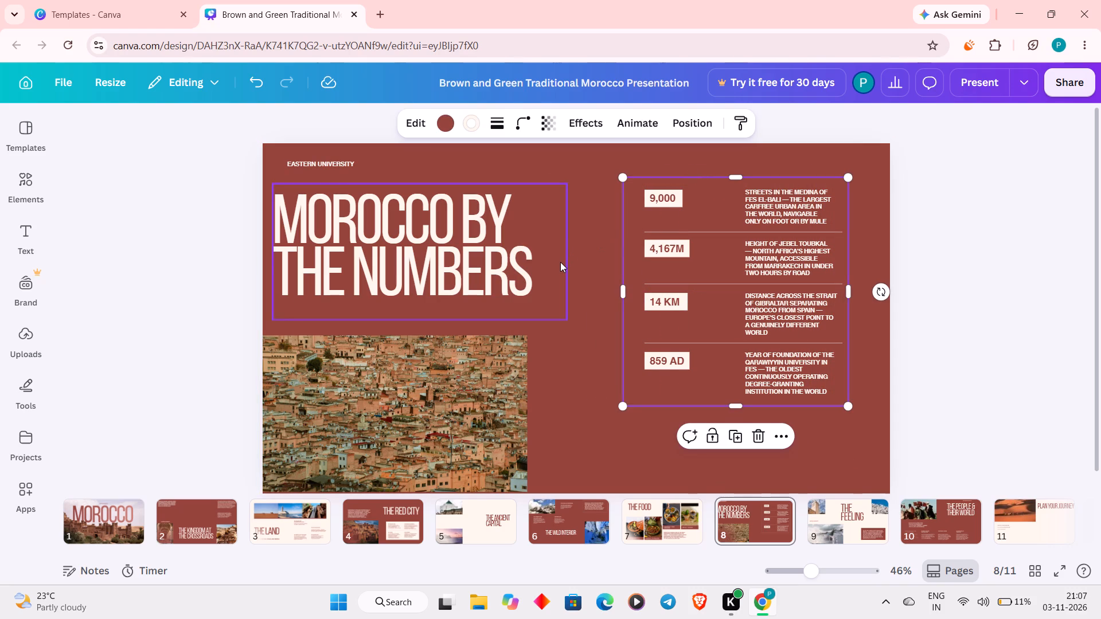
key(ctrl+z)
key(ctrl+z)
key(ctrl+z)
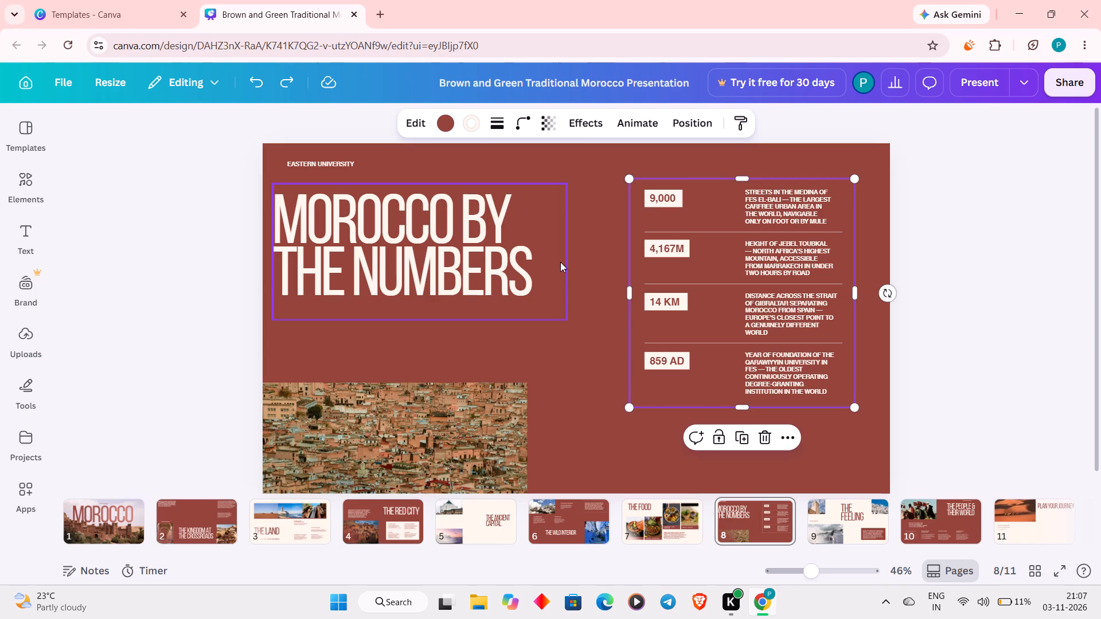
Raise the rooftops photo below the title so its edges sit flush with the page's lower-left corner.
drag(431, 459, 432, 405)
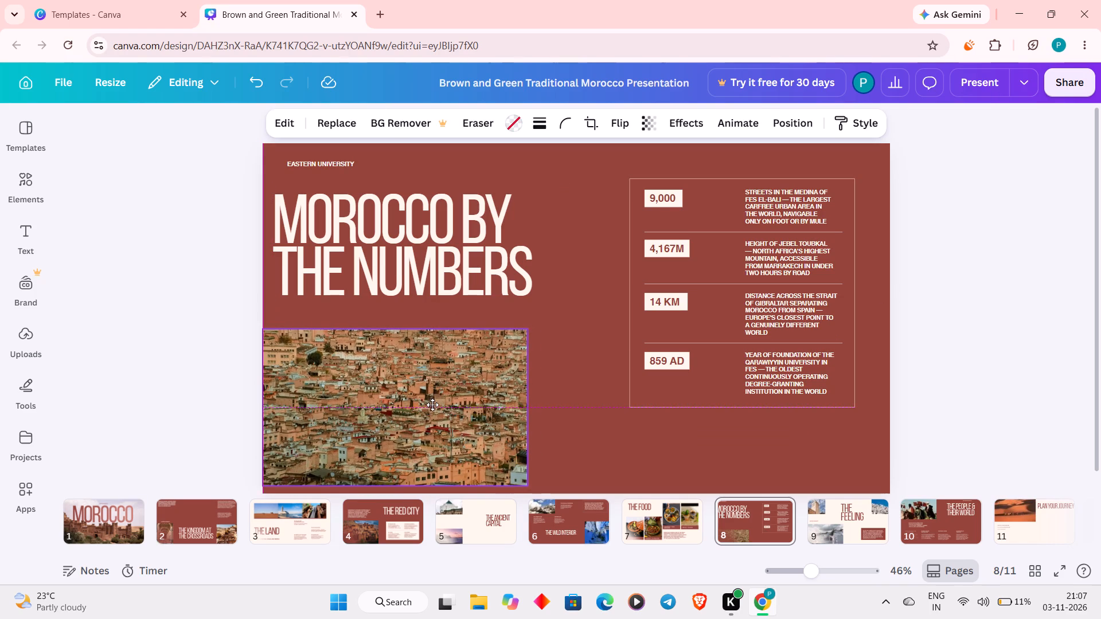
drag(432, 405, 434, 410)
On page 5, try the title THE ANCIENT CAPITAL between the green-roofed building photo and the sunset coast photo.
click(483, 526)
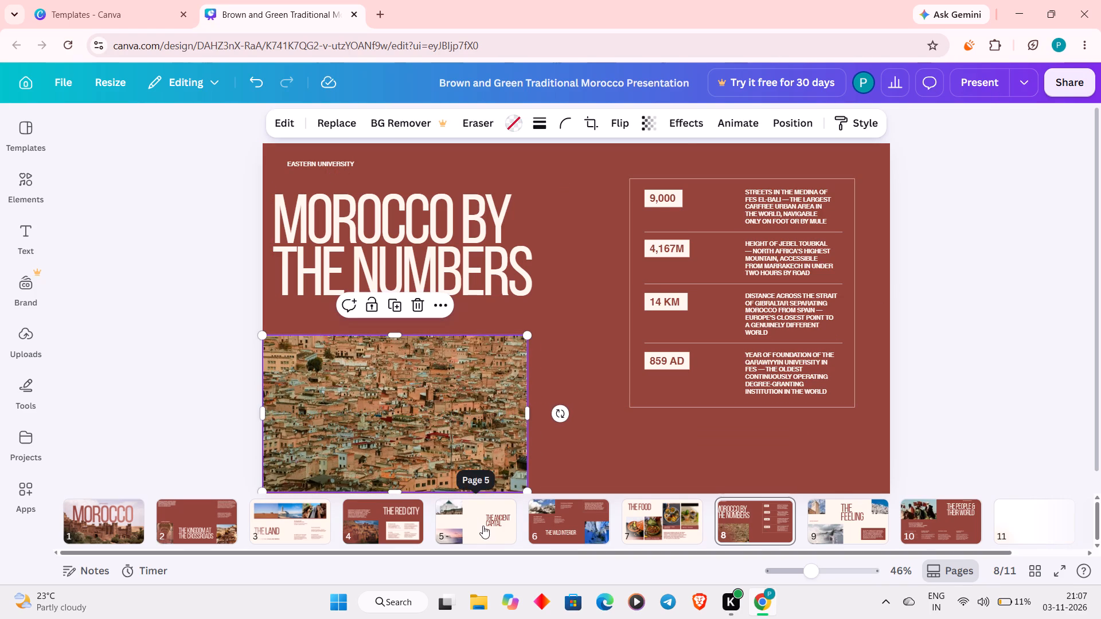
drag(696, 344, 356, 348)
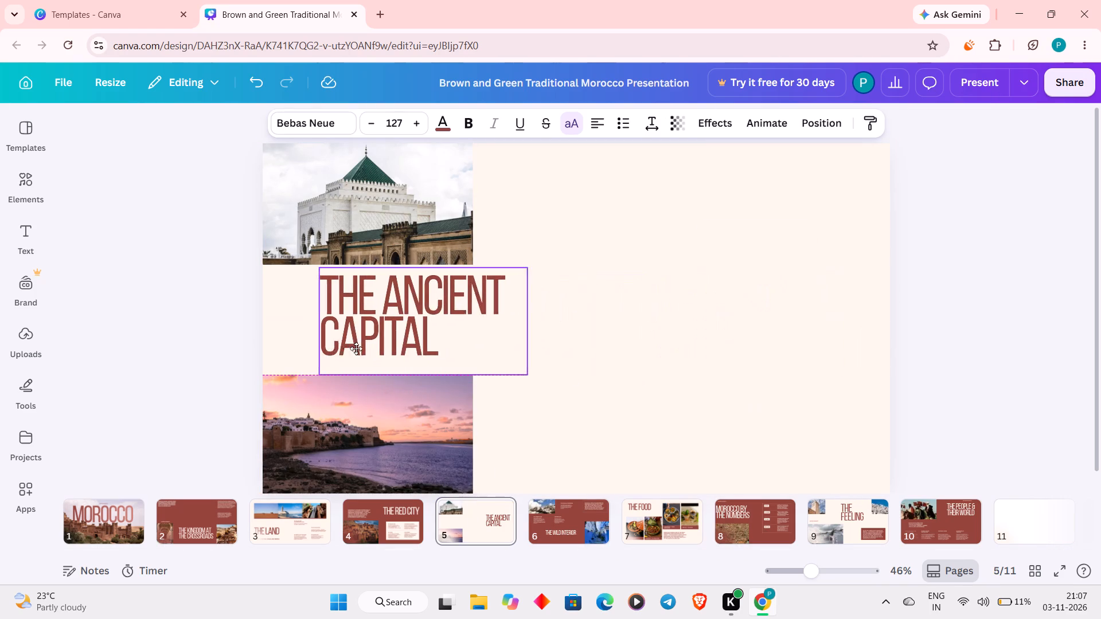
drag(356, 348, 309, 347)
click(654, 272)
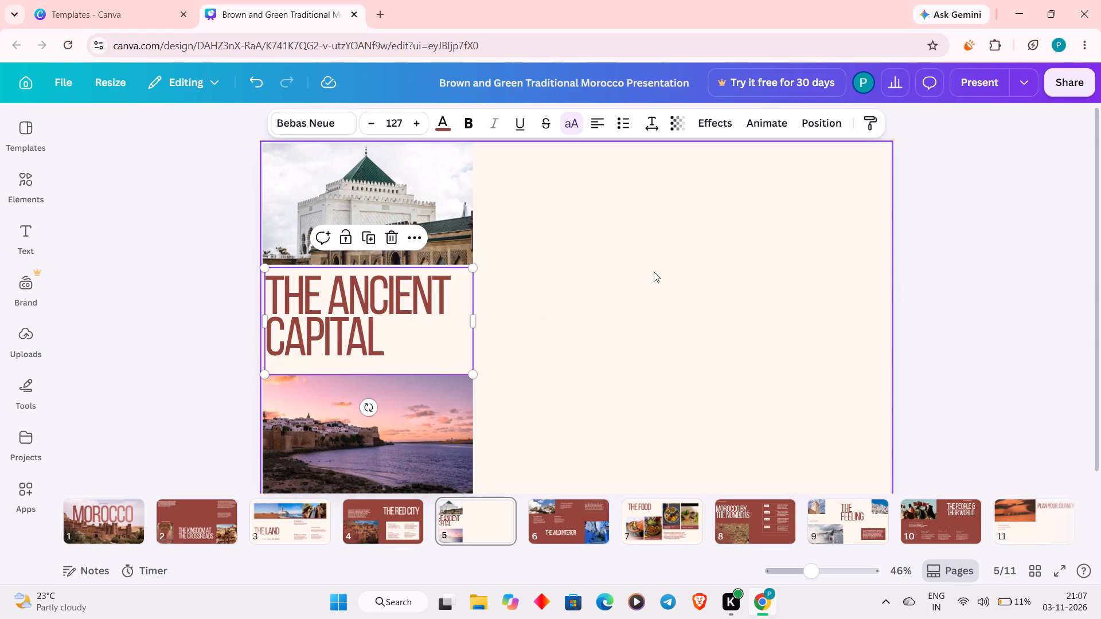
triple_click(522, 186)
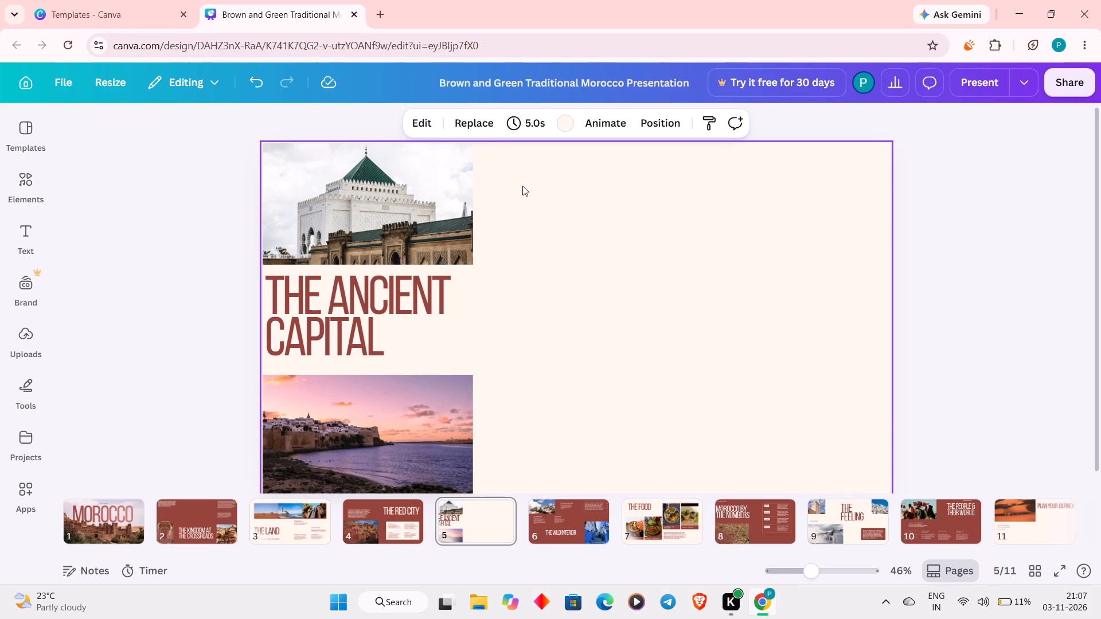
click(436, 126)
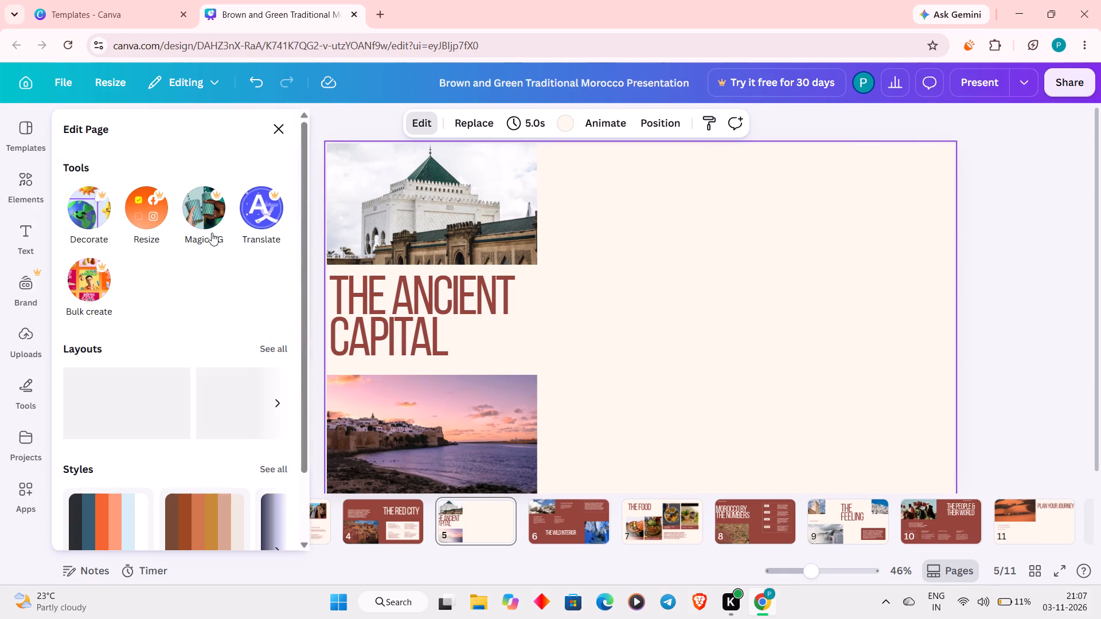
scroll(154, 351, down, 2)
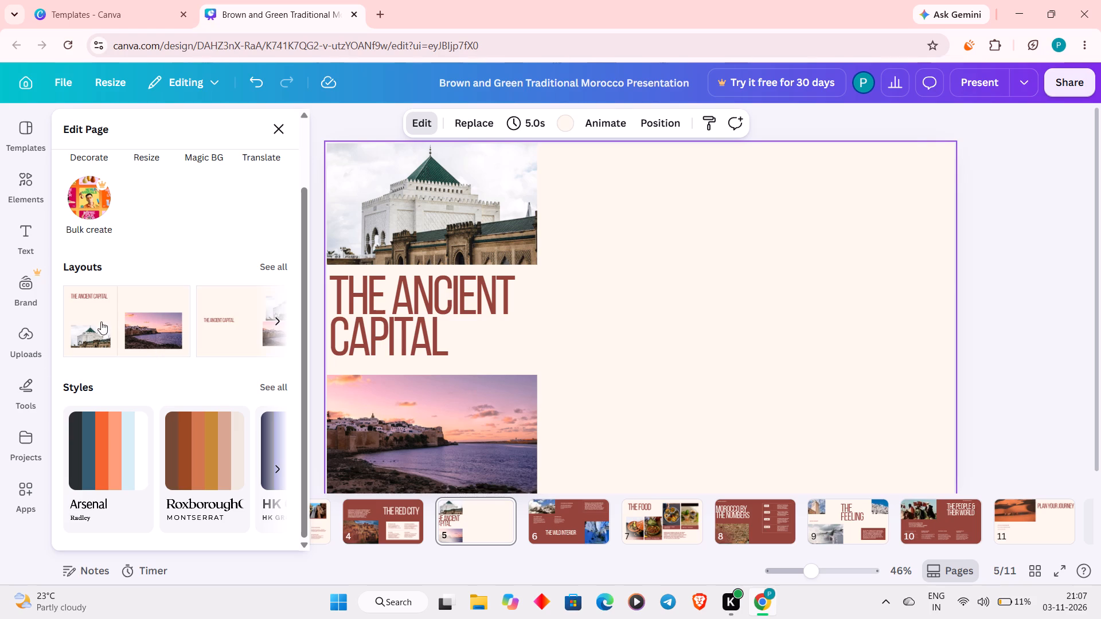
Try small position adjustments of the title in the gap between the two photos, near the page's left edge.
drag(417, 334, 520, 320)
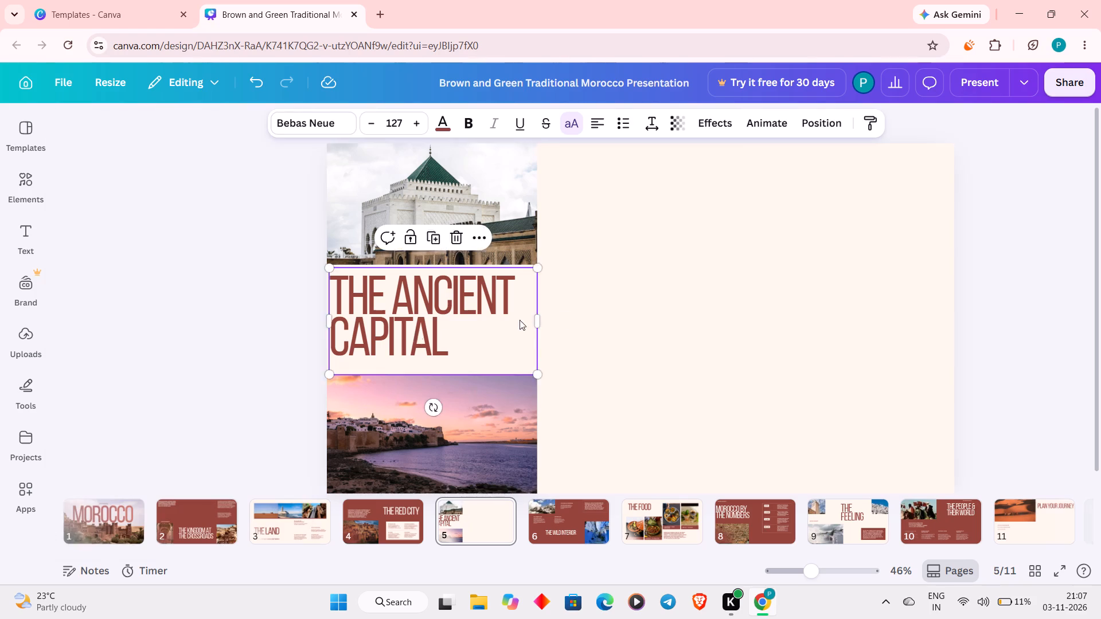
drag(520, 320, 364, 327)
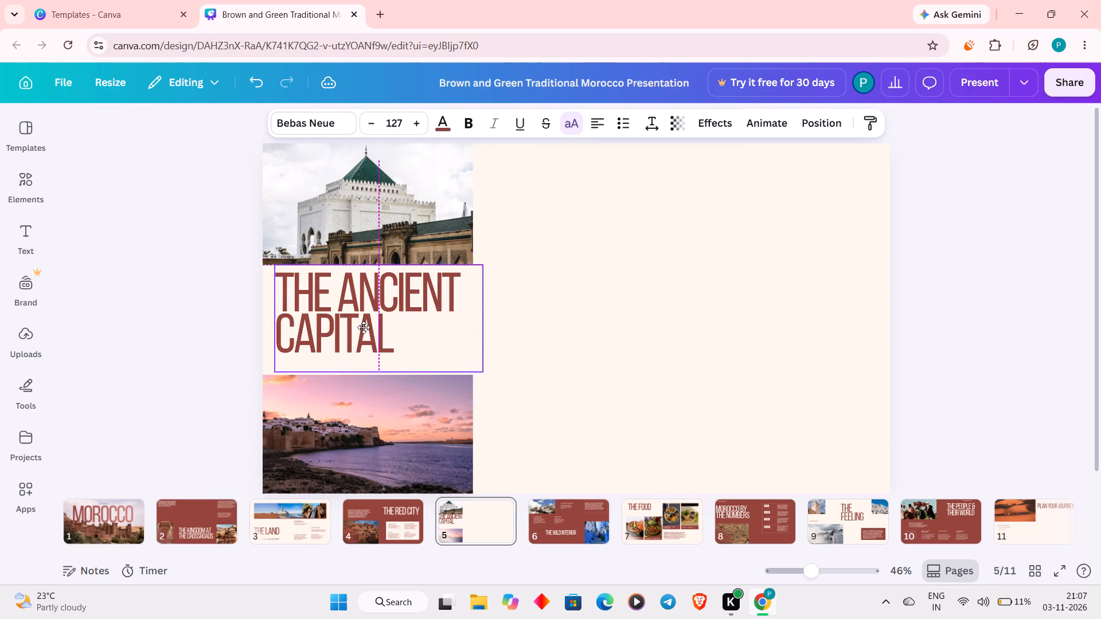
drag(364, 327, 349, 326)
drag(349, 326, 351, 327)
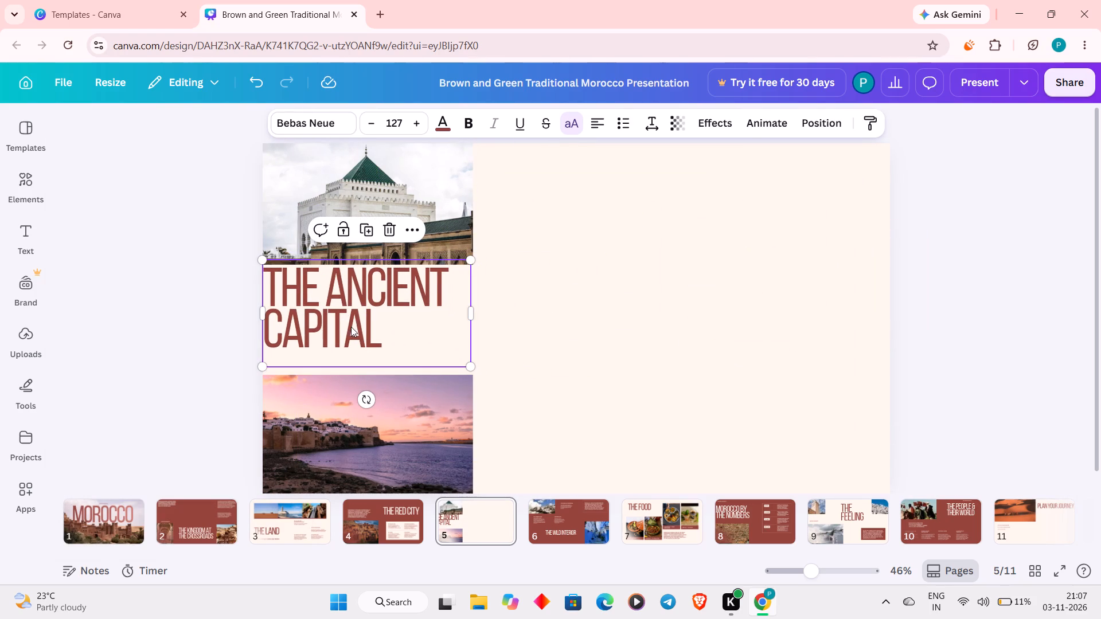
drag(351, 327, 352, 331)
Move the green-roofed building photo to the page's upper-right corner and place the THE ARTISAN QUARTERS label beneath it.
drag(338, 189, 755, 183)
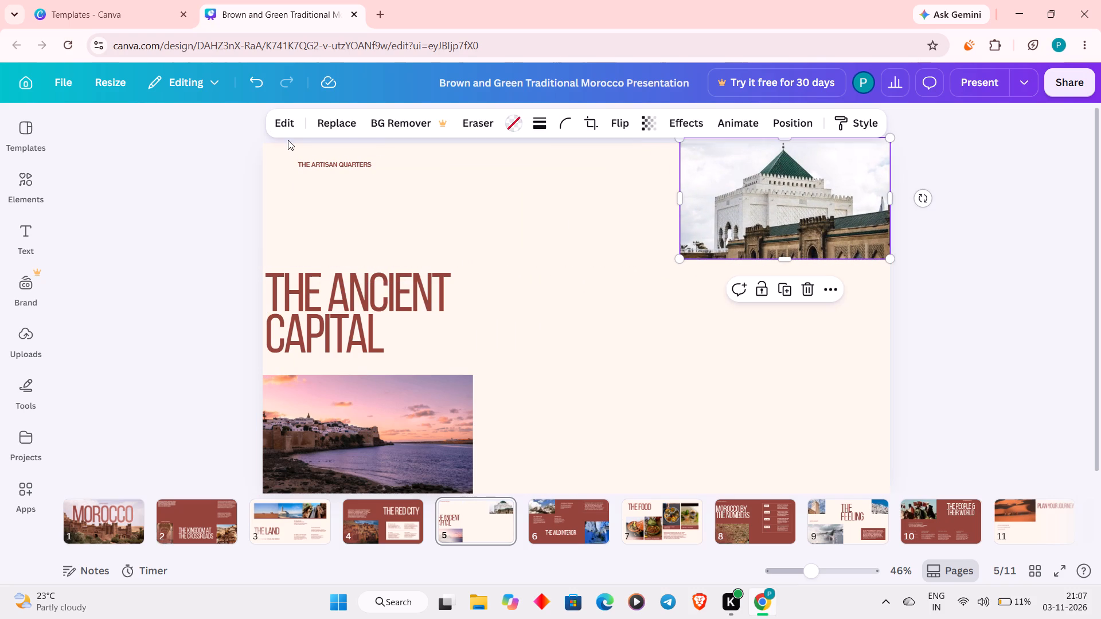
drag(309, 161, 642, 284)
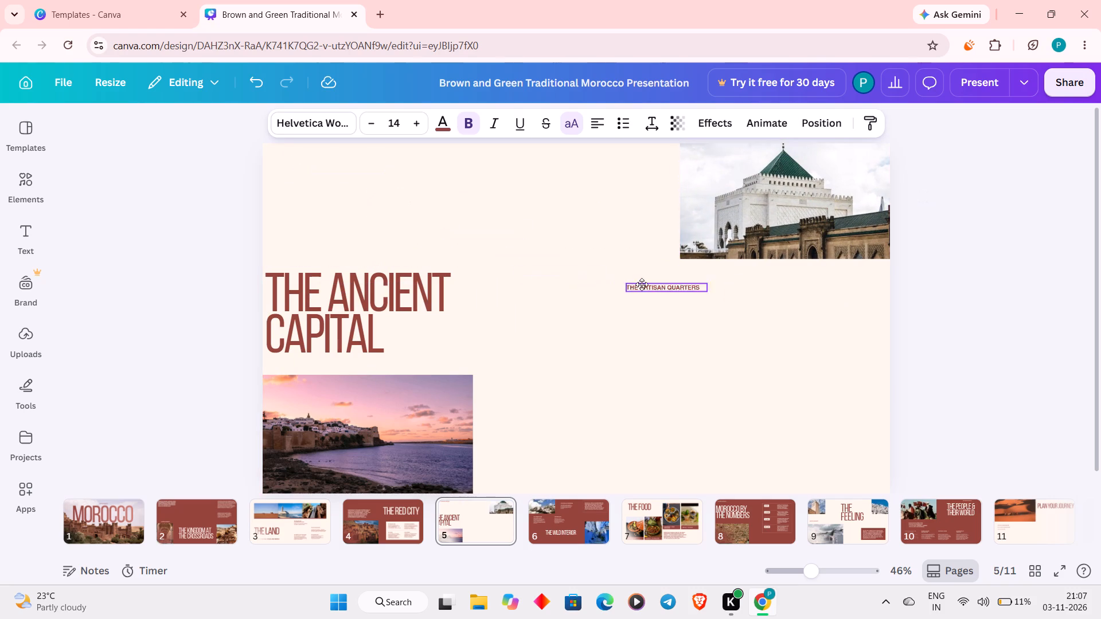
drag(642, 284, 764, 268)
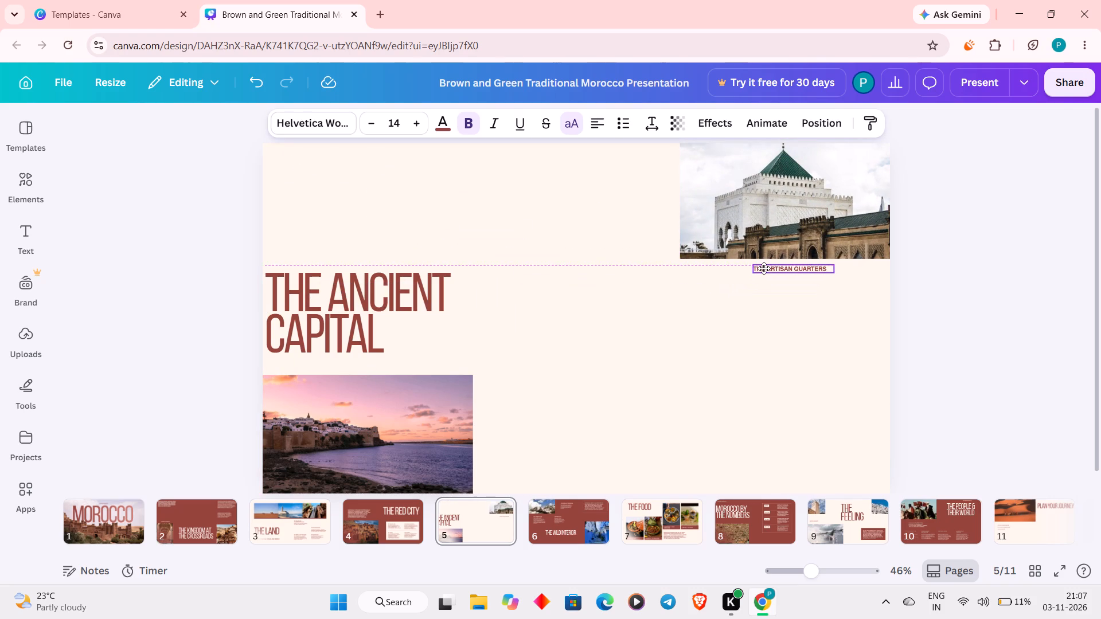
drag(764, 268, 763, 270)
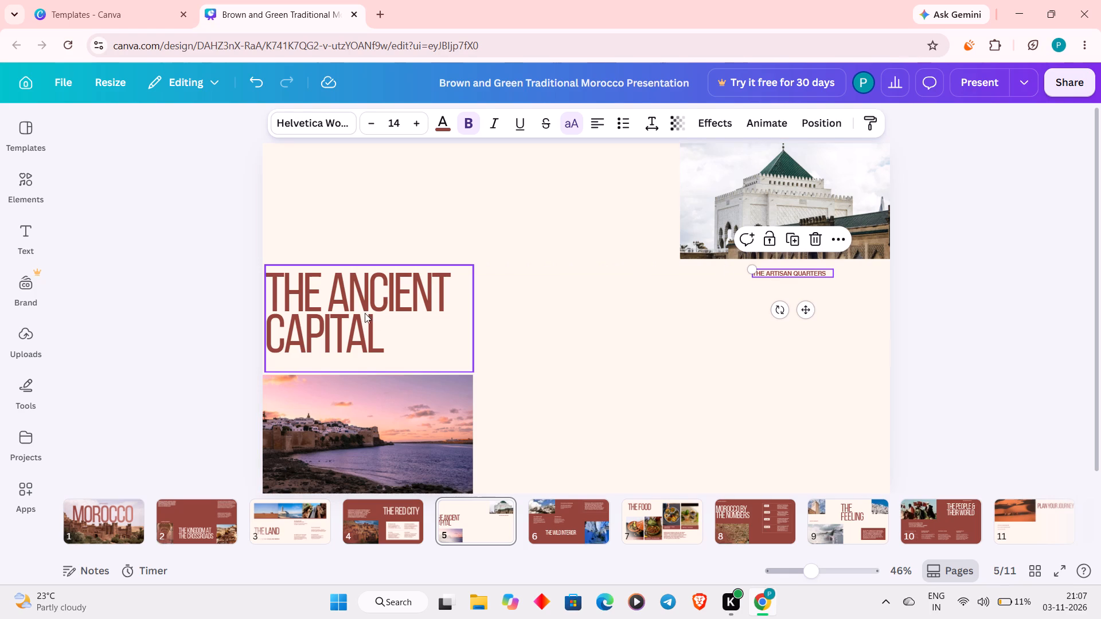
Move the title to the page's lower right, aligned with the building photo's left edge, and raise the sunset photo along the left edge.
drag(360, 311, 744, 388)
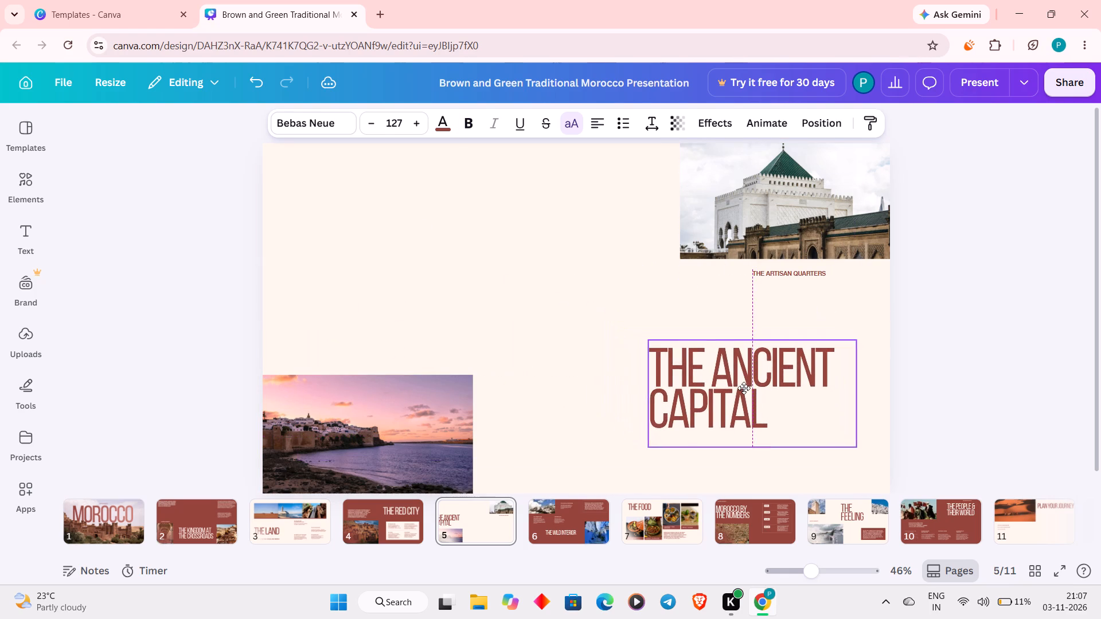
drag(744, 388, 744, 400)
drag(447, 434, 451, 296)
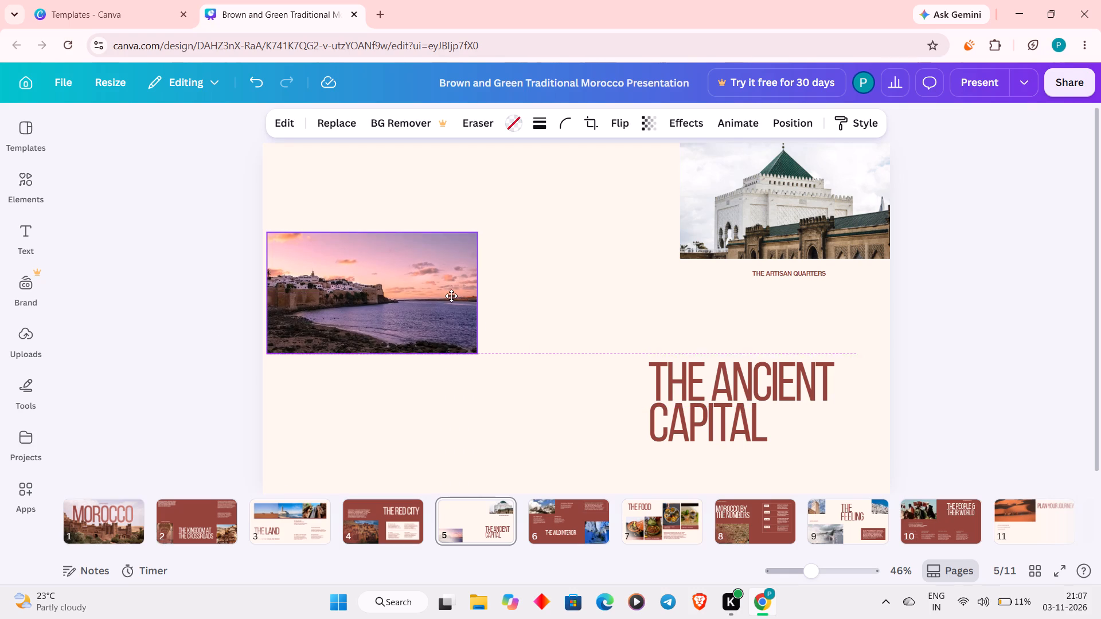
drag(451, 296, 443, 320)
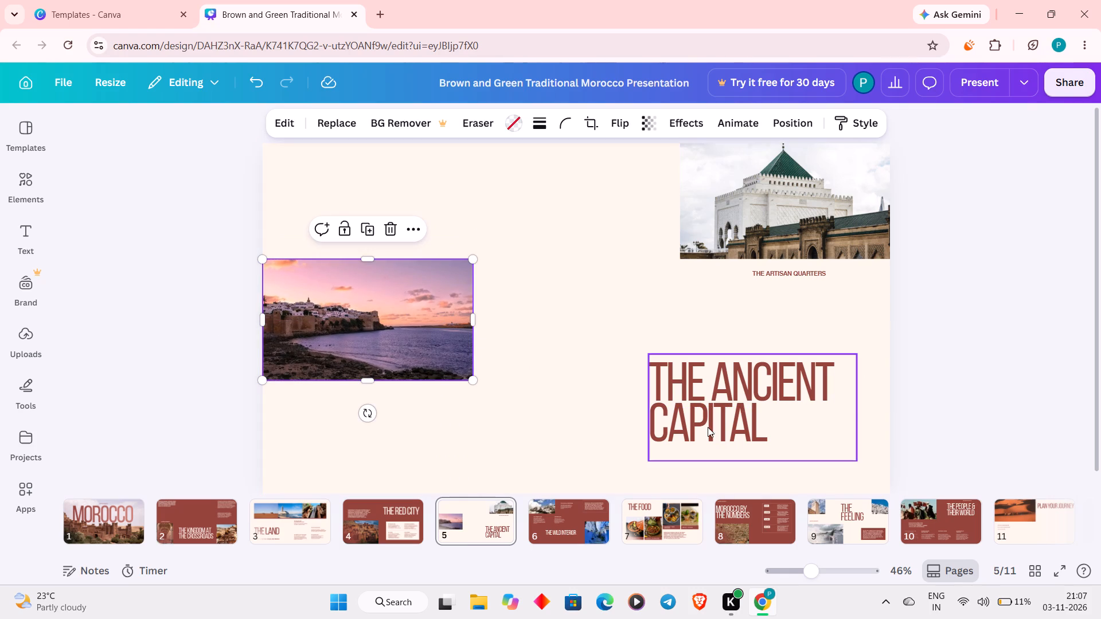
drag(708, 420, 709, 445)
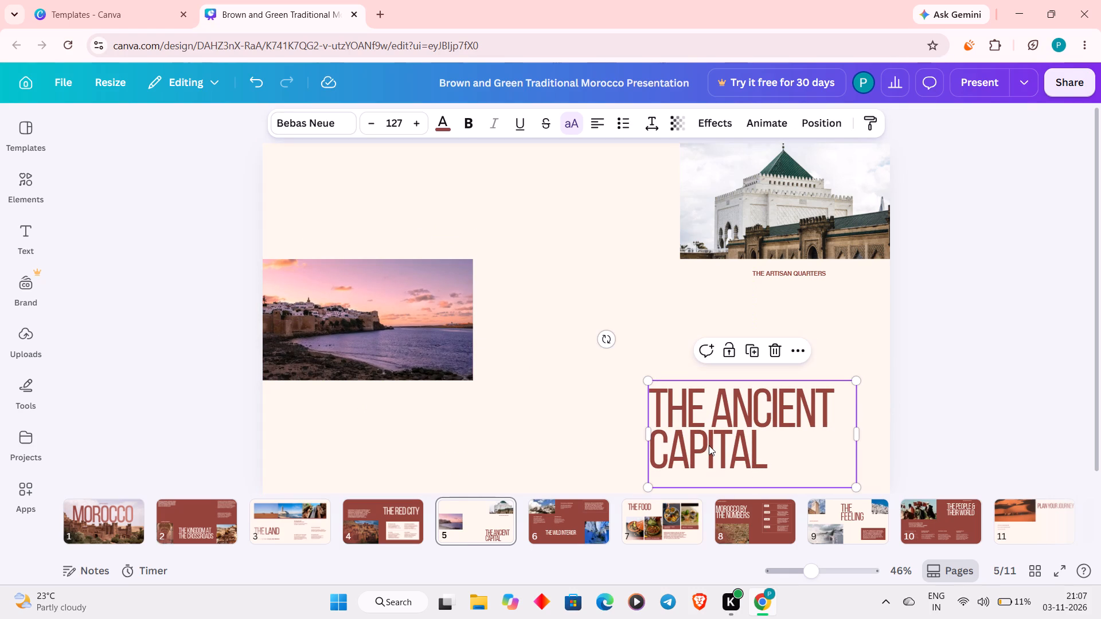
drag(709, 445, 733, 450)
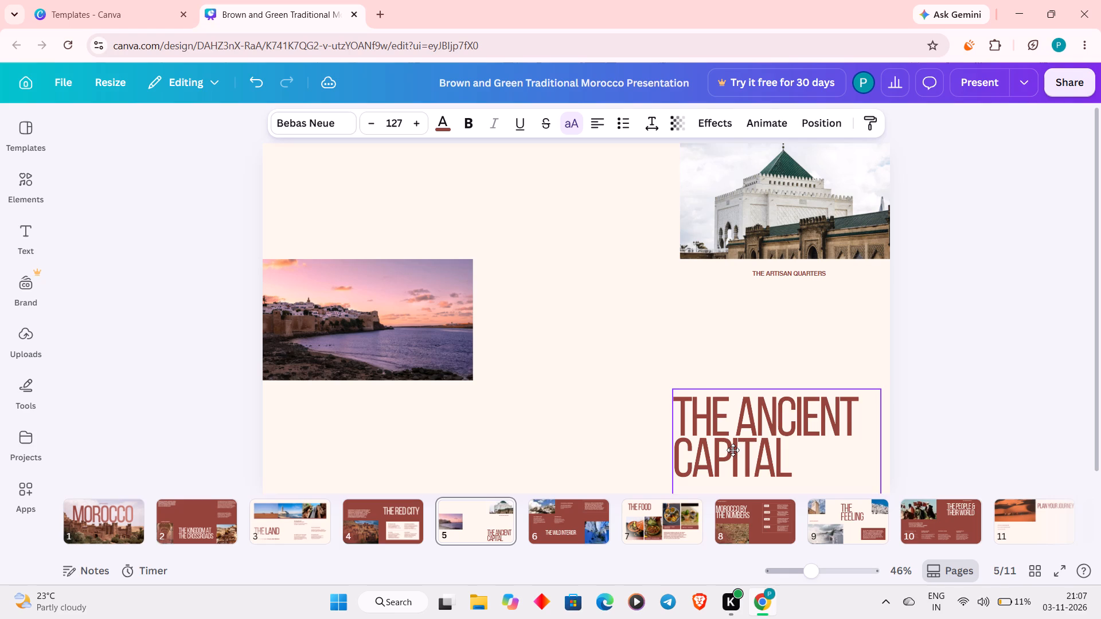
drag(733, 450, 740, 445)
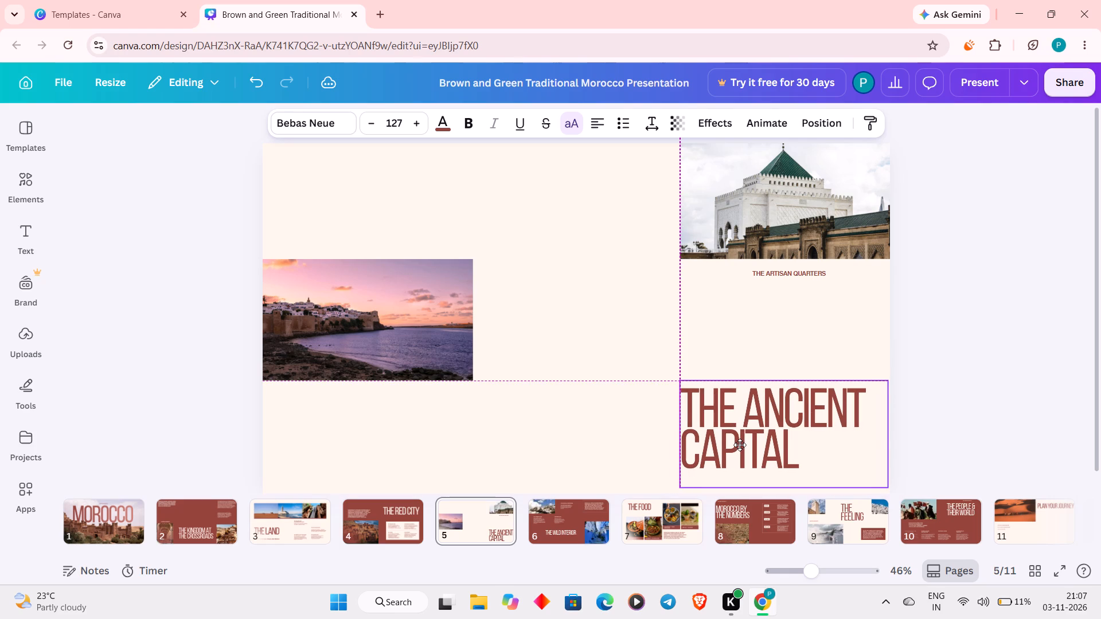
drag(740, 445, 738, 445)
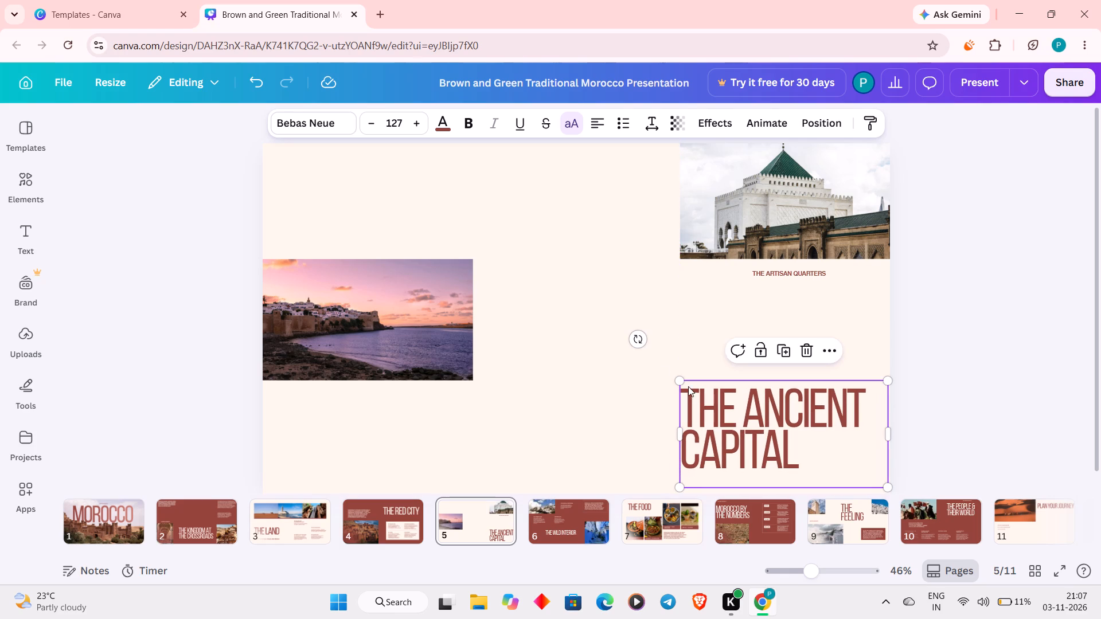
Move the green-roofed building photo back flush into the page's upper-left corner.
click(551, 410)
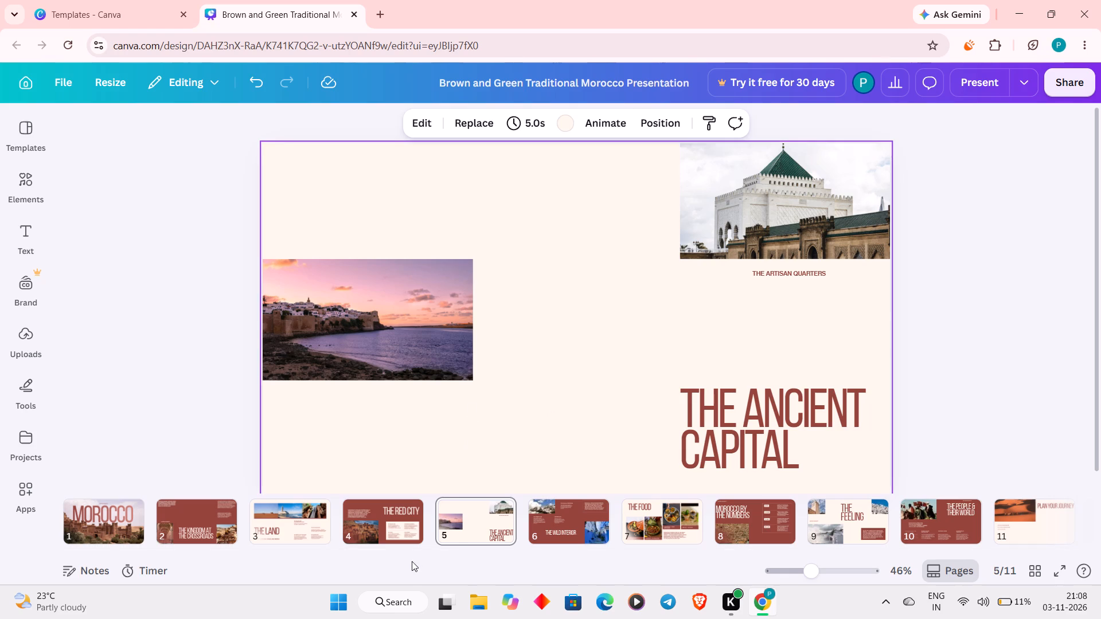
click(763, 159)
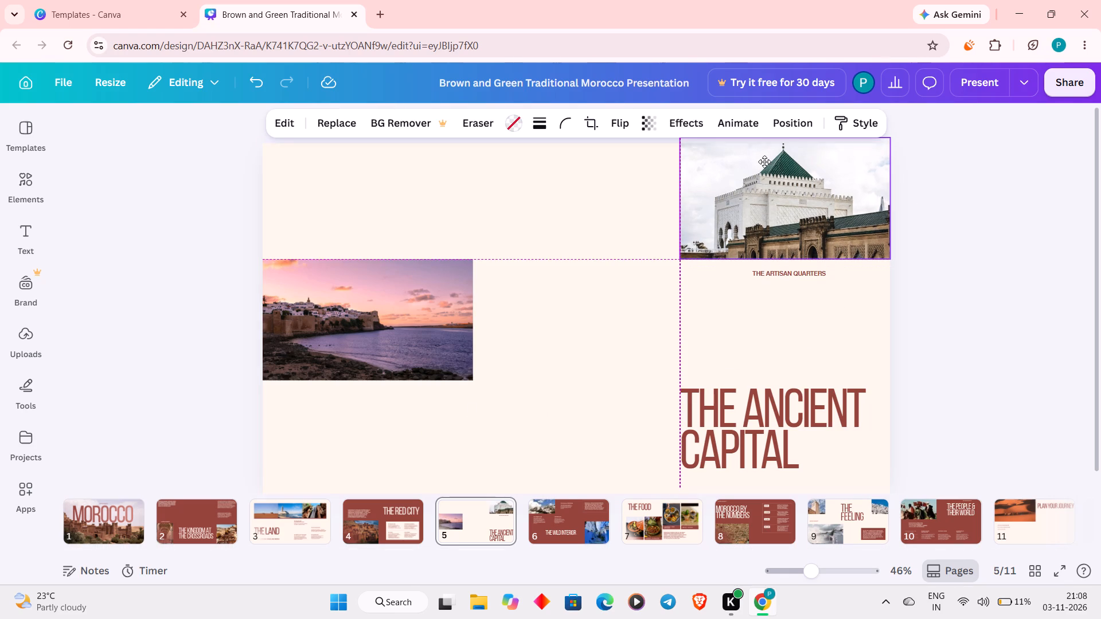
drag(763, 160, 662, 156)
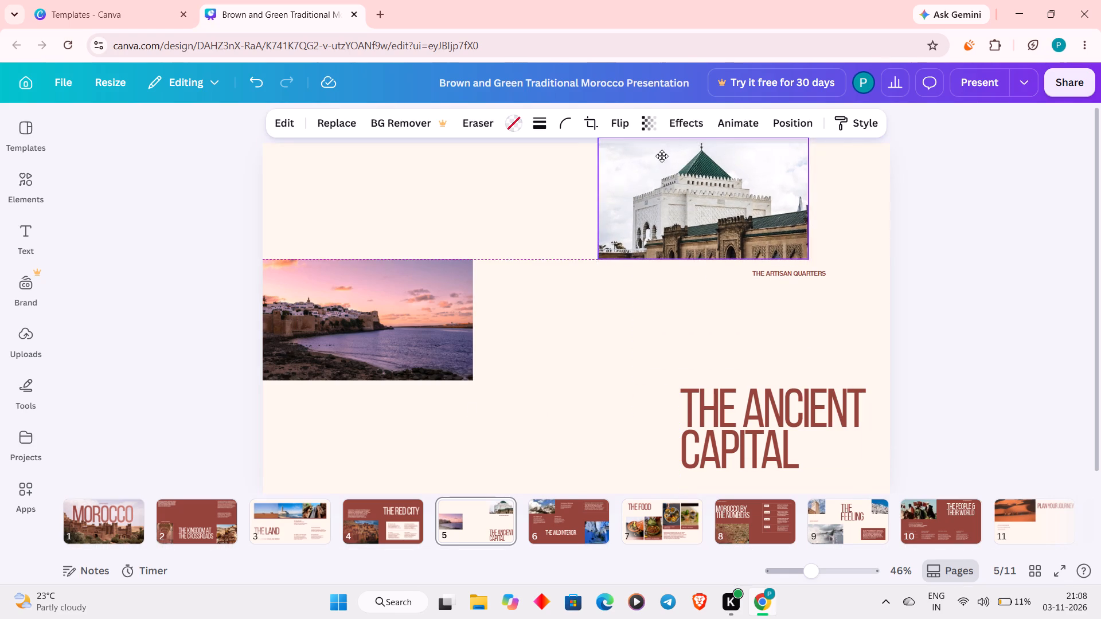
drag(662, 156, 352, 163)
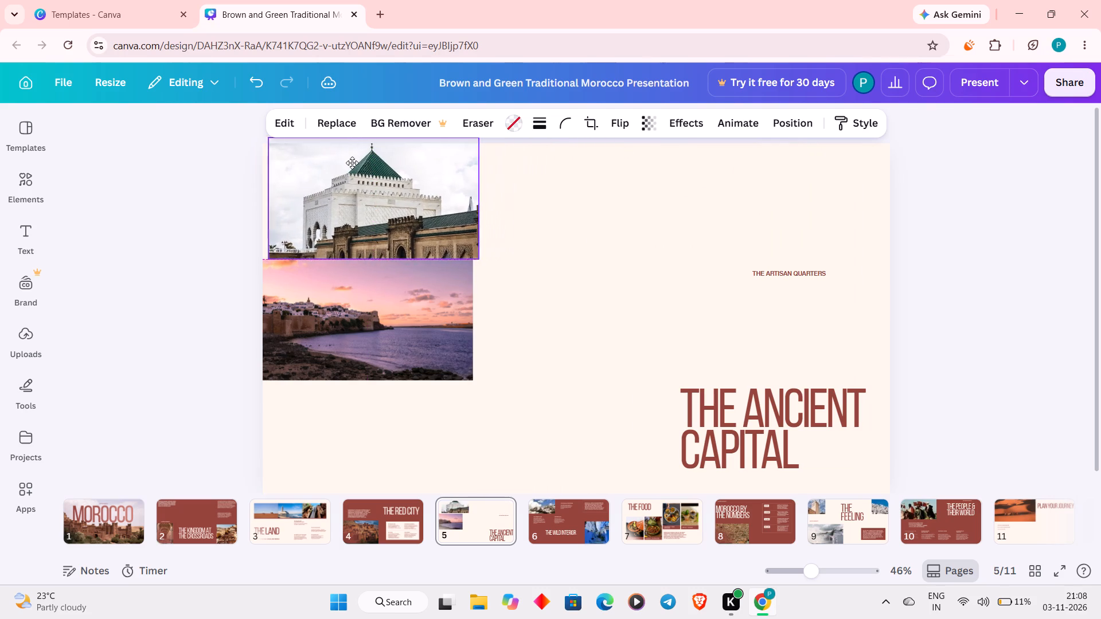
drag(352, 163, 345, 165)
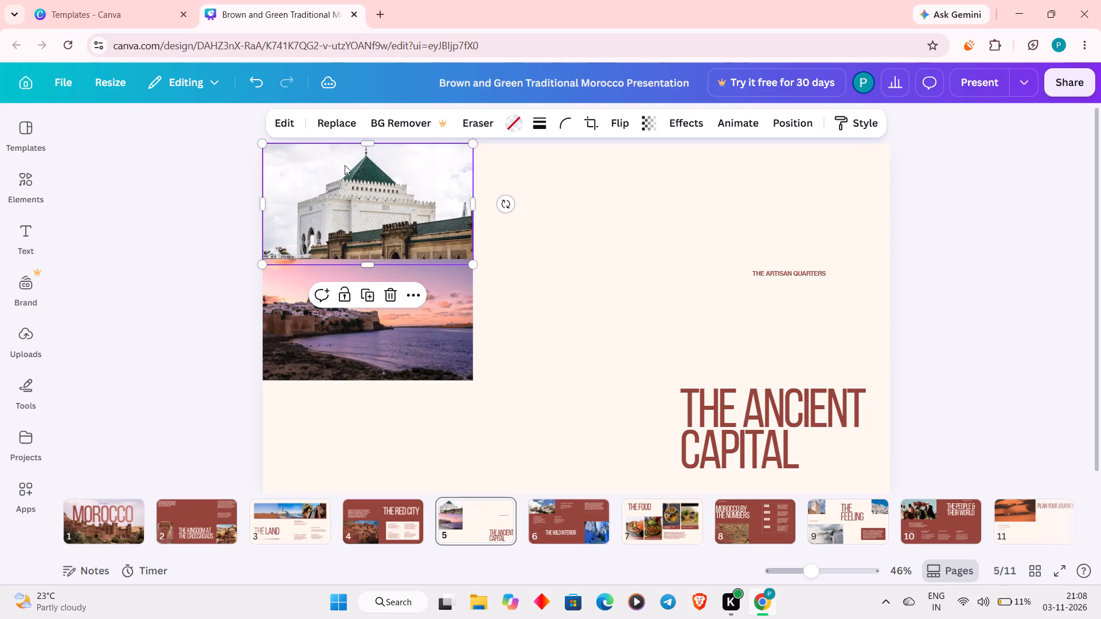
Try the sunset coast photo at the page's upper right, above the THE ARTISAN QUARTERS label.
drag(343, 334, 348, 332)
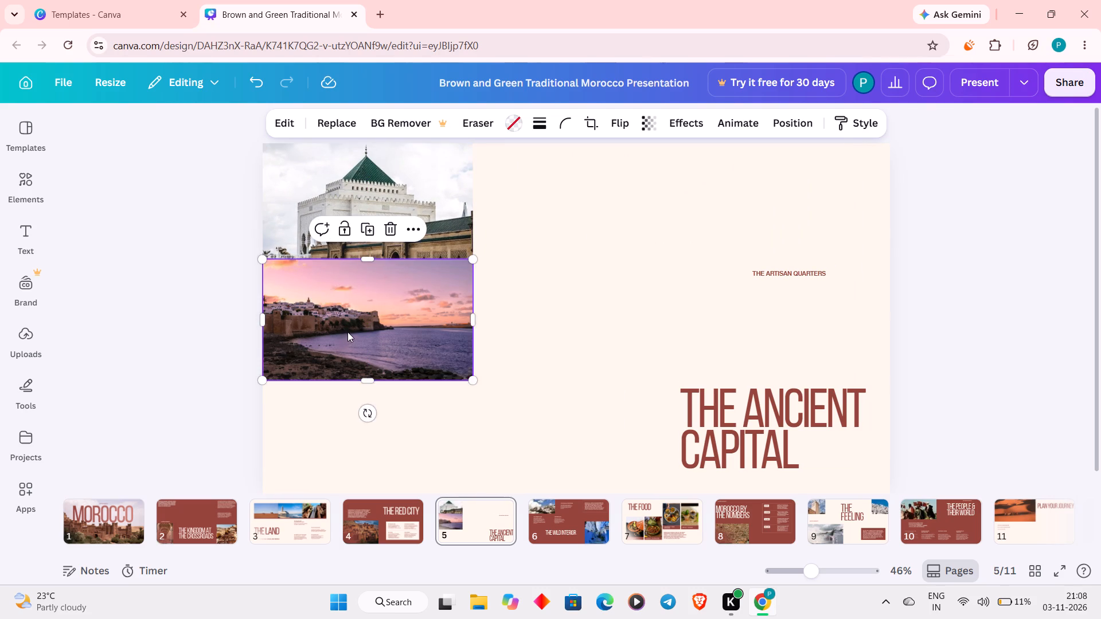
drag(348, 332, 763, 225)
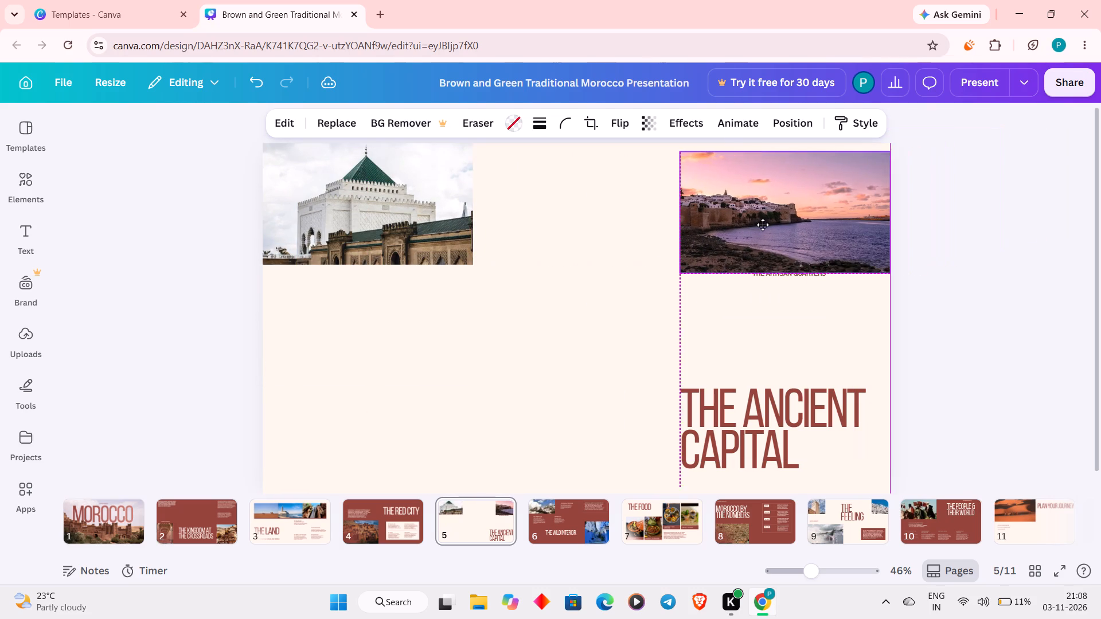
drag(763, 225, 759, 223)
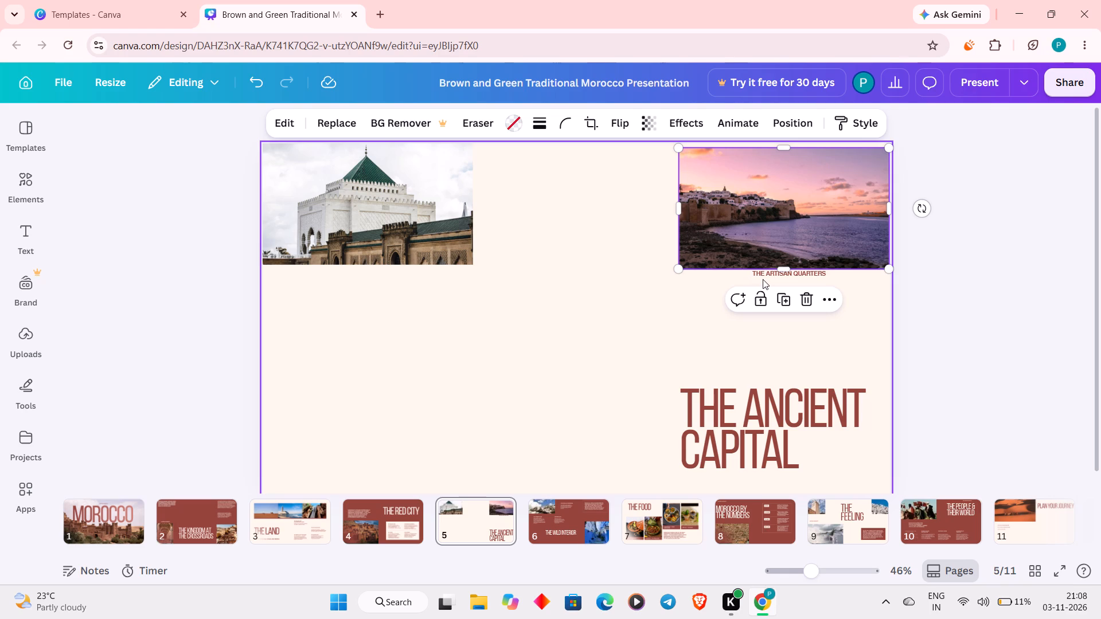
Place the sunset coast photo on the page's left edge, directly beneath the green-roofed building photo with their edges touching.
drag(836, 197, 497, 391)
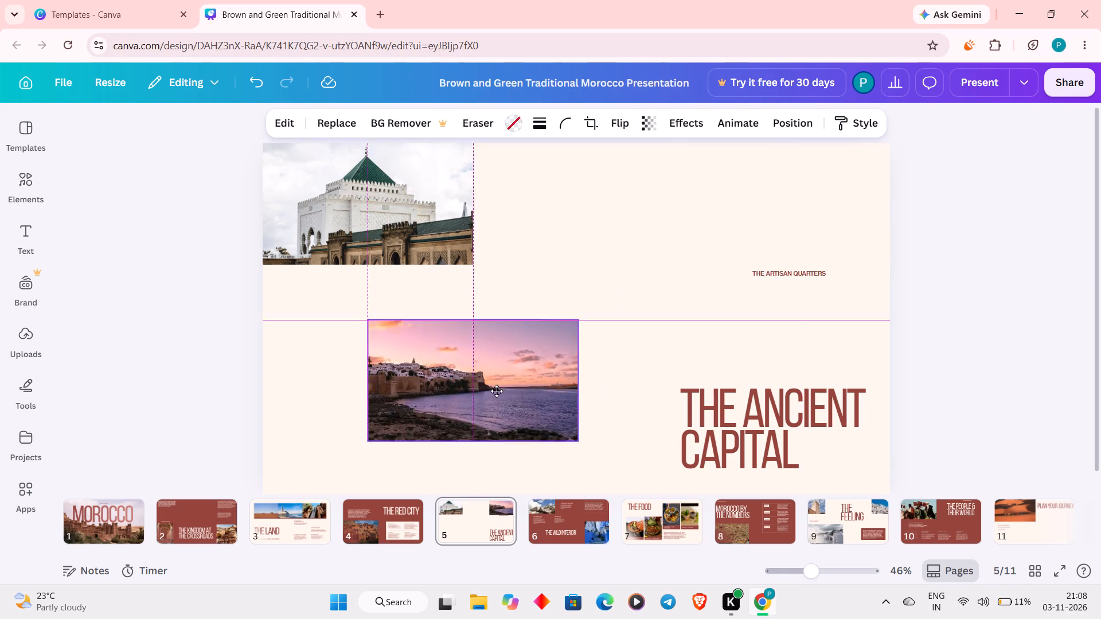
drag(497, 391, 420, 419)
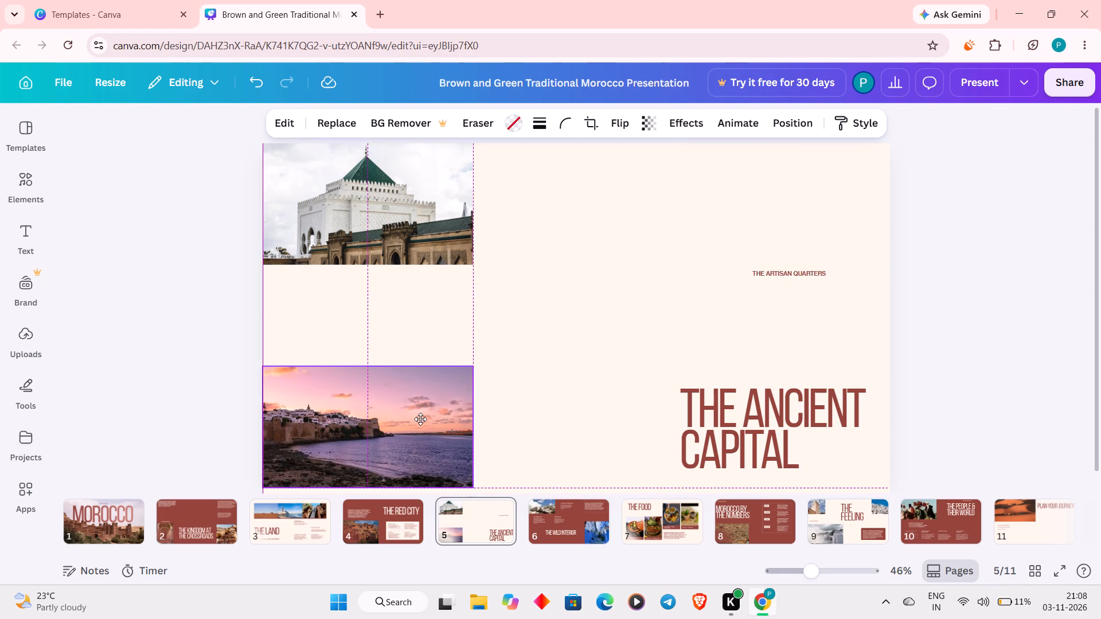
drag(420, 419, 424, 421)
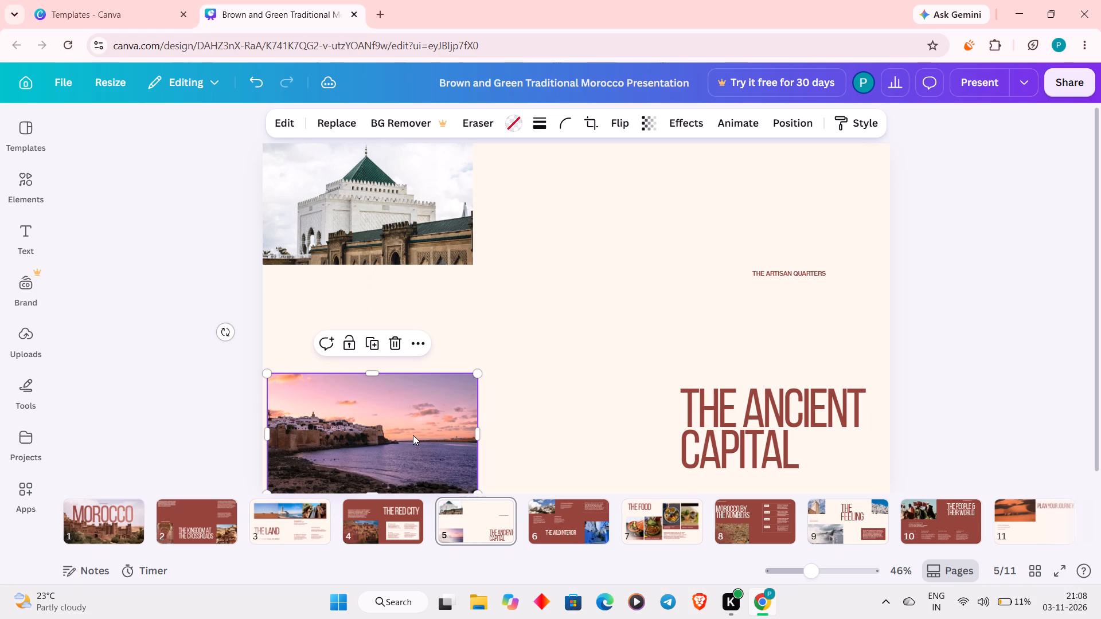
drag(413, 435, 406, 434)
drag(406, 434, 402, 395)
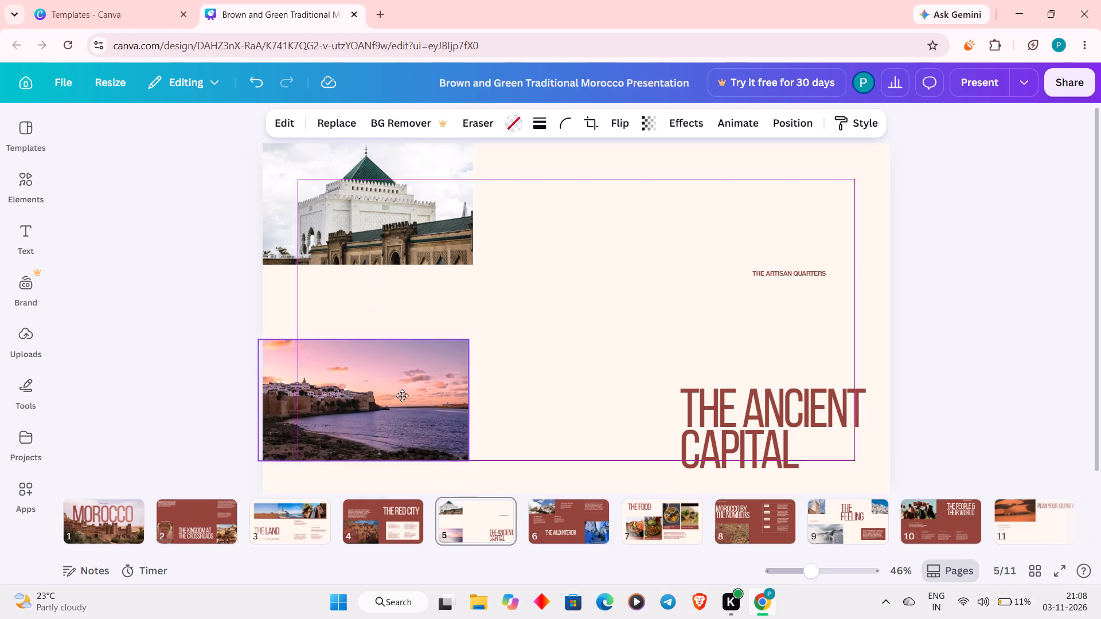
drag(402, 395, 407, 330)
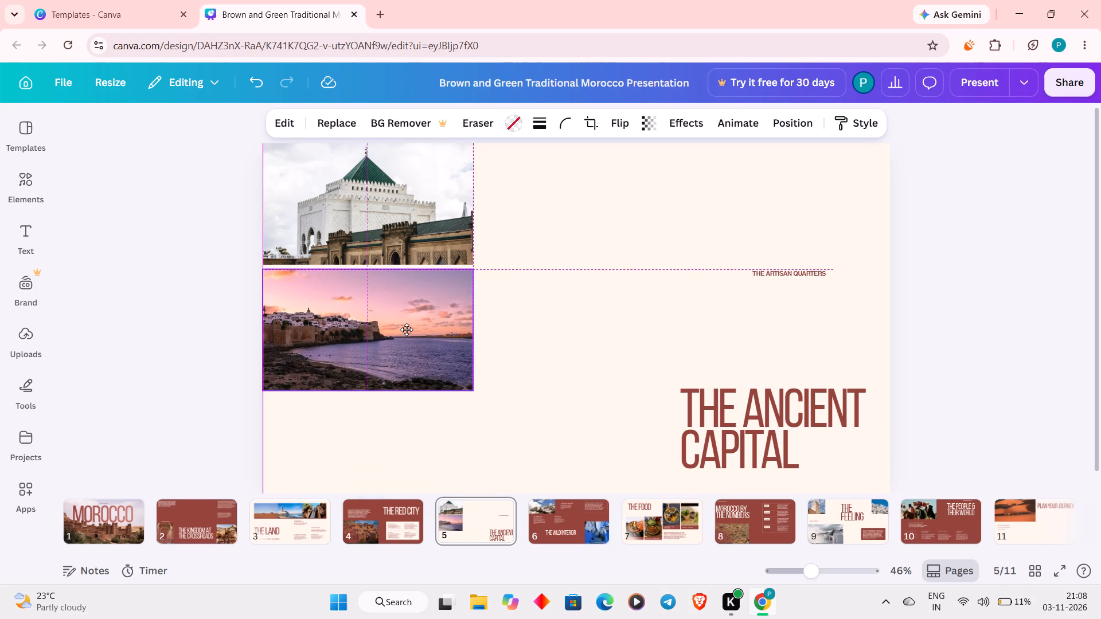
drag(407, 330, 407, 329)
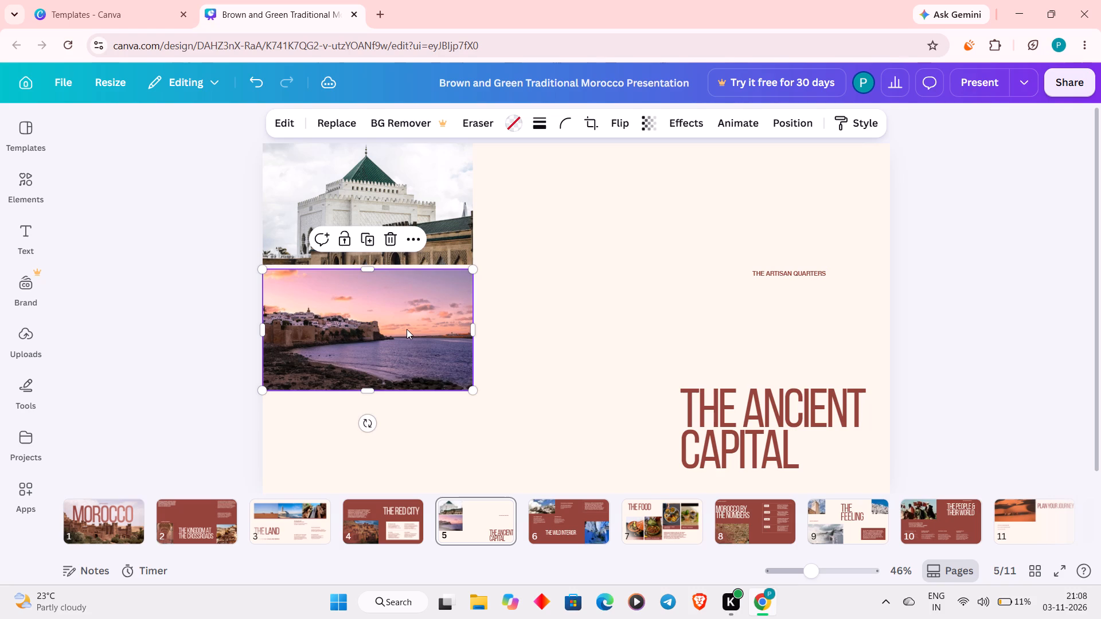
click(407, 329)
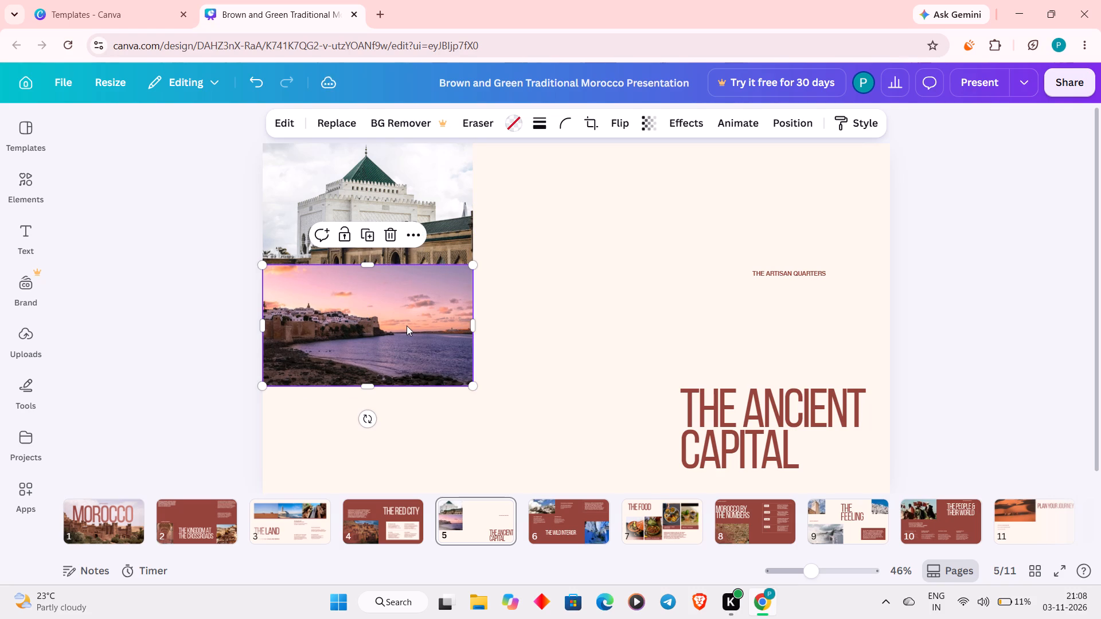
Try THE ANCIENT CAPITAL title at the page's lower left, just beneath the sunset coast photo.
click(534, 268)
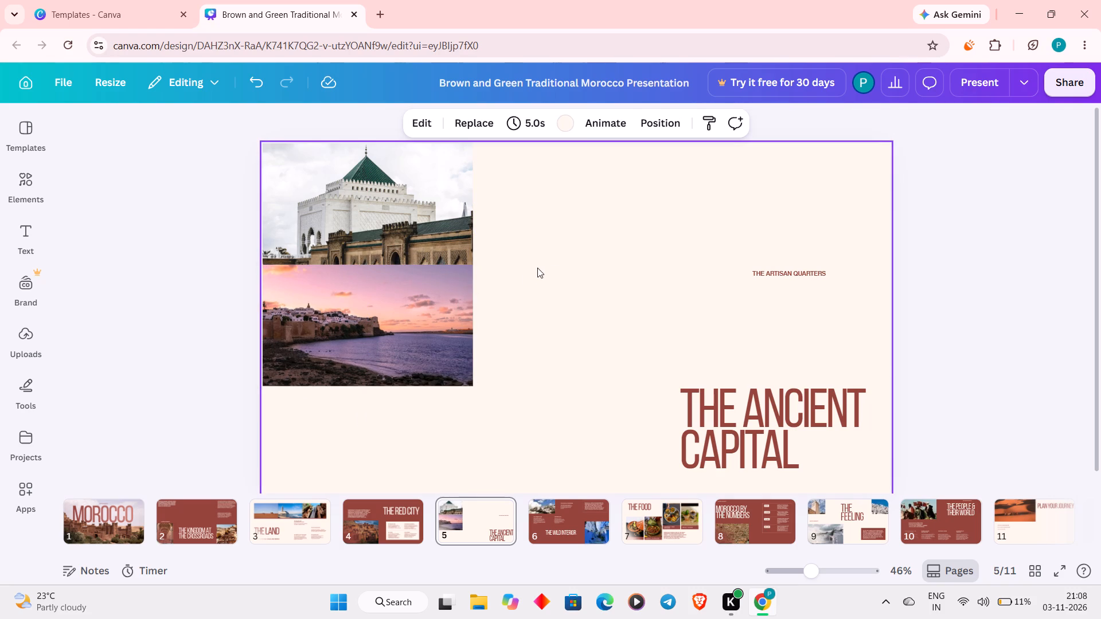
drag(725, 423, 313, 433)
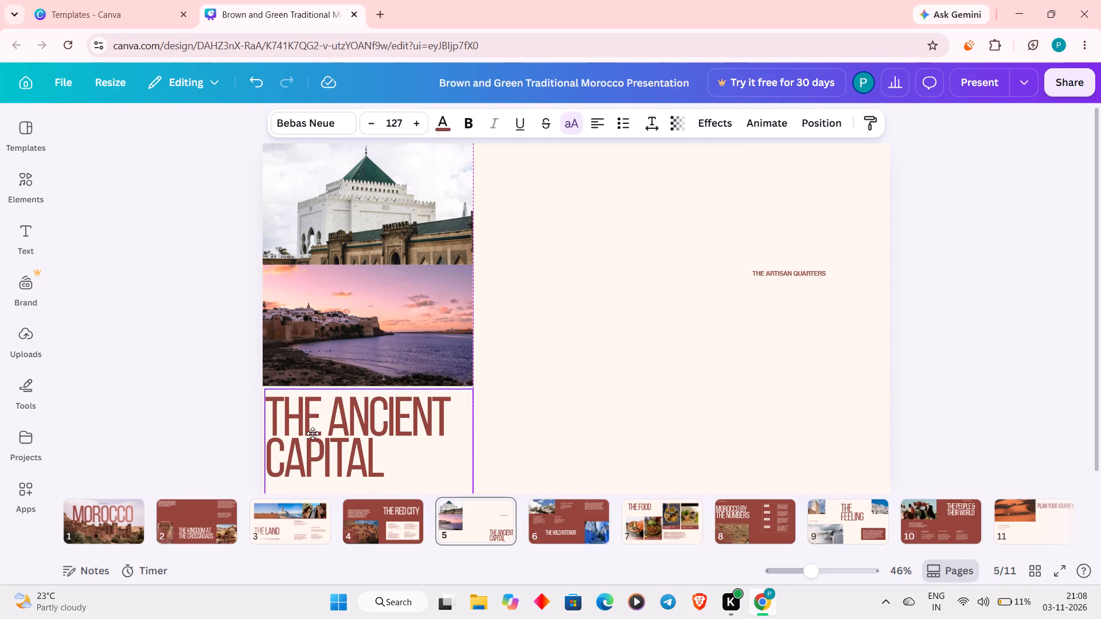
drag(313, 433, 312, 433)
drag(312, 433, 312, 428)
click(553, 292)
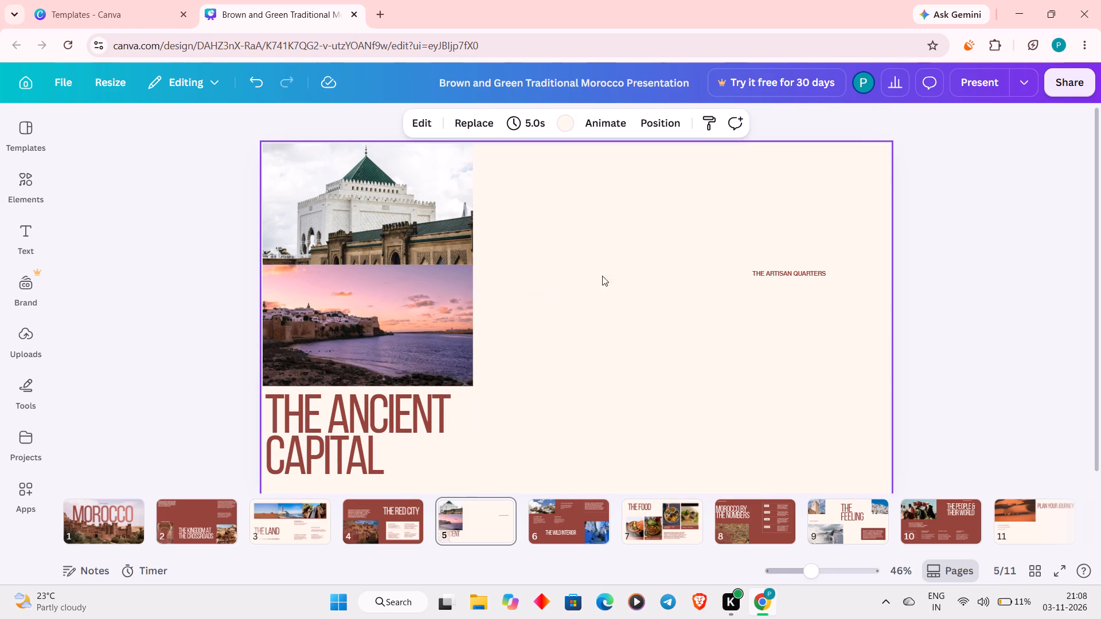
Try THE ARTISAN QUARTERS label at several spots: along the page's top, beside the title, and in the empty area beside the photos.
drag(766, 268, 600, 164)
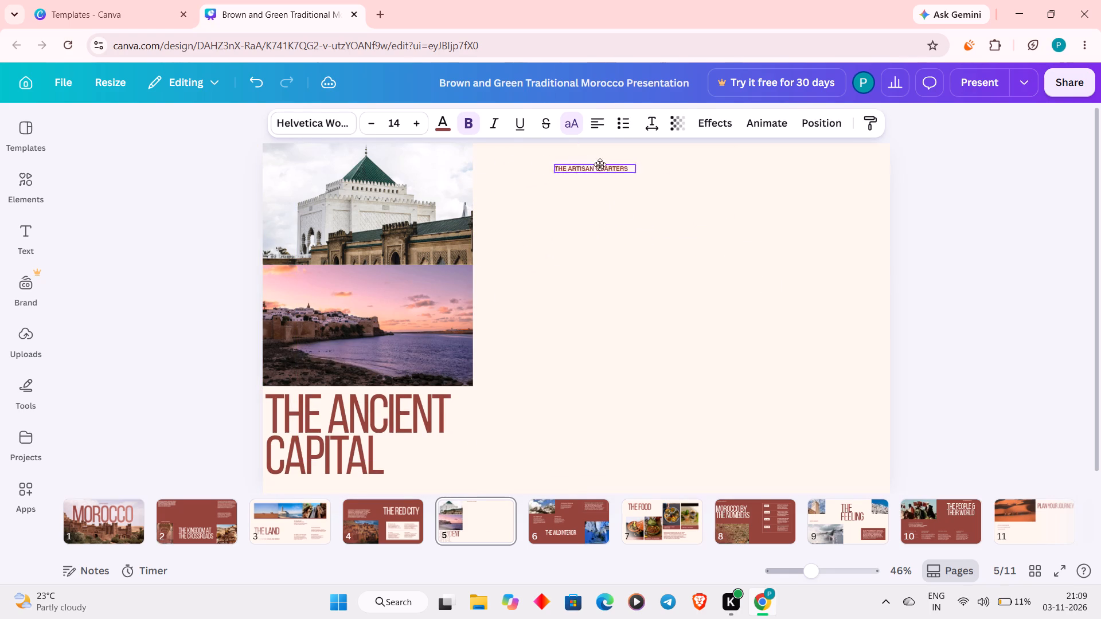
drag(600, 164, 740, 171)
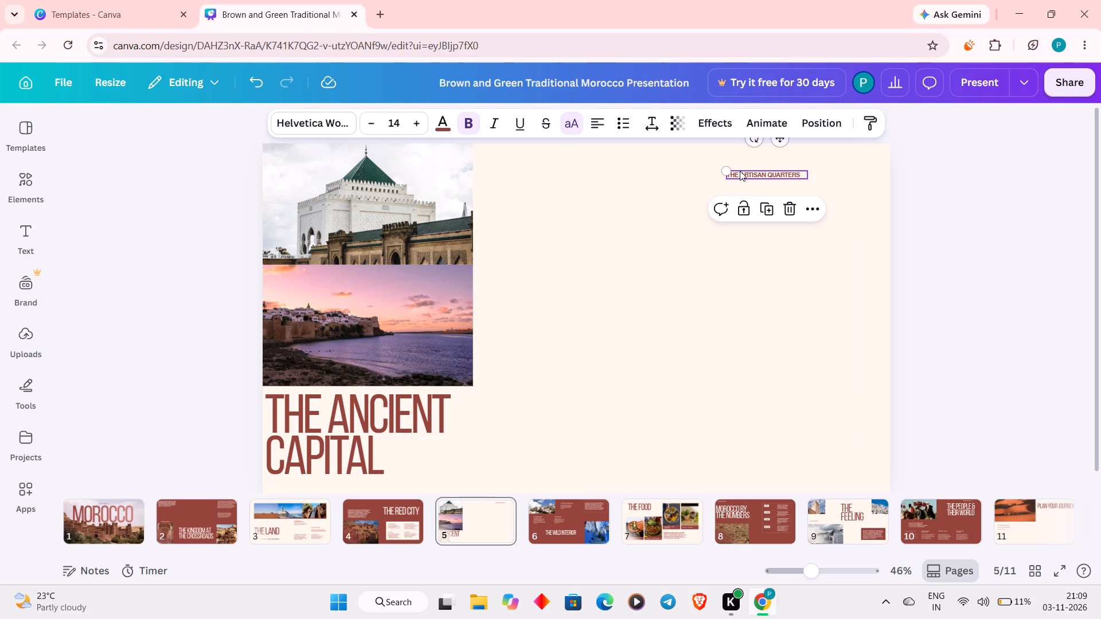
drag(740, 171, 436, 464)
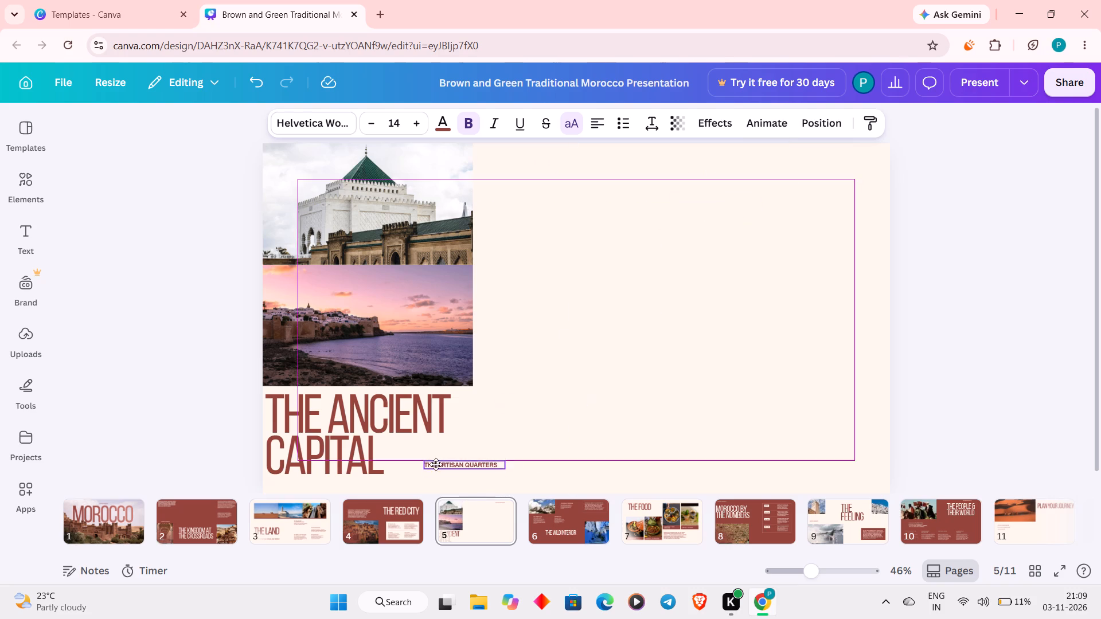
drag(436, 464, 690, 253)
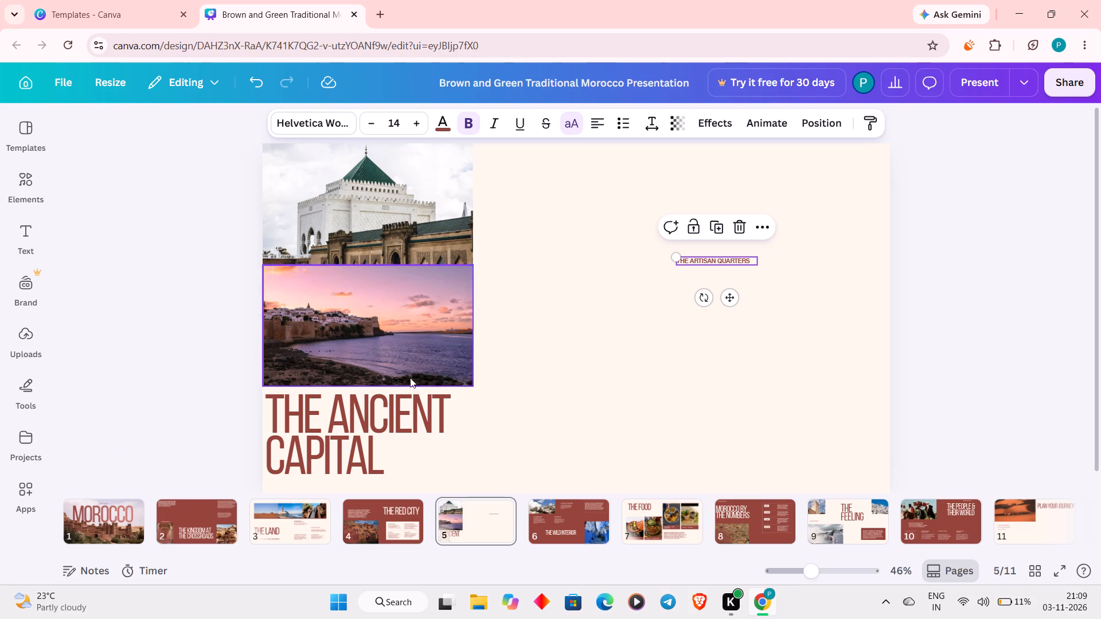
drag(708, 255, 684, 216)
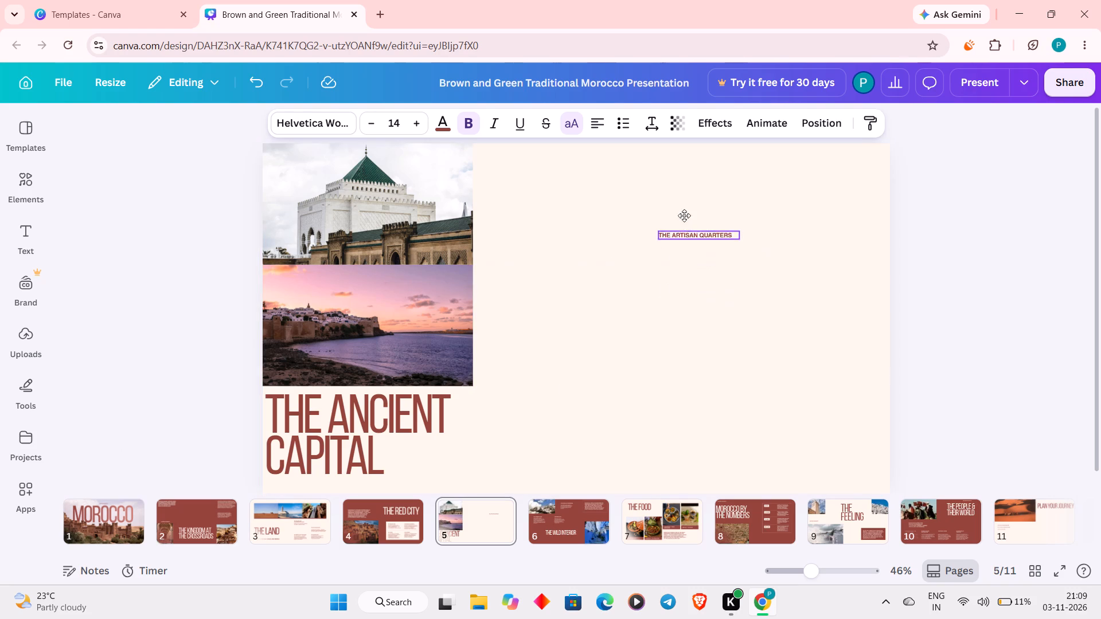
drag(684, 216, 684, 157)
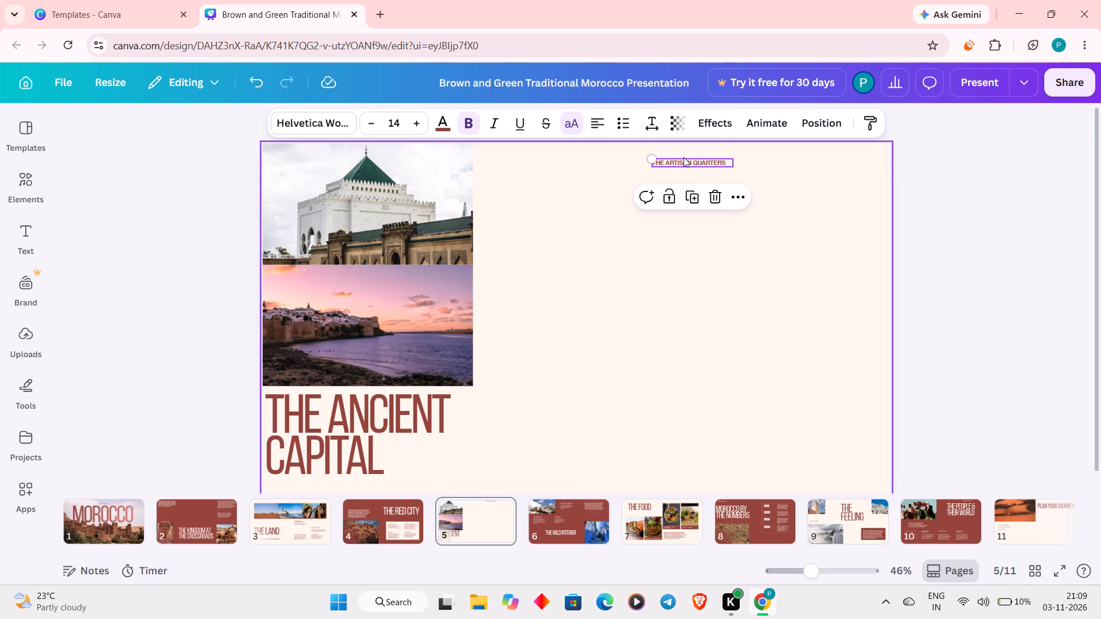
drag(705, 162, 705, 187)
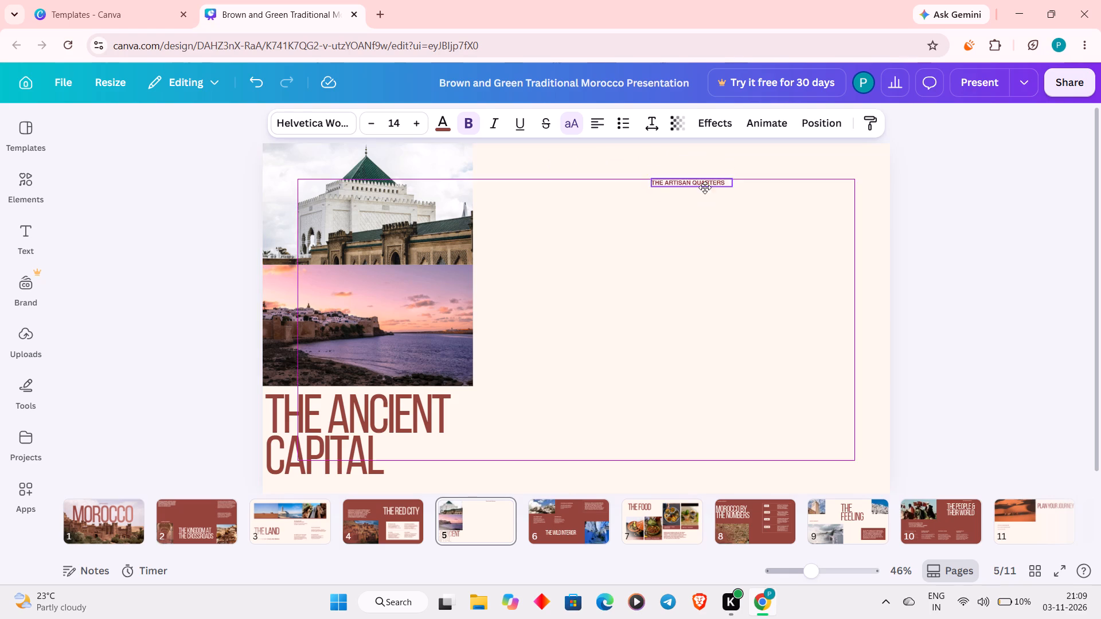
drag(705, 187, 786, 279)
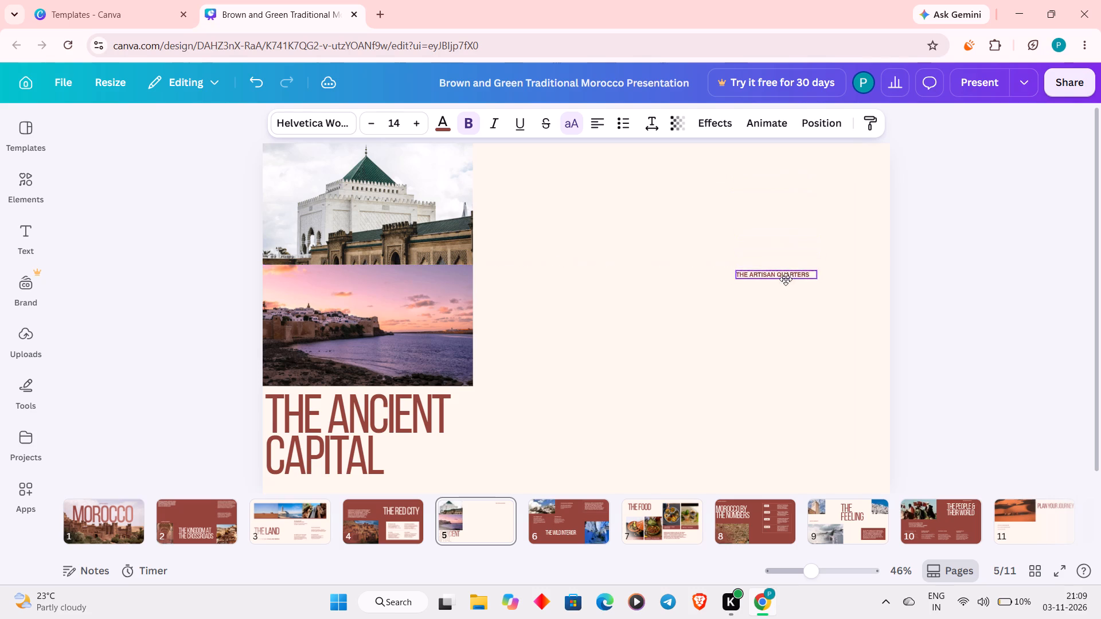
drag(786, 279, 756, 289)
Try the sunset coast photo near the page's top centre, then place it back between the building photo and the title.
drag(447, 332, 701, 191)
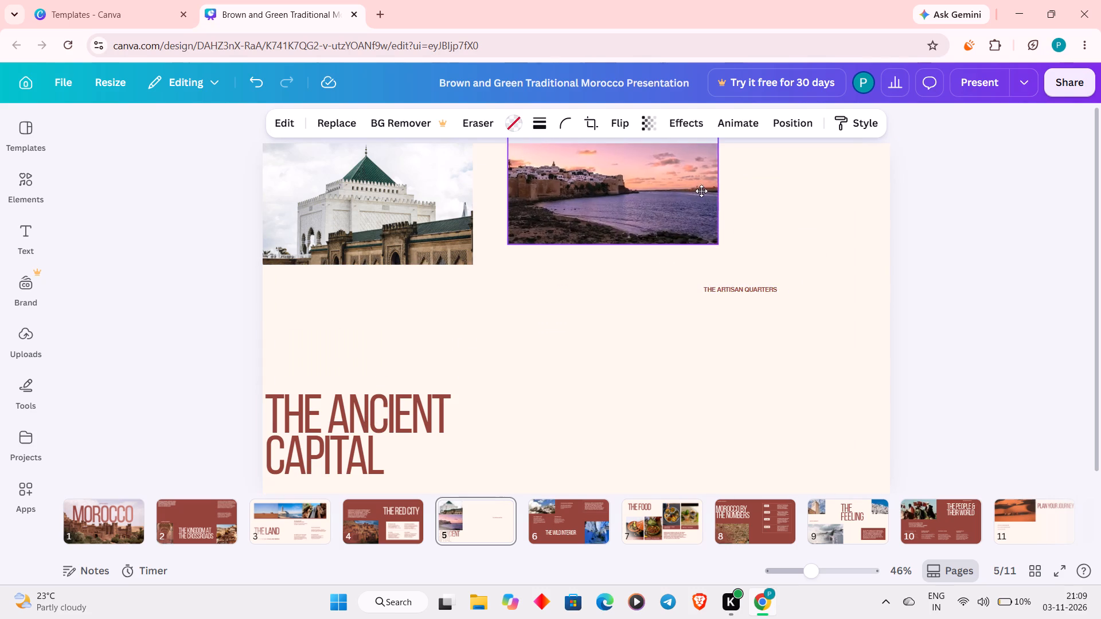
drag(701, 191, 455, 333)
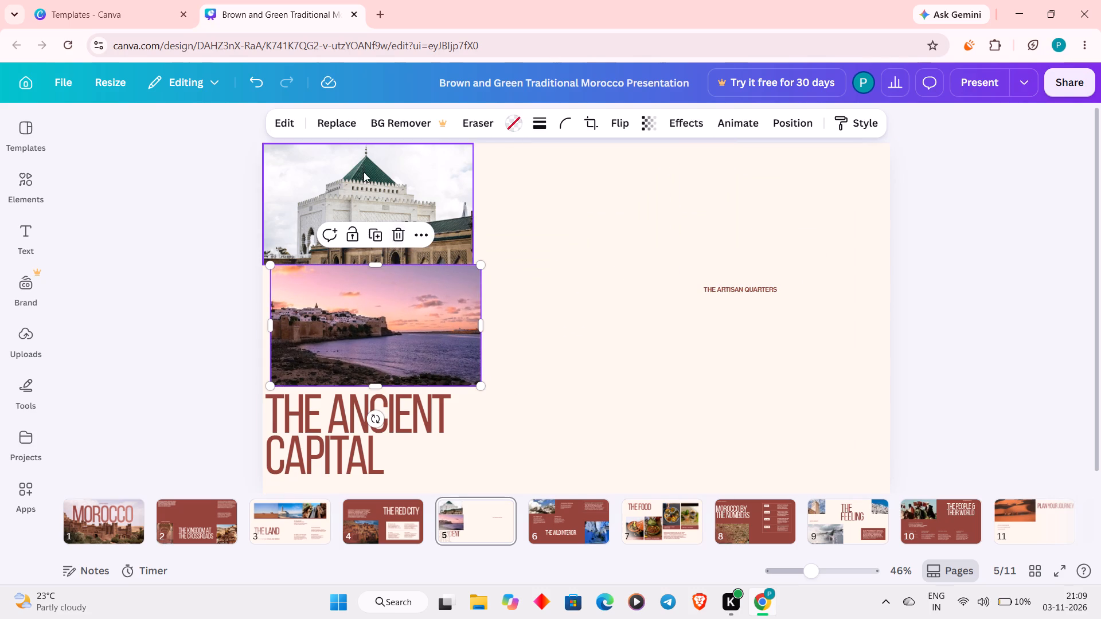
Move the green-roofed building photo flush into the page's upper-right corner and place THE ARTISAN QUARTERS label just beneath it.
drag(364, 172, 787, 171)
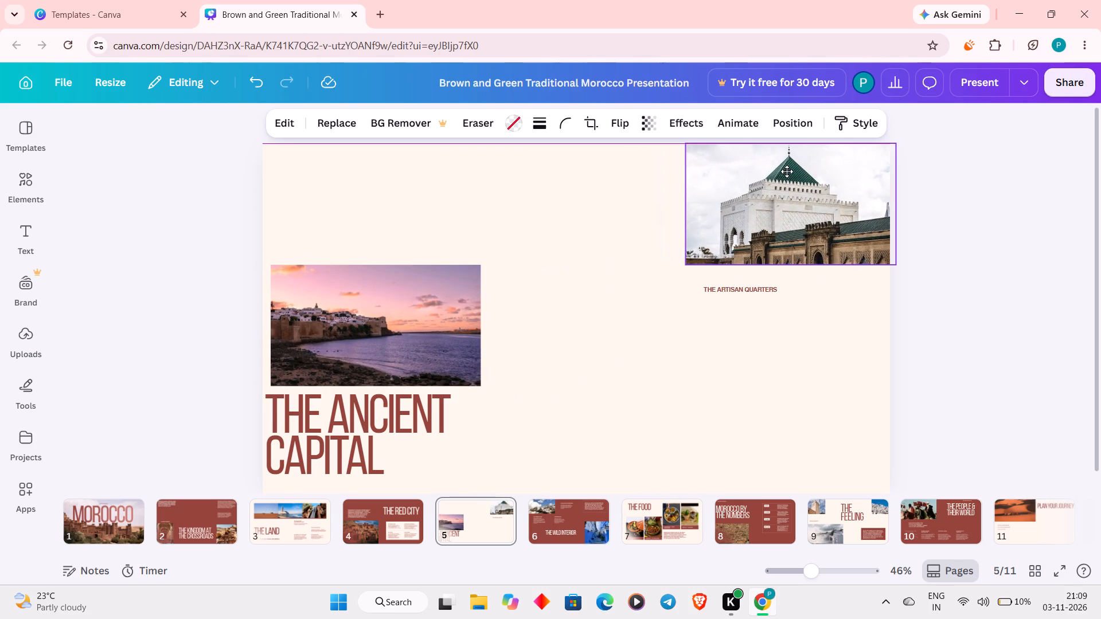
drag(787, 171, 778, 175)
drag(709, 291, 733, 285)
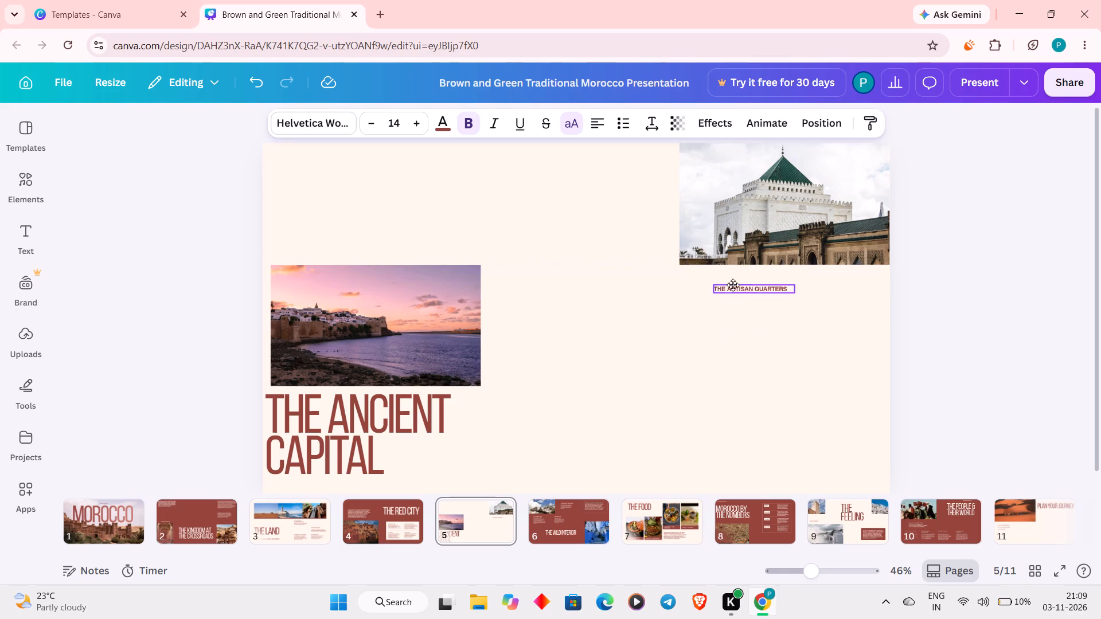
drag(733, 285, 766, 286)
Move the sunset coast photo to the page's upper-left corner and place THE ANCIENT CAPITAL title between the two photos.
drag(304, 306, 297, 181)
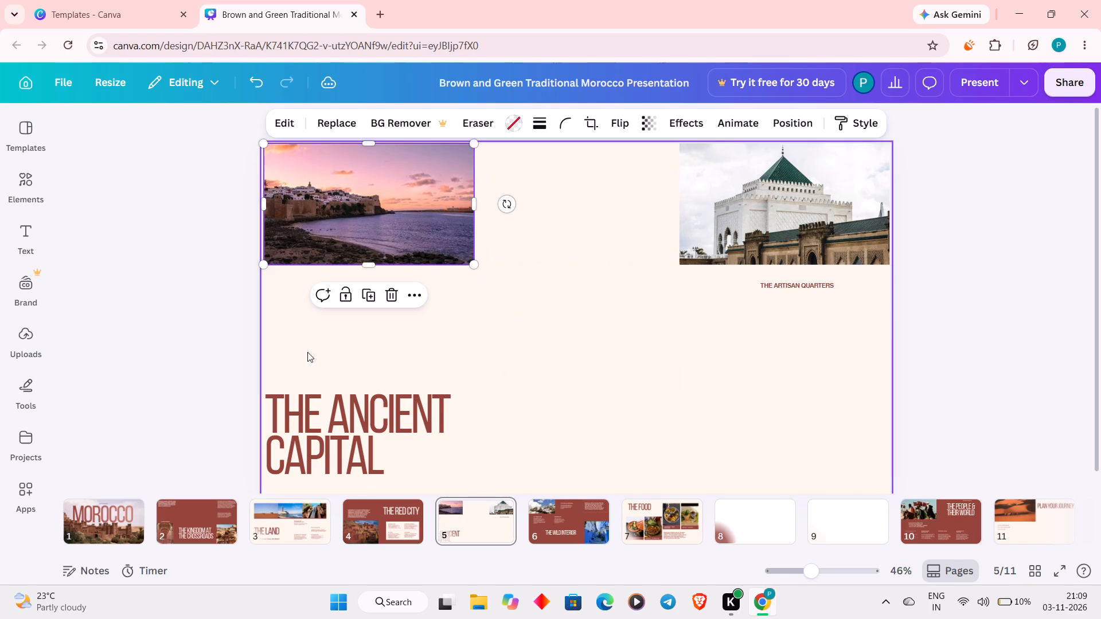
drag(325, 415, 537, 185)
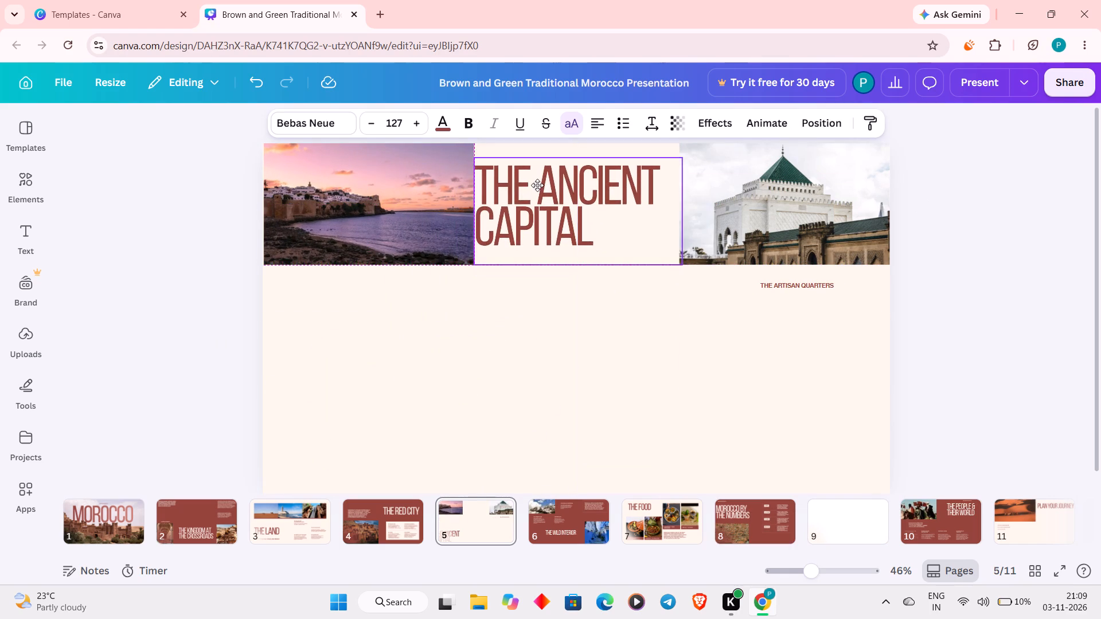
drag(537, 185, 538, 178)
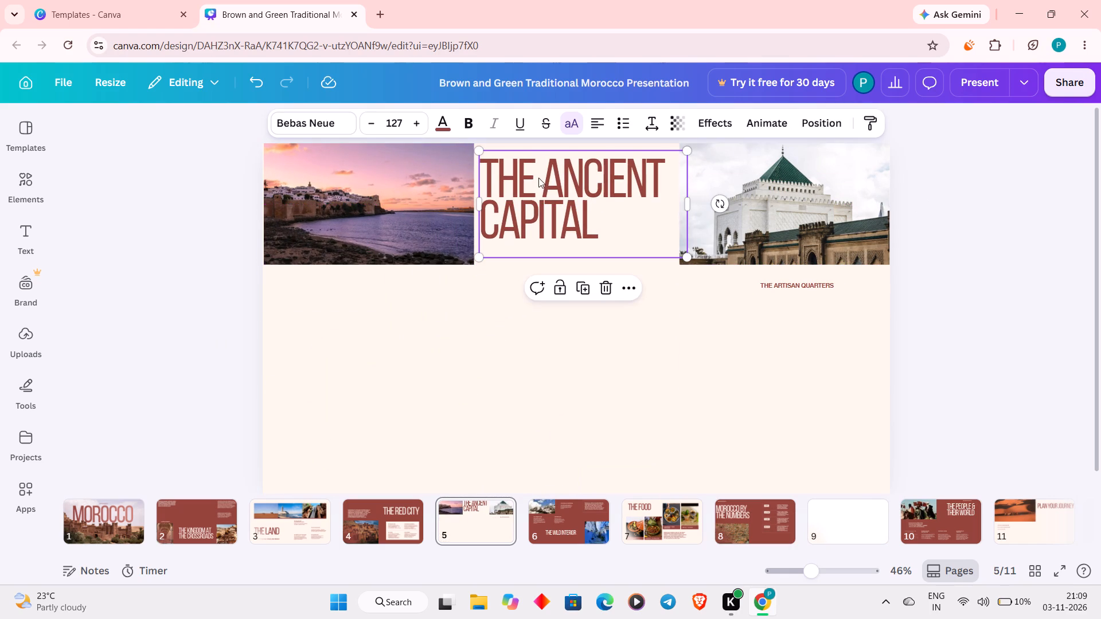
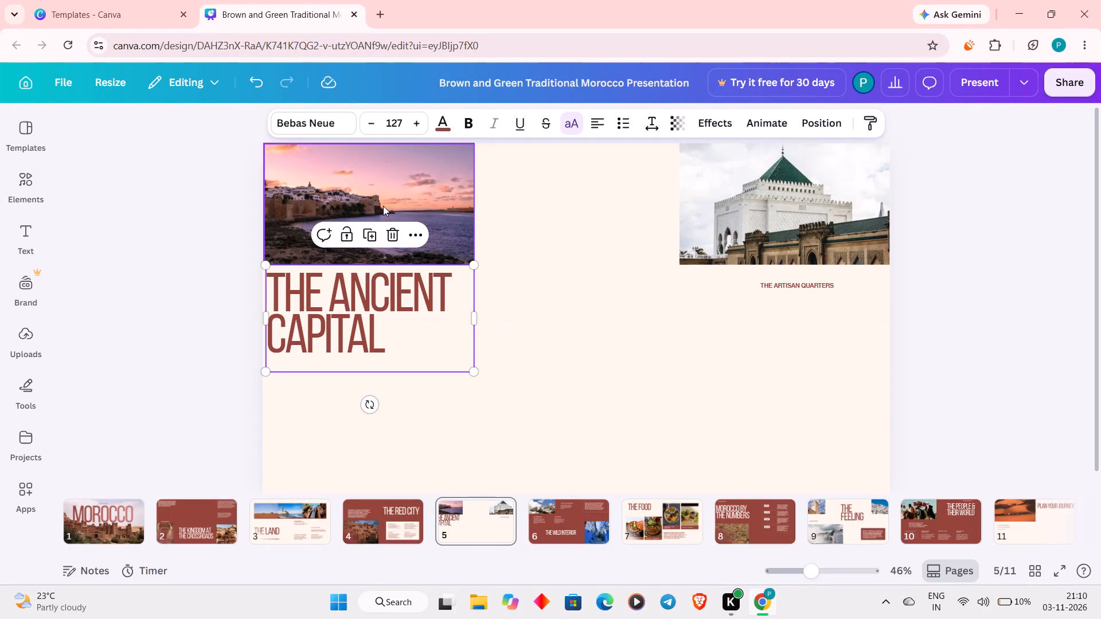
Move the sunset coast photo to page 5's bottom edge, near the centre, and THE ANCIENT CAPITAL title to the page's upper-left corner.
drag(383, 206, 585, 339)
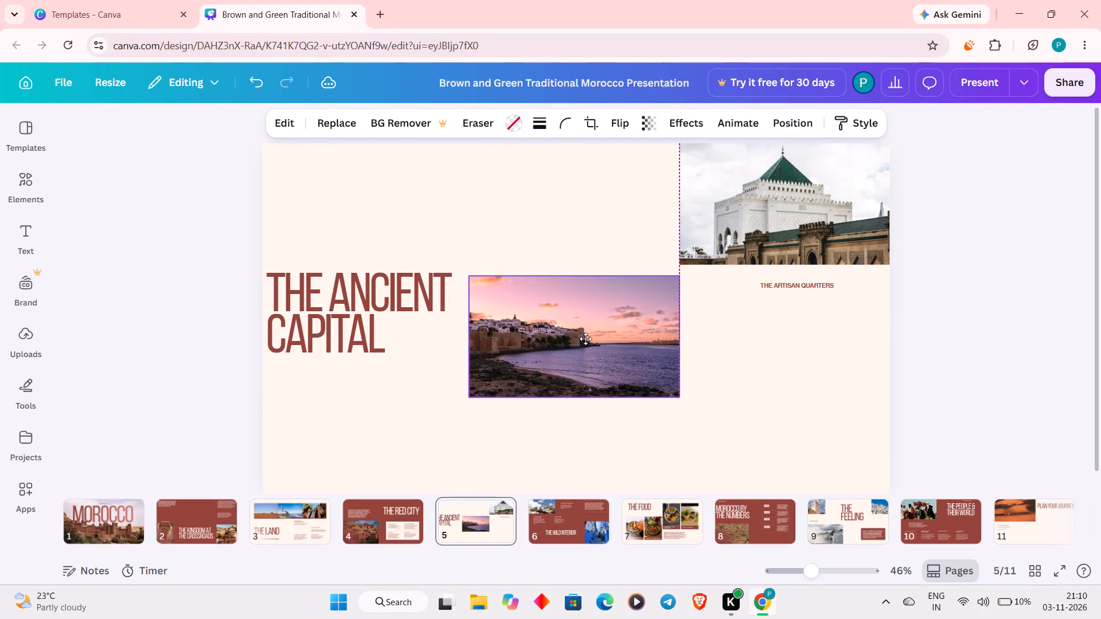
drag(585, 339, 567, 414)
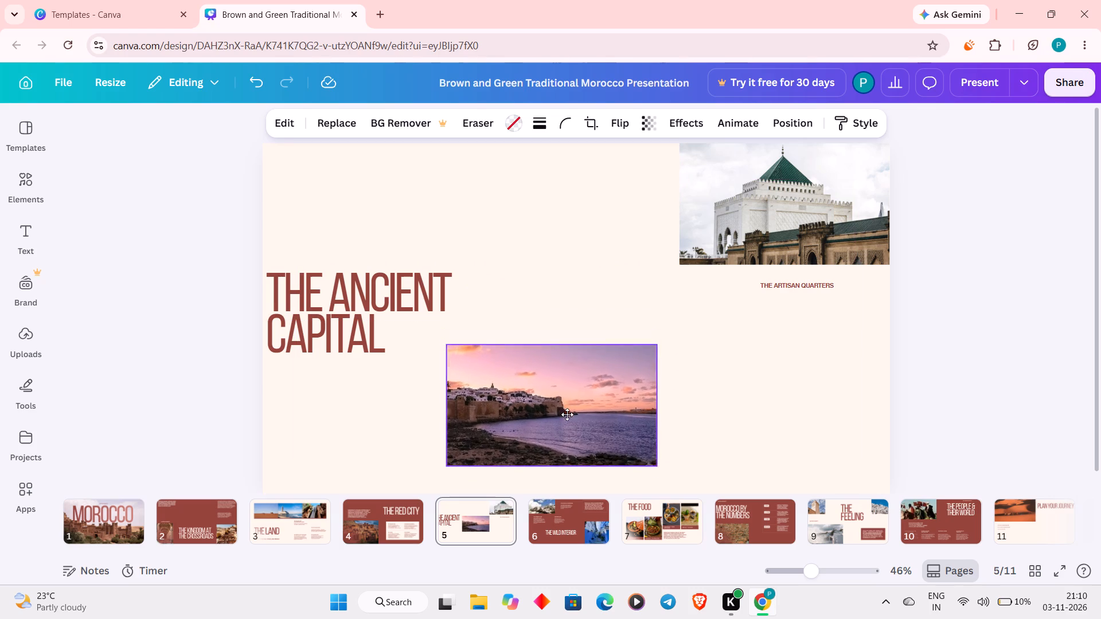
drag(567, 414, 579, 433)
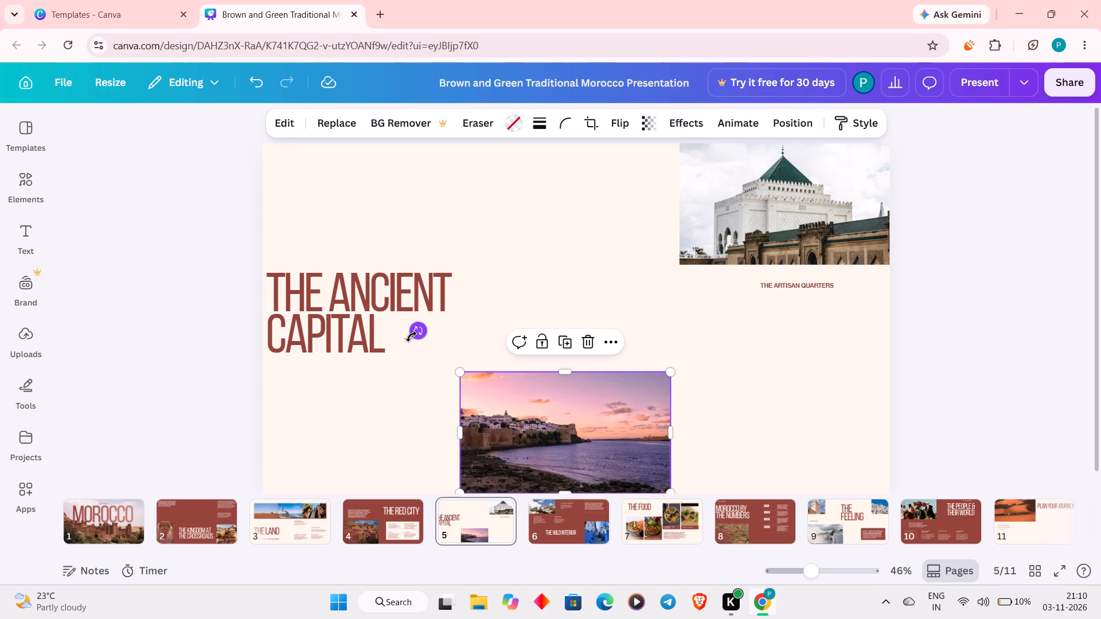
drag(391, 329, 386, 204)
drag(584, 436, 594, 434)
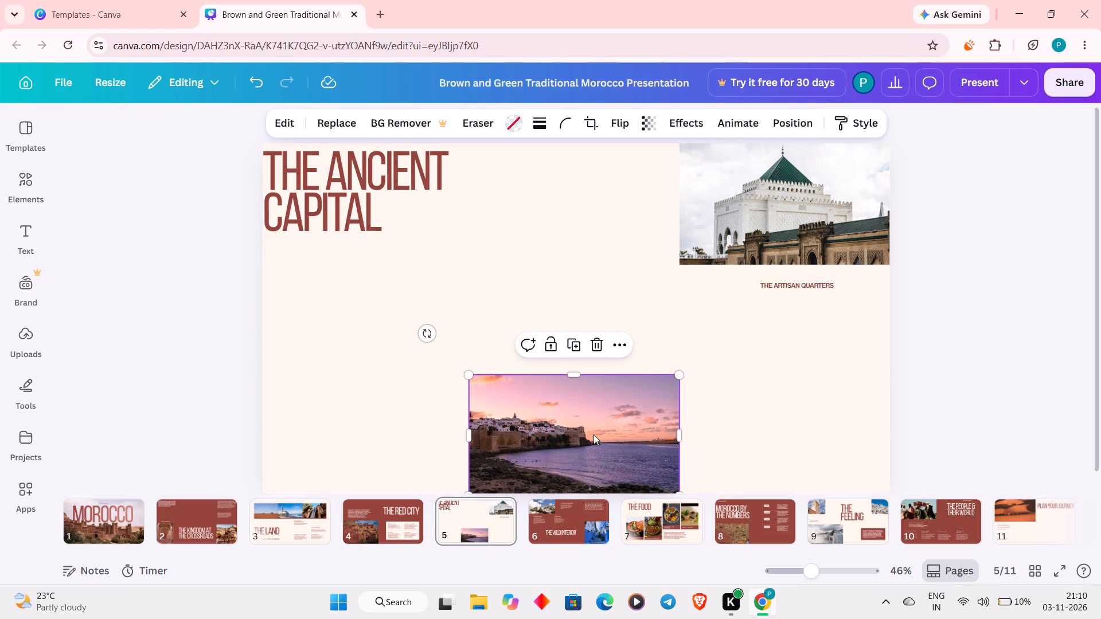
On page 4, move the Marrakech paragraph to the page's upper right and the clay-built town photo flush into the upper-left corner.
click(394, 514)
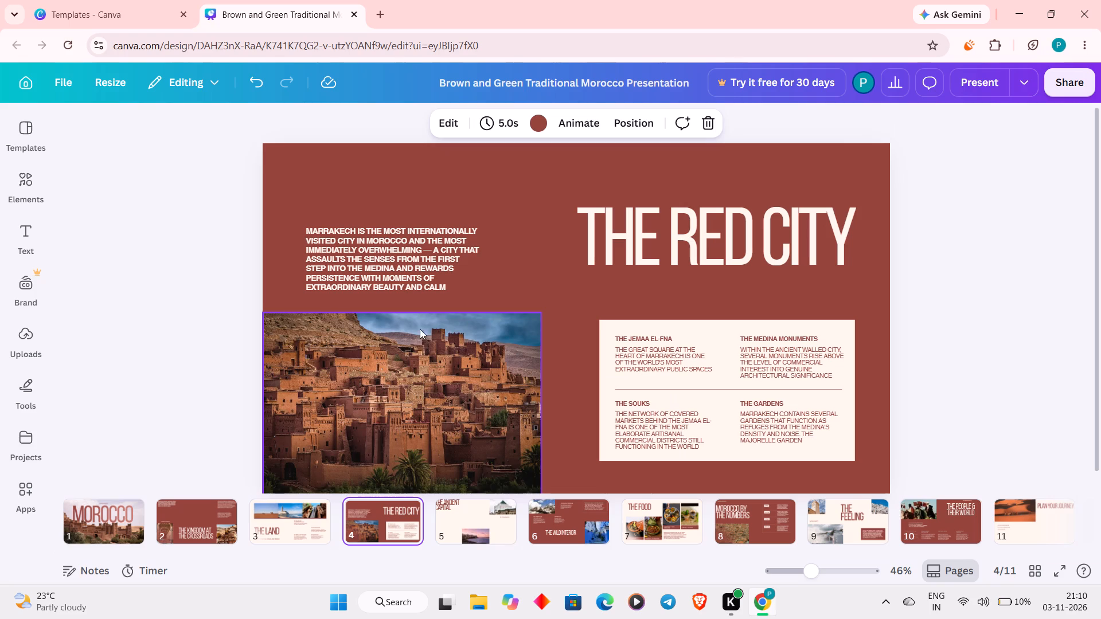
drag(397, 239, 417, 233)
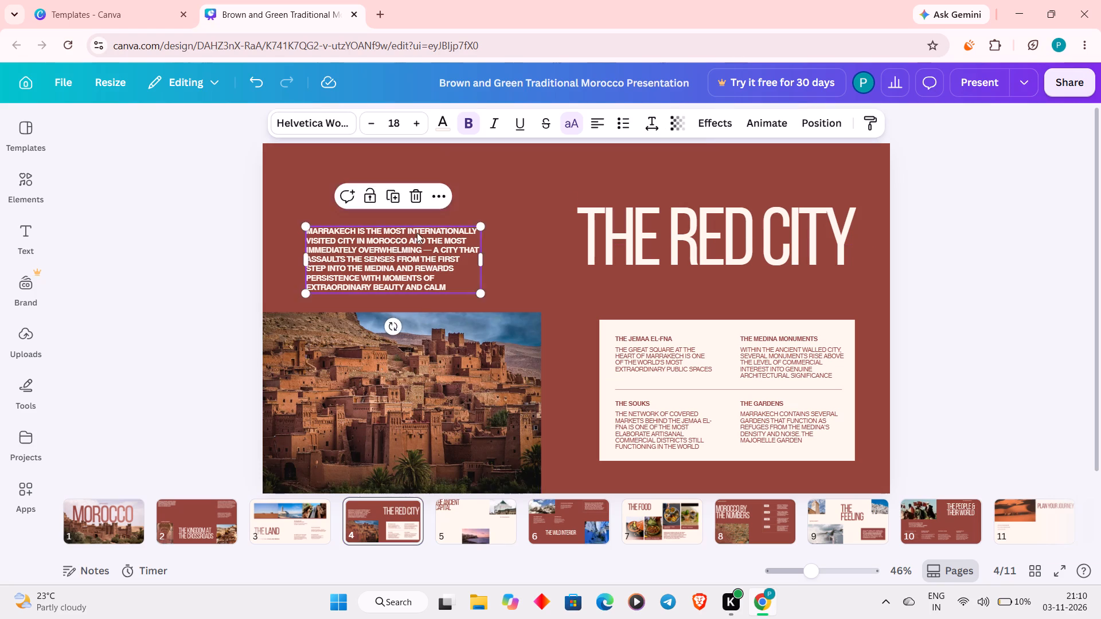
drag(417, 233, 771, 166)
drag(460, 333, 463, 275)
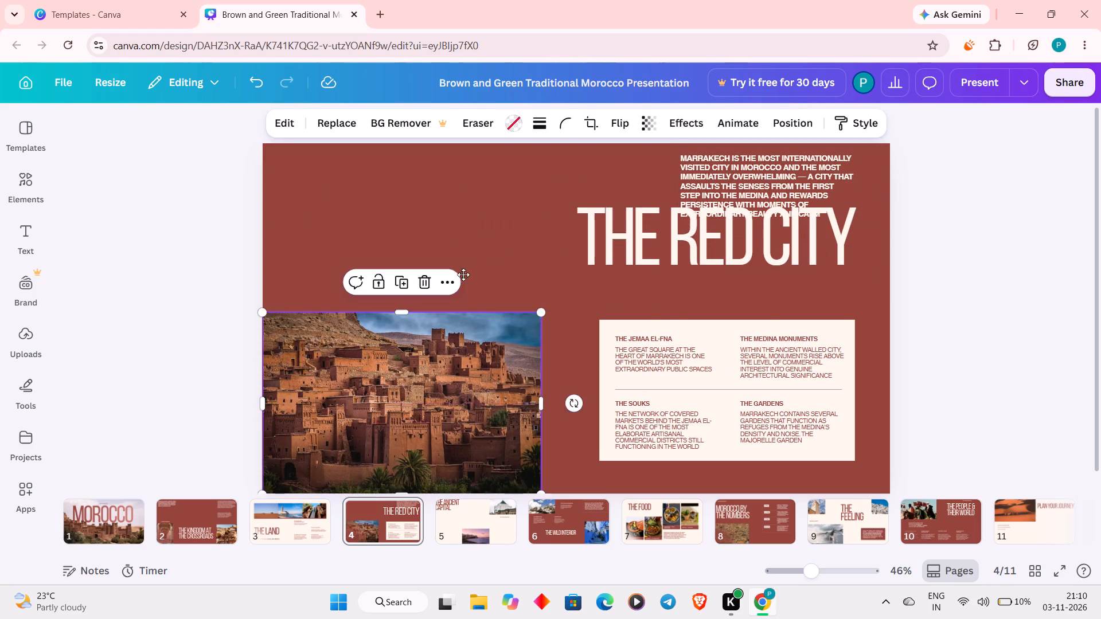
drag(463, 275, 456, 163)
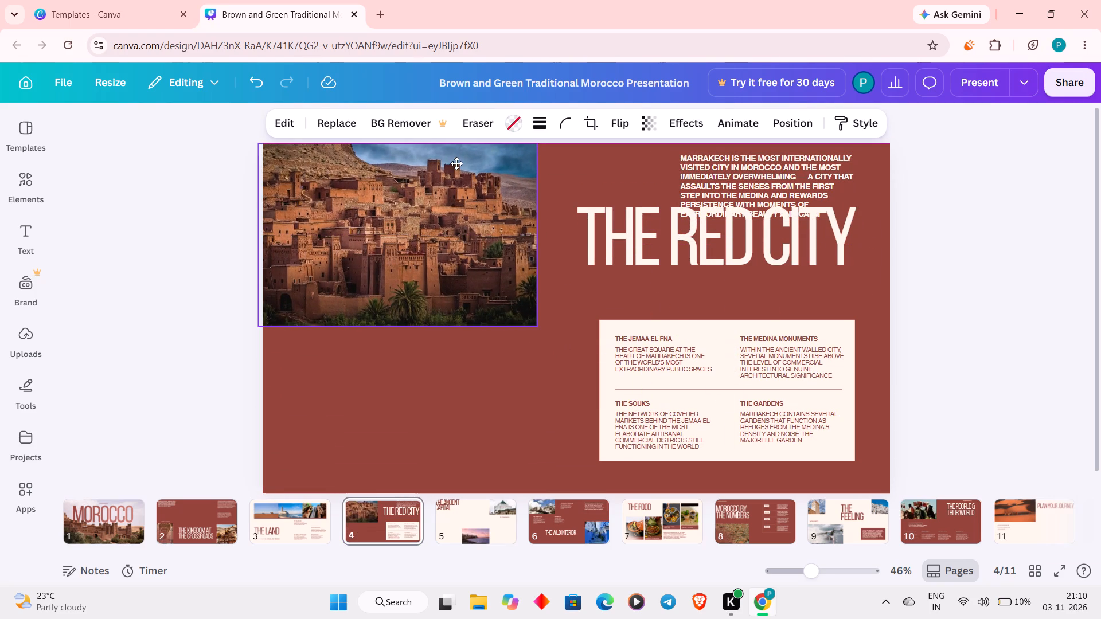
drag(456, 163, 462, 164)
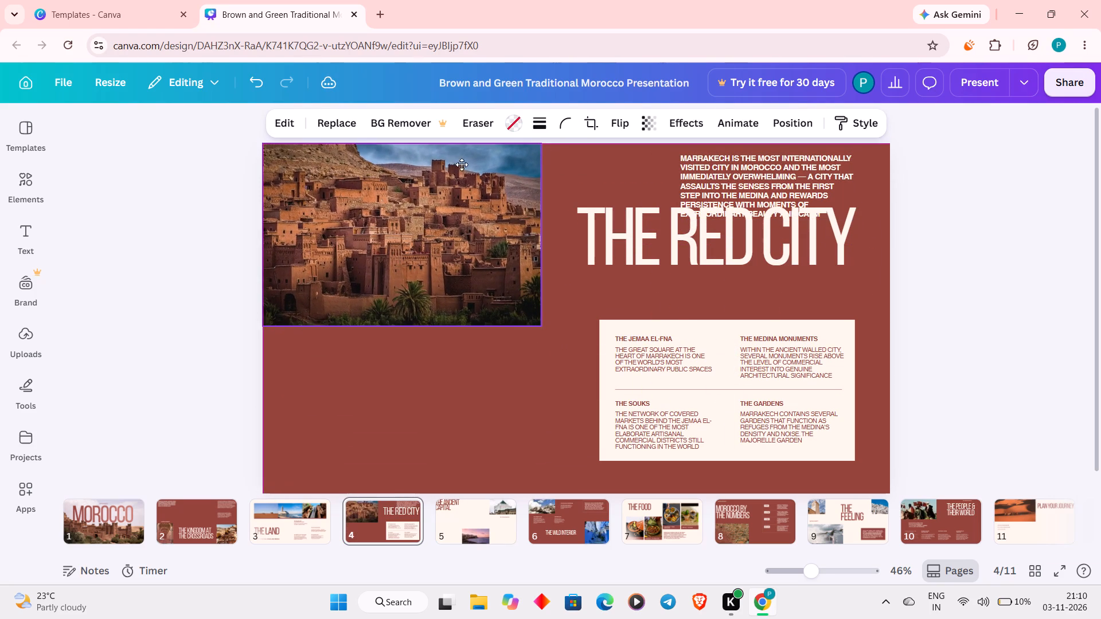
drag(462, 164, 461, 162)
Place THE RED CITY title beneath the photo at page 4's left edge and the Marrakech paragraph roughly centred above the cream text card.
drag(671, 233, 455, 390)
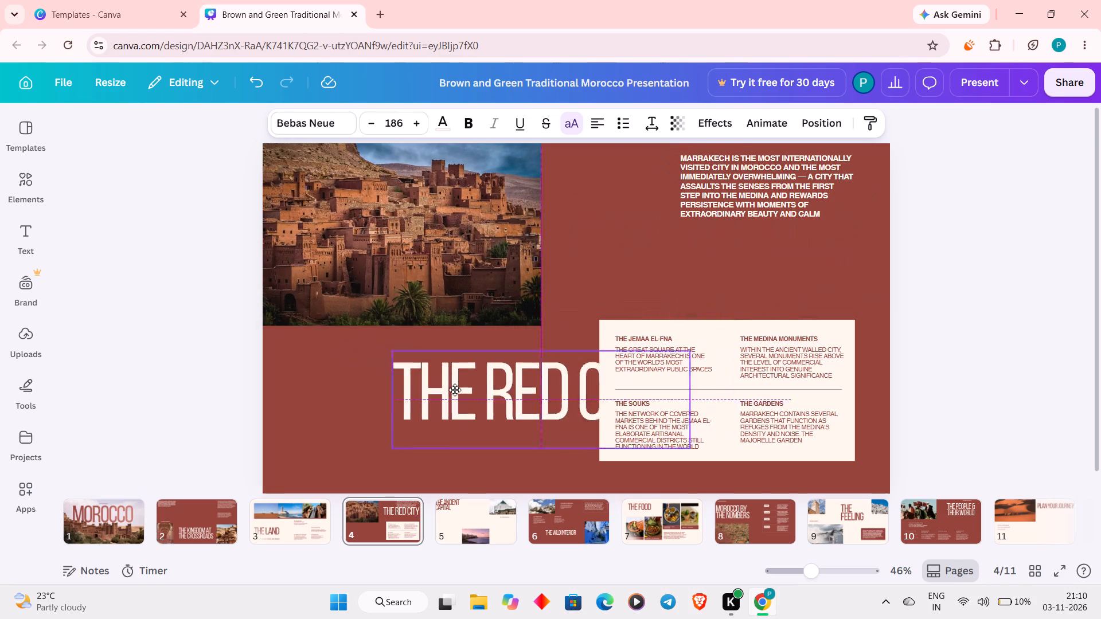
drag(455, 390, 361, 394)
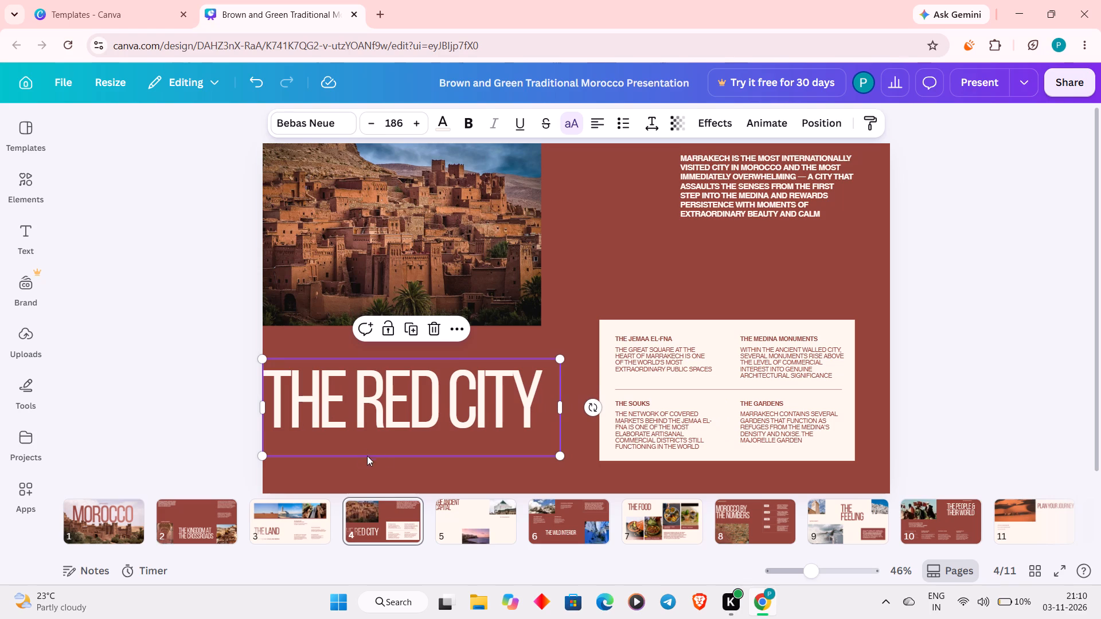
drag(737, 203, 684, 228)
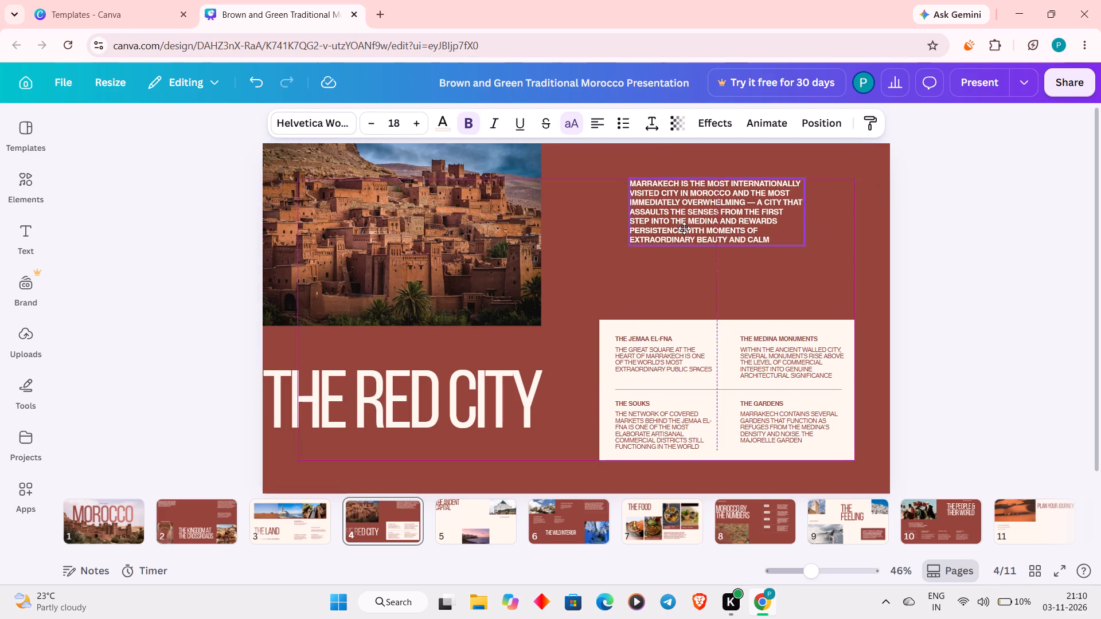
drag(684, 228, 673, 233)
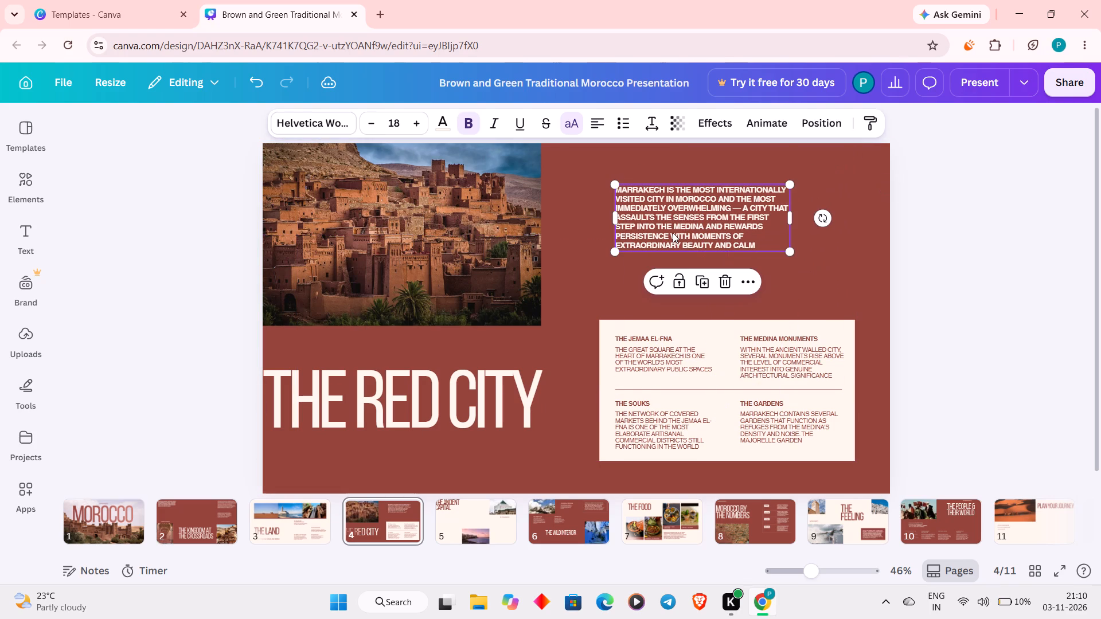
click(678, 202)
drag(678, 202, 704, 202)
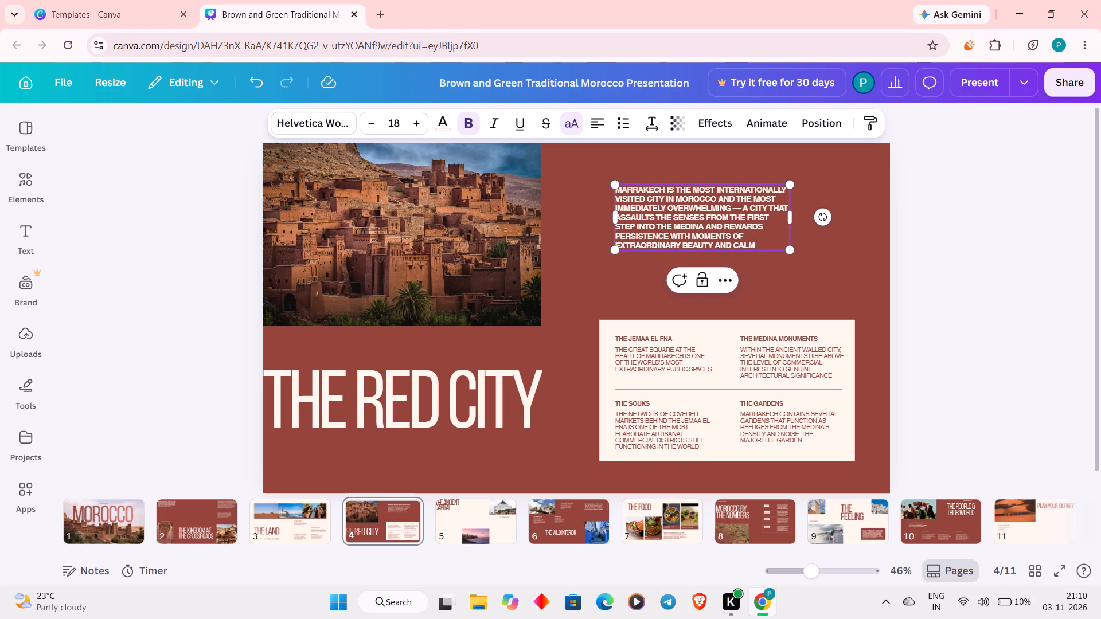
click(583, 187)
drag(666, 203, 694, 201)
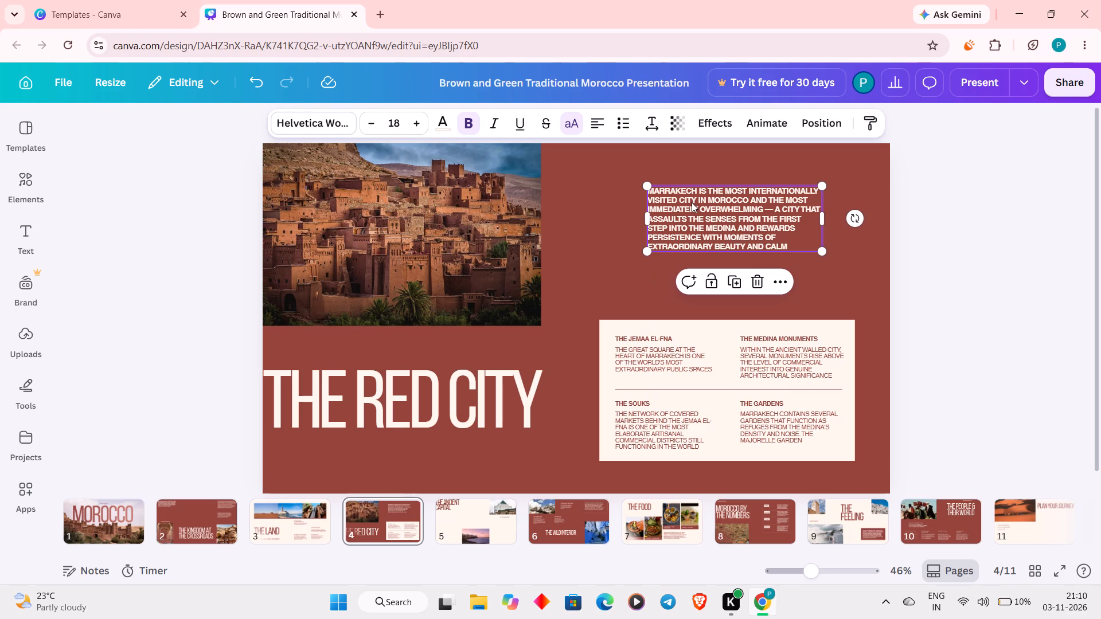
Shrink the clay-built town photo slightly, keeping it anchored in page 4's upper-left corner.
click(528, 316)
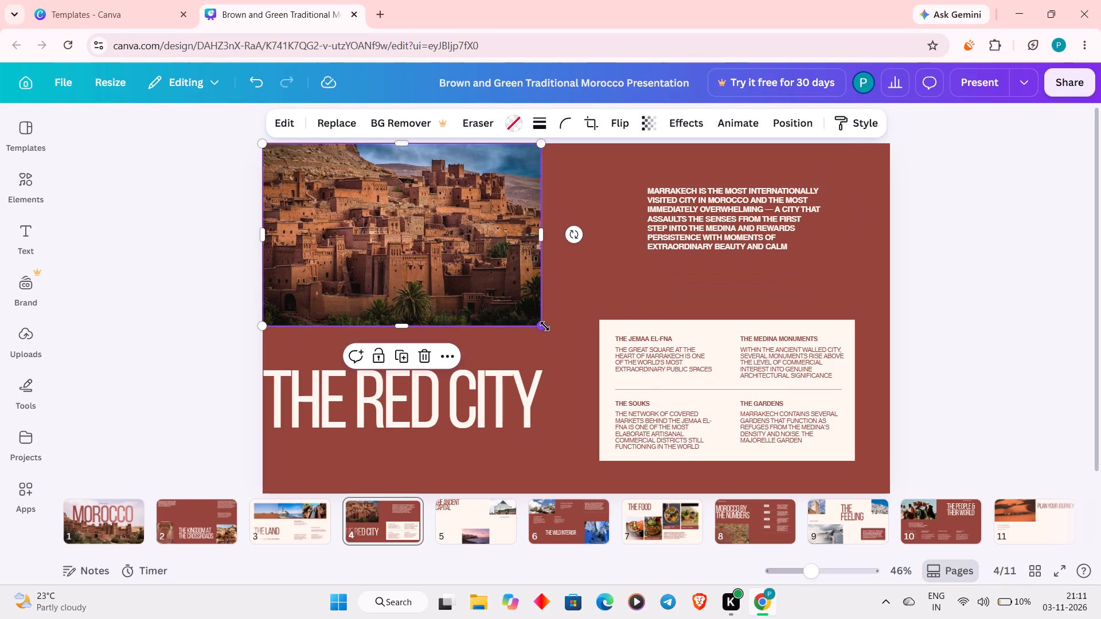
drag(545, 326, 519, 309)
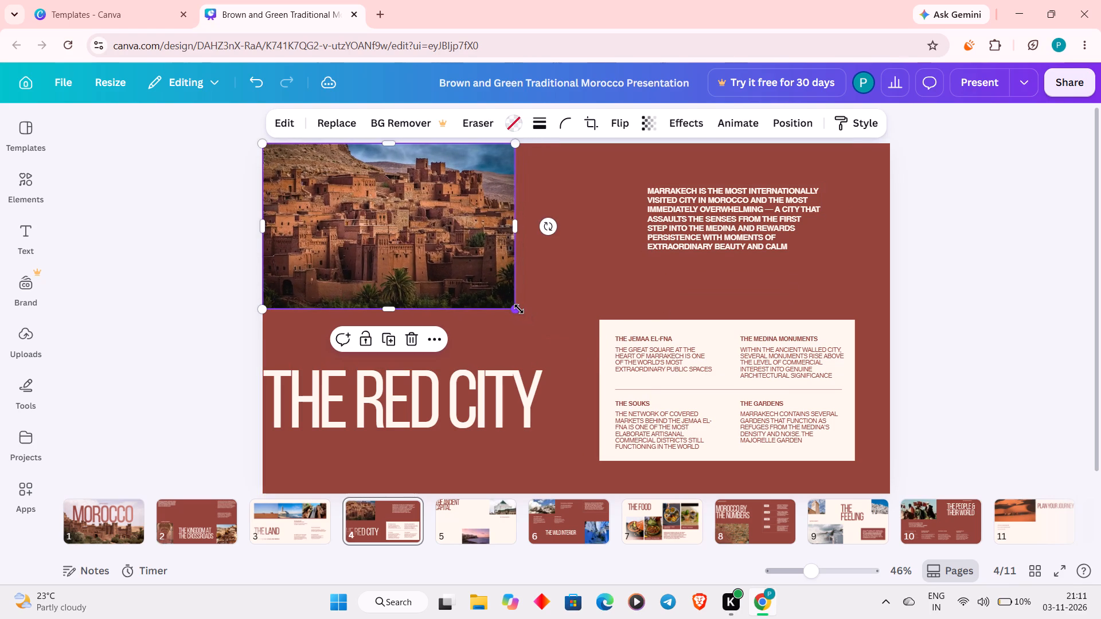
click(420, 247)
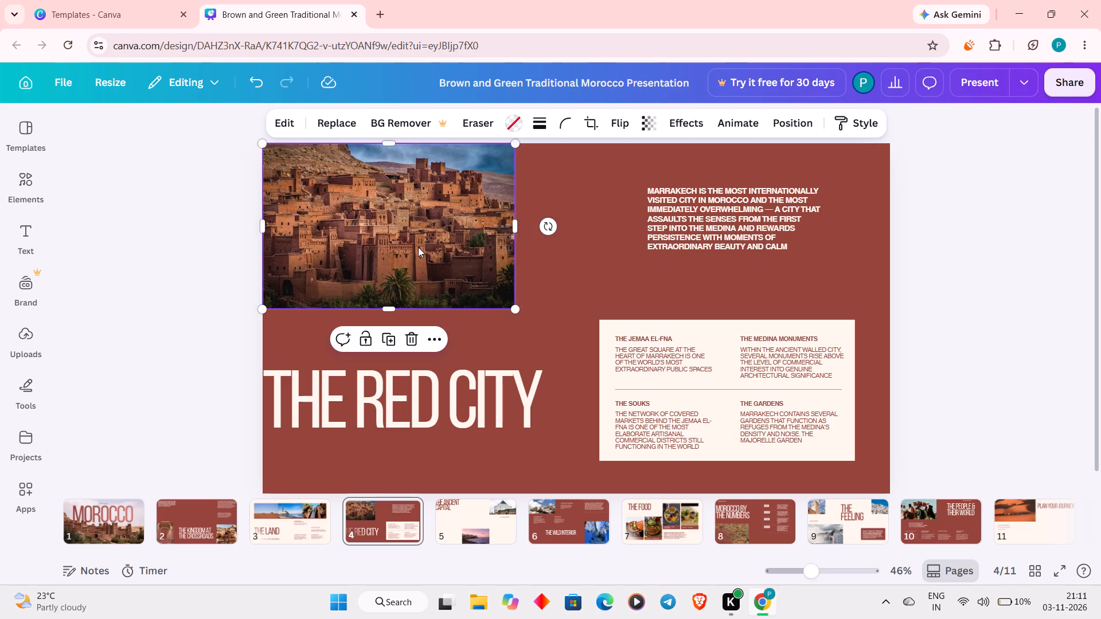
click(560, 292)
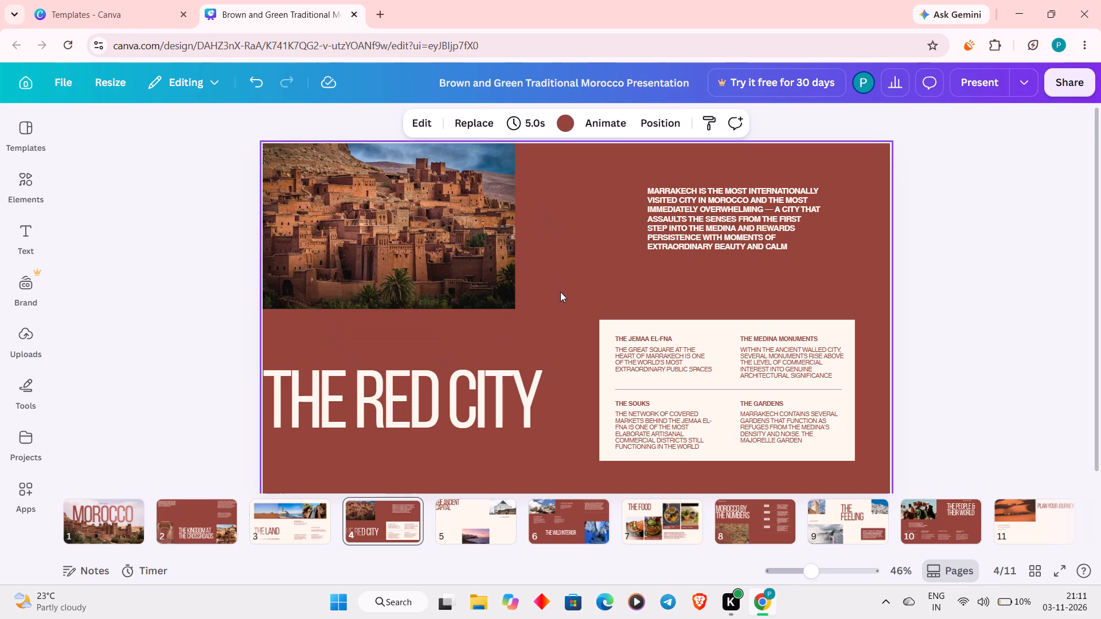
On page 3, reorder the photo strip so the mosque comes first, the waterfall second and the desert camels last.
click(290, 526)
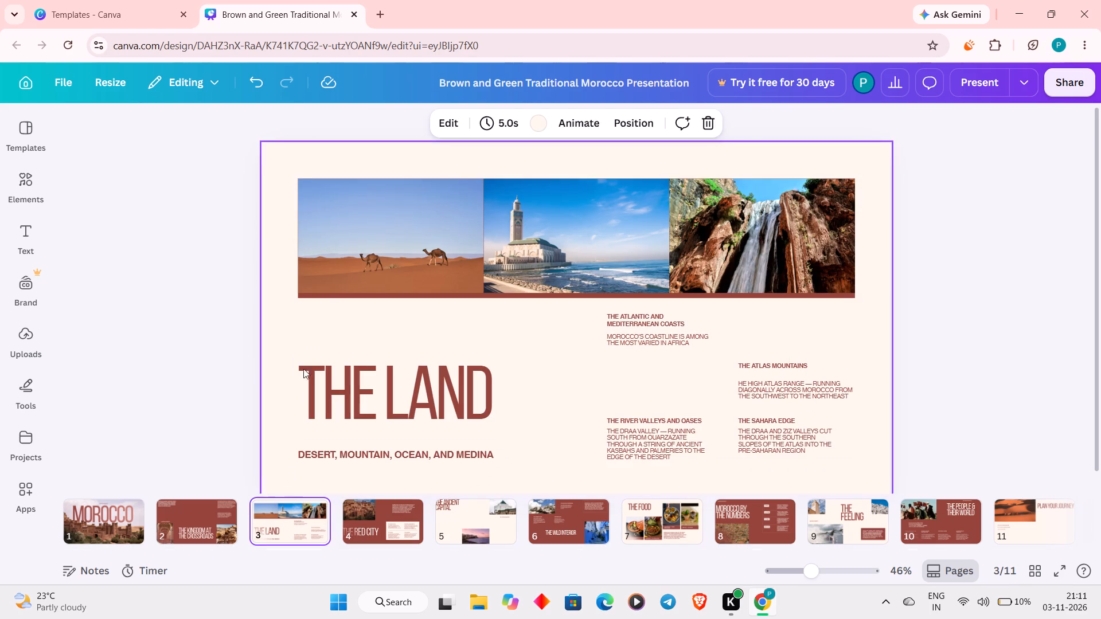
drag(423, 246, 435, 308)
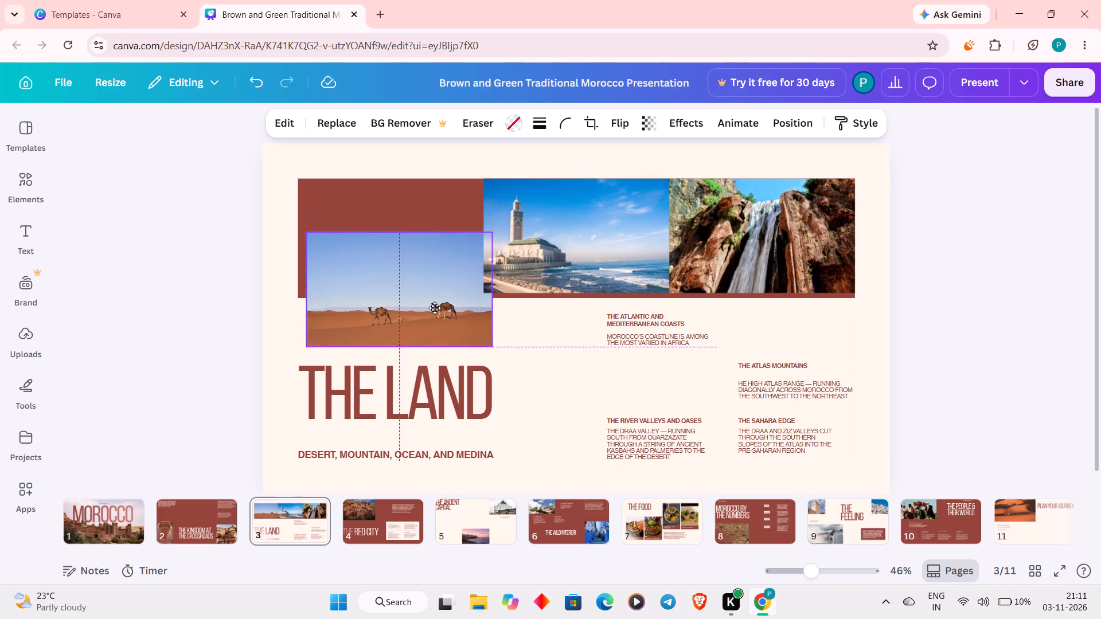
drag(435, 308, 540, 411)
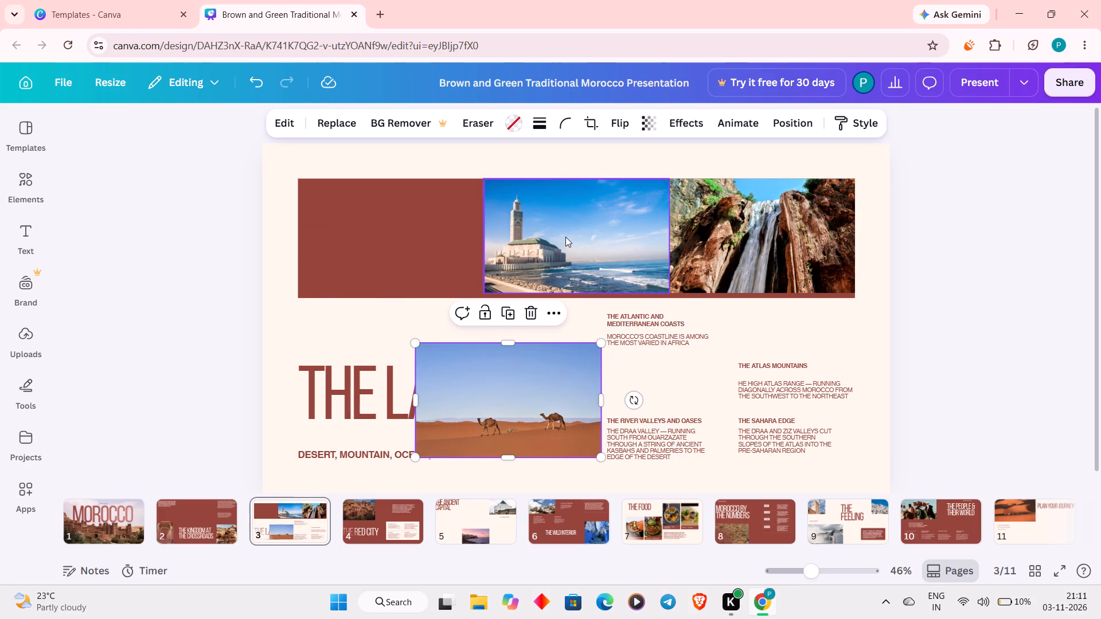
drag(565, 237, 380, 240)
drag(740, 271, 670, 272)
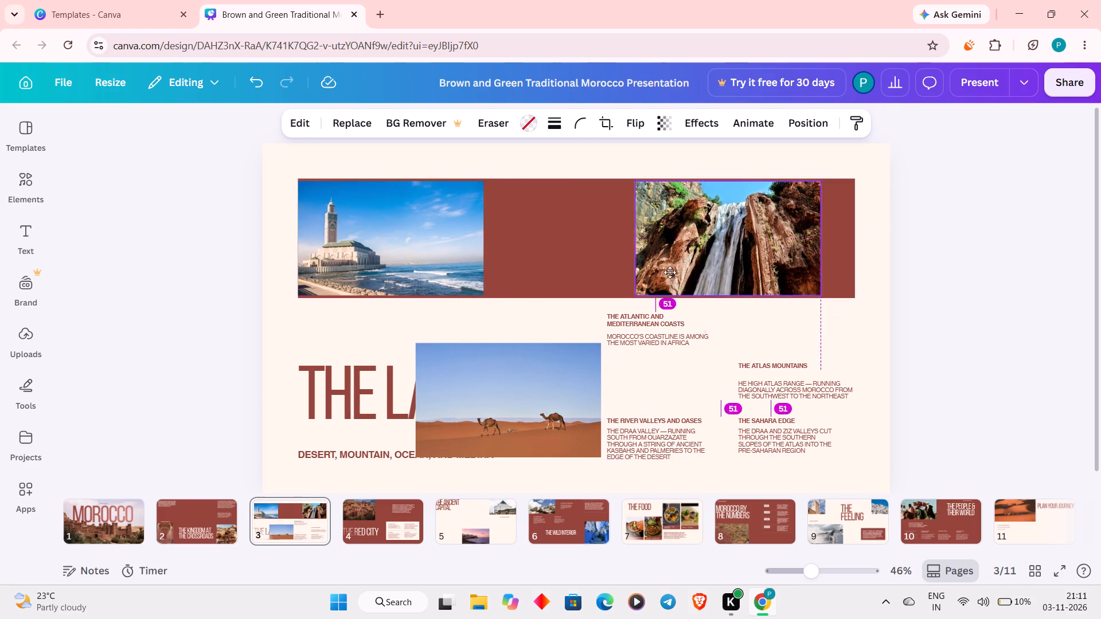
drag(670, 272, 555, 269)
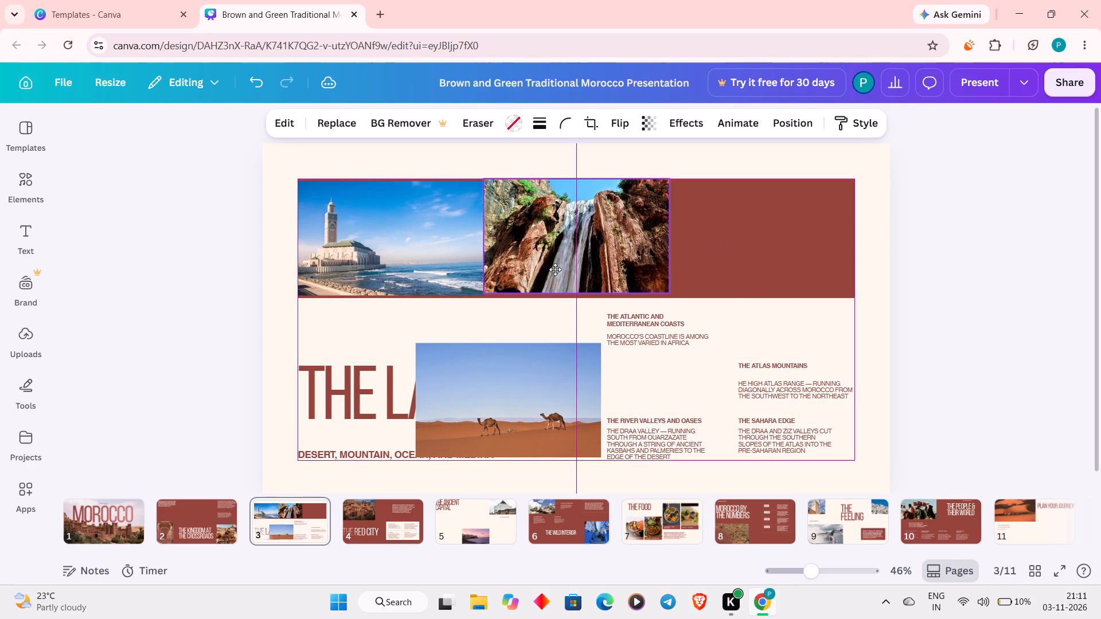
drag(555, 269, 554, 273)
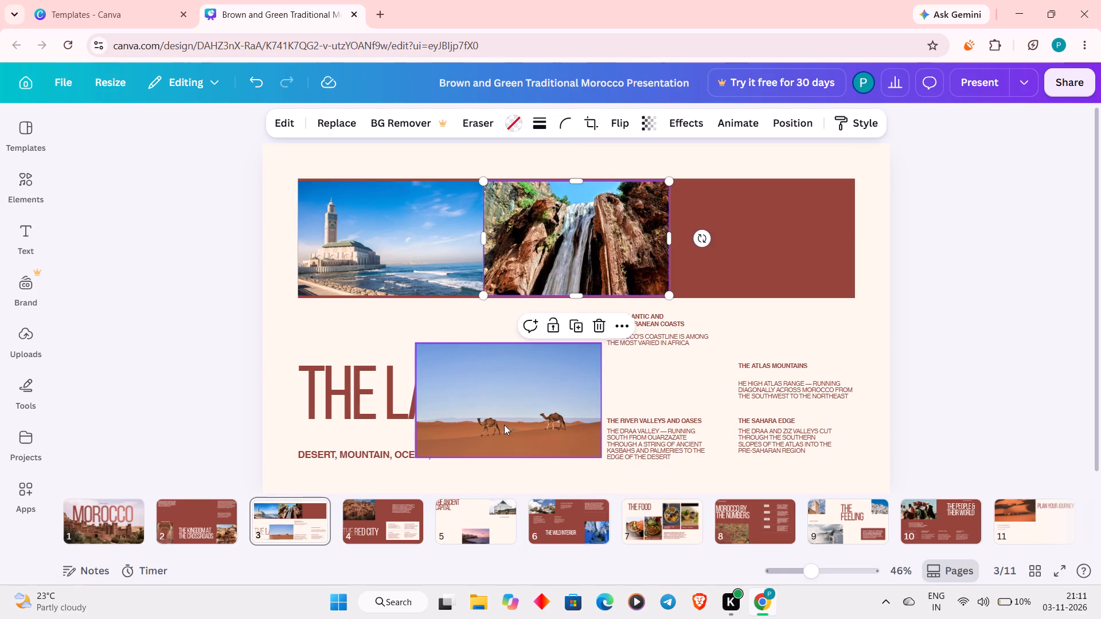
drag(504, 425, 756, 262)
click(531, 366)
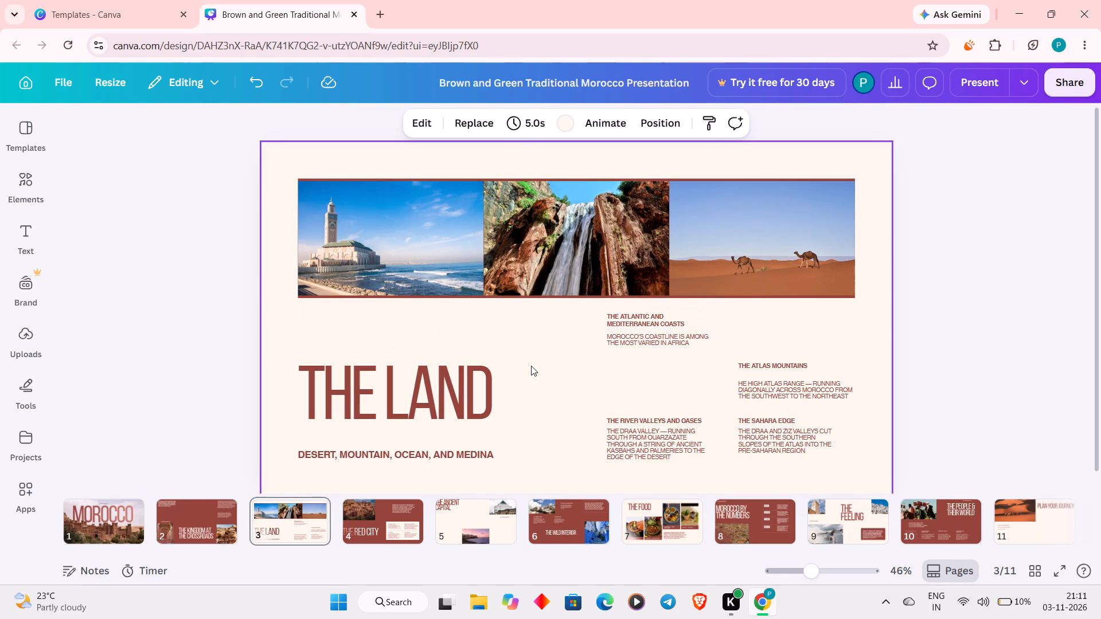
Move THE LAND title slightly upward, keeping it left-aligned between the photo strip and the subtitle.
drag(432, 389, 430, 351)
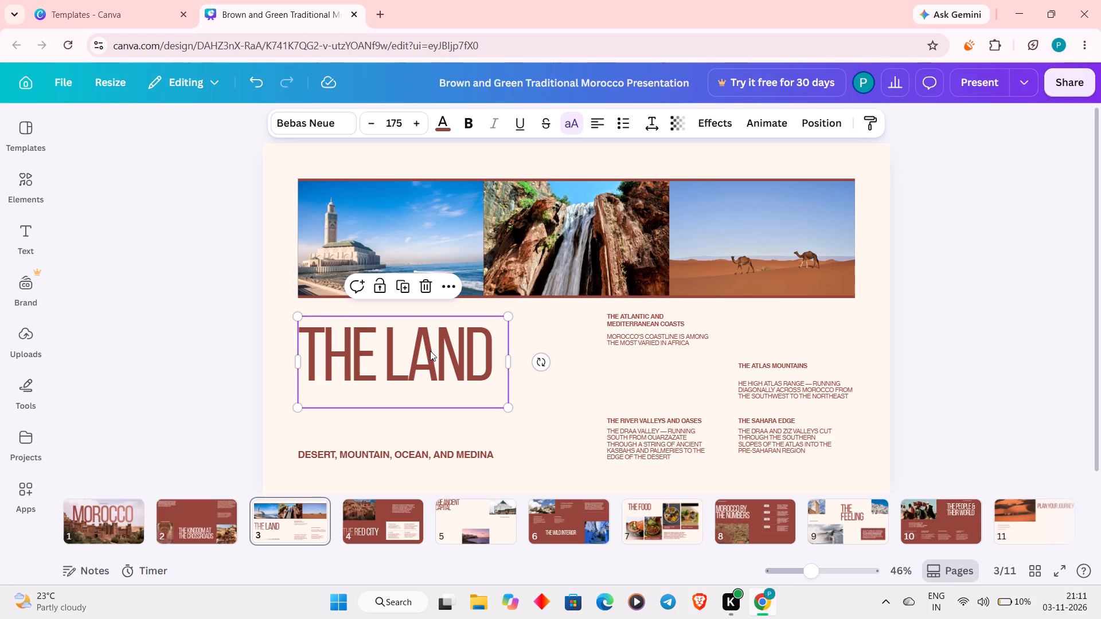
drag(430, 351, 432, 381)
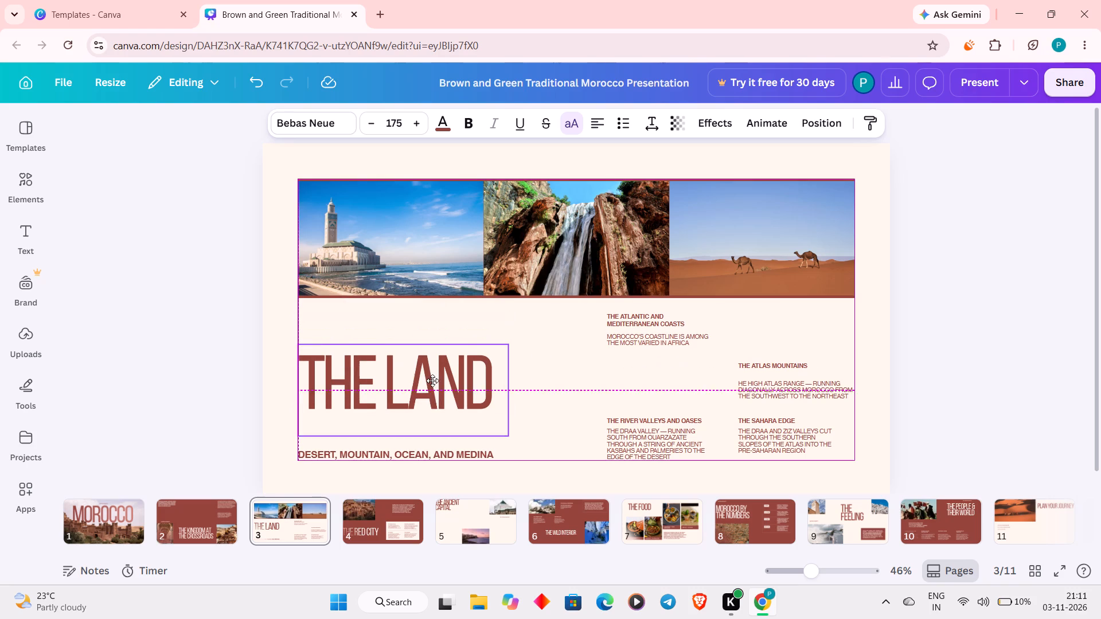
drag(432, 381, 432, 377)
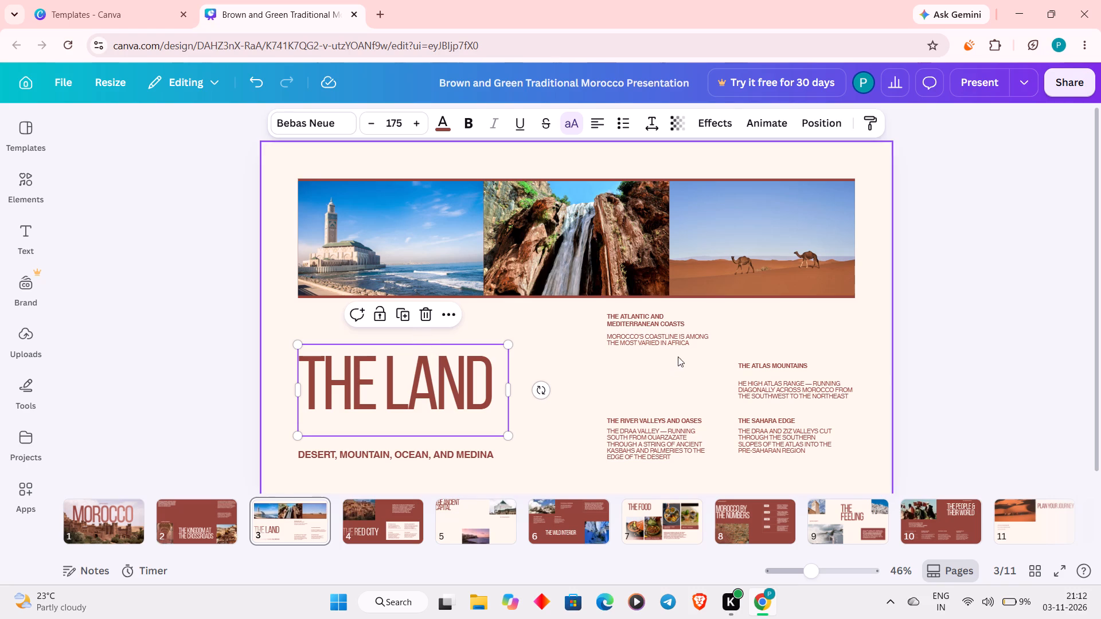
Swap the waterfall and mosque photos so the waterfall comes first and the mosque sits in the strip's middle.
drag(580, 249, 572, 335)
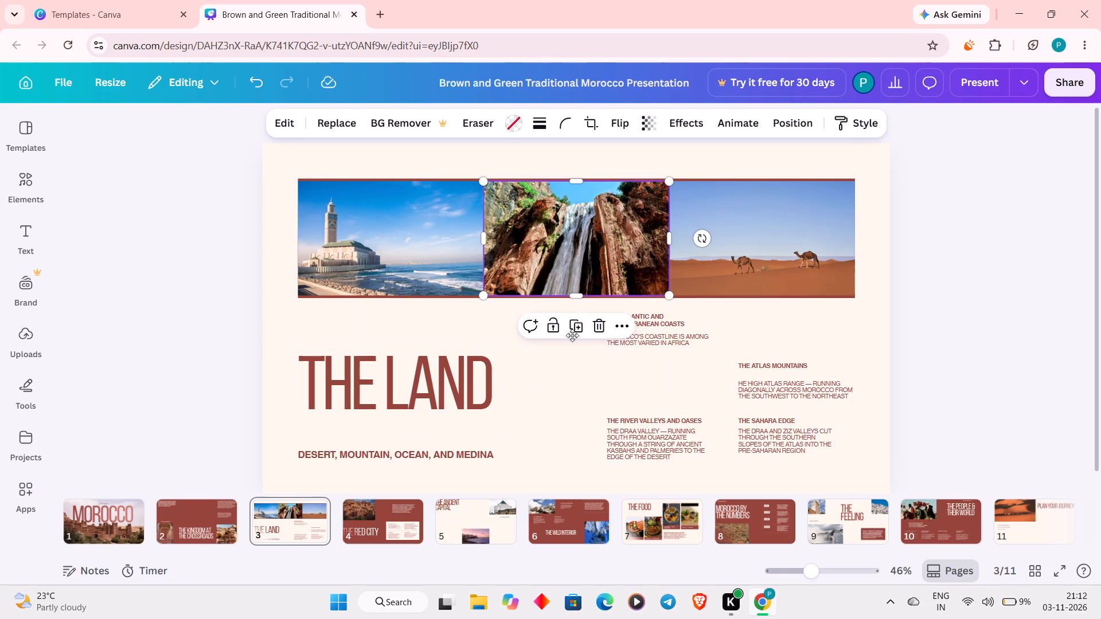
drag(572, 335, 572, 397)
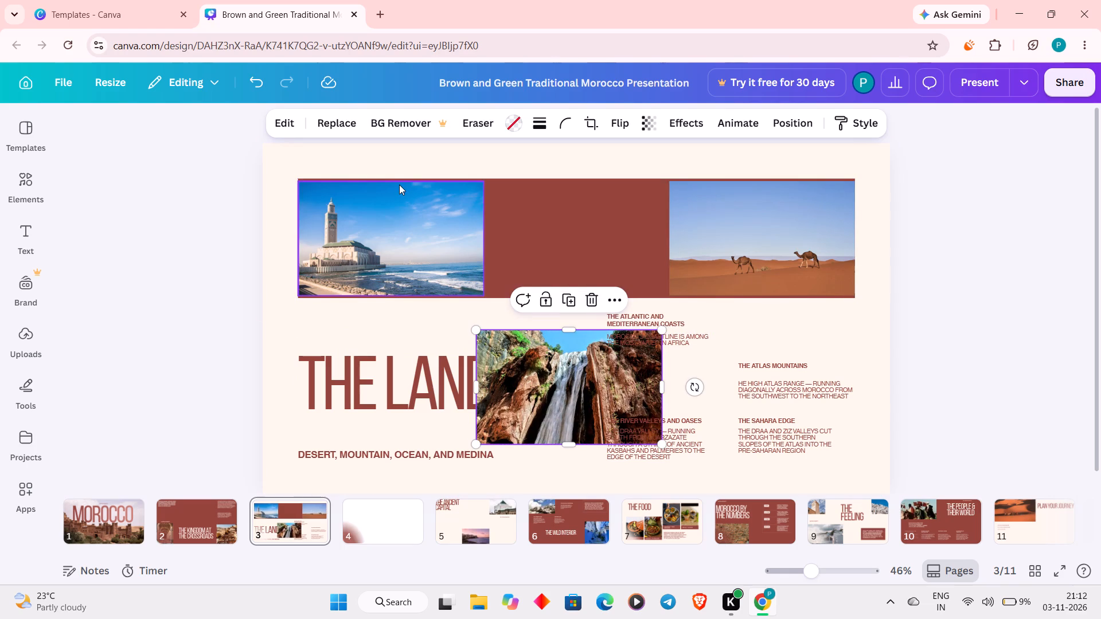
drag(399, 185, 562, 187)
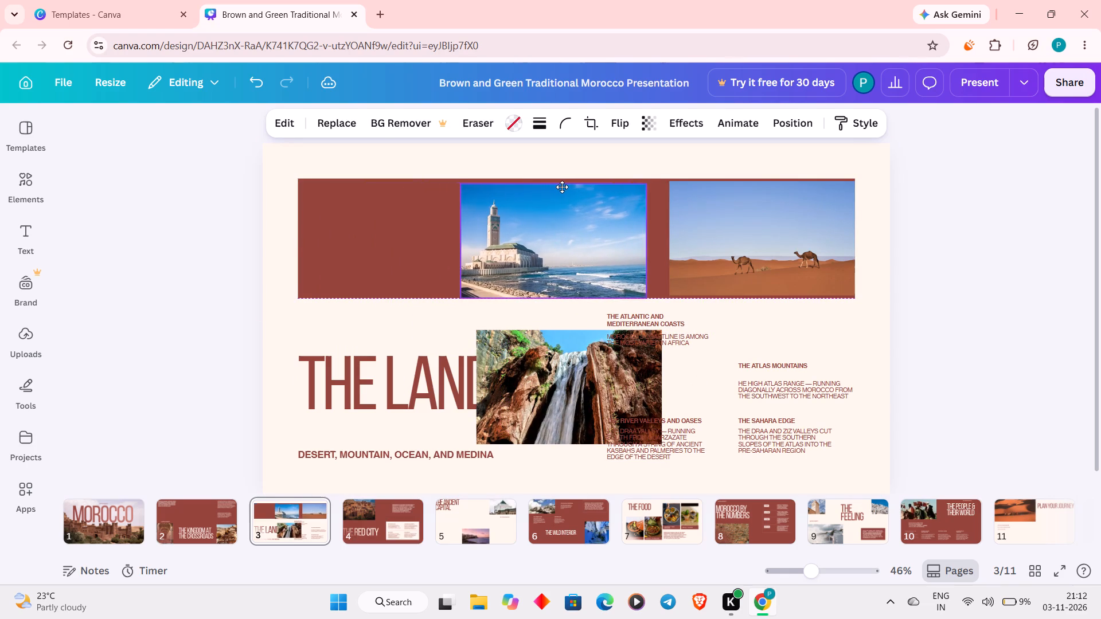
drag(562, 187, 588, 185)
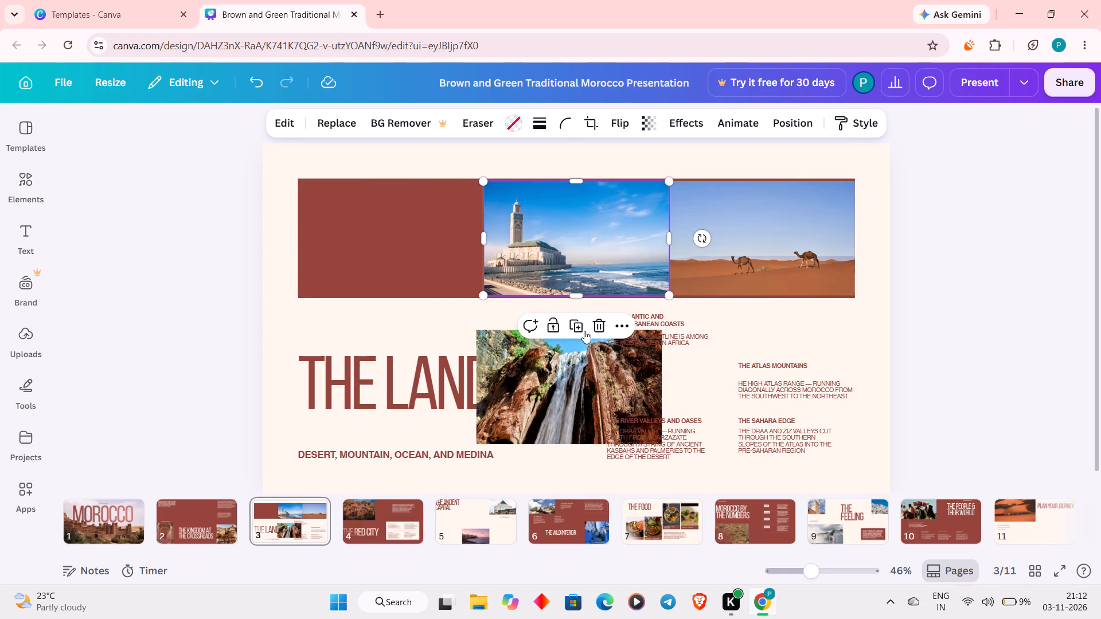
drag(585, 375, 411, 224)
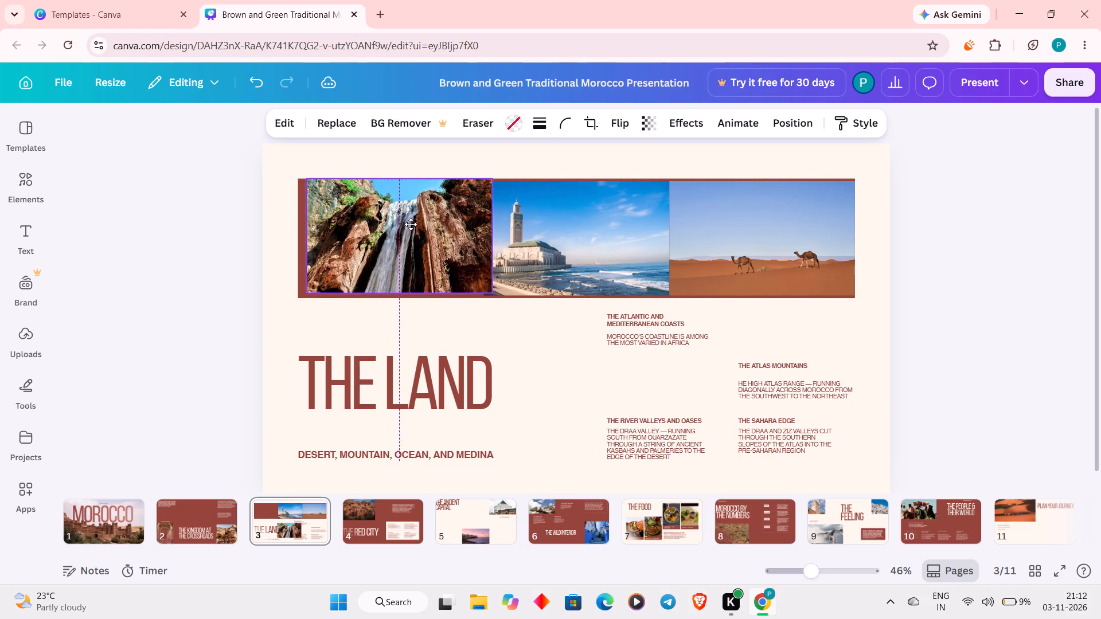
drag(411, 224, 405, 224)
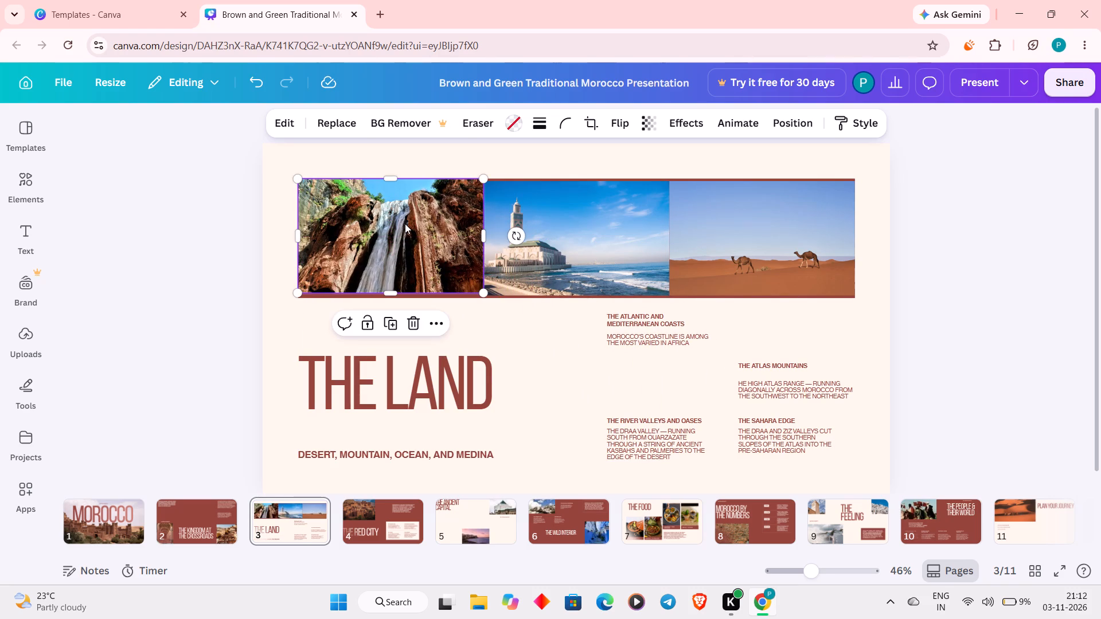
Nudge the waterfall photo down slightly so it lines up with the other photos in page 3's strip.
click(405, 224)
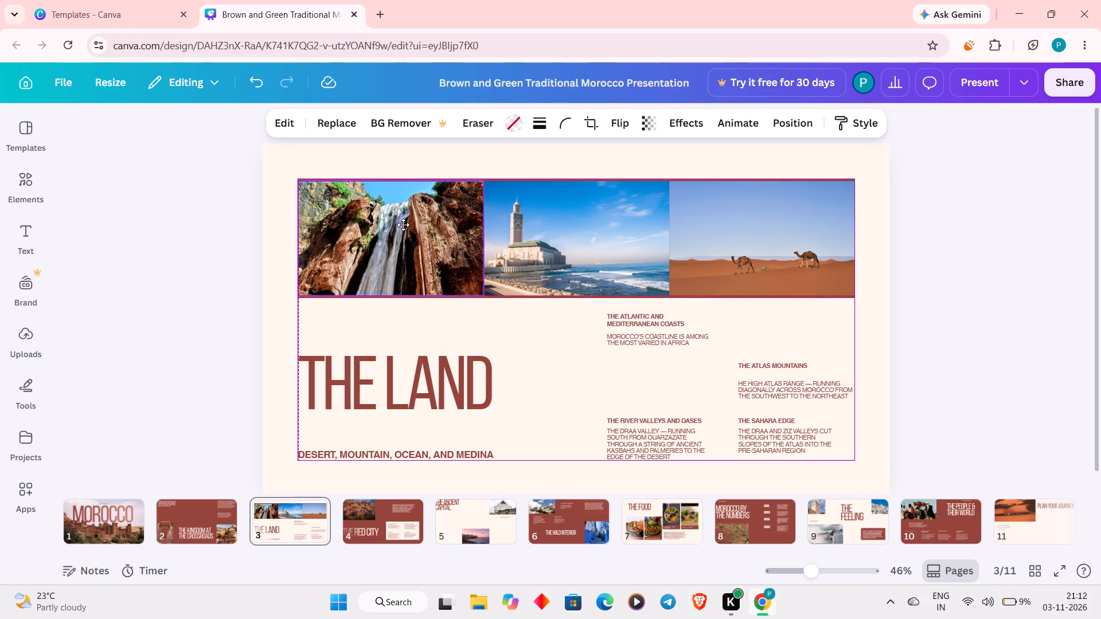
click(403, 225)
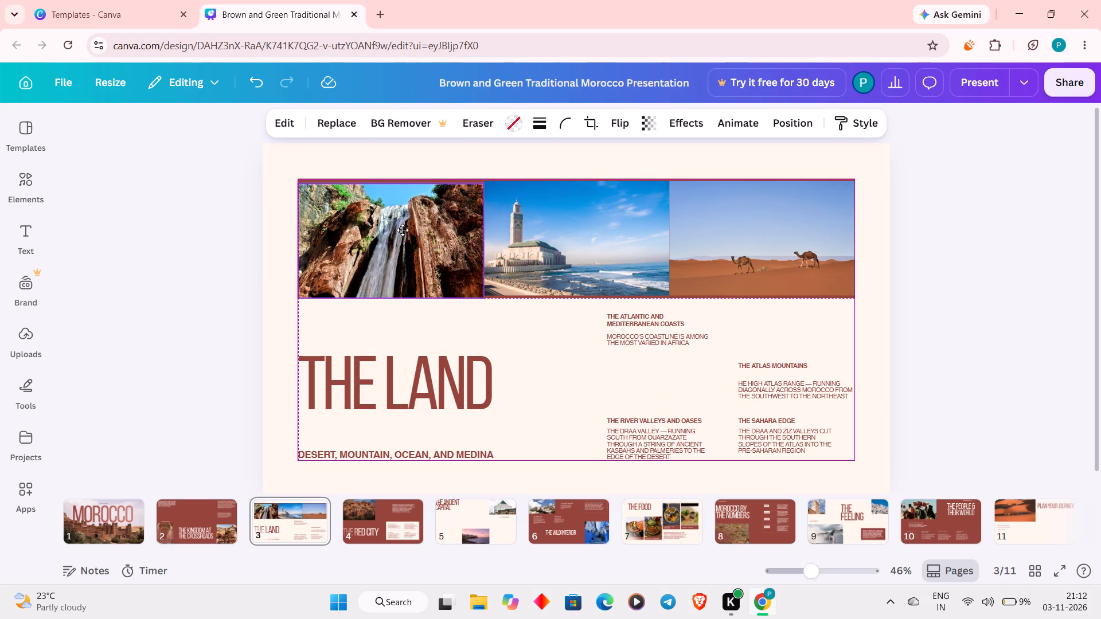
click(531, 384)
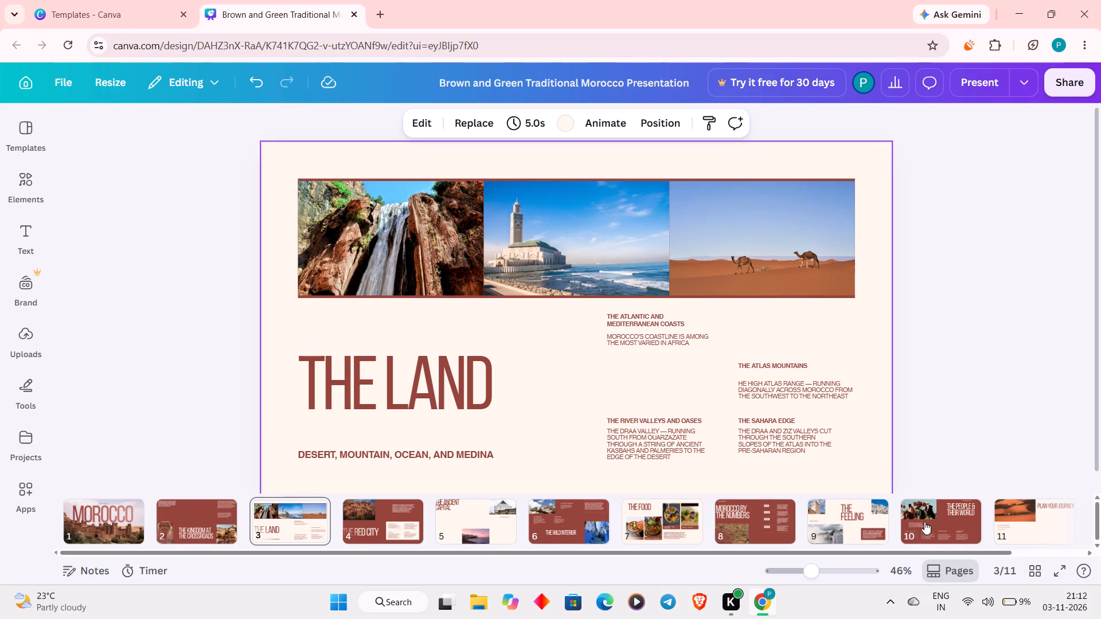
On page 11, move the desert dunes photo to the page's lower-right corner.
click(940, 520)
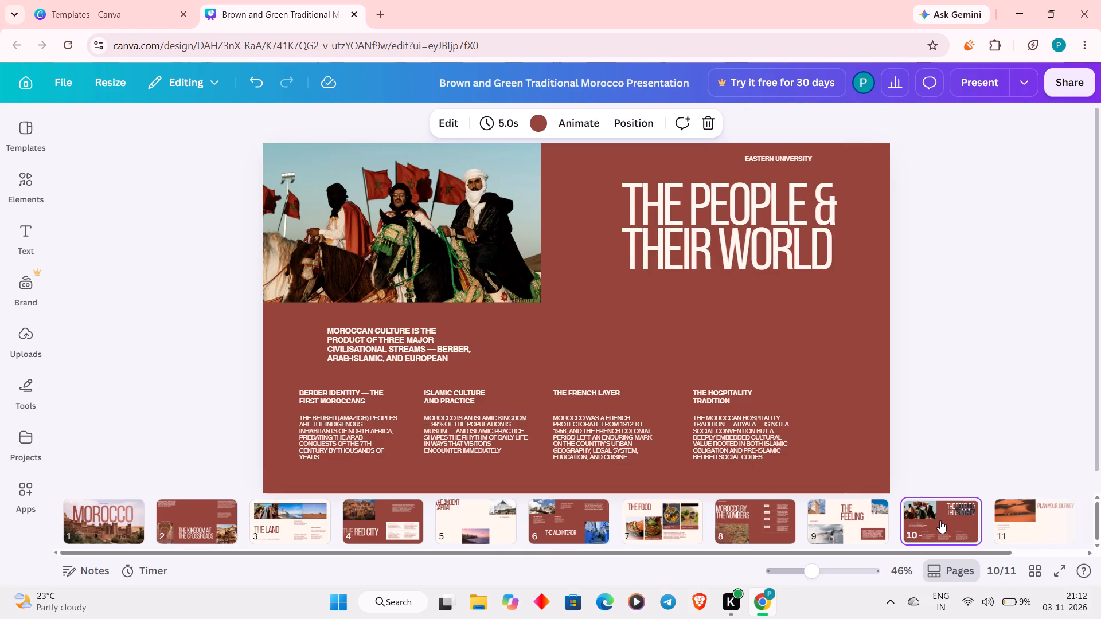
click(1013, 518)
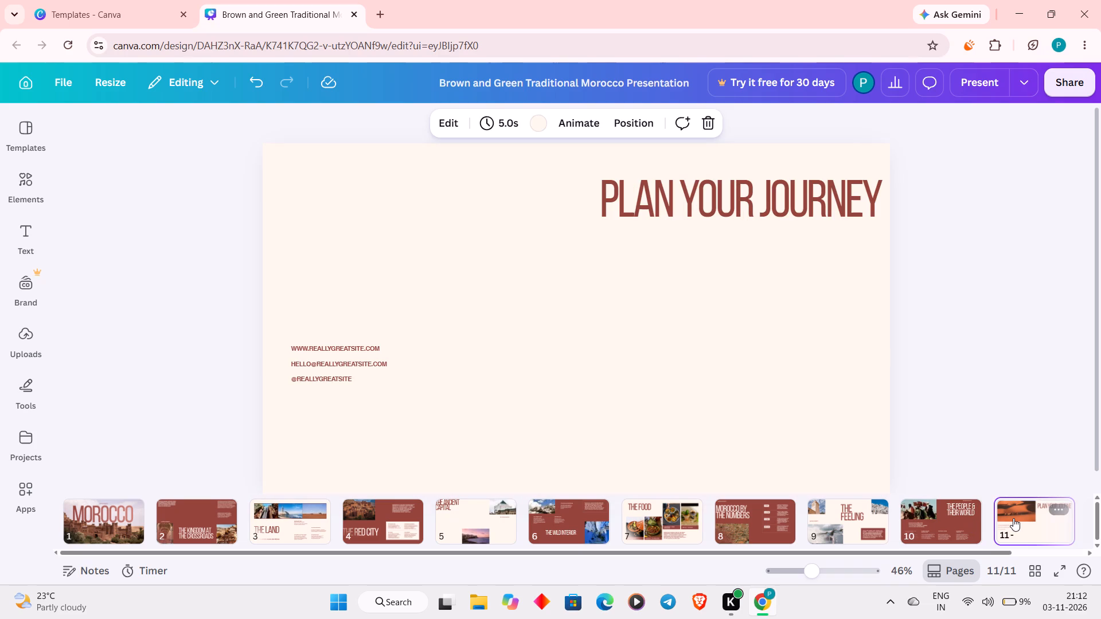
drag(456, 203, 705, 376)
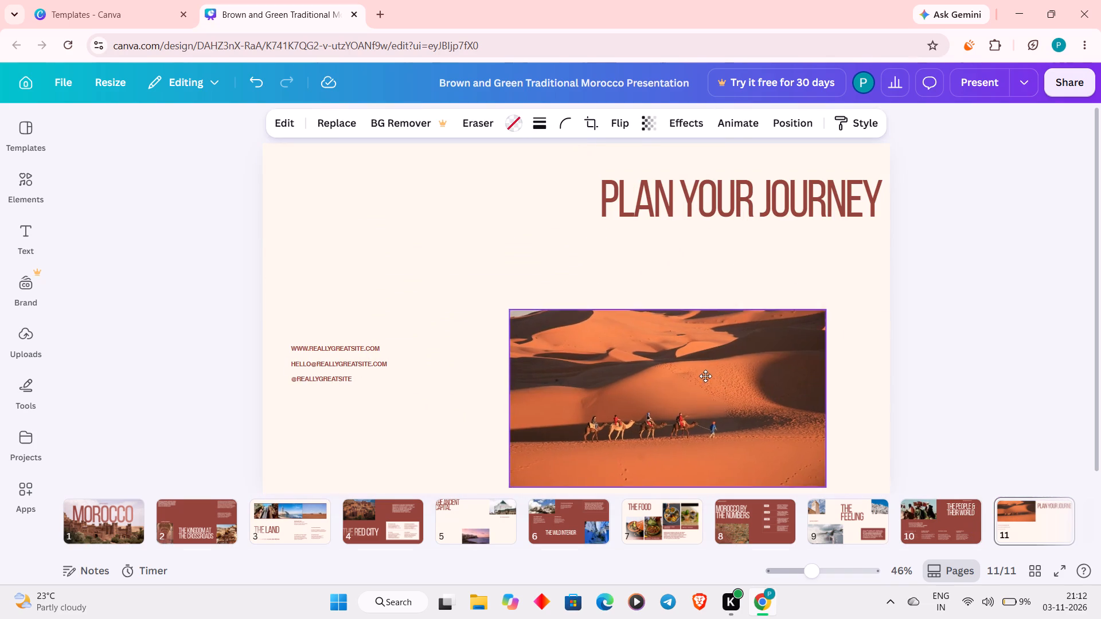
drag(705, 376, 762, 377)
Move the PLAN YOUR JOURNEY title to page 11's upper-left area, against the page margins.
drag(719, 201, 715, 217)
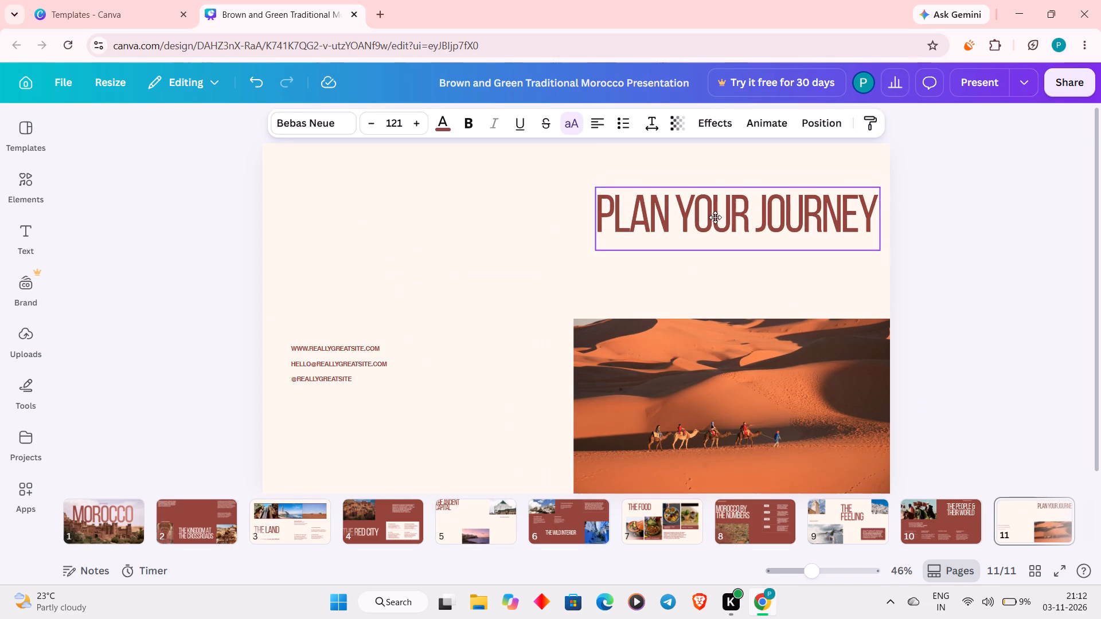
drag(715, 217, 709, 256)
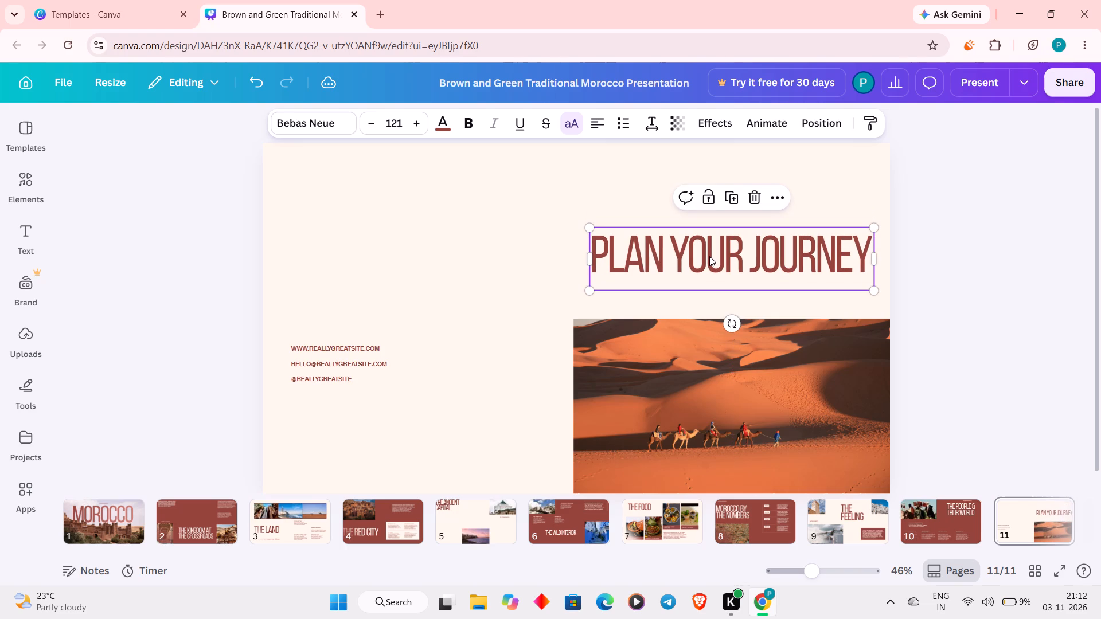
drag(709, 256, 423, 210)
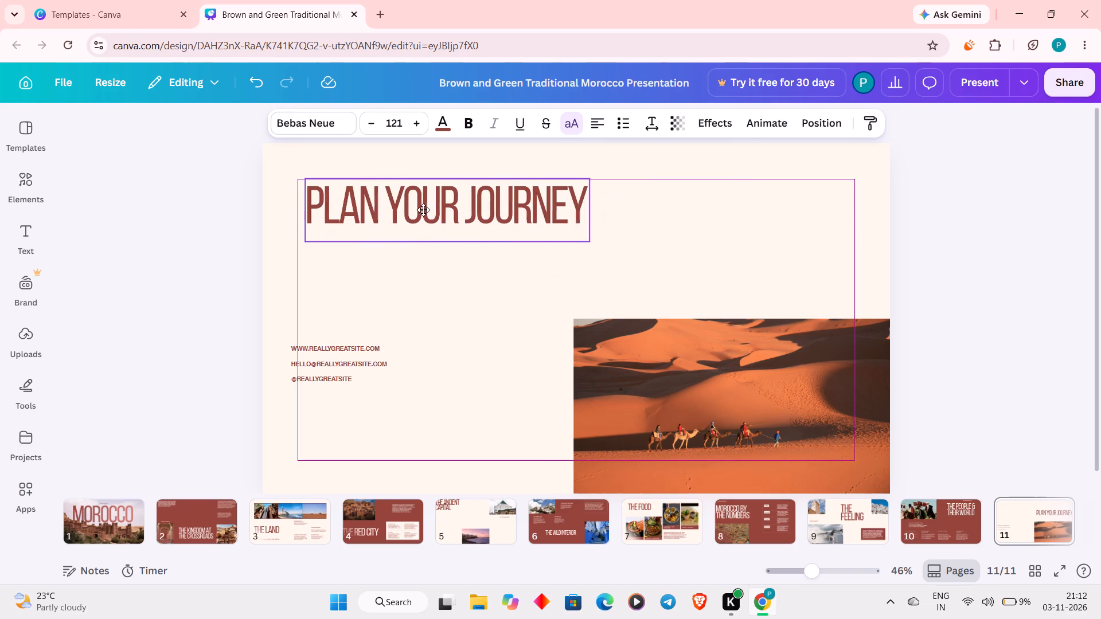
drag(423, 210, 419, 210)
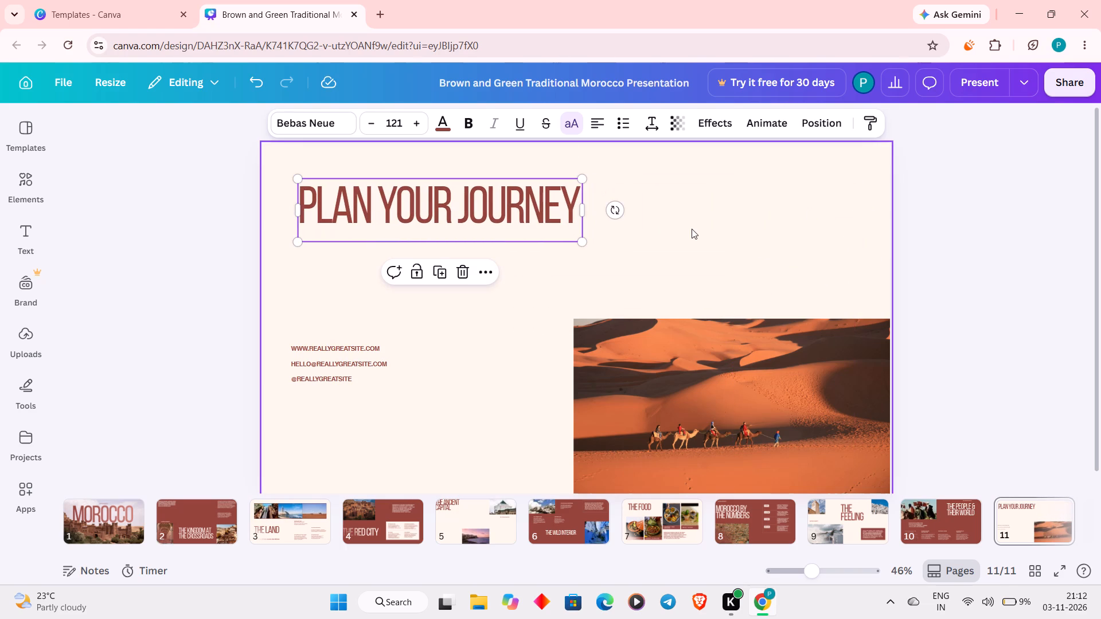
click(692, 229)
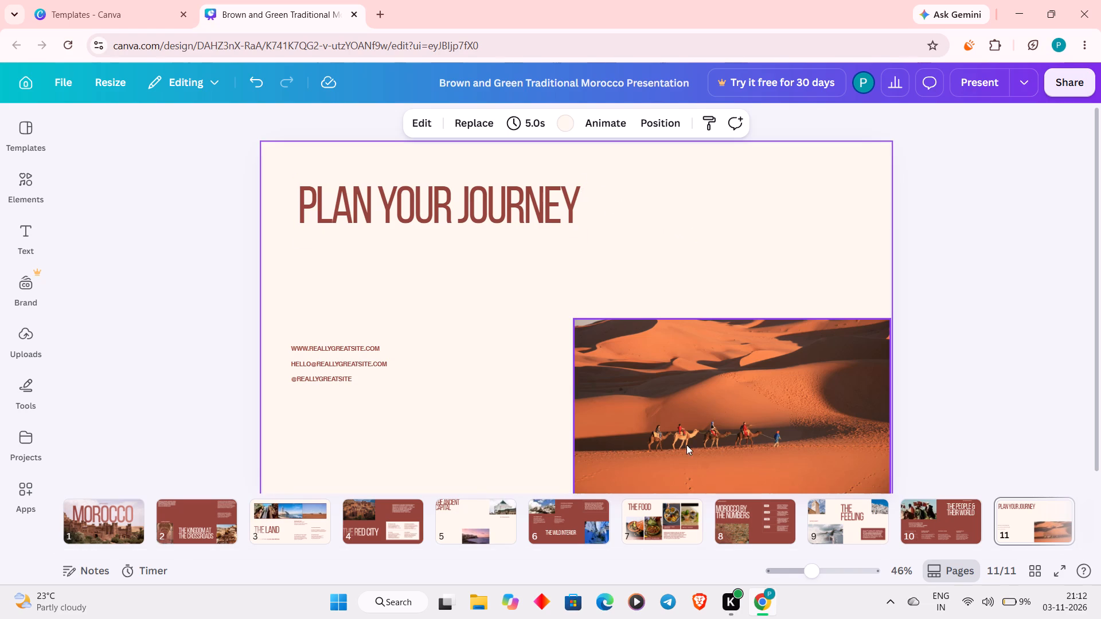
Move page 11's desert dunes photo into the page's upper-right corner, flush with the top and right edges.
drag(780, 335, 786, 179)
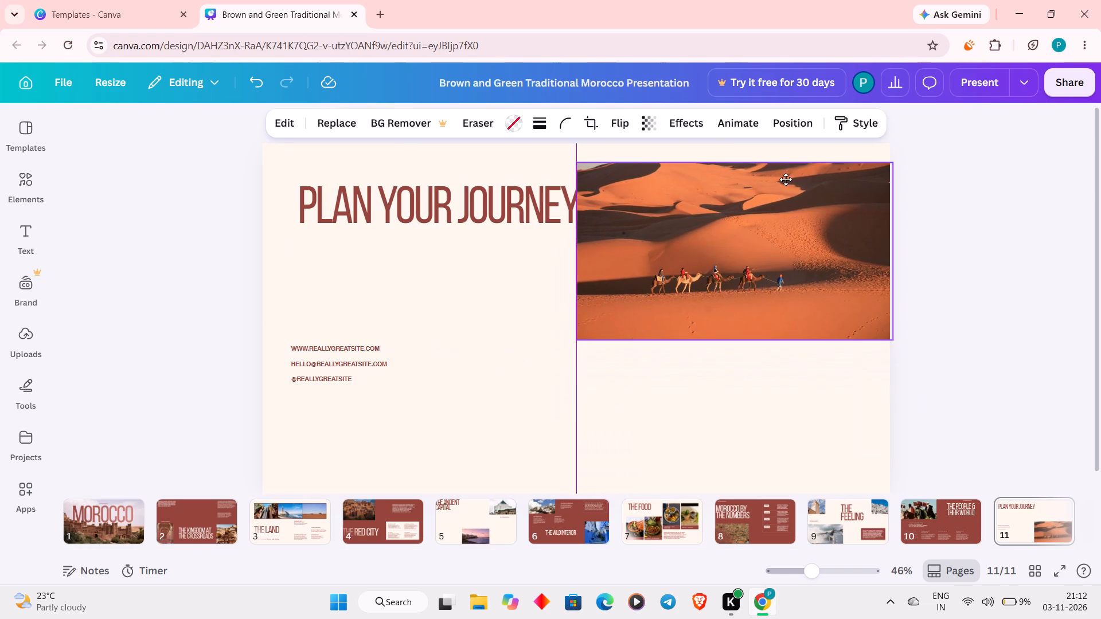
drag(786, 179, 780, 161)
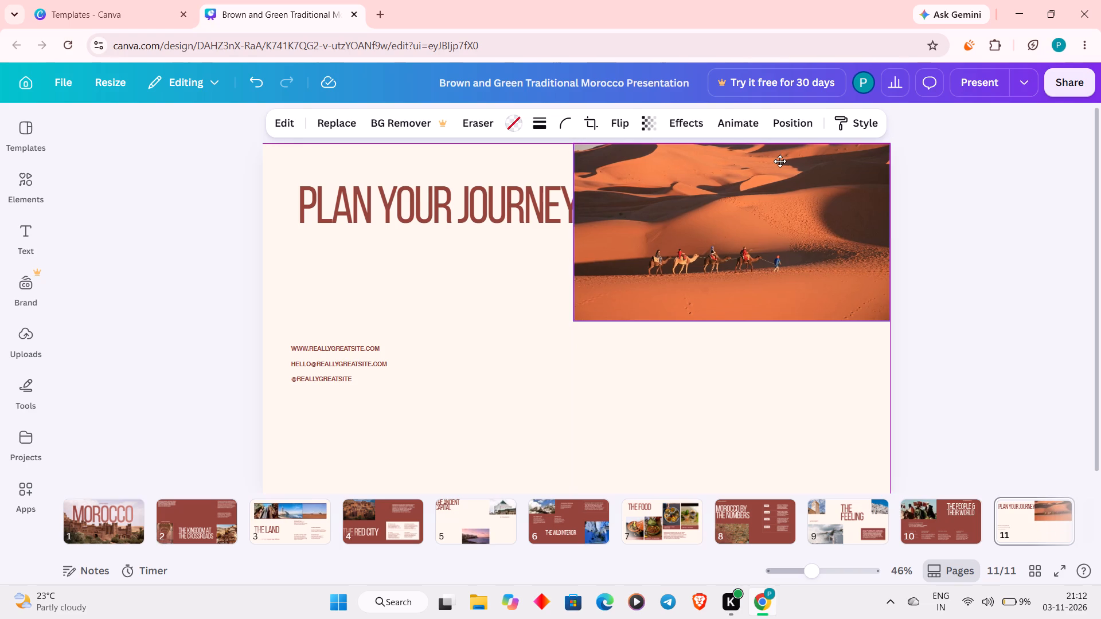
drag(780, 161, 778, 161)
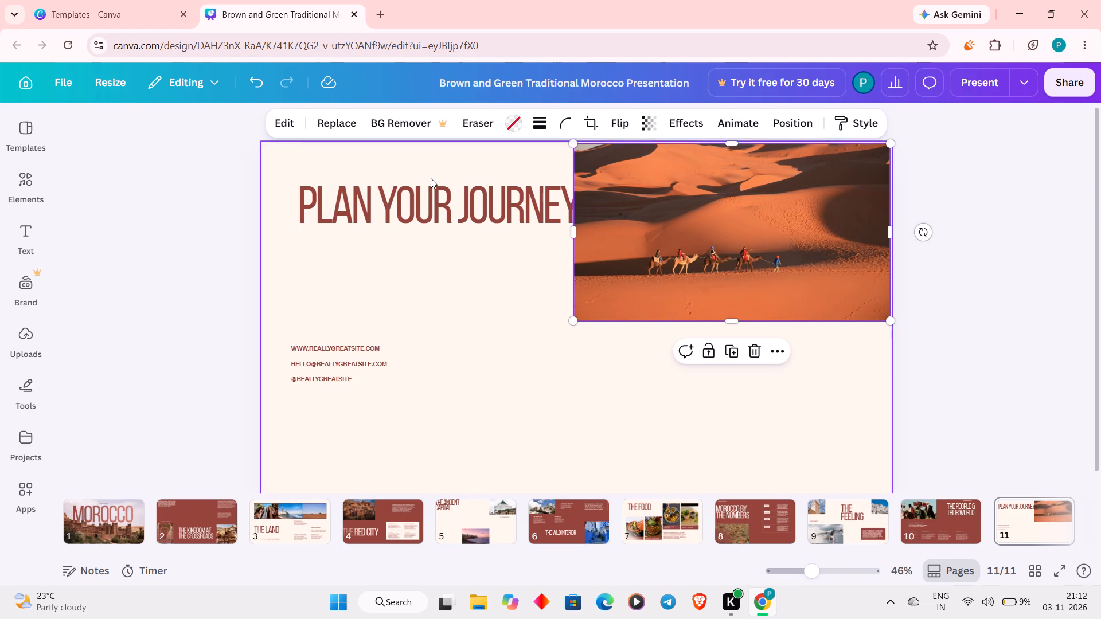
Place the PLAN YOUR JOURNEY title directly beneath the dunes photo, starting near its left edge, with the text box fitted to the words.
drag(430, 190, 659, 347)
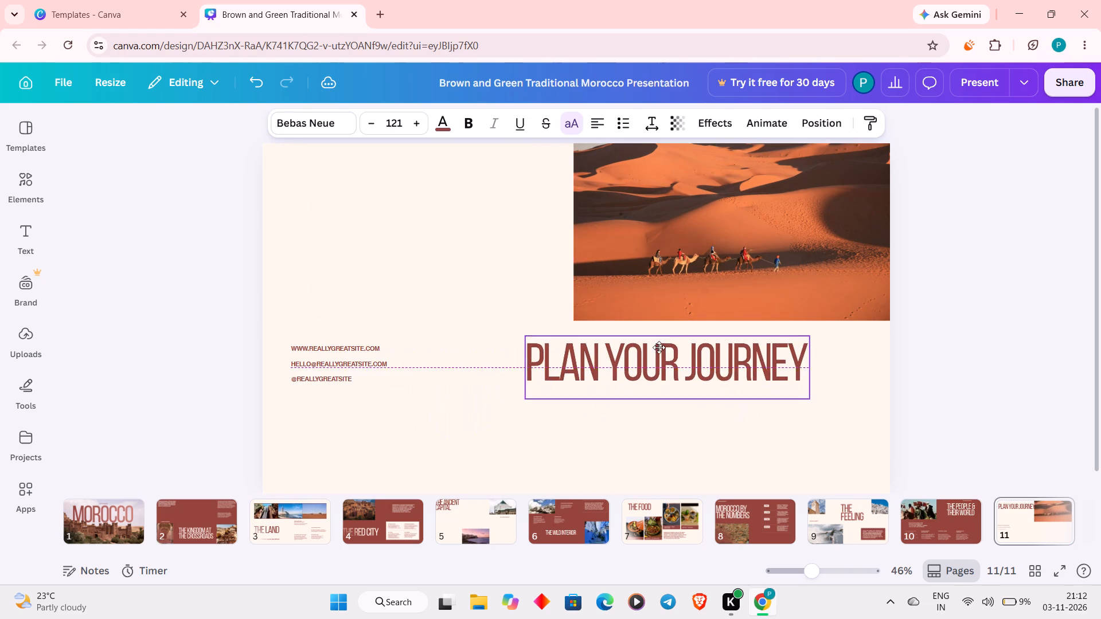
drag(659, 347, 736, 338)
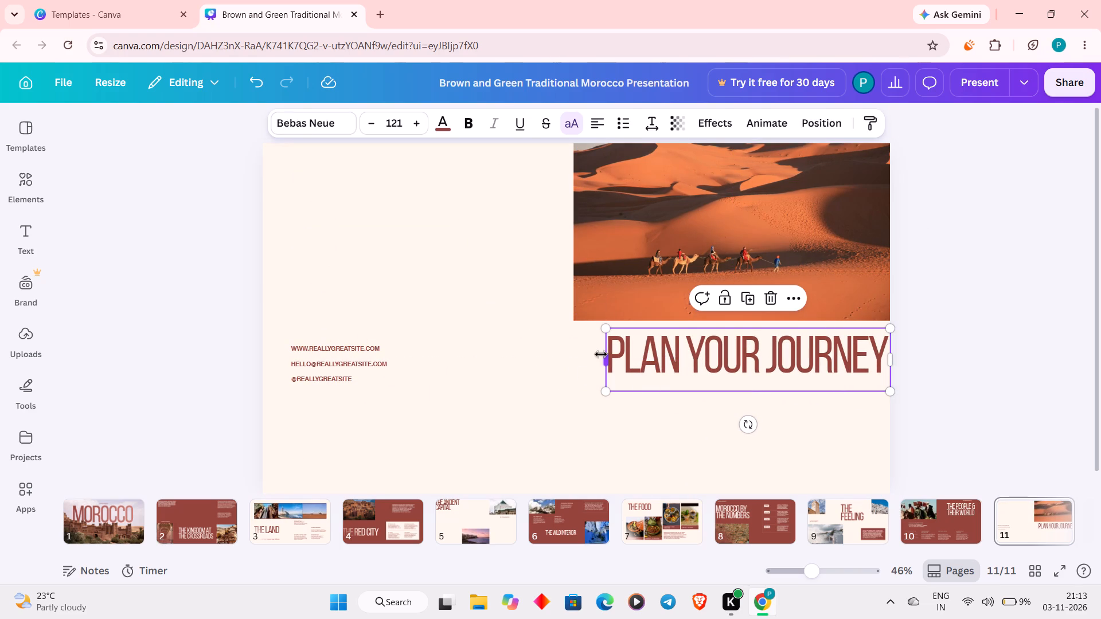
drag(601, 355, 570, 356)
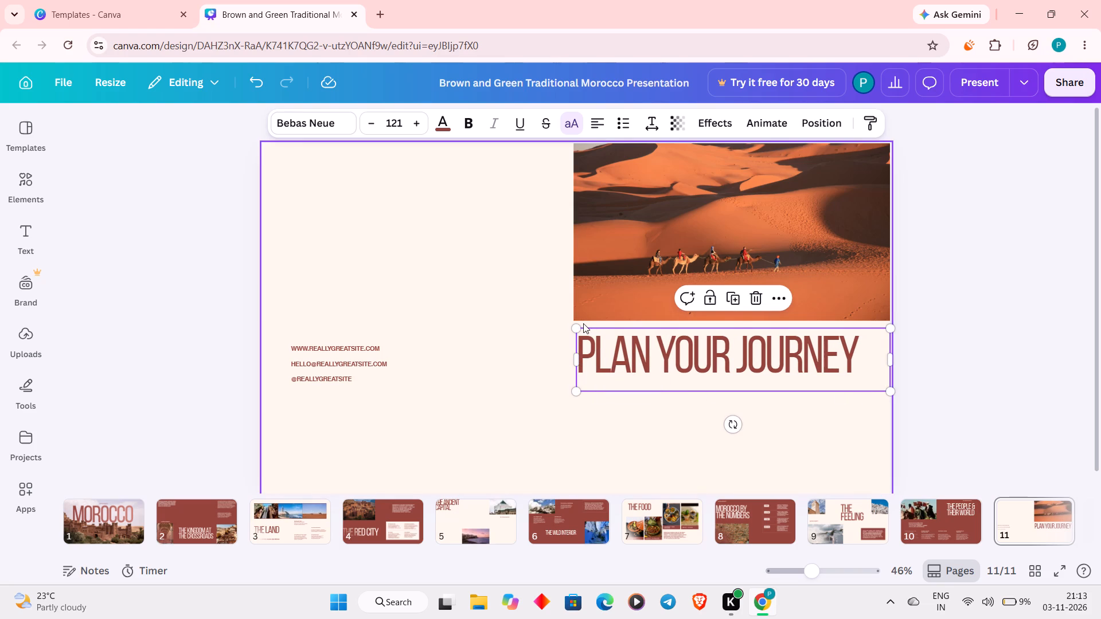
click(572, 333)
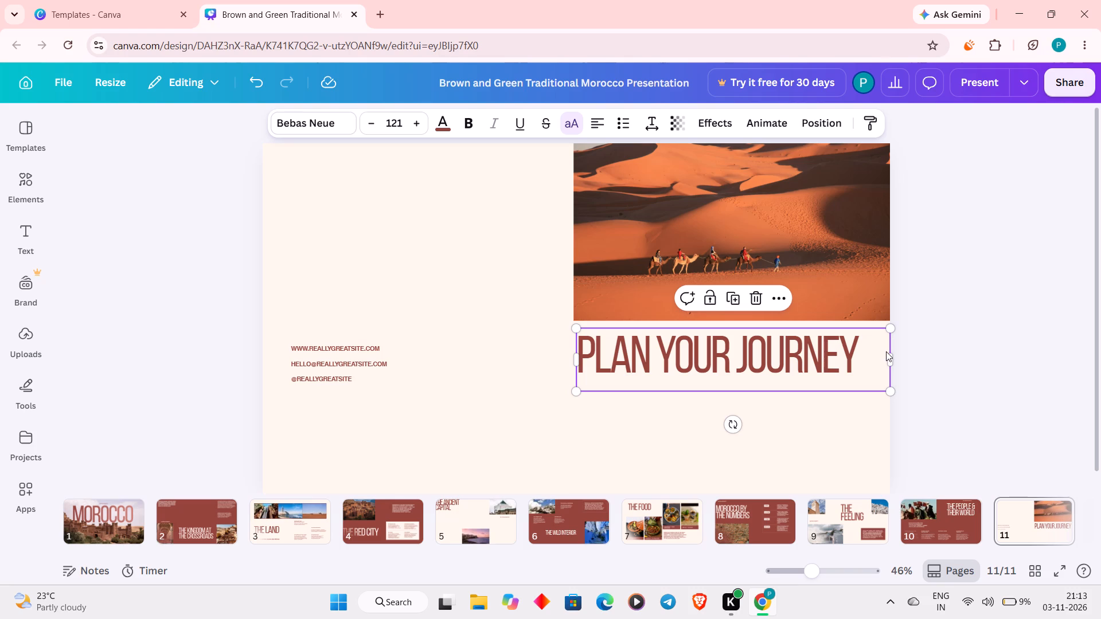
drag(894, 362, 865, 367)
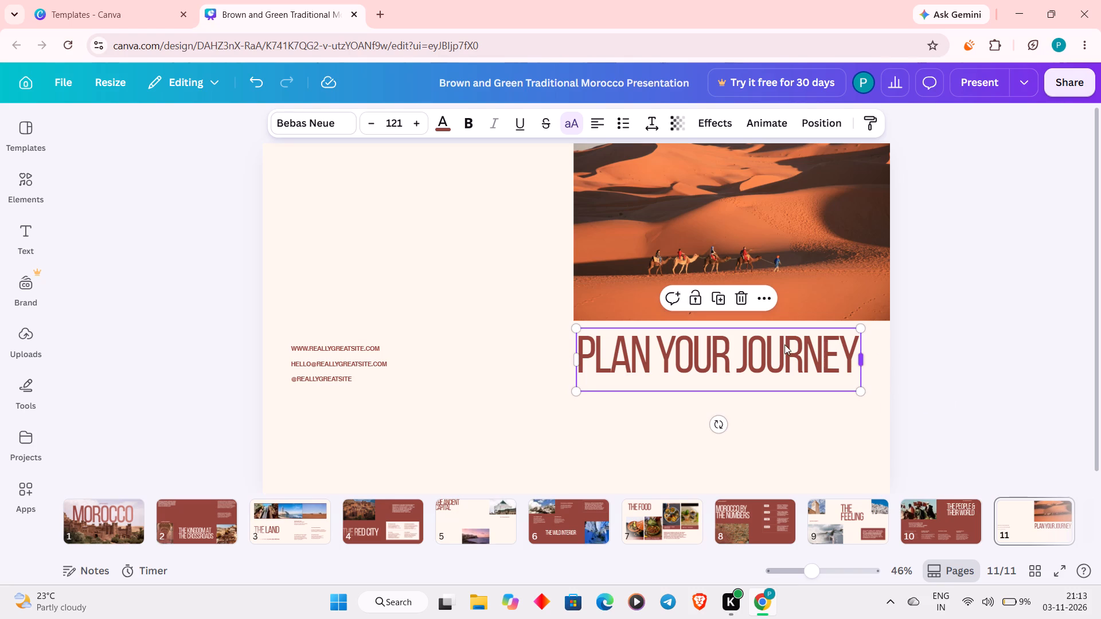
Enlarge the PLAN YOUR JOURNEY title to font size 135 and align it with both side edges of the dunes photo.
drag(569, 329, 541, 323)
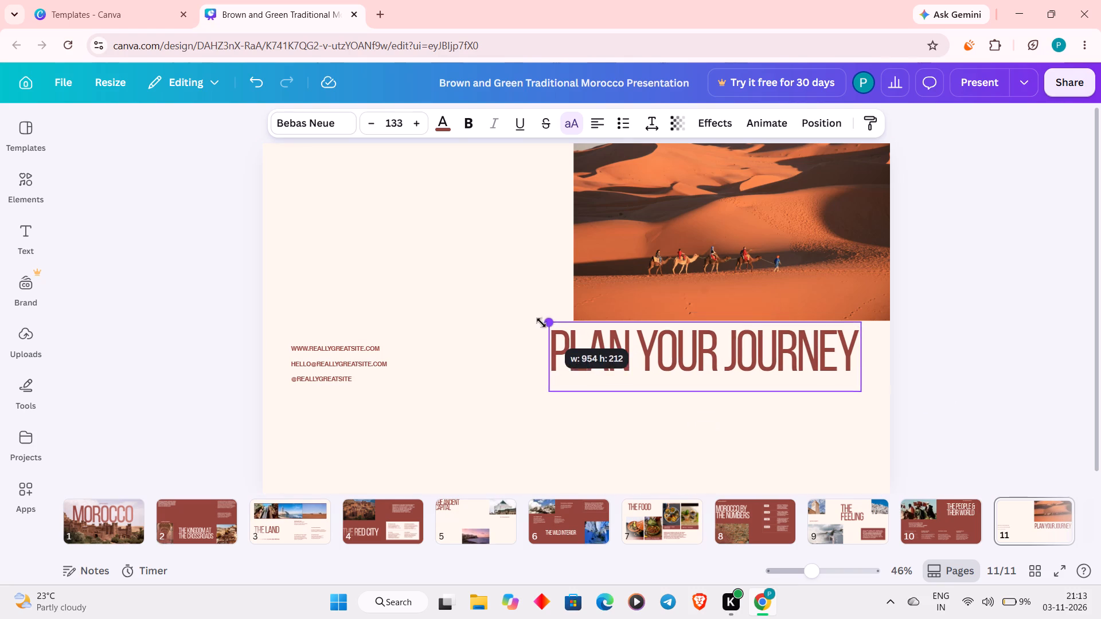
drag(541, 323, 537, 323)
drag(608, 354, 647, 357)
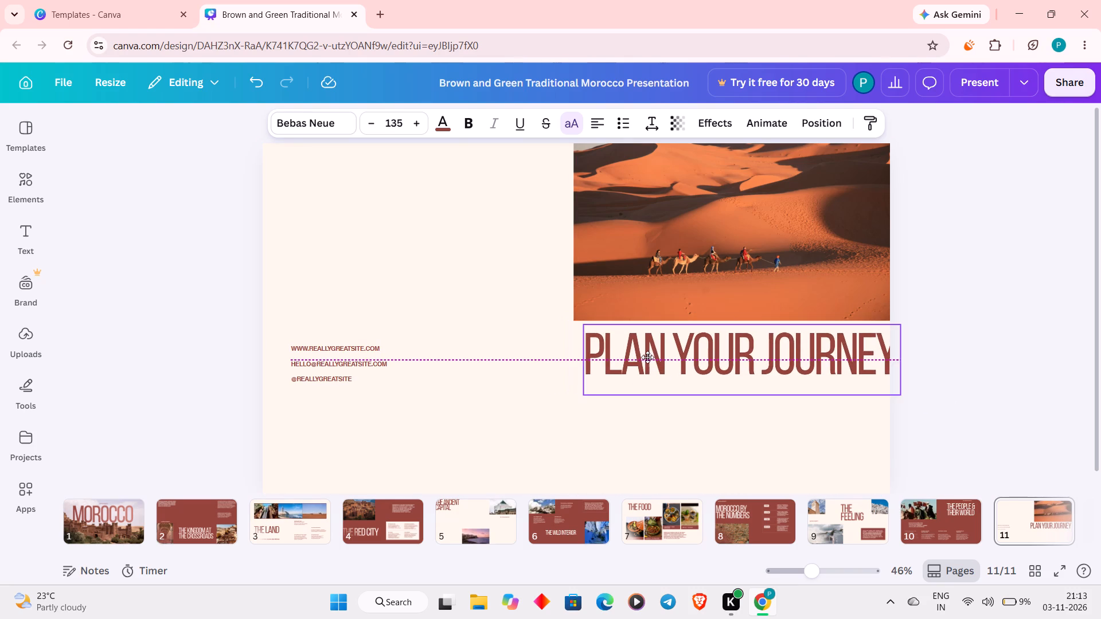
drag(647, 357, 639, 356)
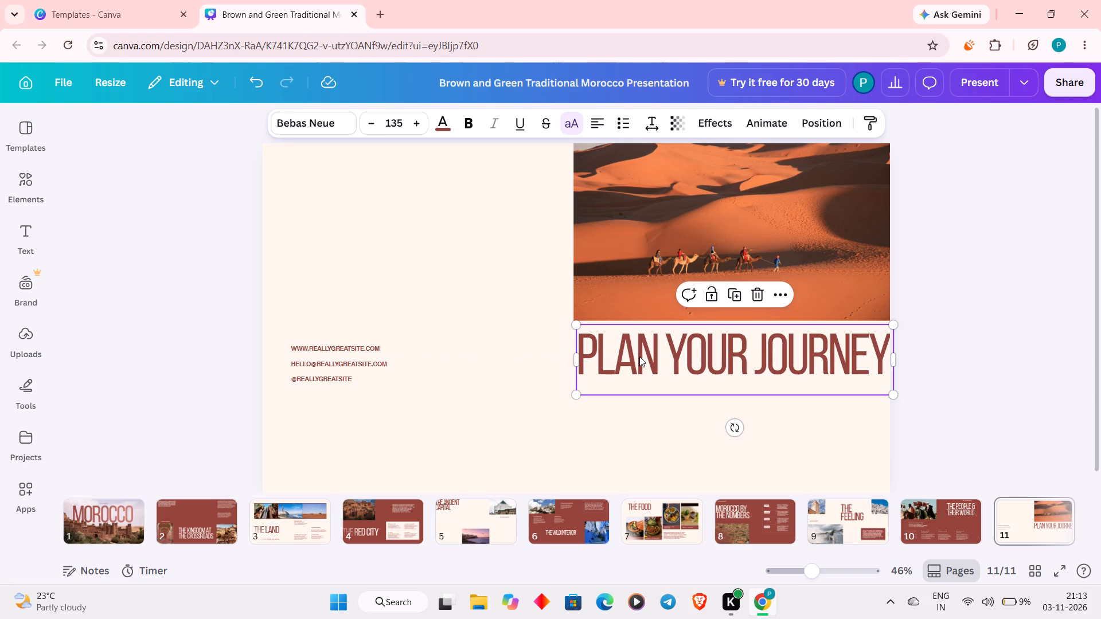
click(639, 356)
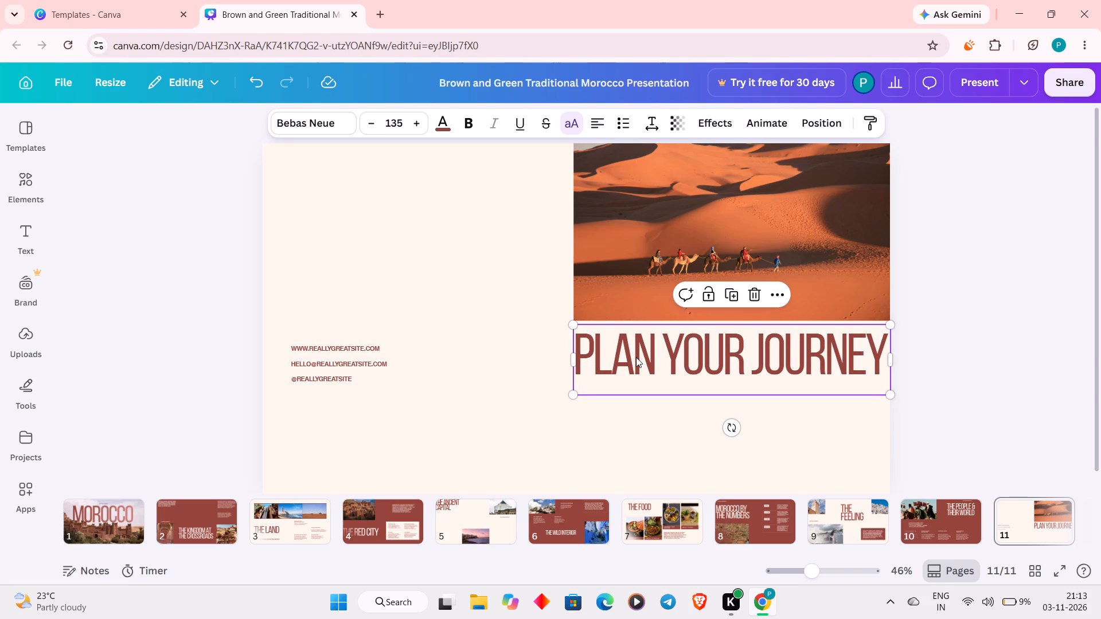
click(562, 293)
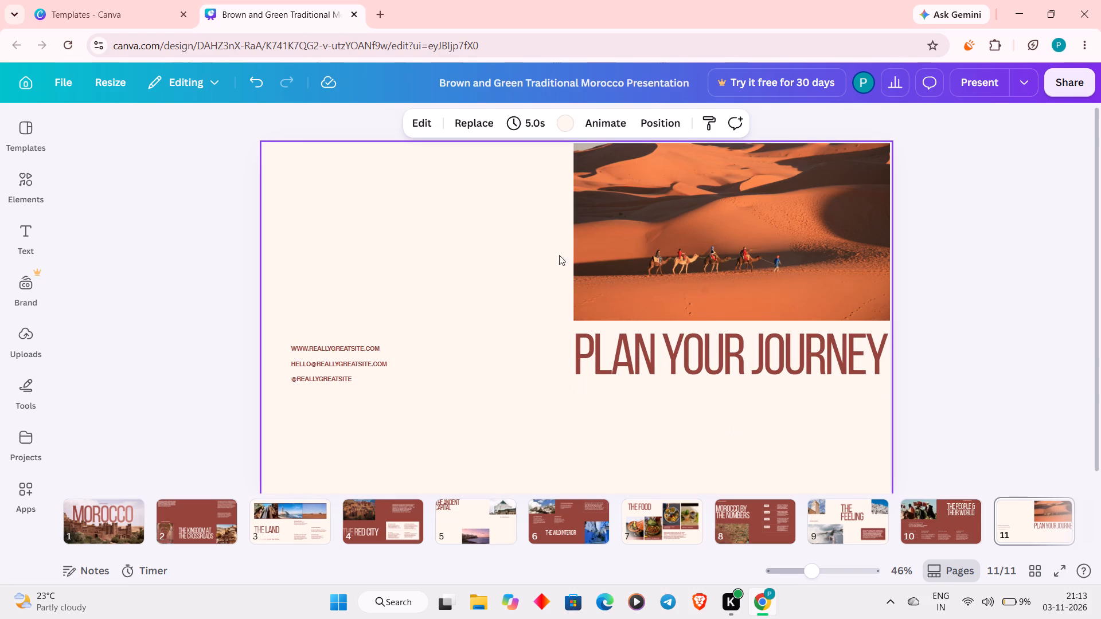
On page 5, move THE ANCIENT CAPITAL title to the lower-left corner, beside the sunset coast photo.
click(659, 507)
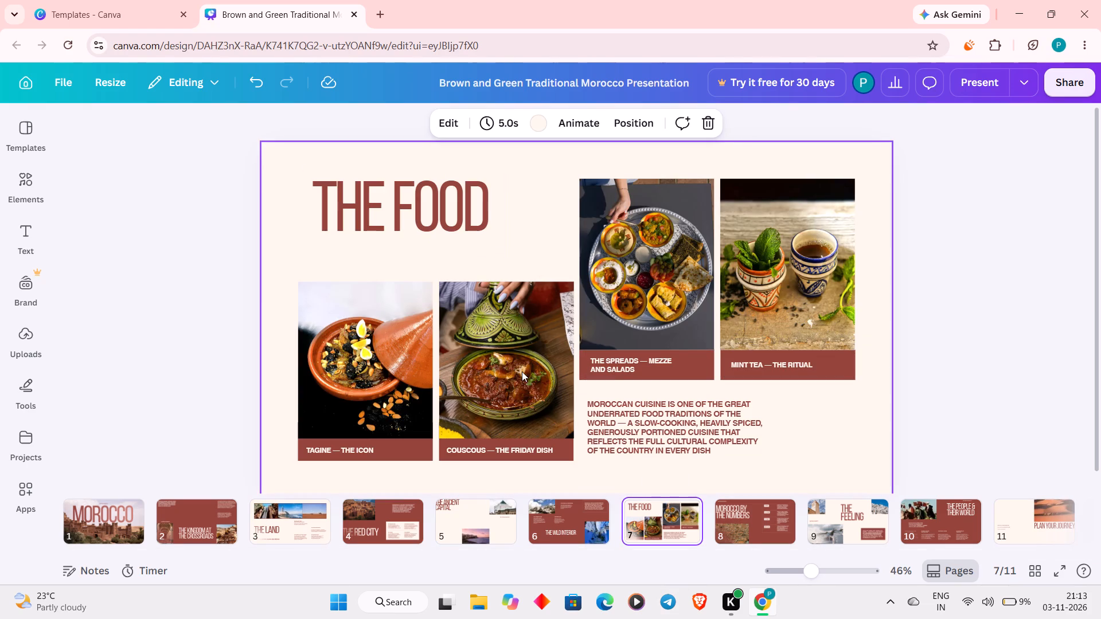
click(482, 501)
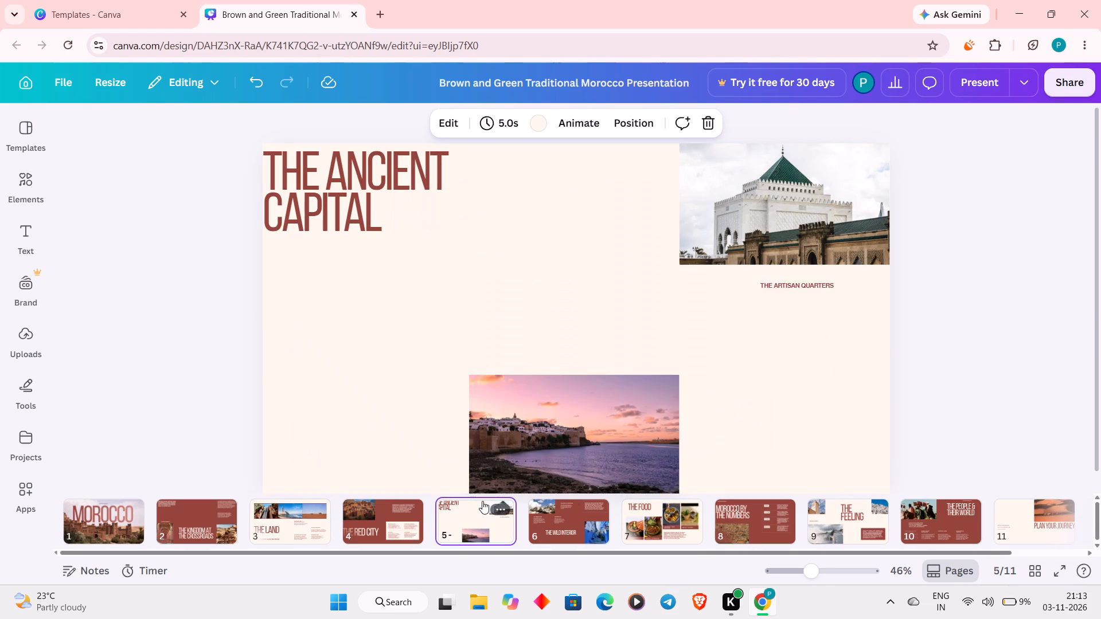
drag(335, 191, 339, 441)
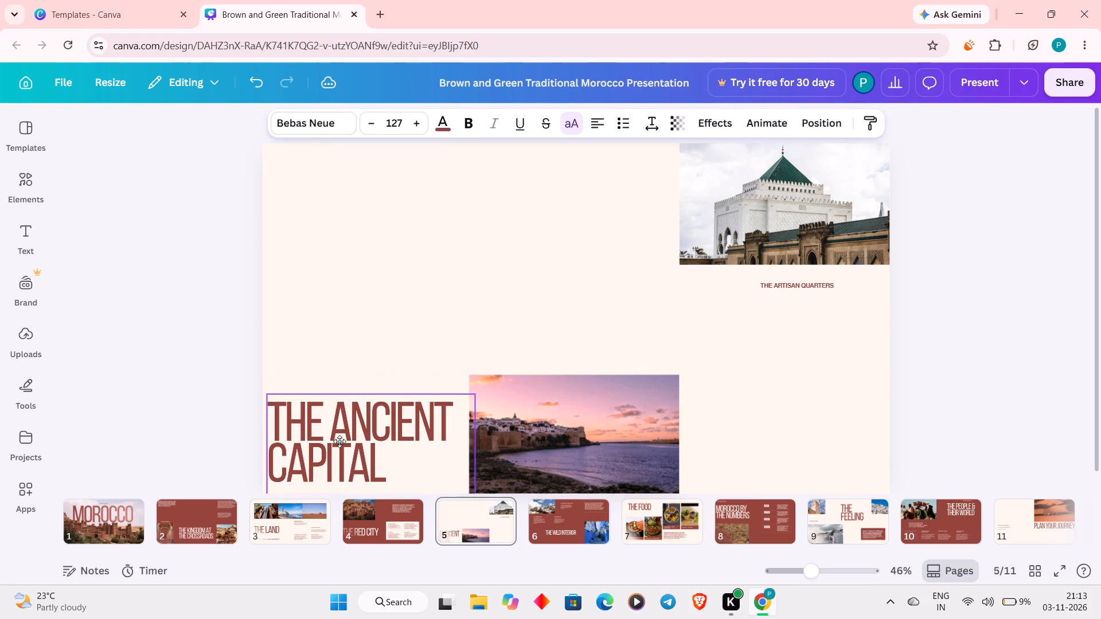
drag(339, 441, 335, 430)
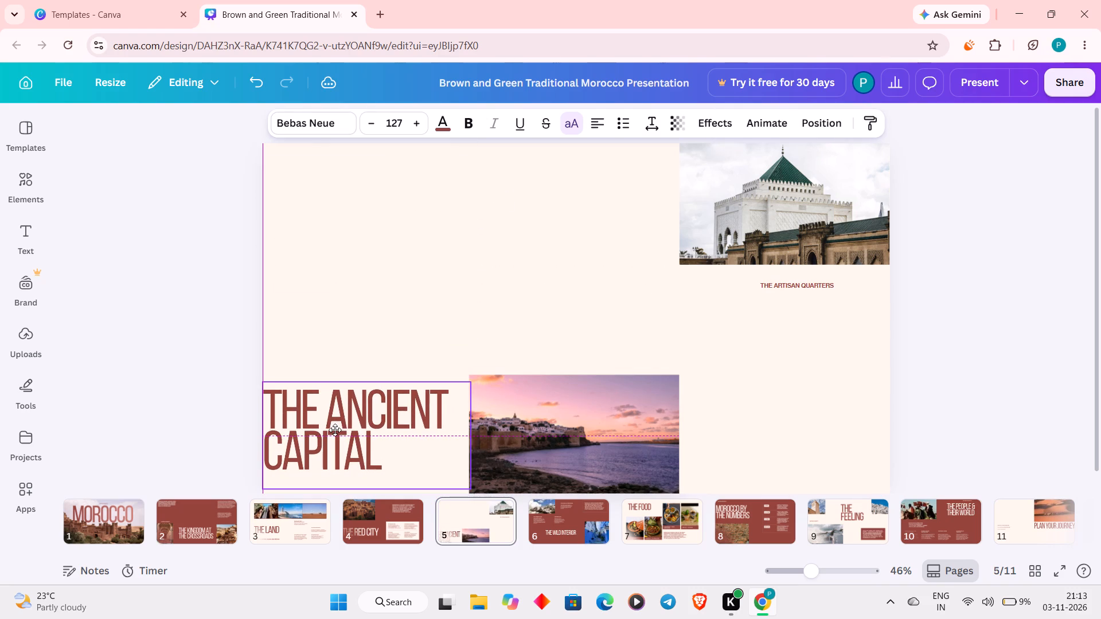
drag(335, 430, 333, 438)
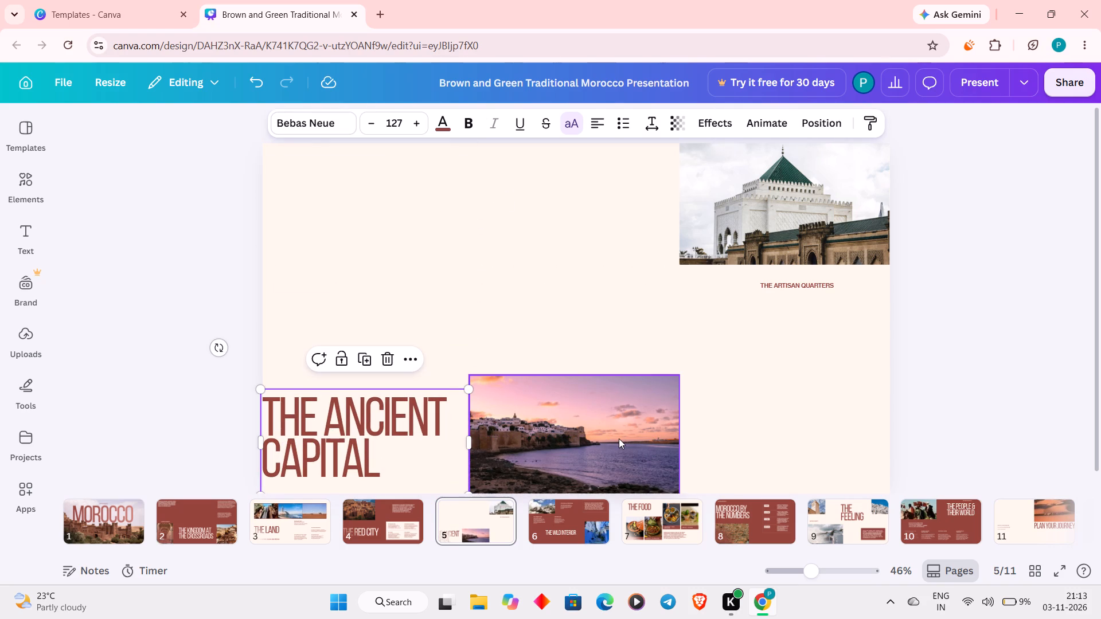
Move the sunset coast photo into page 5's upper-left corner, level with the green-roofed building photo.
drag(619, 438, 416, 222)
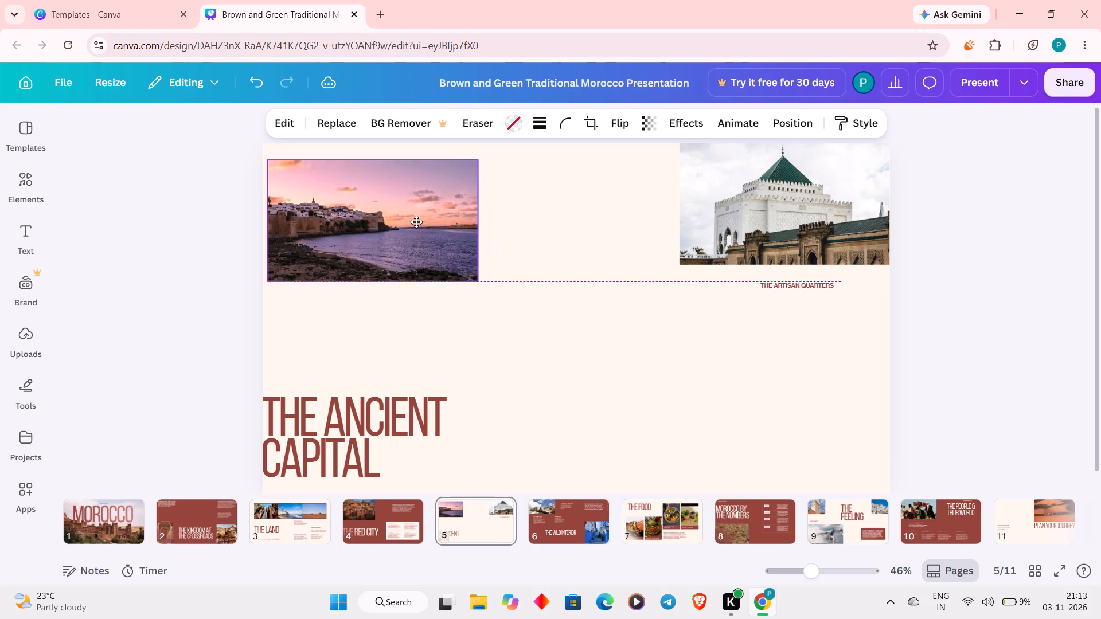
drag(416, 222, 415, 156)
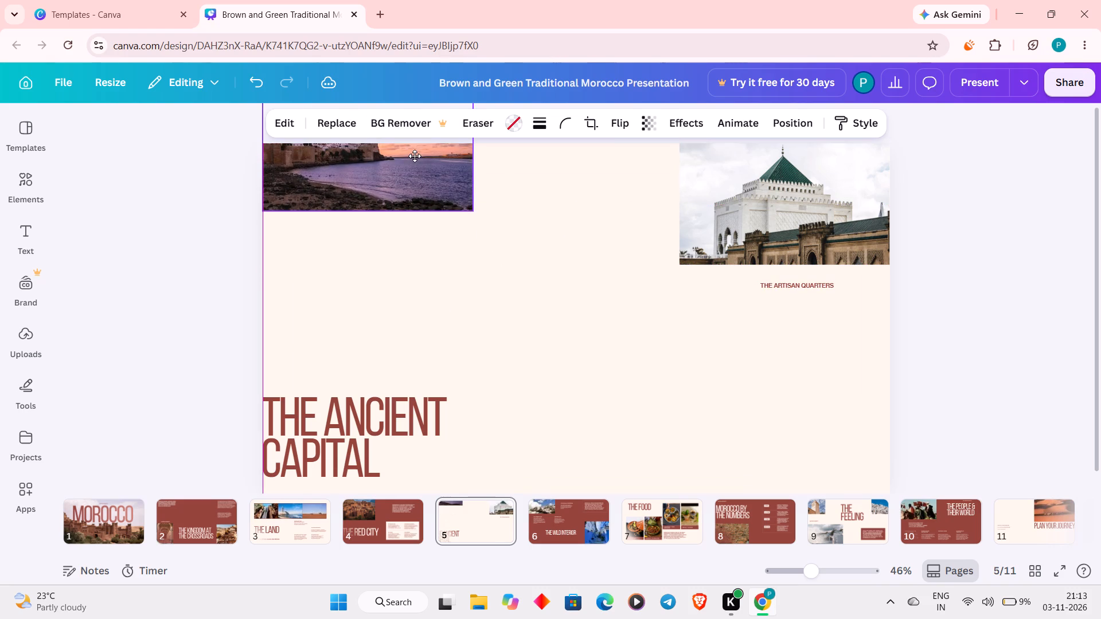
drag(415, 156, 412, 207)
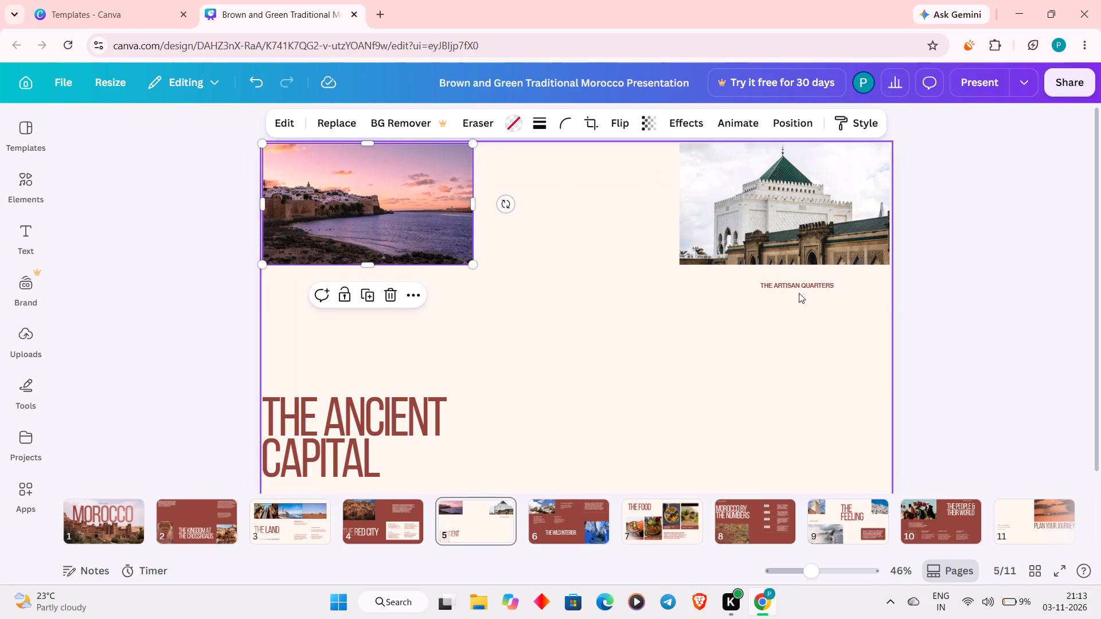
Move THE ARTISAN QUARTERS label into the gap between page 5's two upper photos, around mid-height.
drag(800, 289, 565, 167)
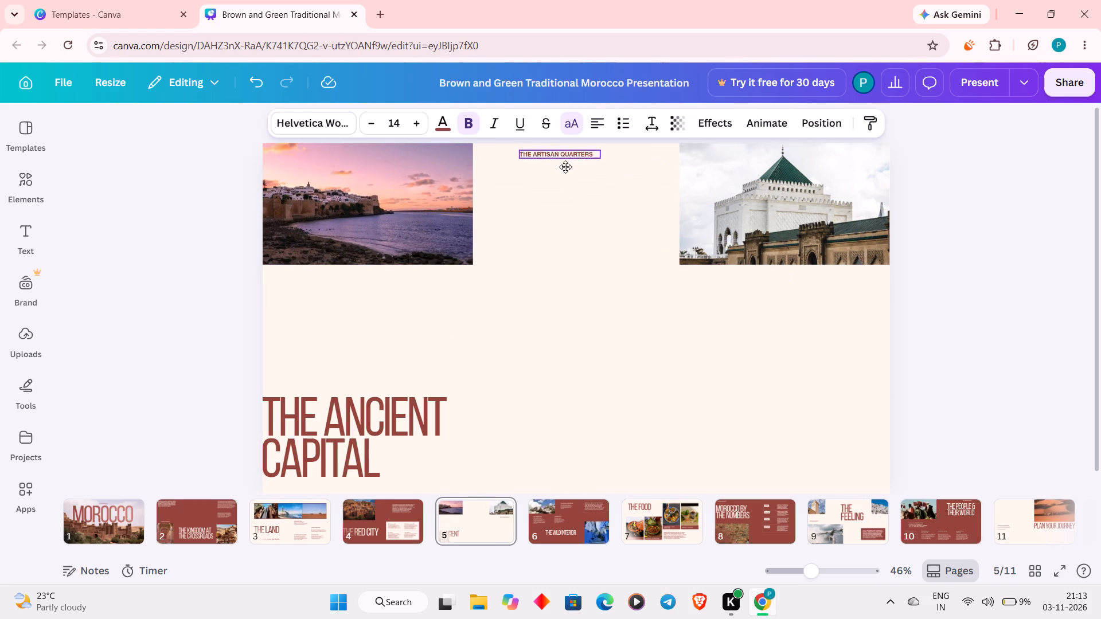
drag(565, 167, 572, 205)
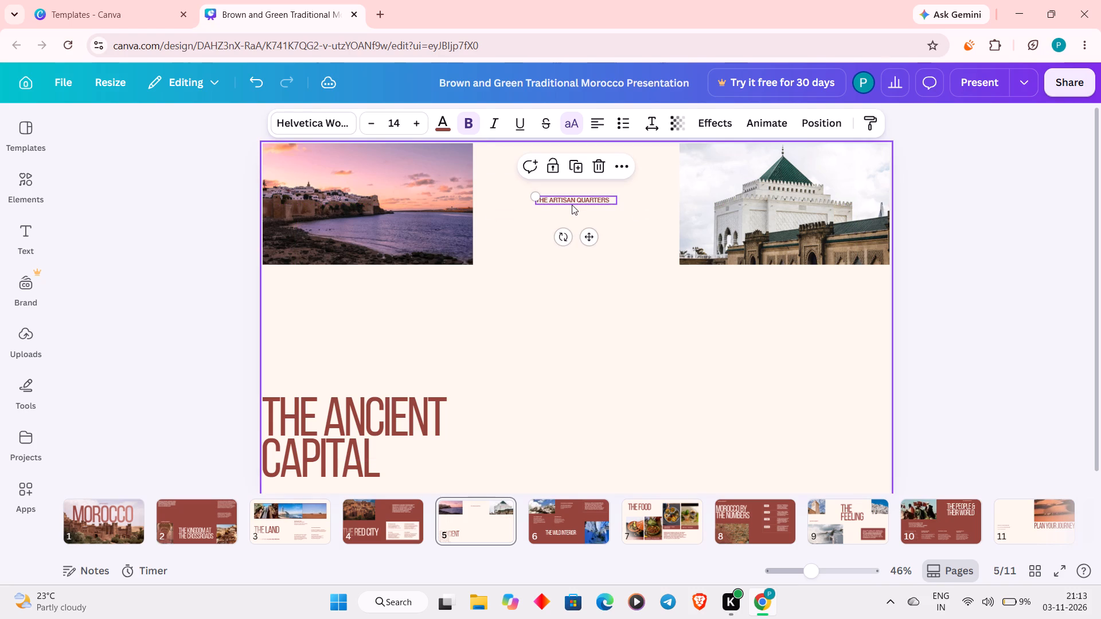
click(606, 295)
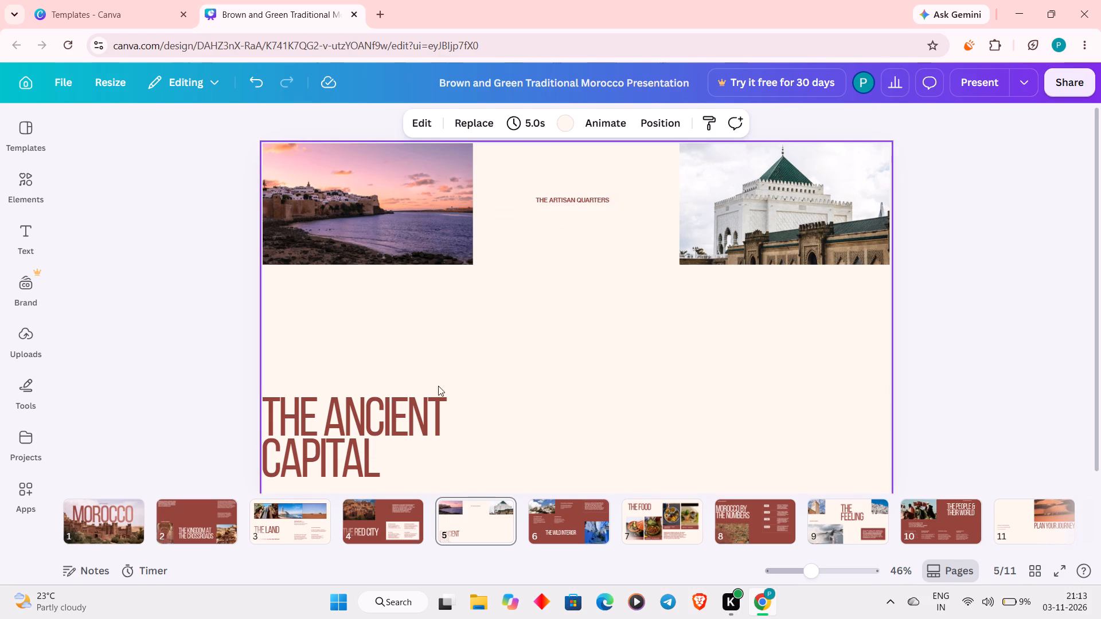
On page 5, move THE ANCIENT CAPITAL title to the middle of the page, below the two upper photos.
drag(383, 434, 599, 375)
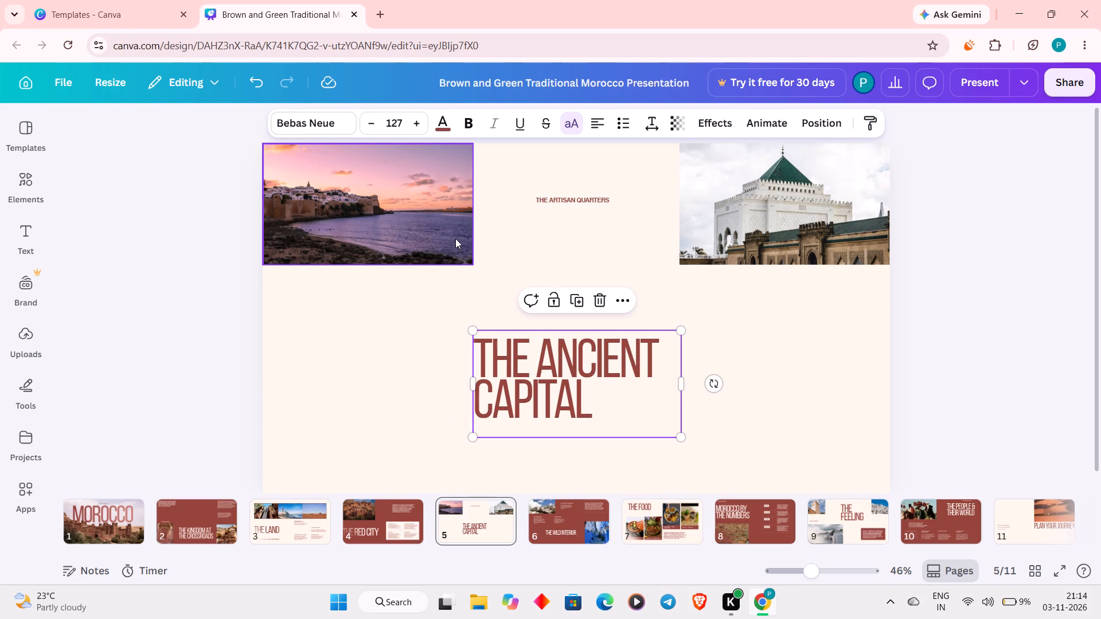
Move page 5's sunset coast and green-roofed building photos inward and down from the page corners, level and equally far from THE ARTISAN QUARTERS label.
drag(455, 238, 490, 266)
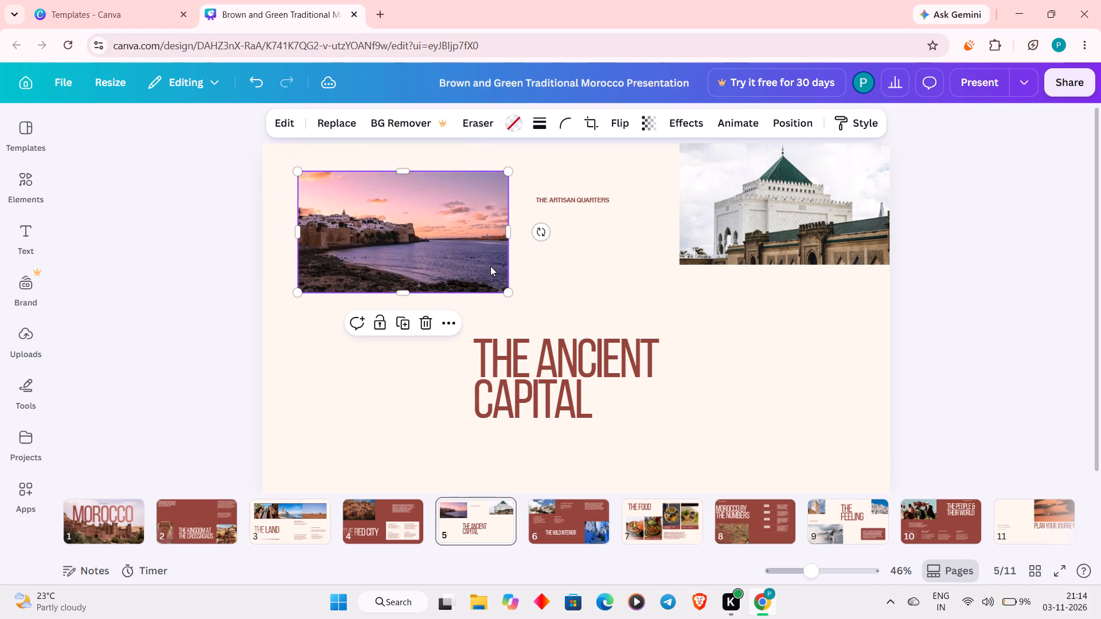
drag(749, 246, 718, 277)
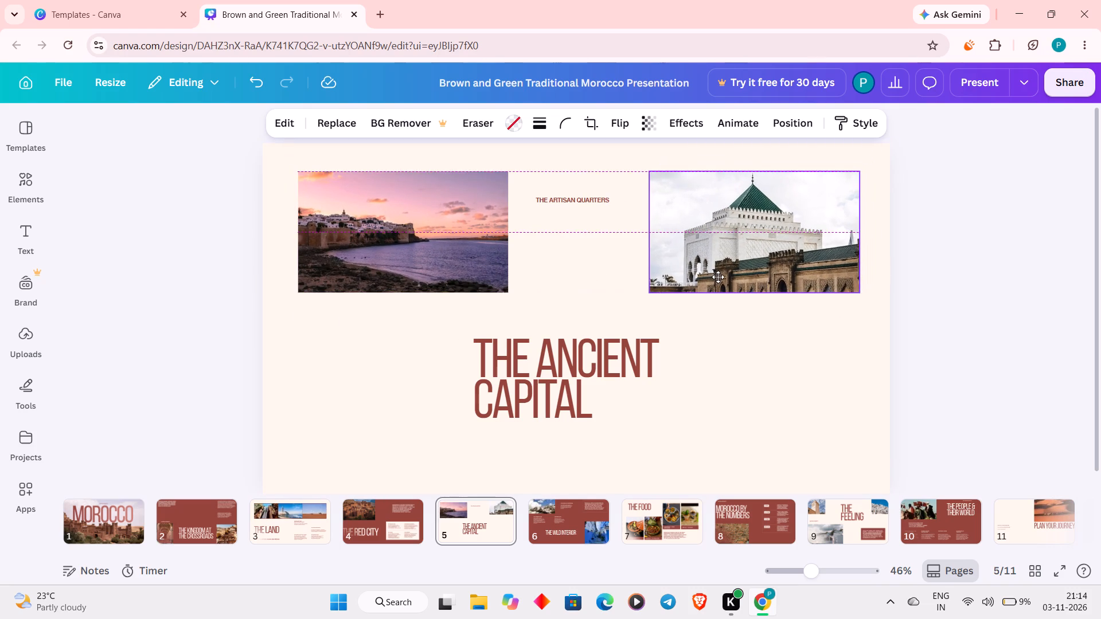
drag(718, 277, 713, 280)
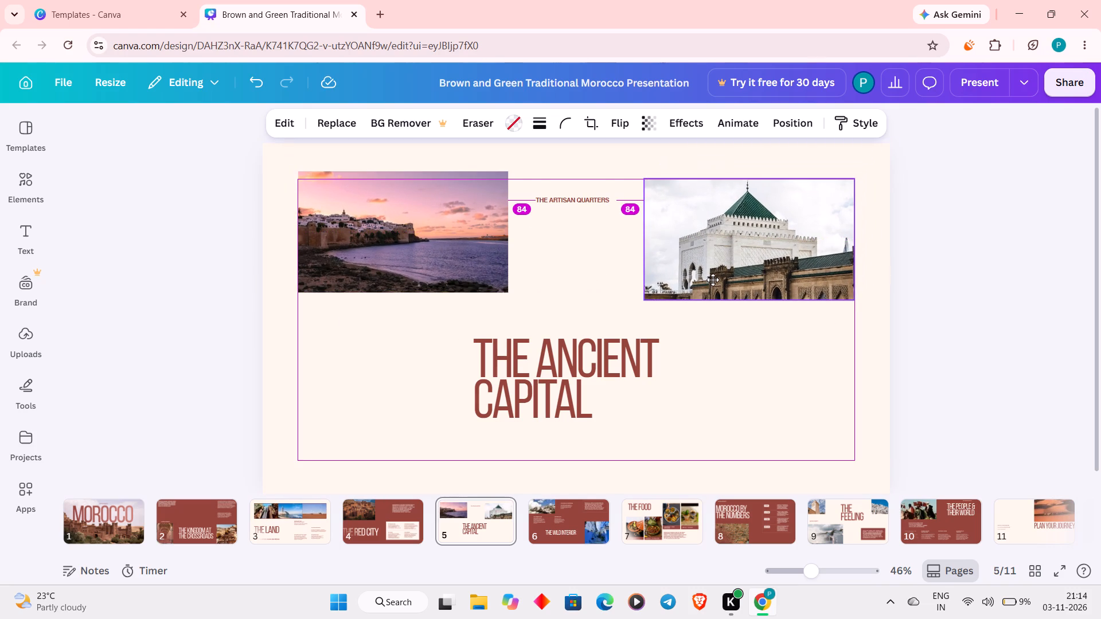
drag(713, 280, 712, 277)
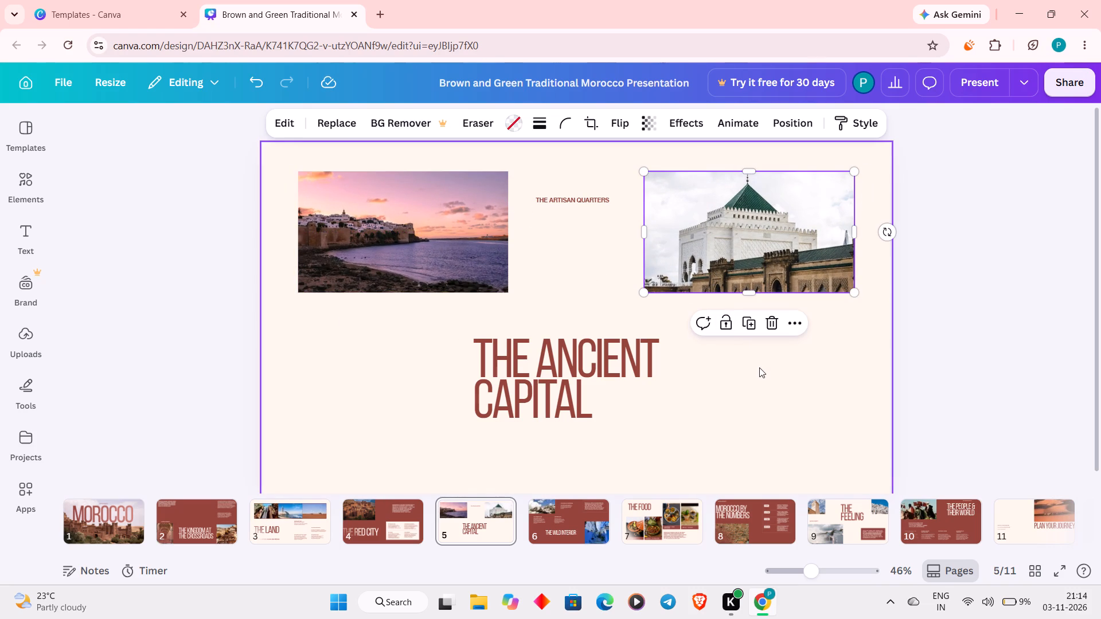
click(759, 367)
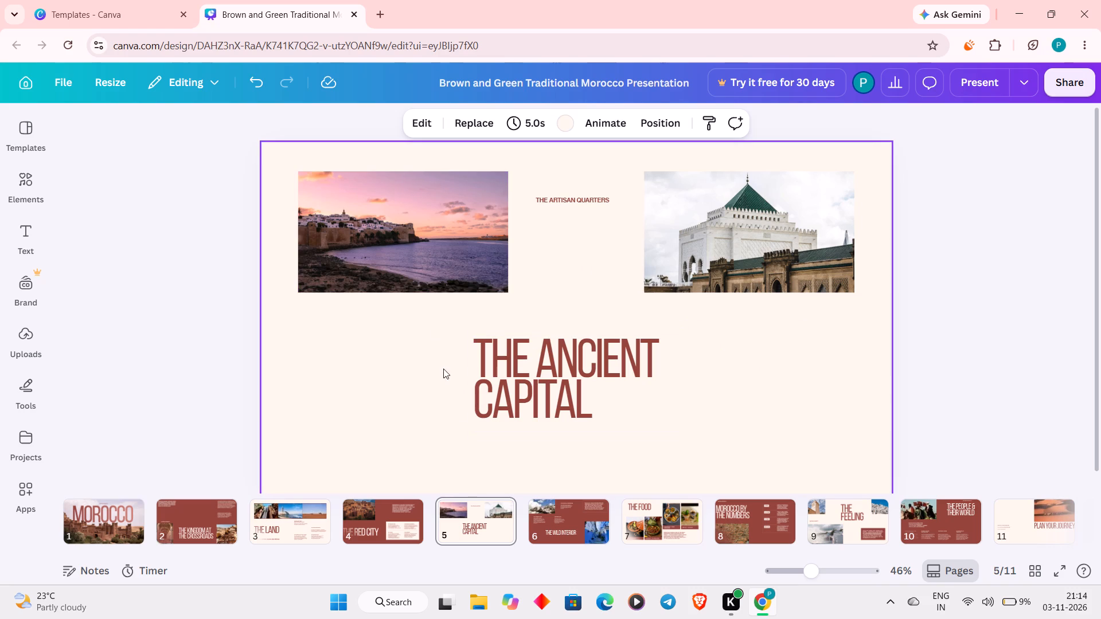
Go back to page 3, THE LAND, and close the Templates browser tab.
click(411, 510)
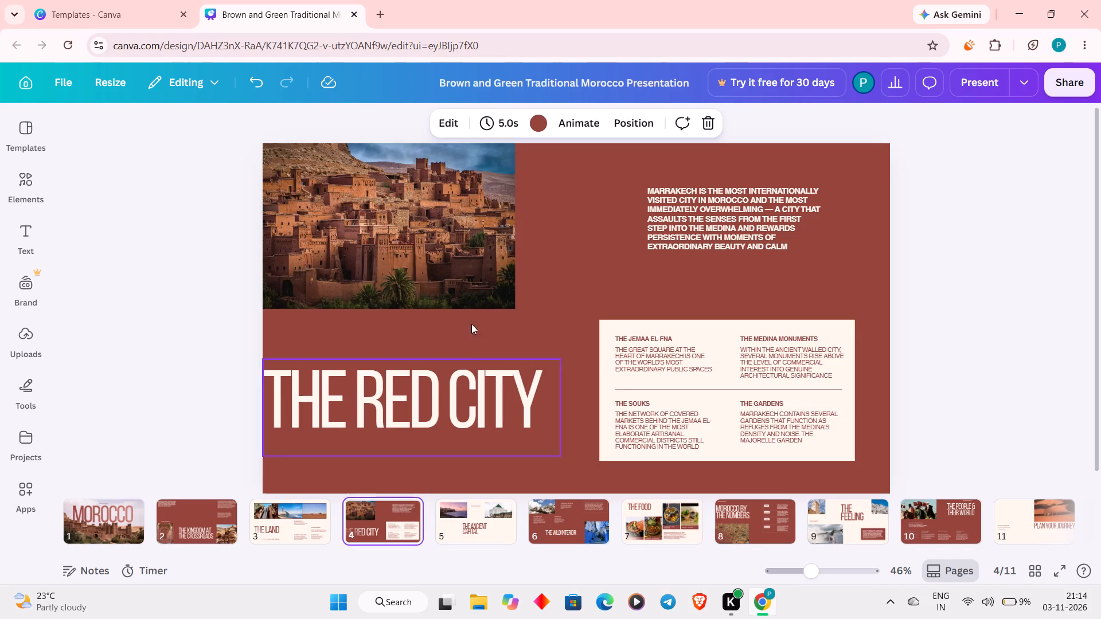
click(285, 532)
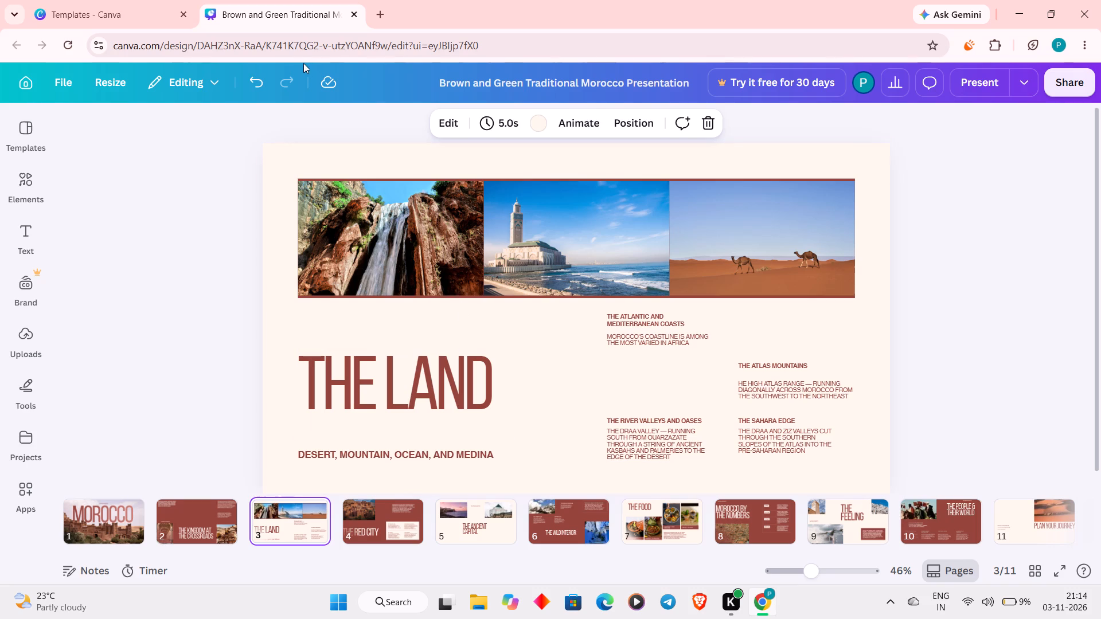
click(183, 18)
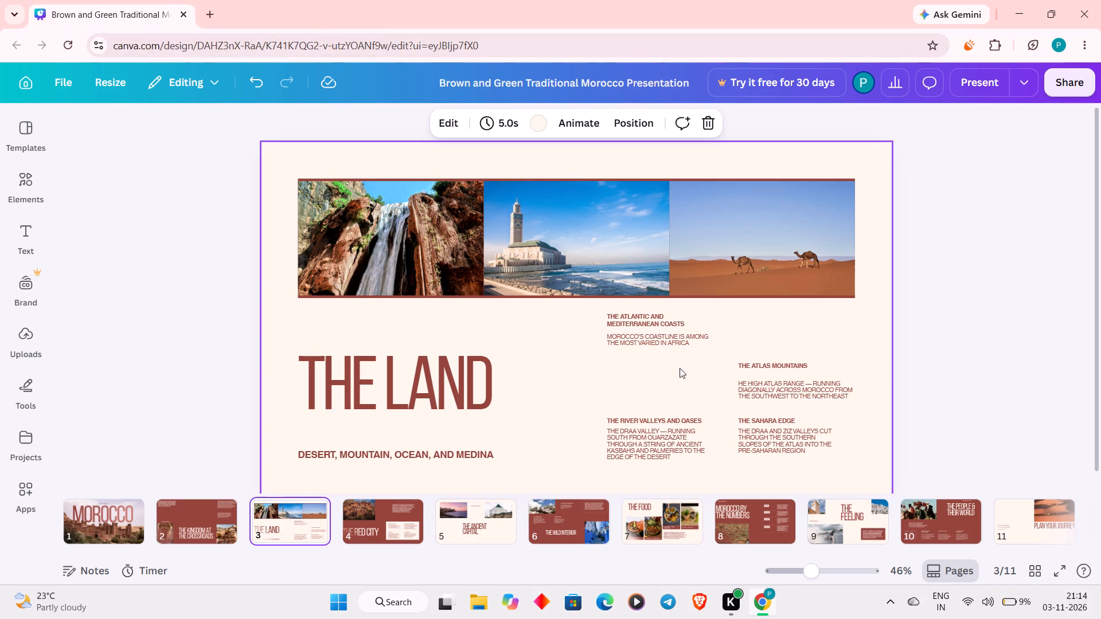
On page 3, move the waterfall and seaside mosque photos below the red band and the camel photo to the band's middle.
click(426, 231)
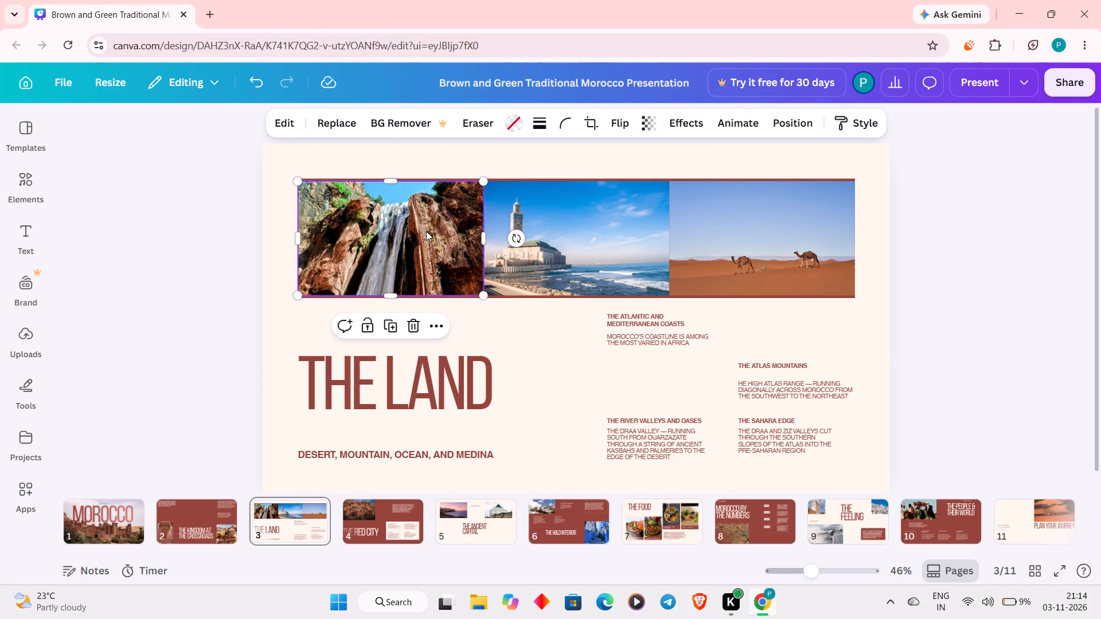
drag(426, 231, 610, 383)
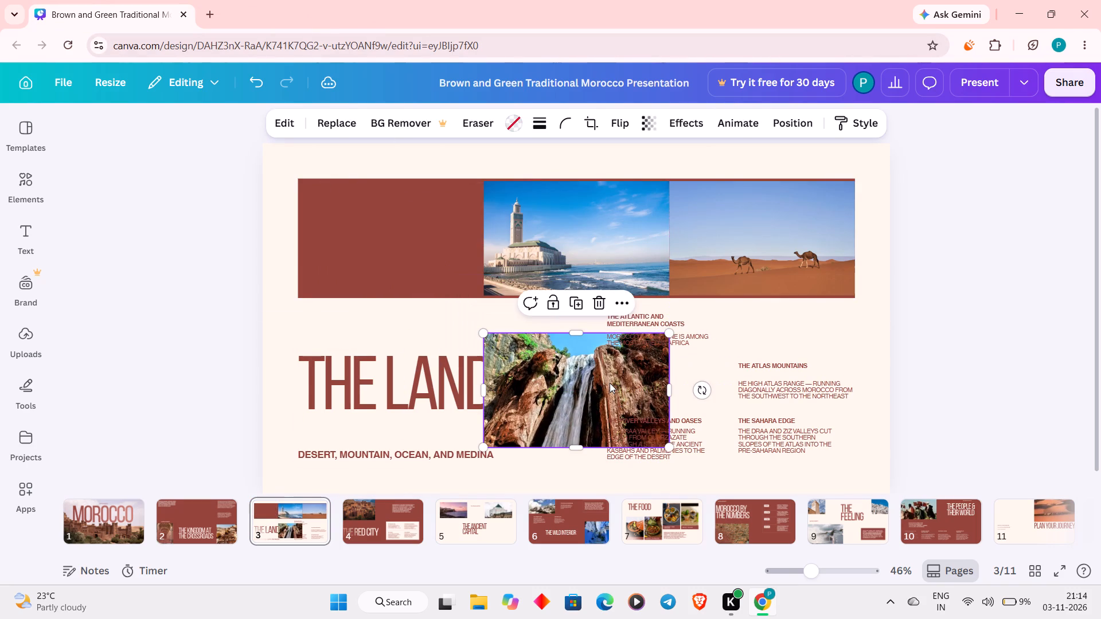
drag(606, 271, 437, 261)
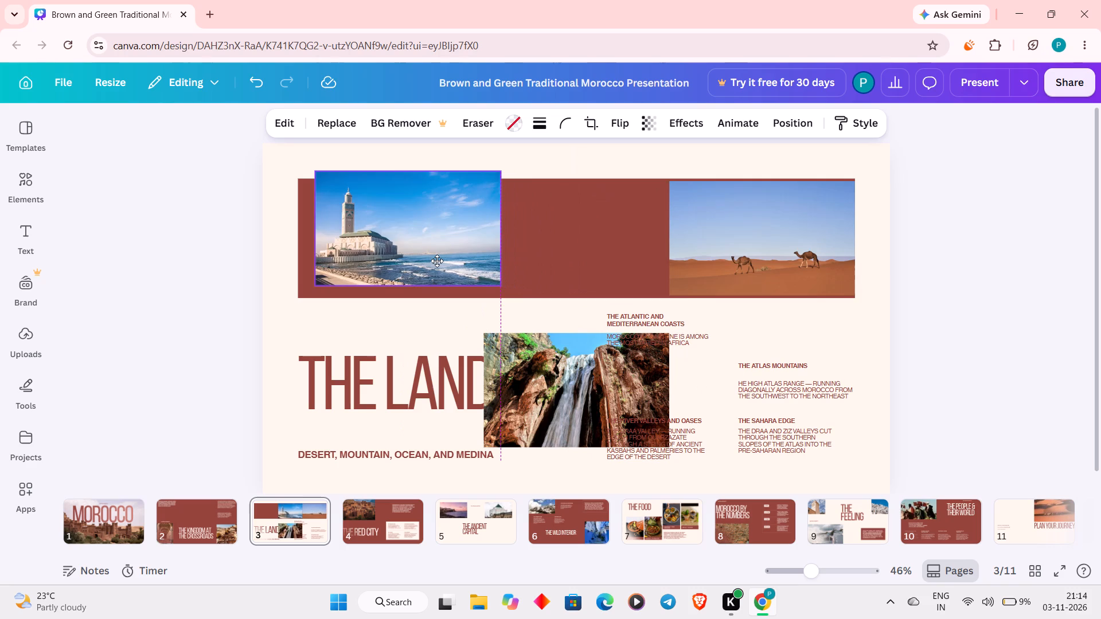
drag(437, 261, 778, 383)
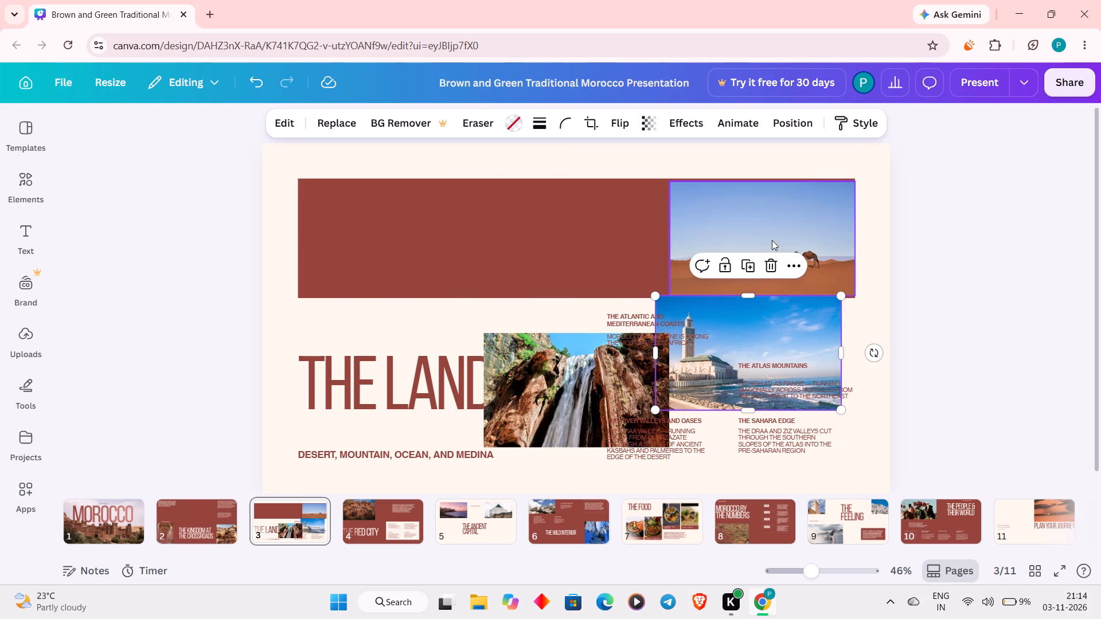
drag(772, 240, 565, 242)
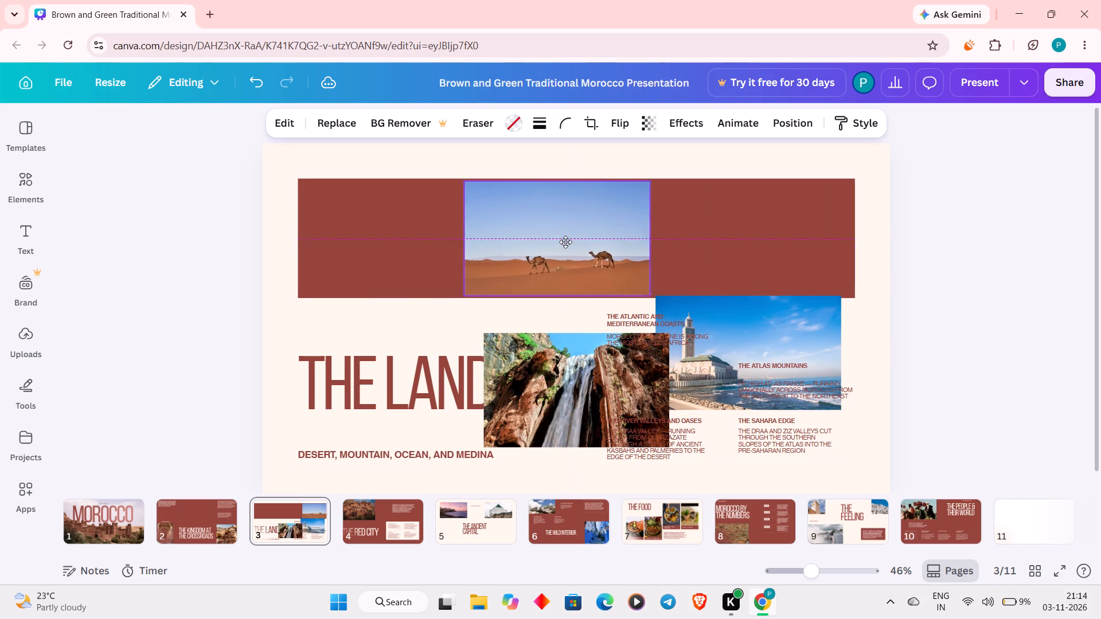
drag(565, 242, 574, 240)
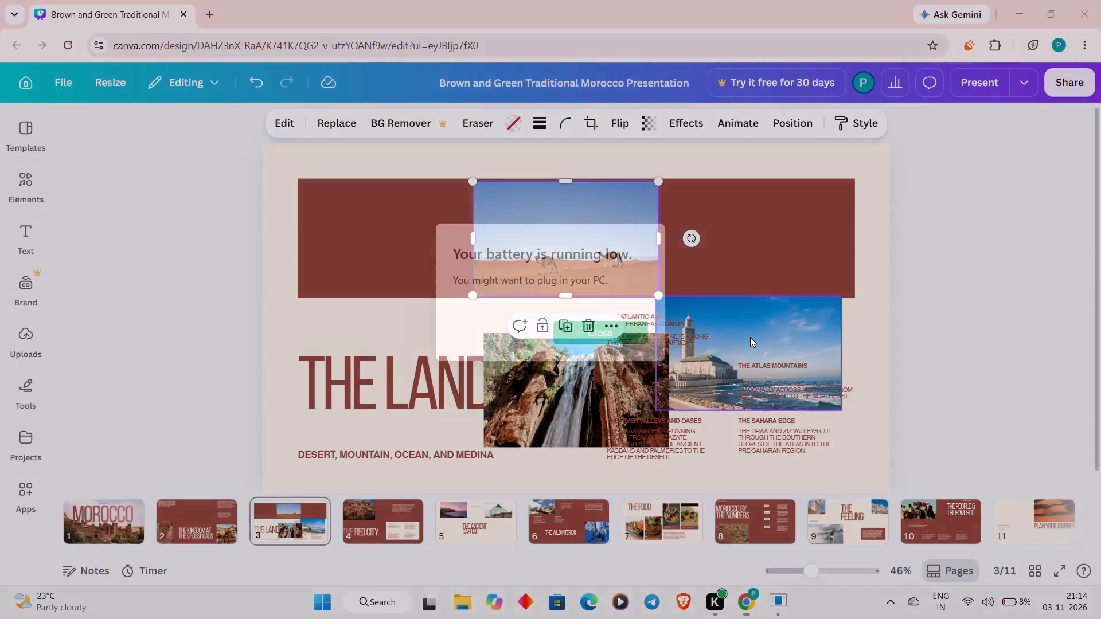
Place the seaside mosque photo at the red band's right end and set the camel photo centred directly against it.
drag(750, 337, 724, 314)
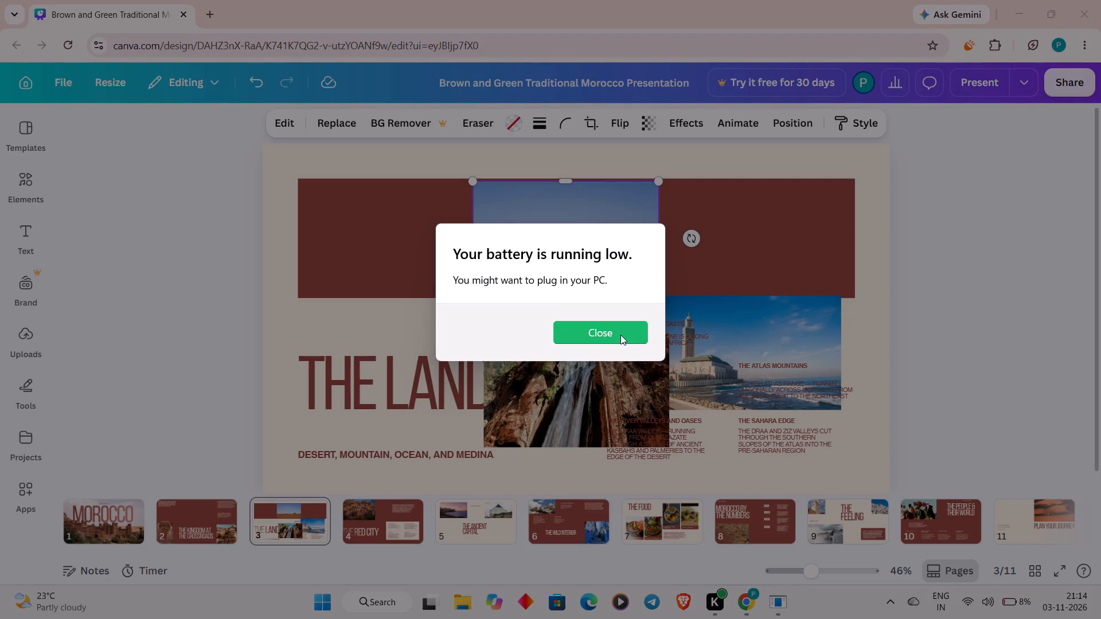
click(620, 335)
drag(774, 346, 780, 300)
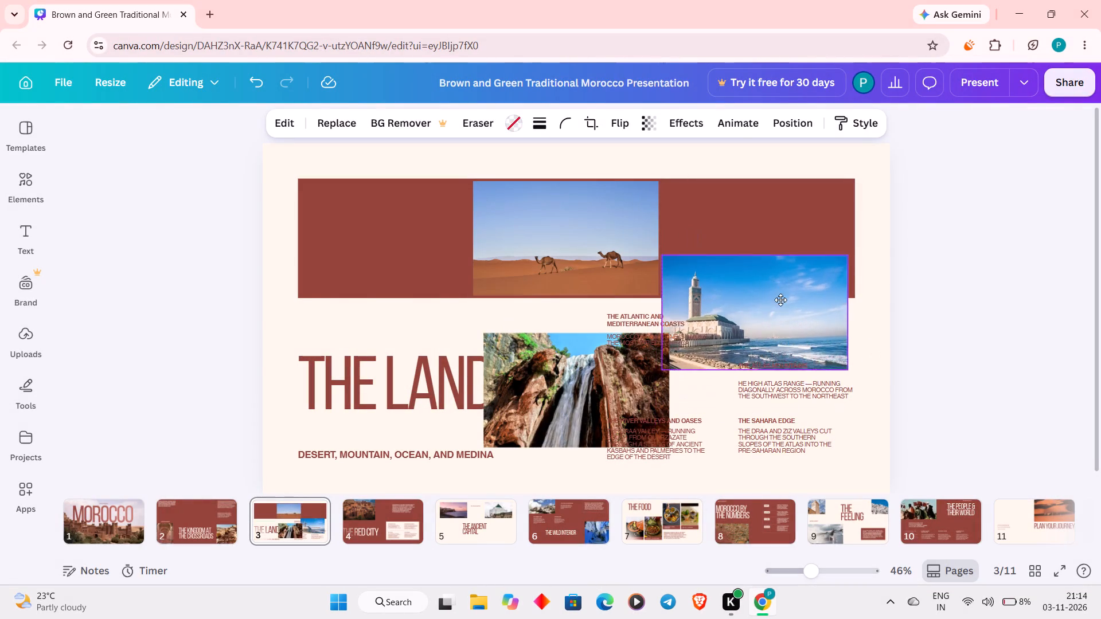
drag(780, 300, 788, 222)
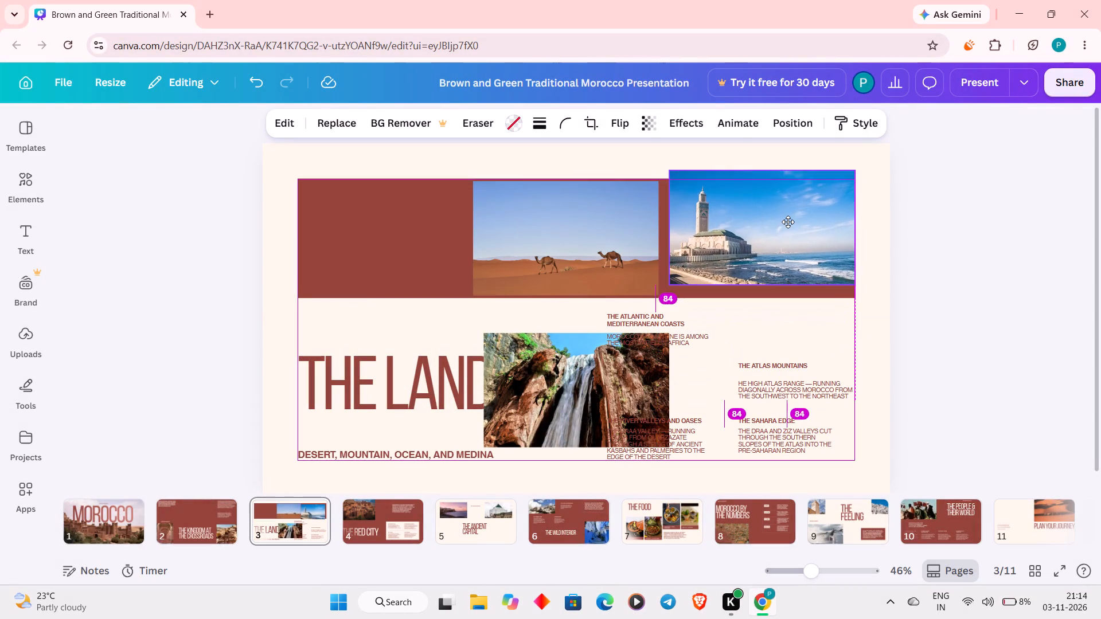
drag(788, 222, 783, 232)
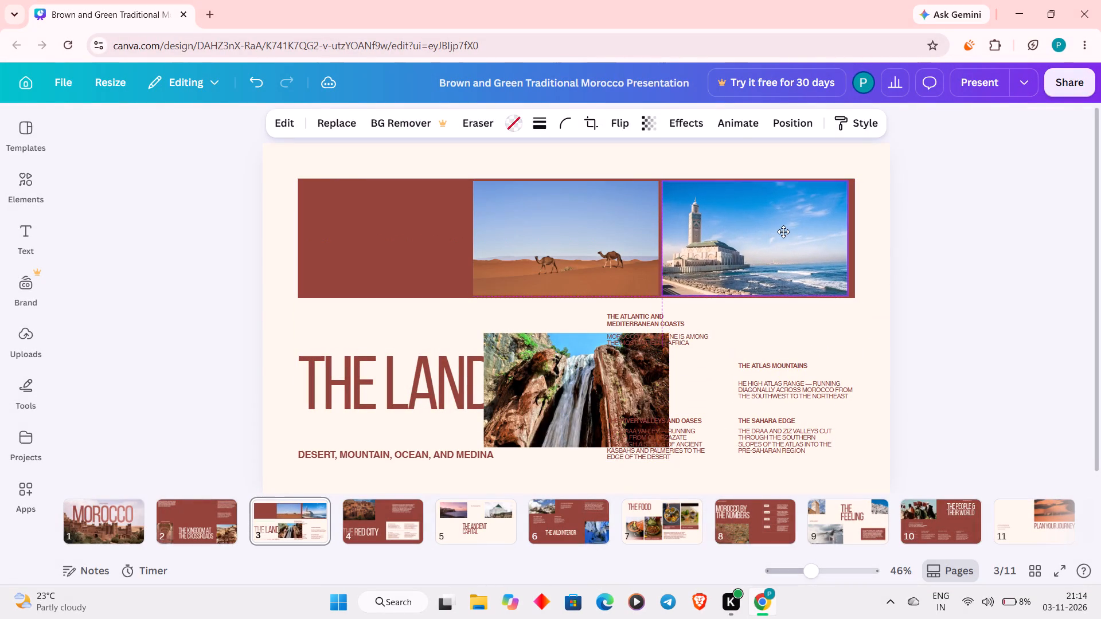
drag(783, 232, 786, 233)
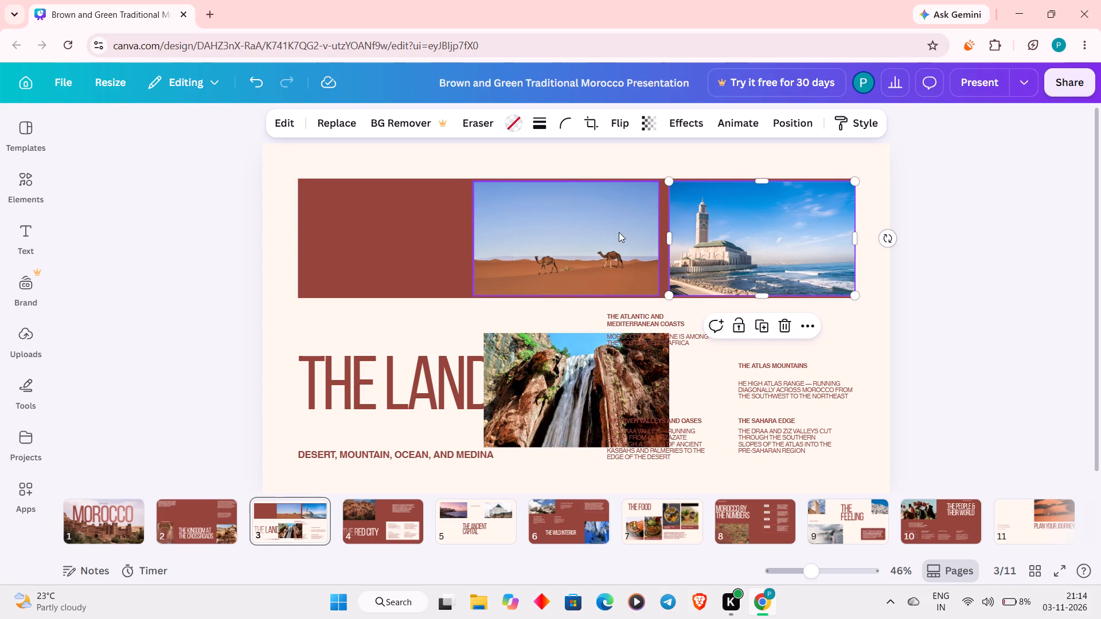
drag(619, 232, 628, 232)
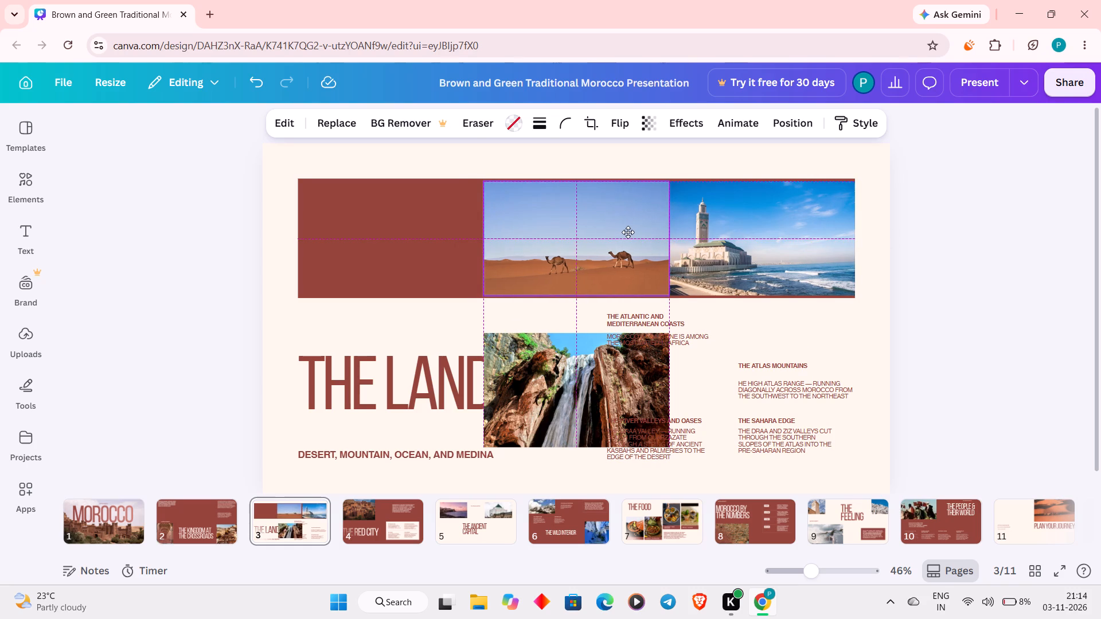
drag(628, 232, 628, 232)
Return the waterfall photo to the red band's left end and align it and the camel photo with the band's top edge.
drag(607, 379, 420, 235)
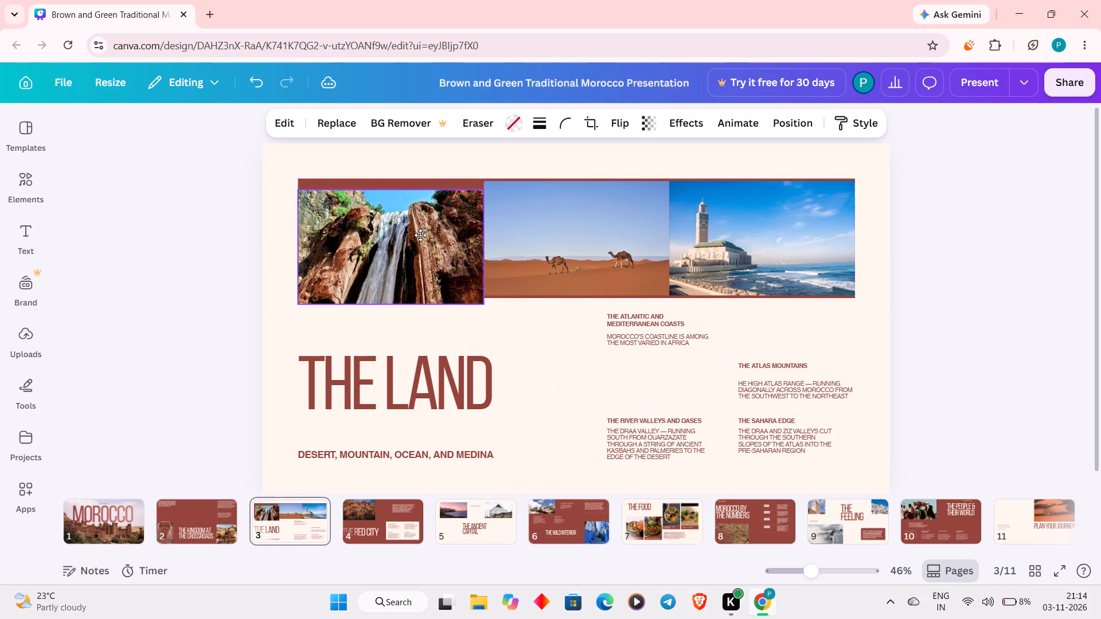
drag(420, 235, 420, 229)
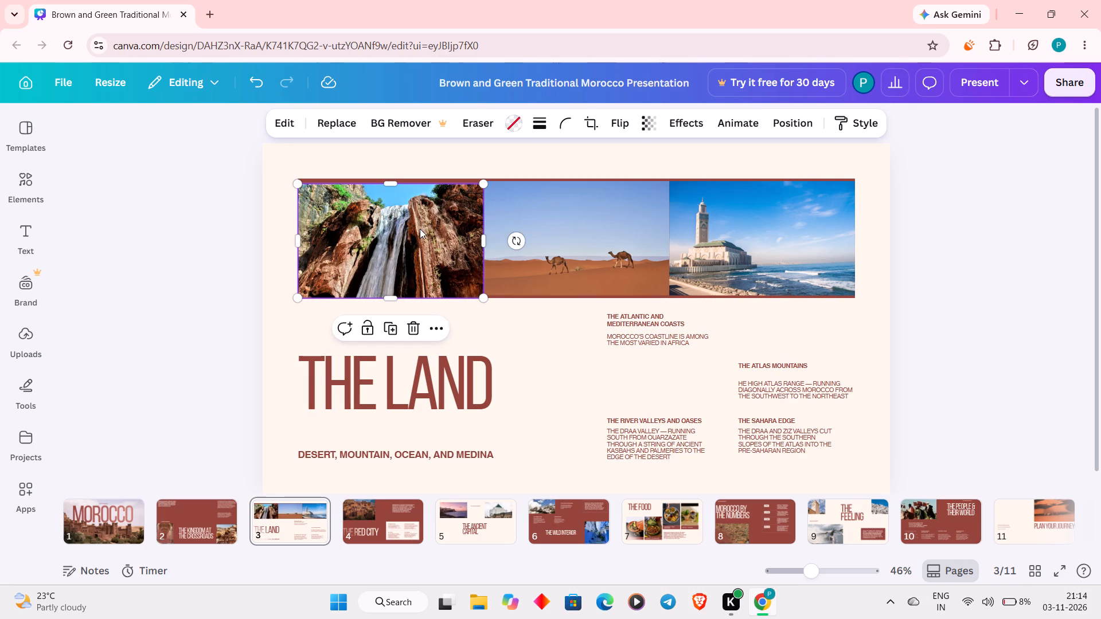
drag(420, 229, 417, 221)
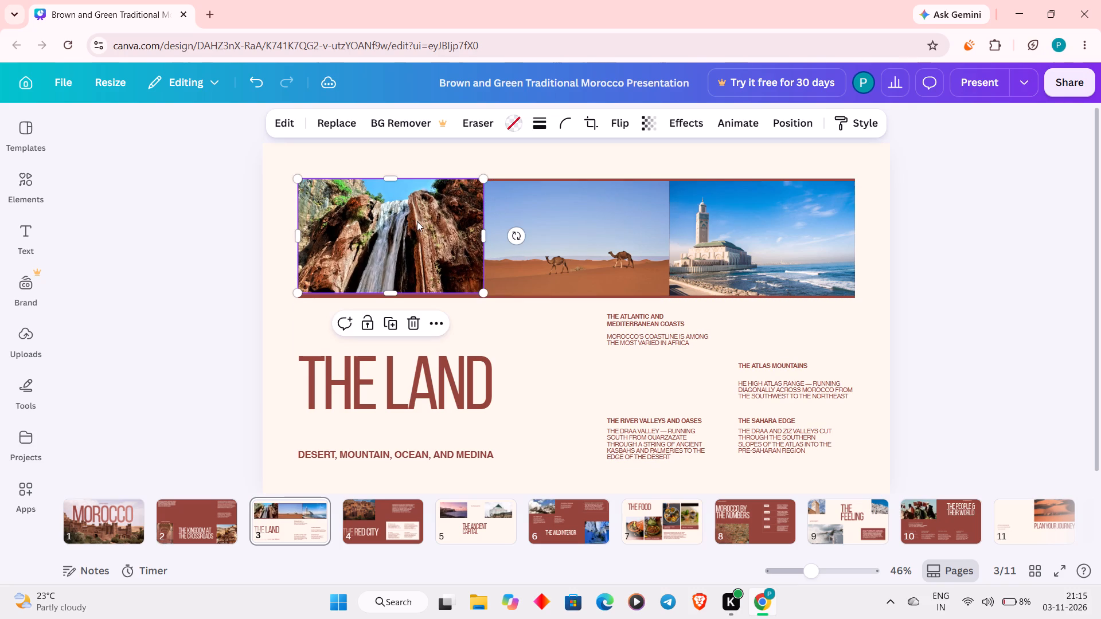
click(417, 221)
click(566, 225)
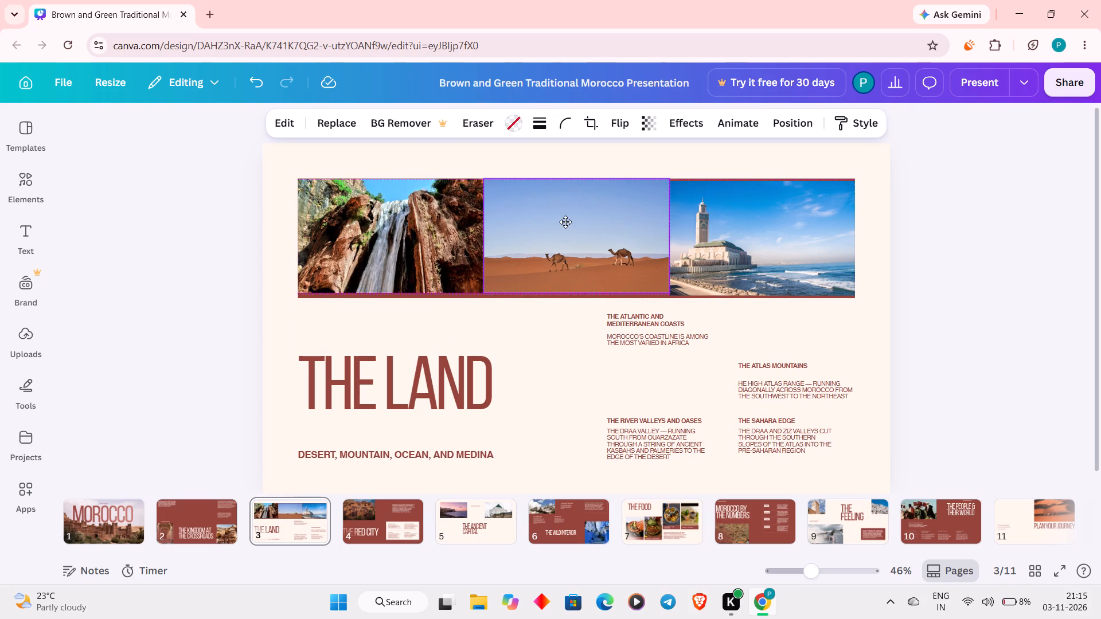
click(762, 241)
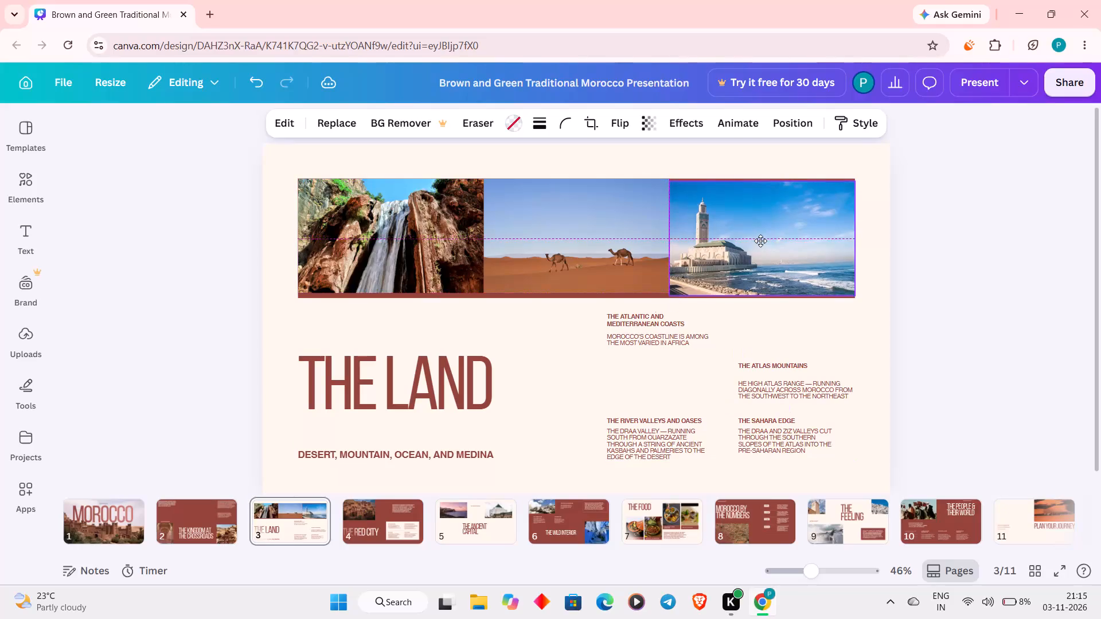
click(564, 344)
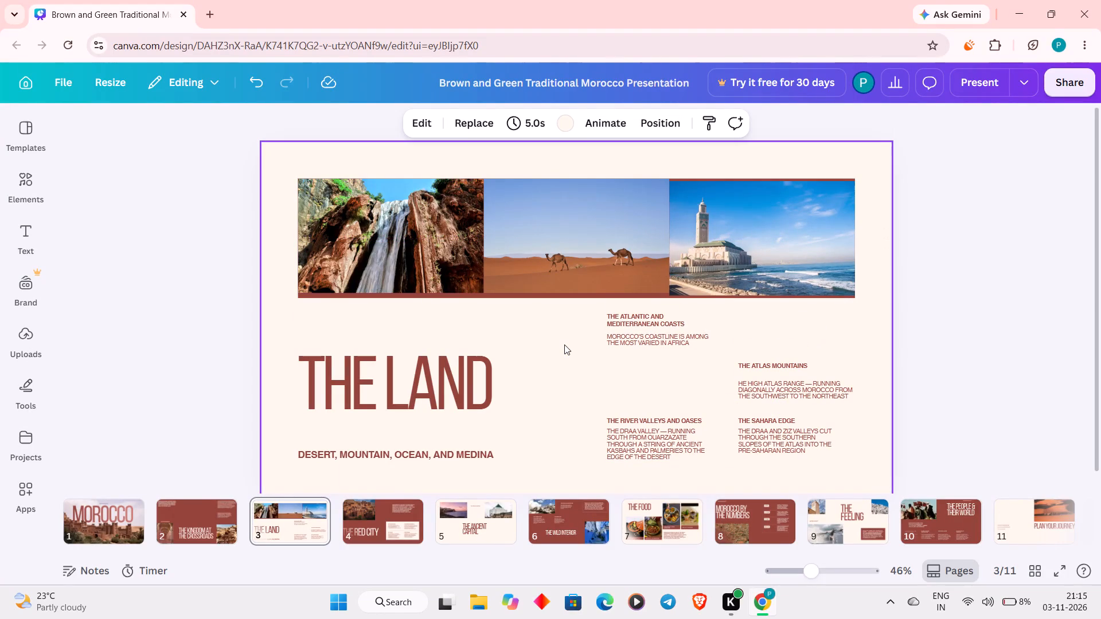
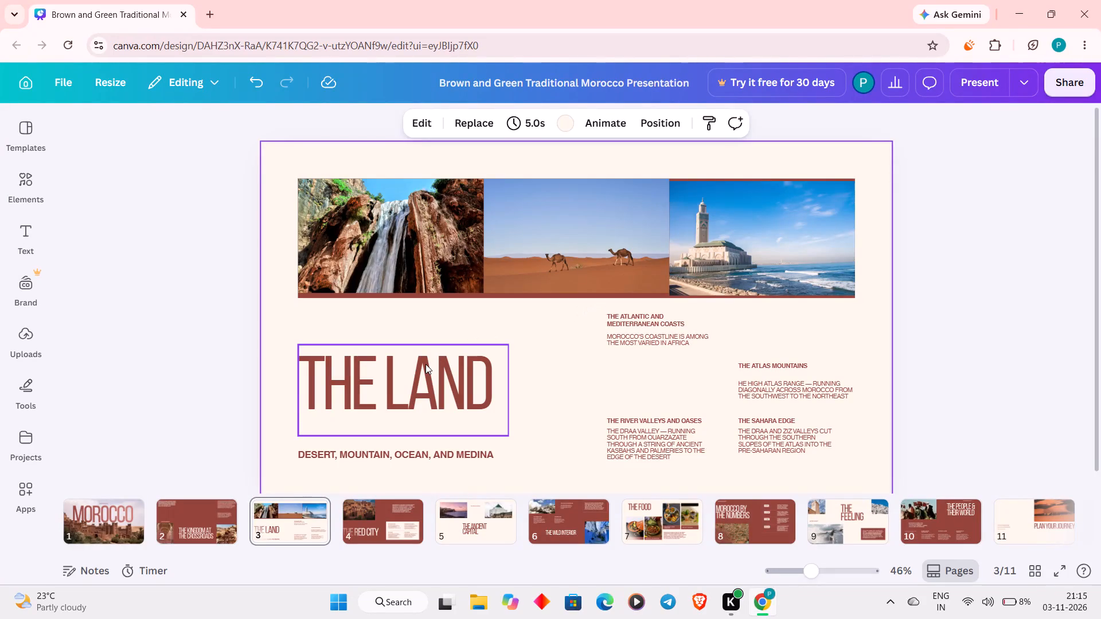
On page 3, move the "THE LAND" heading up just below the photo strip and place its subtitle directly beneath it.
drag(425, 364, 427, 320)
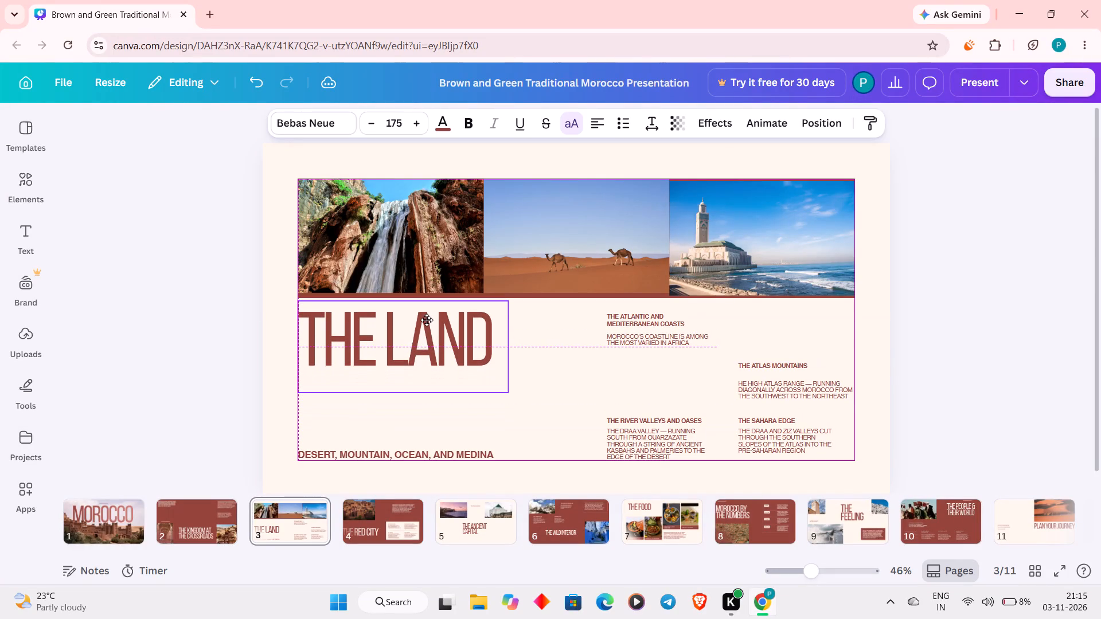
drag(427, 320, 425, 319)
click(417, 461)
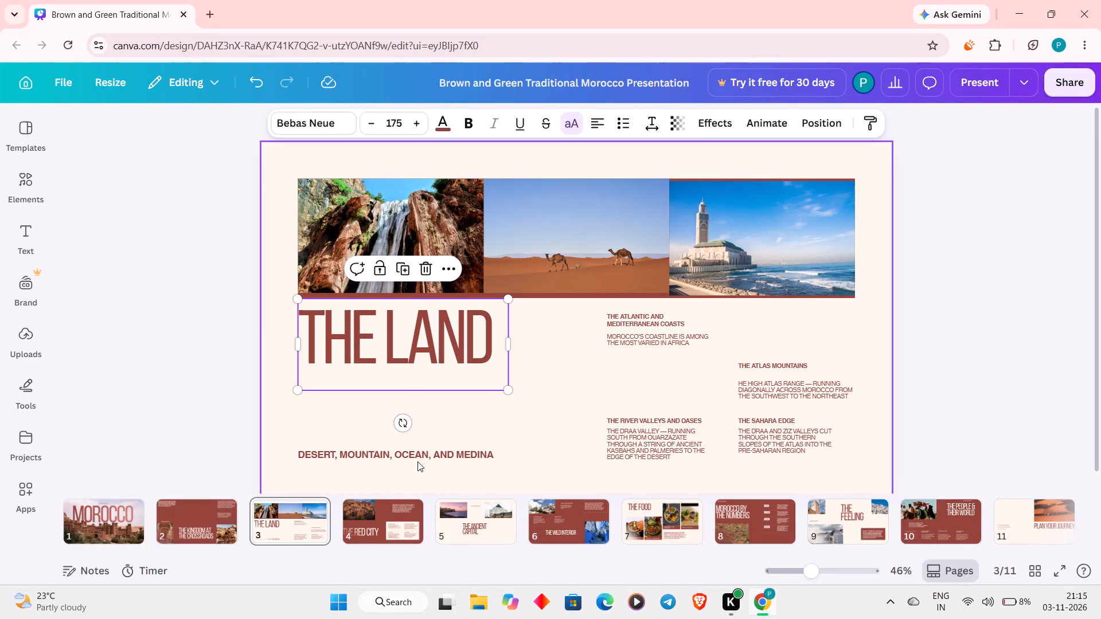
drag(413, 453, 413, 391)
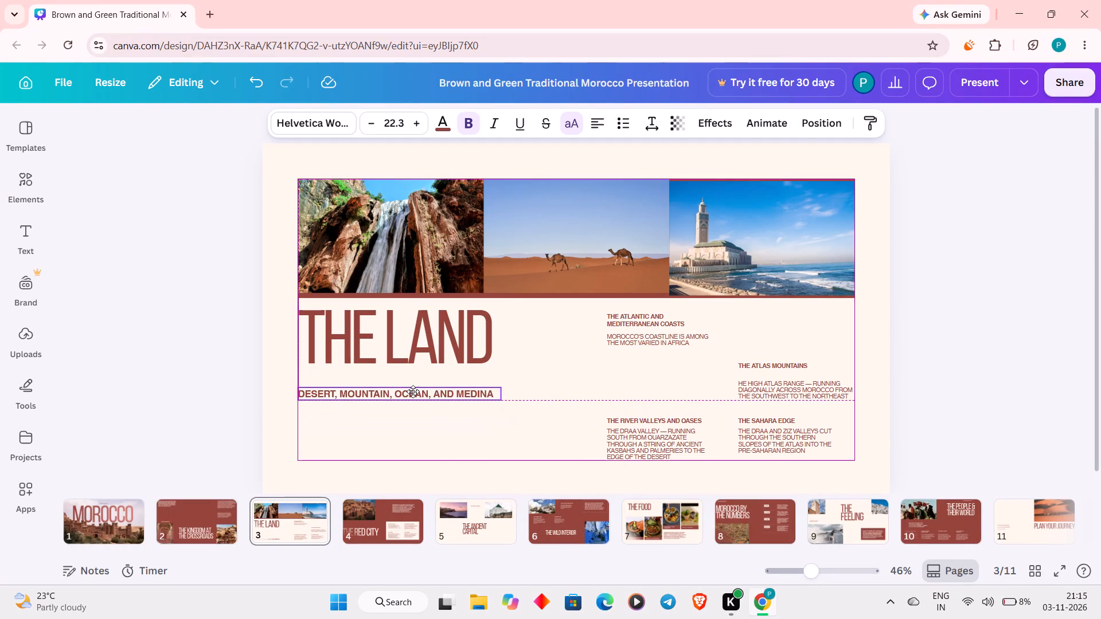
drag(413, 391, 413, 385)
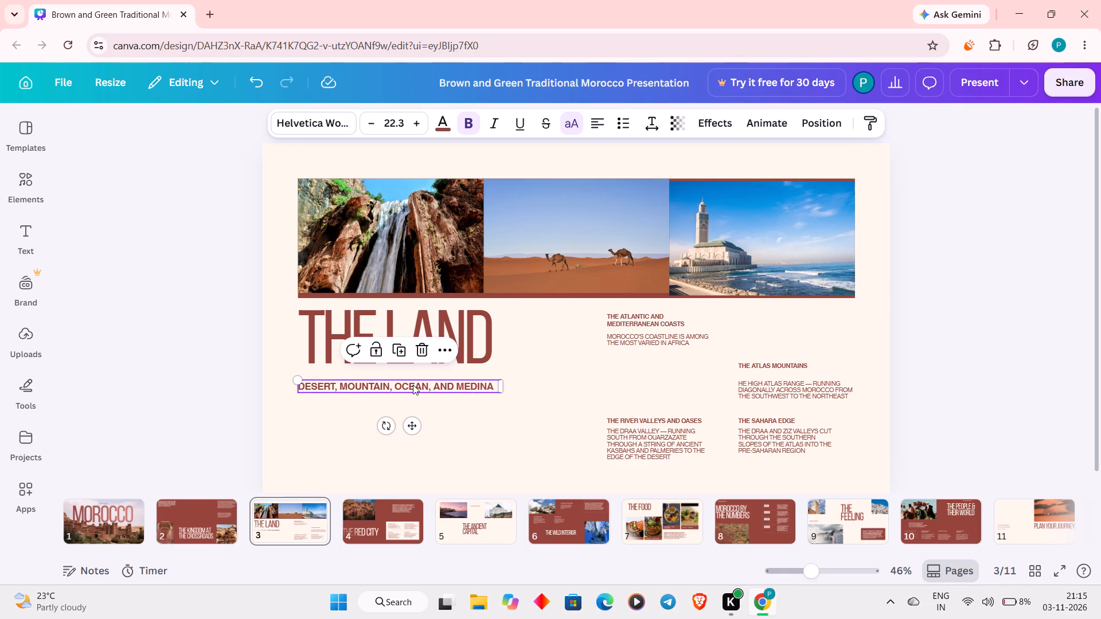
Line up the waterfall, camel and mosque photos vertically so the brown band shows evenly above and below them.
click(431, 207)
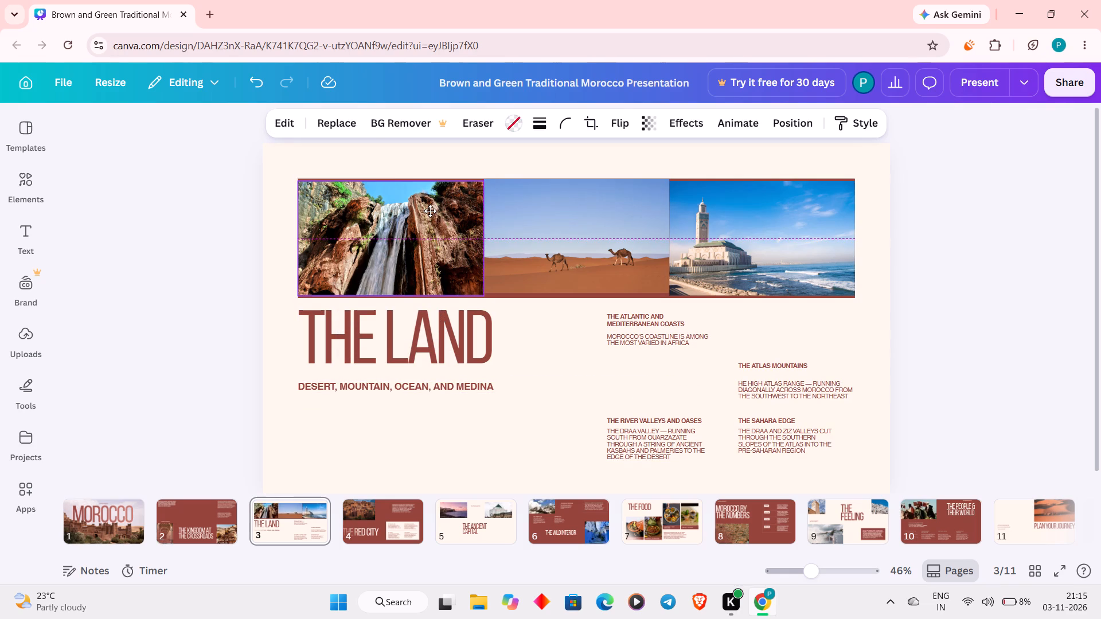
click(545, 218)
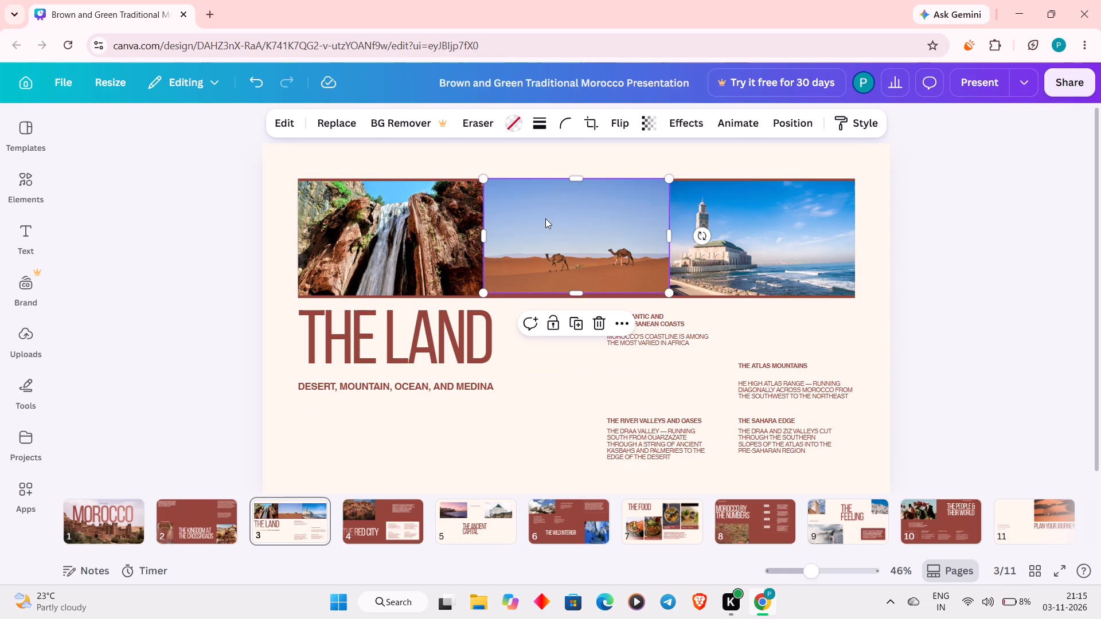
click(545, 223)
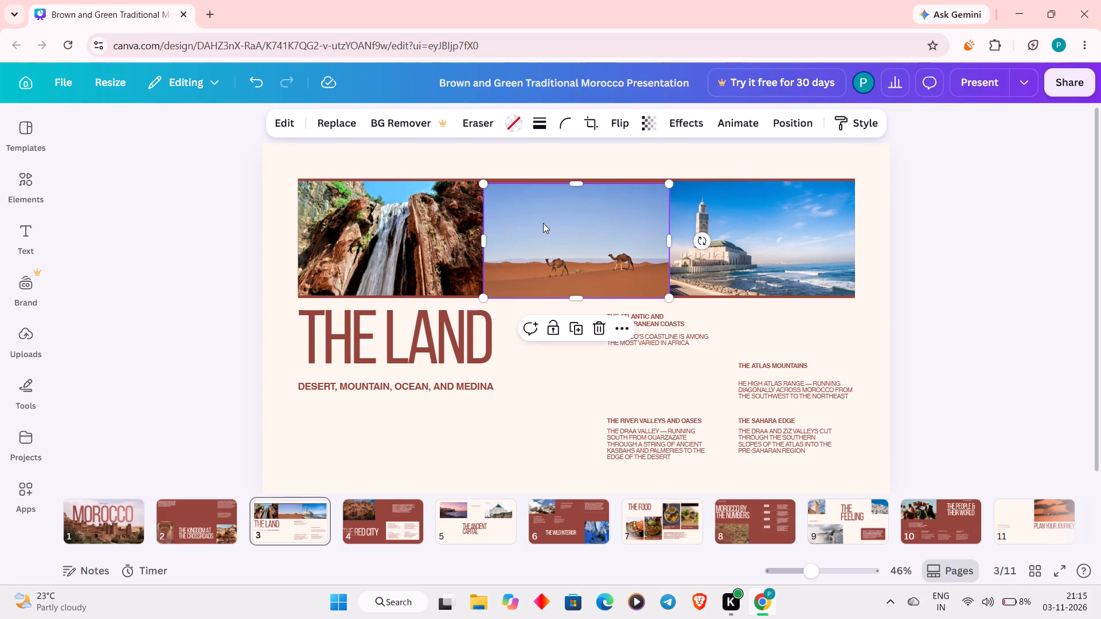
click(543, 221)
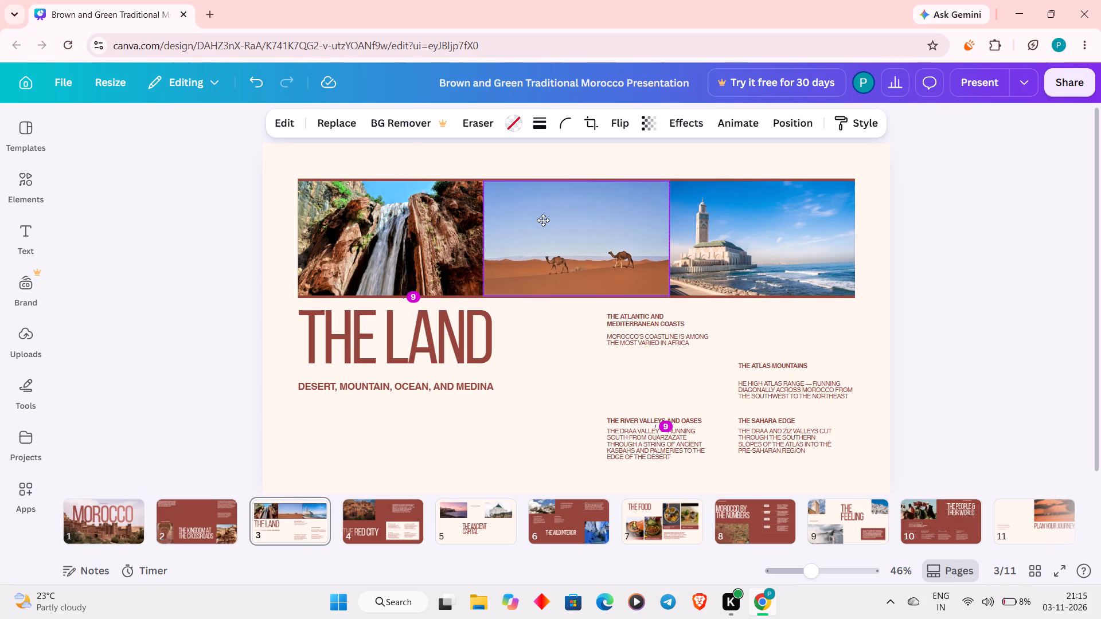
click(543, 220)
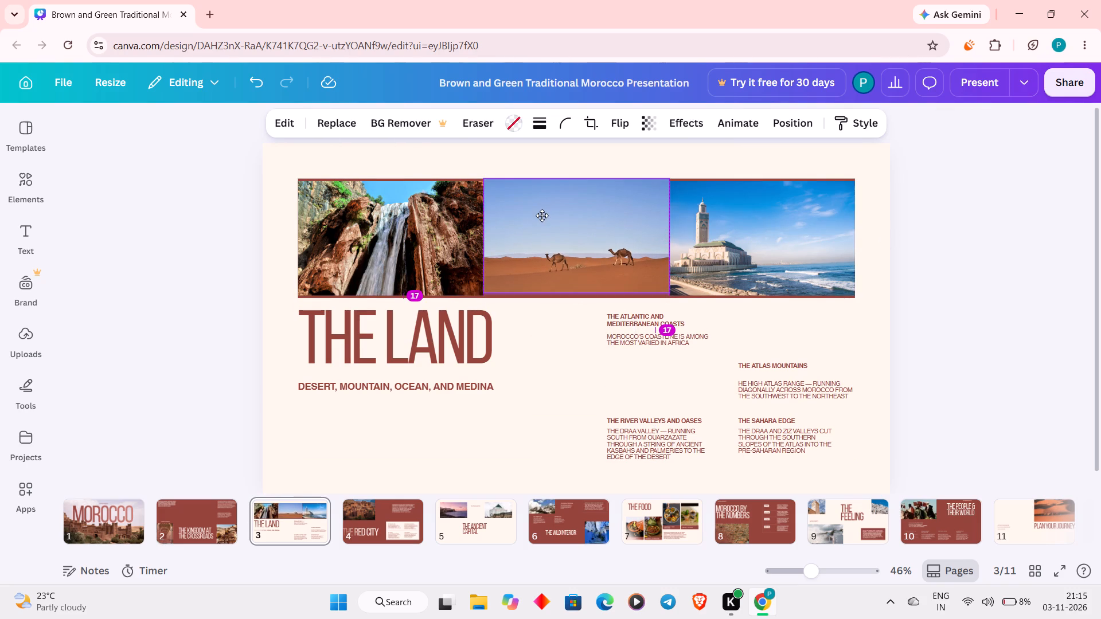
click(768, 220)
click(548, 382)
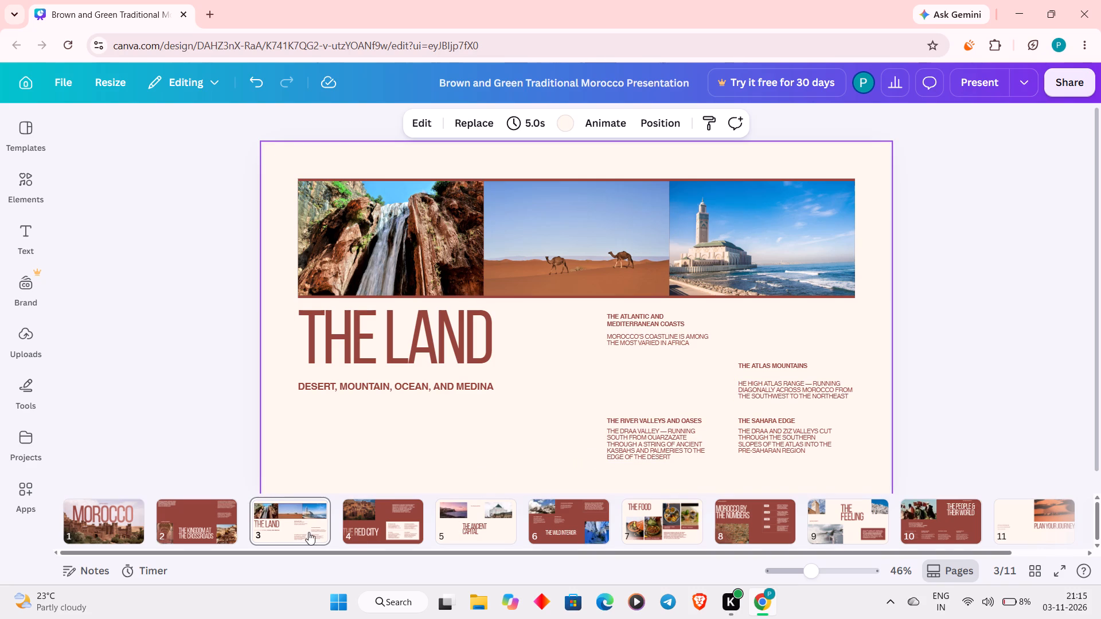
On page 2, move the "THE KINGDOM AT THE CROSSROADS" heading to the top centre of the slide.
click(214, 505)
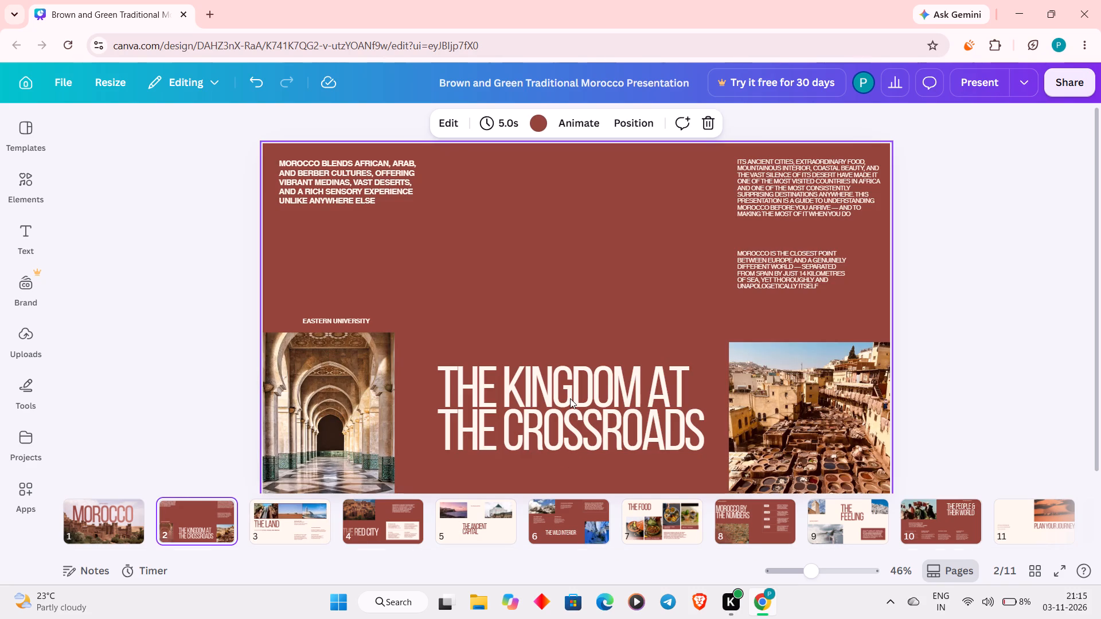
drag(570, 398, 564, 193)
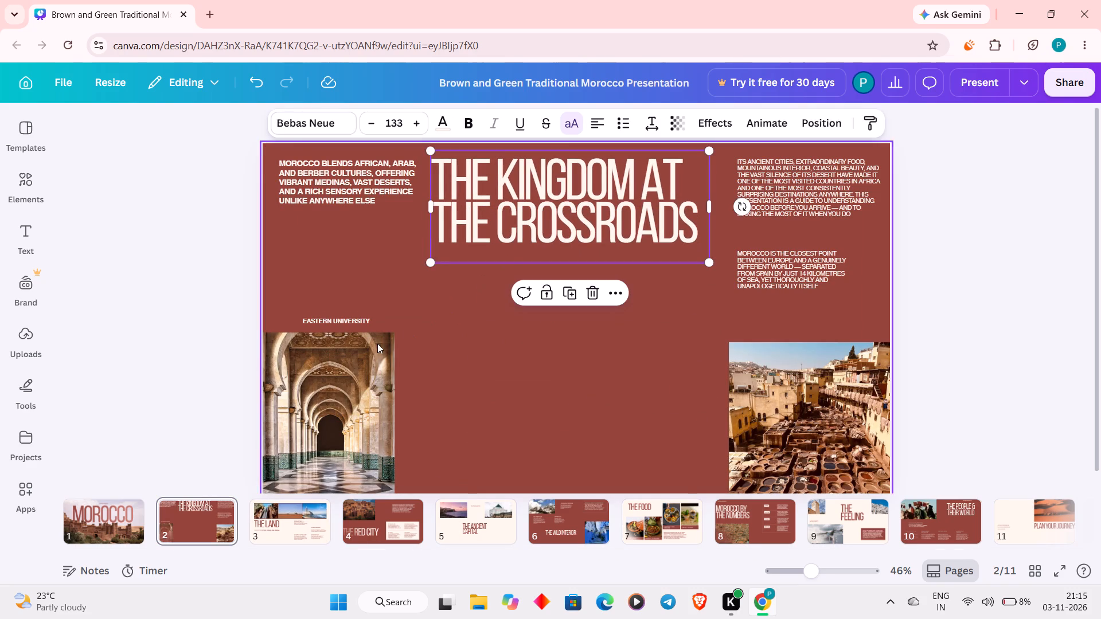
Swap the archway photo with the "Morocco blends" paragraph, putting the photo in the slide's top-left corner and the text below the university caption.
drag(322, 381, 625, 360)
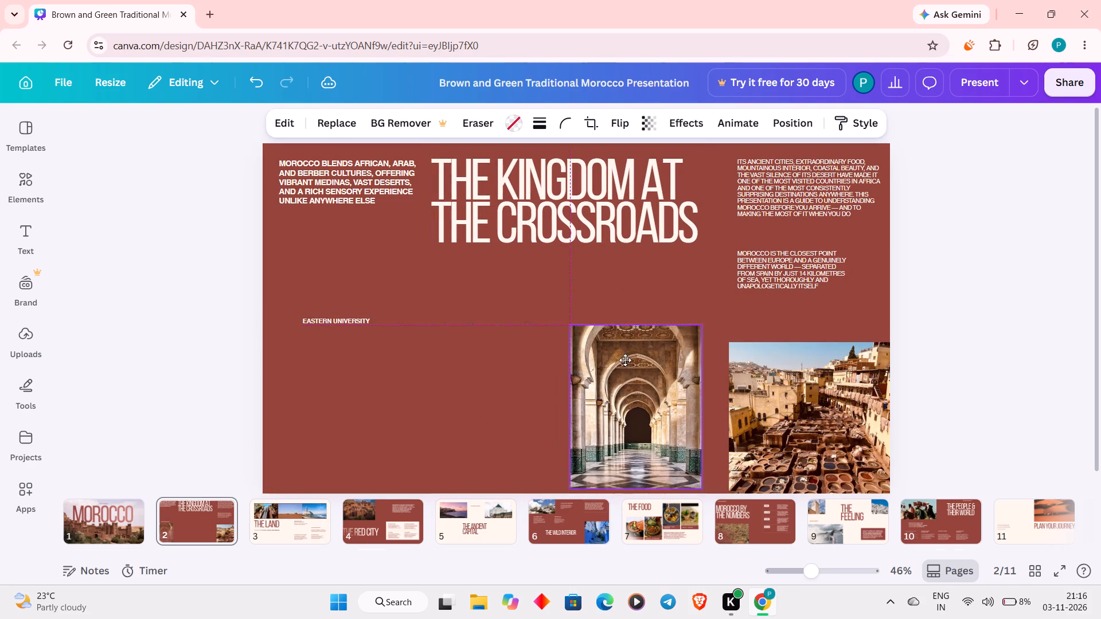
drag(625, 360, 585, 386)
drag(354, 191, 355, 409)
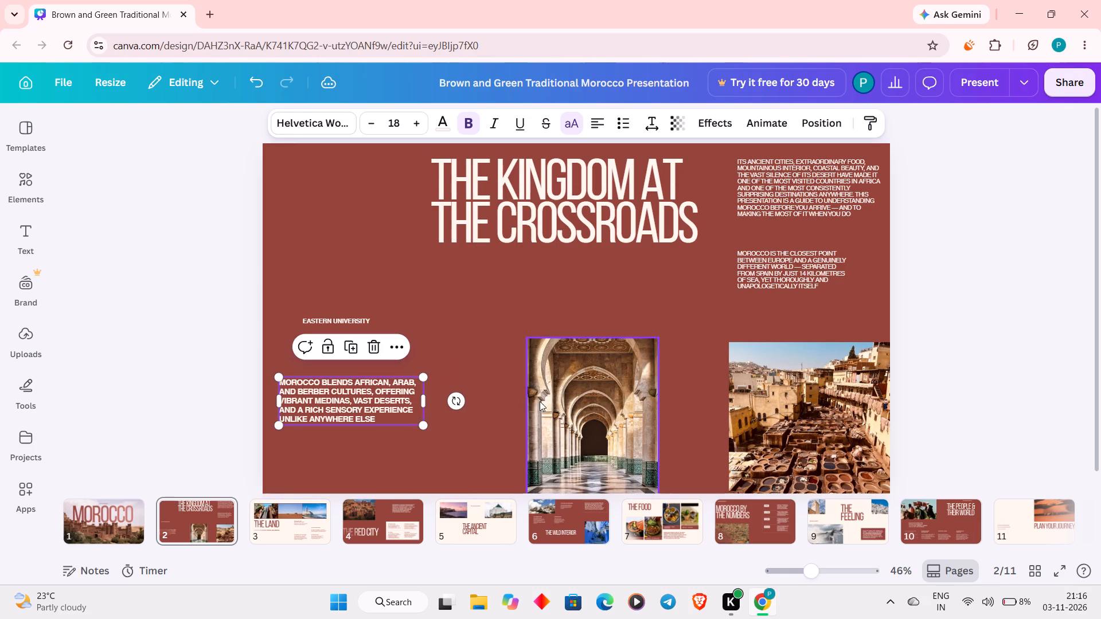
drag(608, 418, 342, 226)
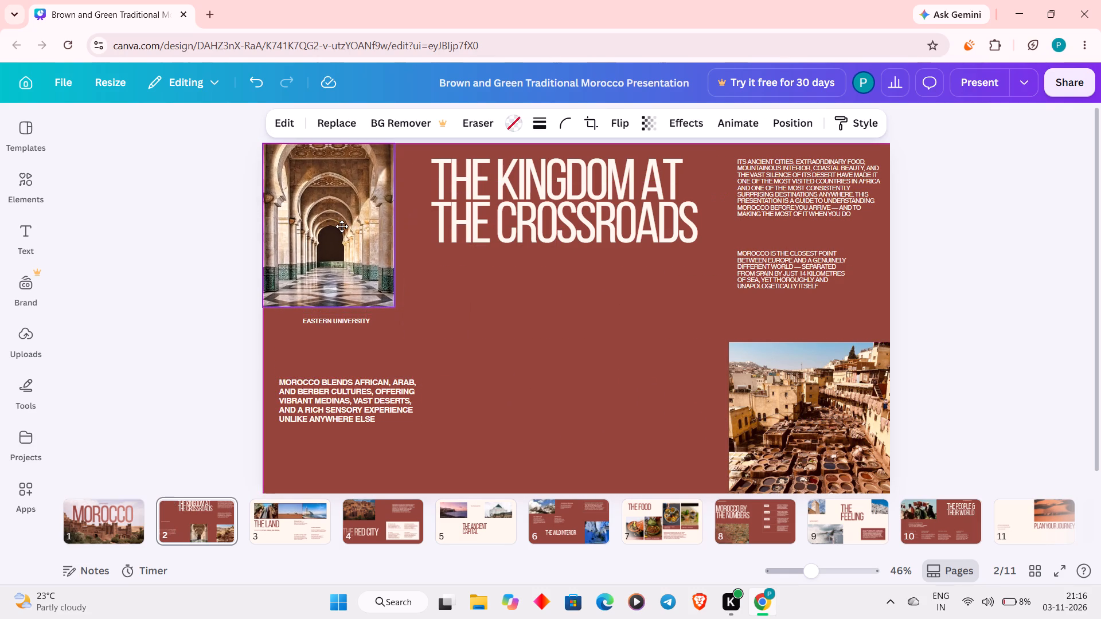
drag(342, 226, 341, 224)
click(663, 297)
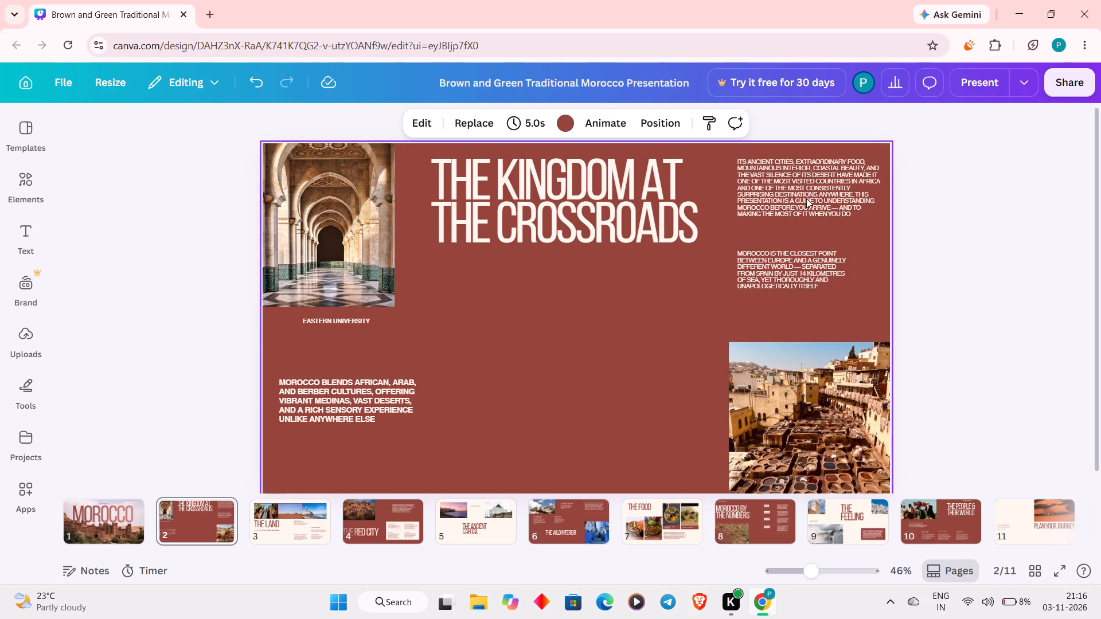
Move the tannery photo to the slide's top-right corner and stack the two body paragraphs left-aligned beneath it.
drag(796, 170, 633, 393)
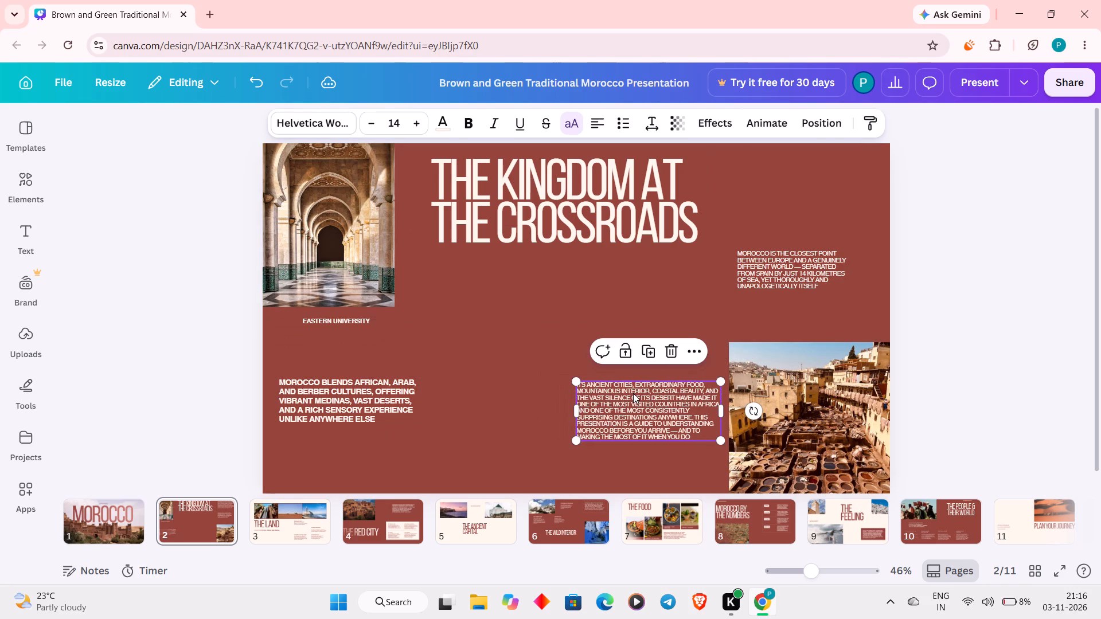
drag(778, 254, 666, 413)
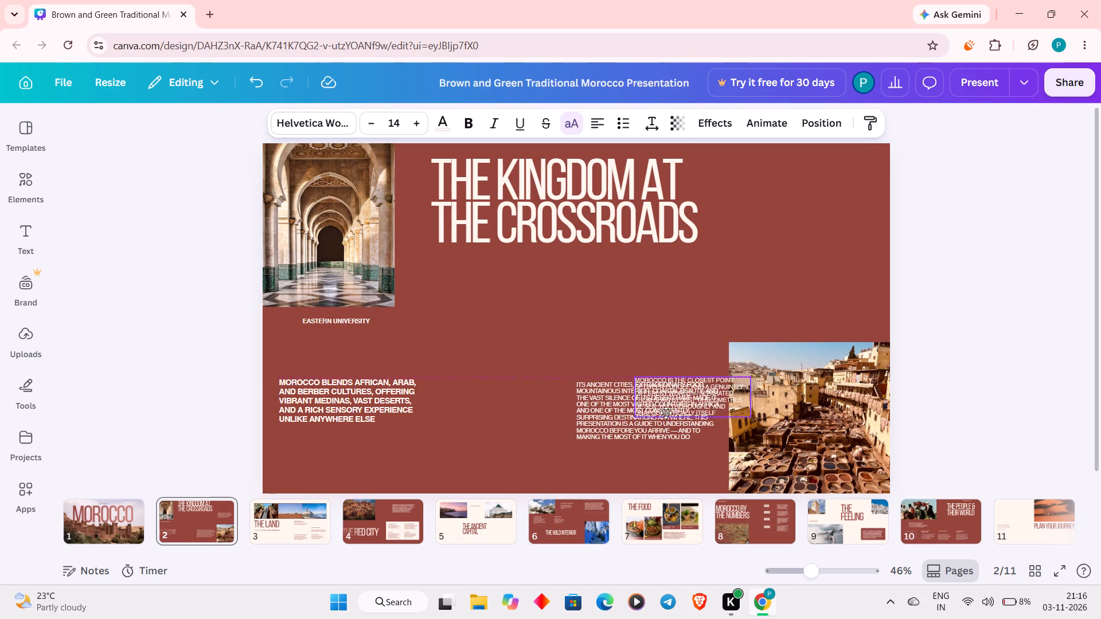
drag(666, 413, 618, 460)
drag(783, 407, 782, 207)
drag(646, 413, 762, 351)
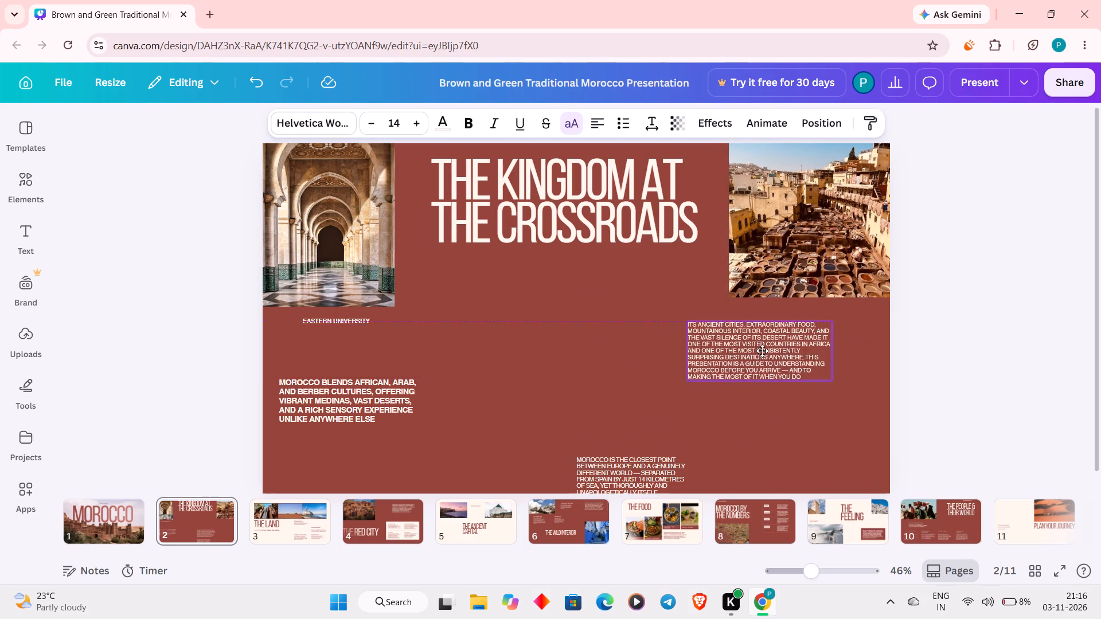
drag(762, 351, 797, 338)
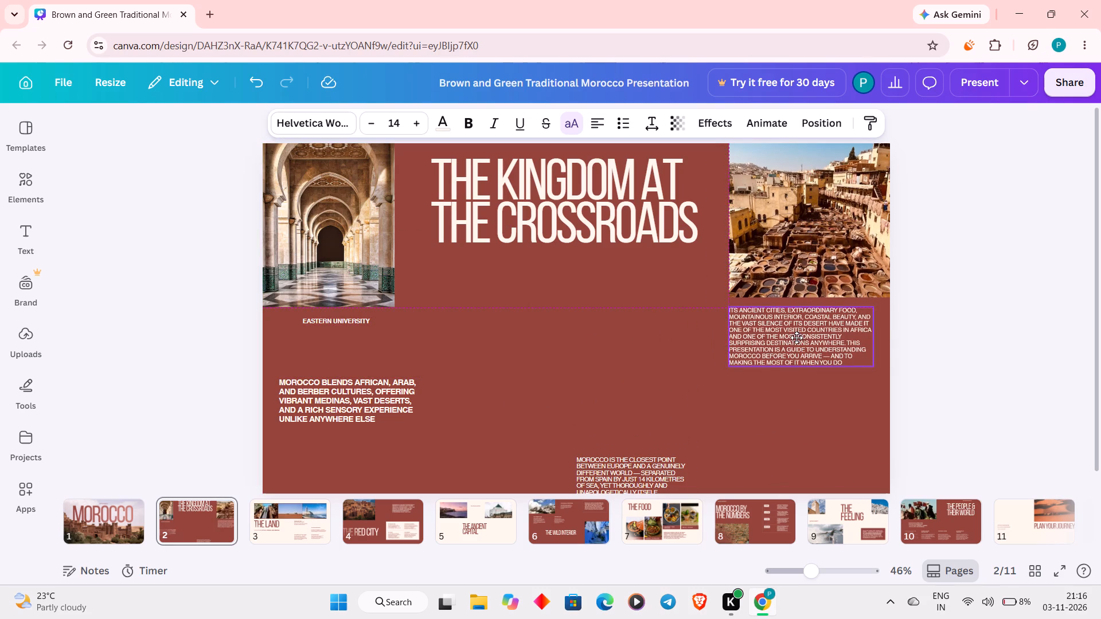
drag(797, 338, 797, 338)
drag(623, 476, 764, 414)
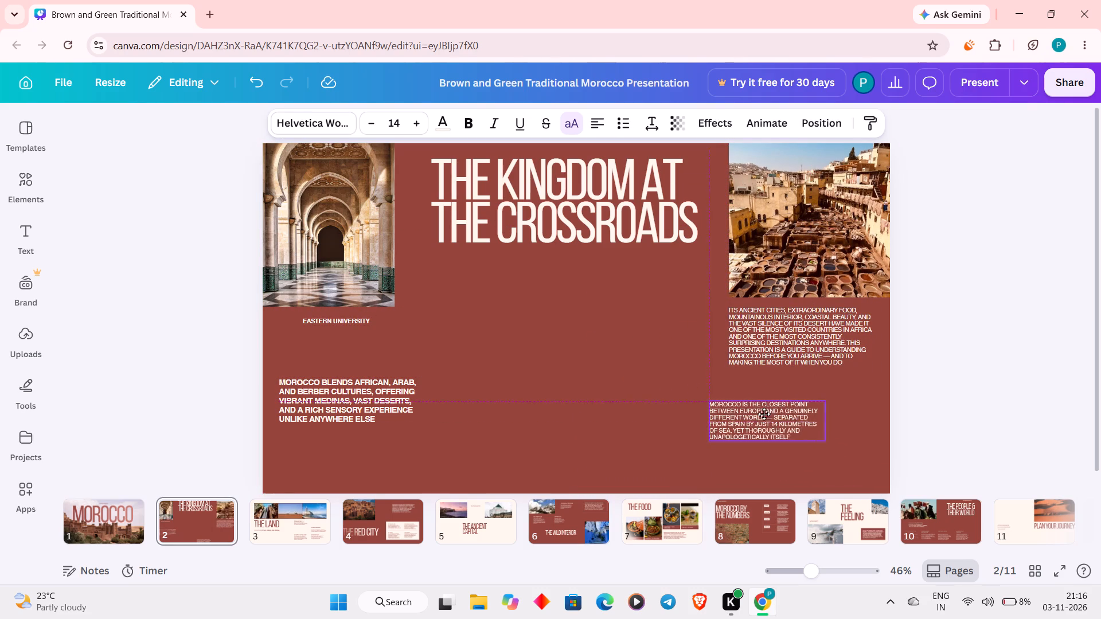
drag(764, 414, 775, 412)
click(606, 336)
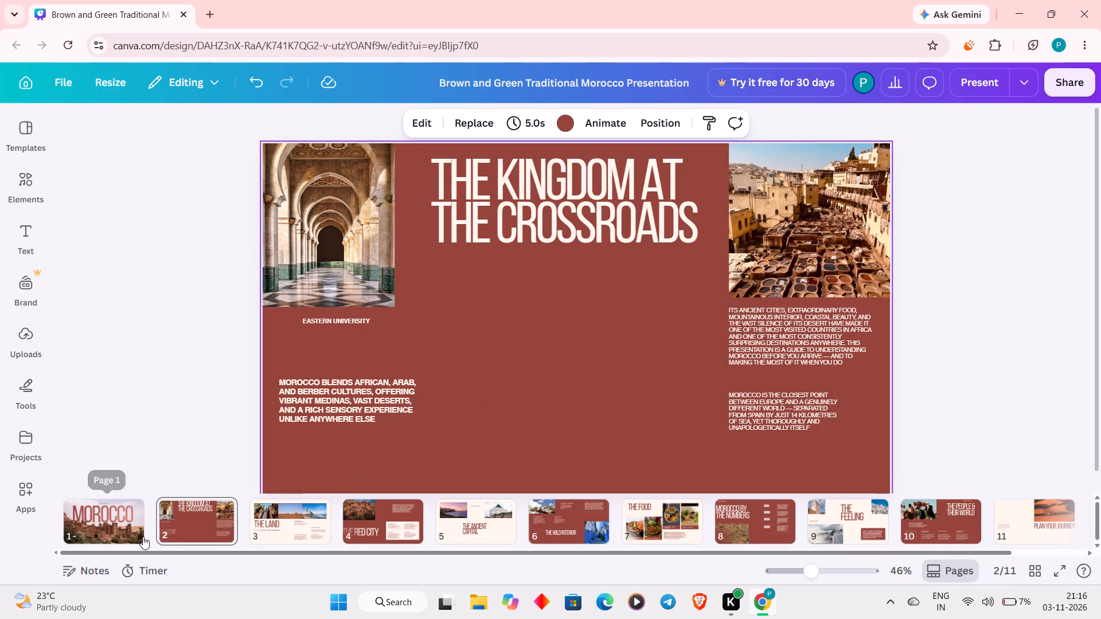
On page 8, swap the city photo and the "MOROCCO BY THE NUMBERS" heading so the photo sits above the heading.
click(760, 518)
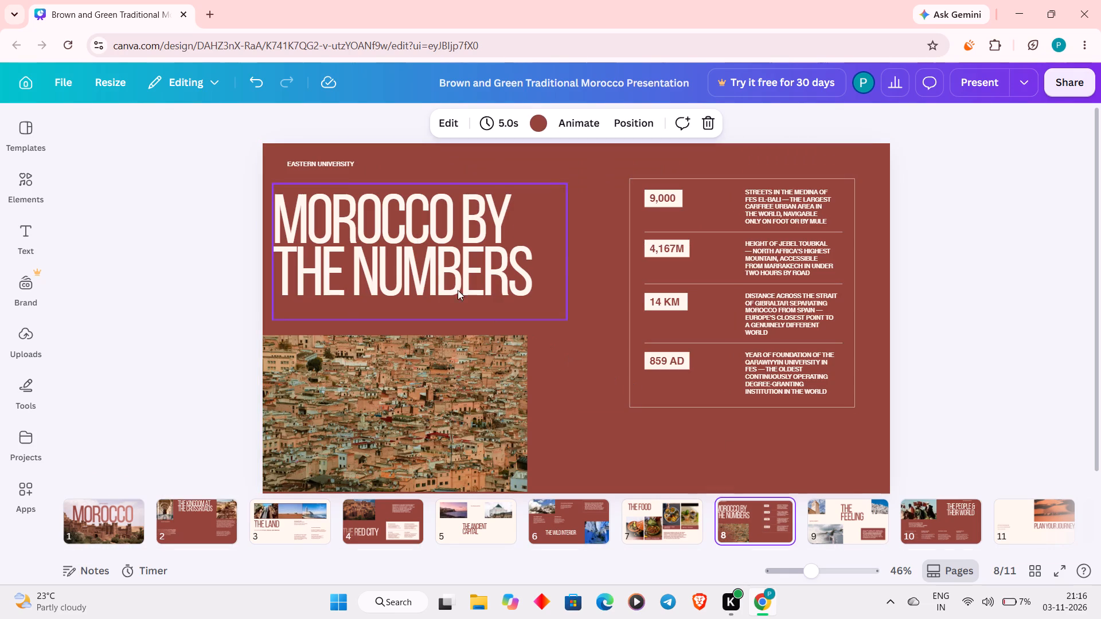
drag(406, 256, 544, 248)
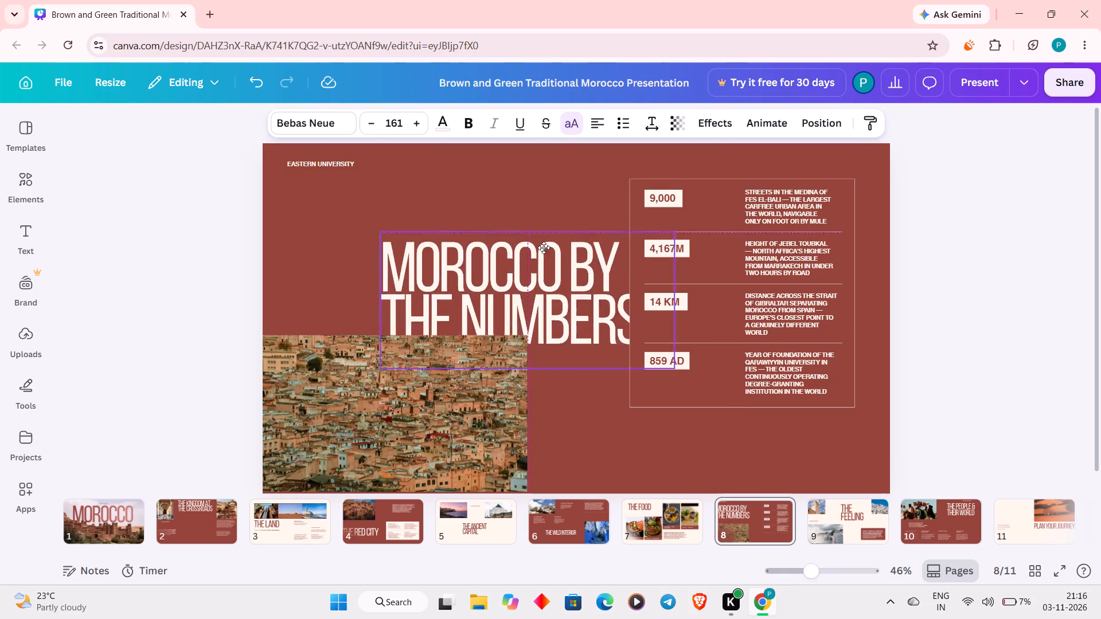
drag(544, 248, 582, 244)
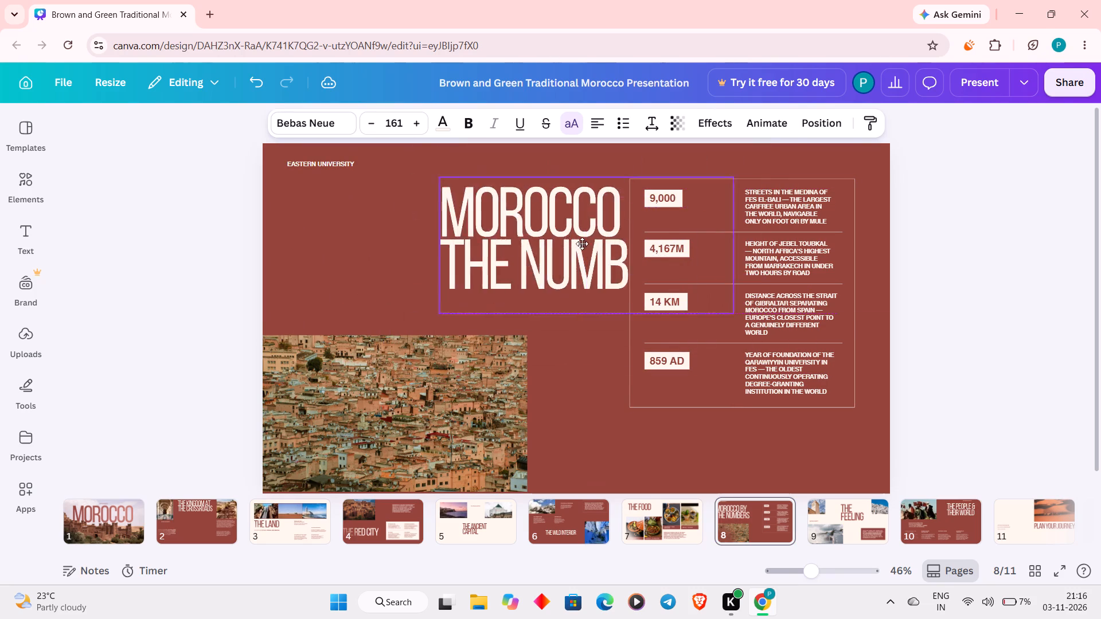
drag(582, 244, 456, 290)
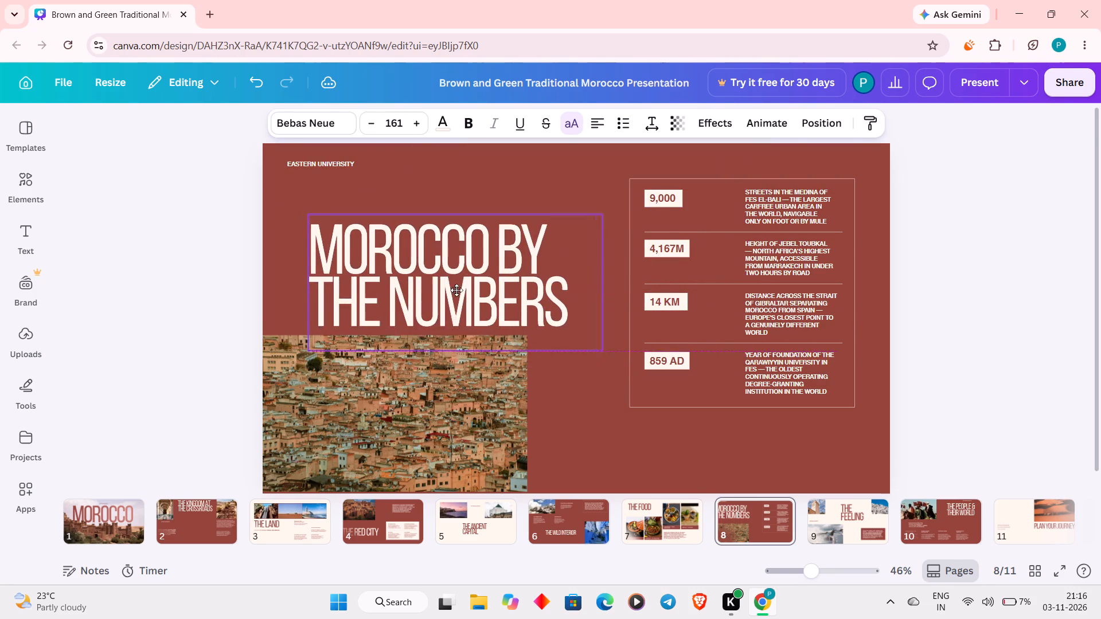
drag(456, 290, 608, 445)
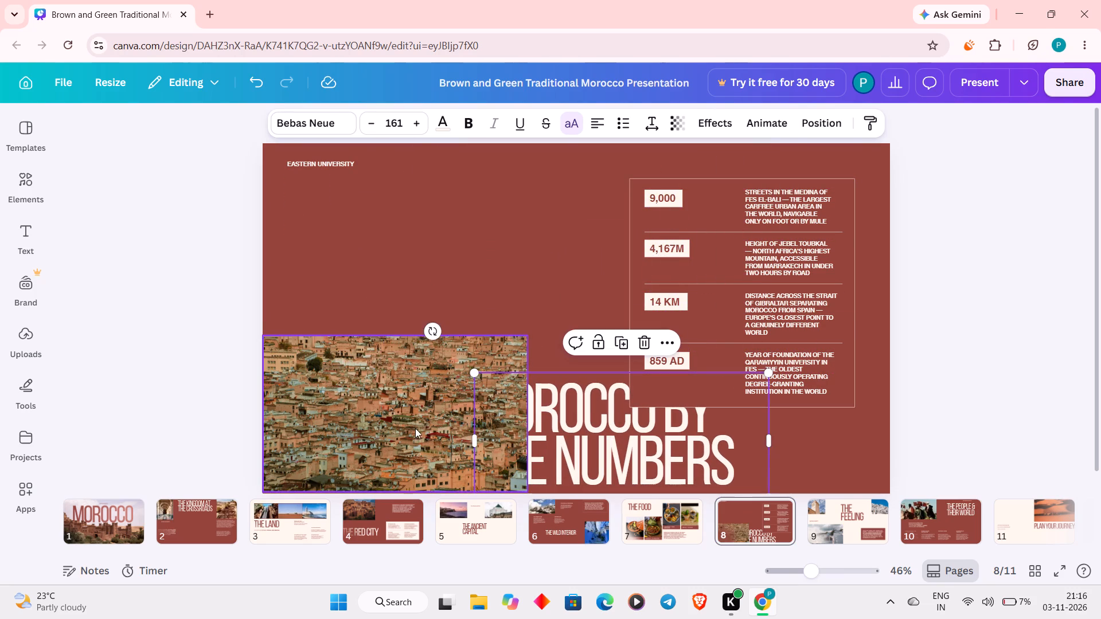
drag(408, 426, 425, 284)
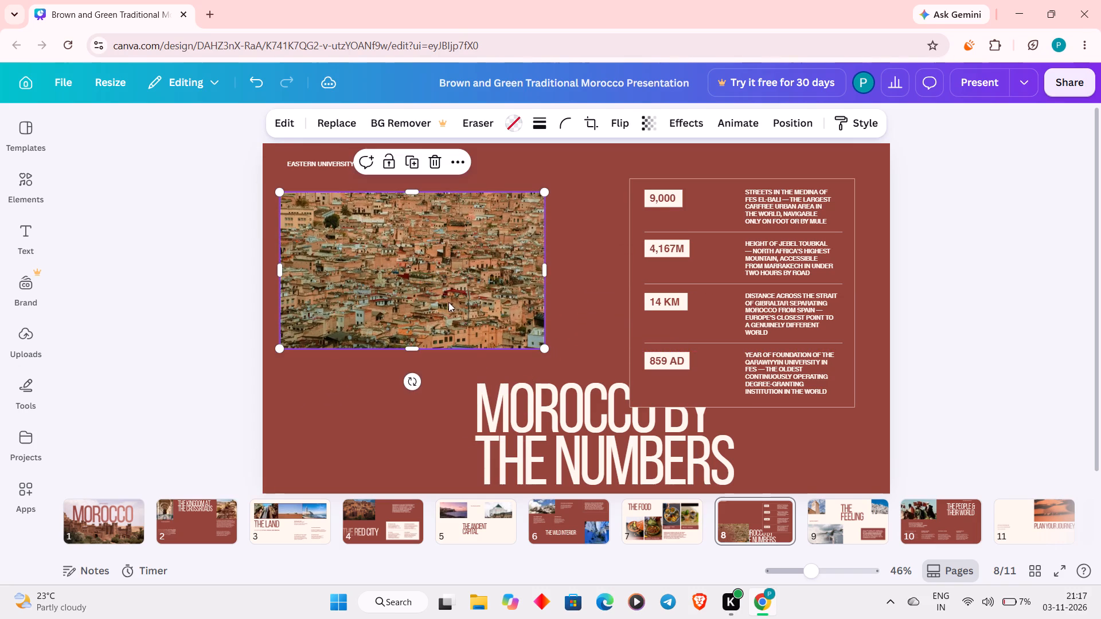
drag(546, 405, 360, 395)
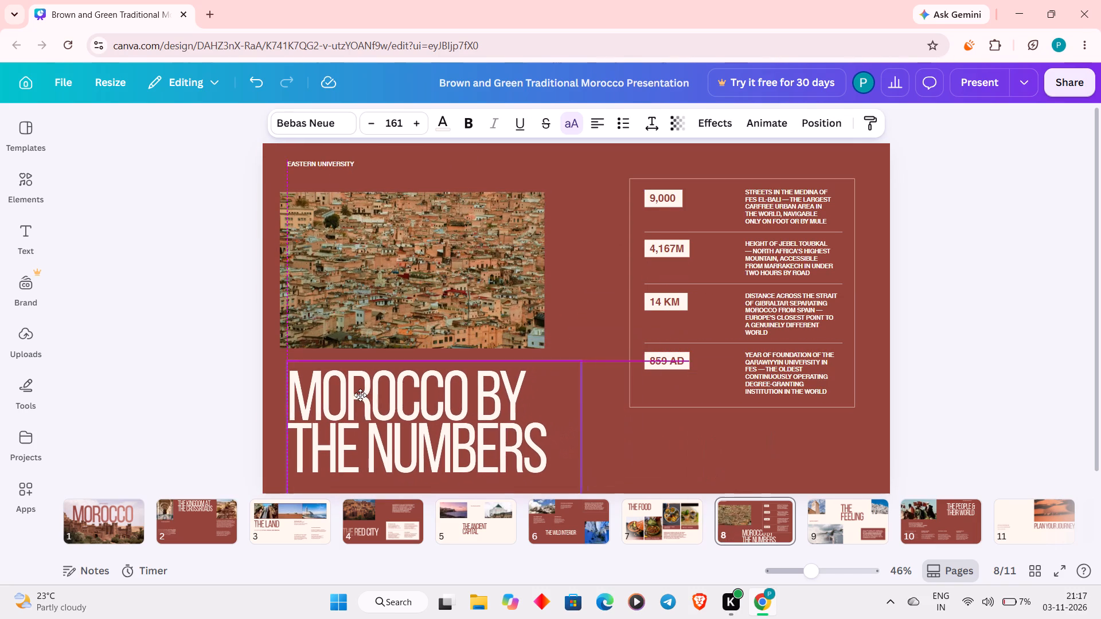
drag(360, 395, 355, 395)
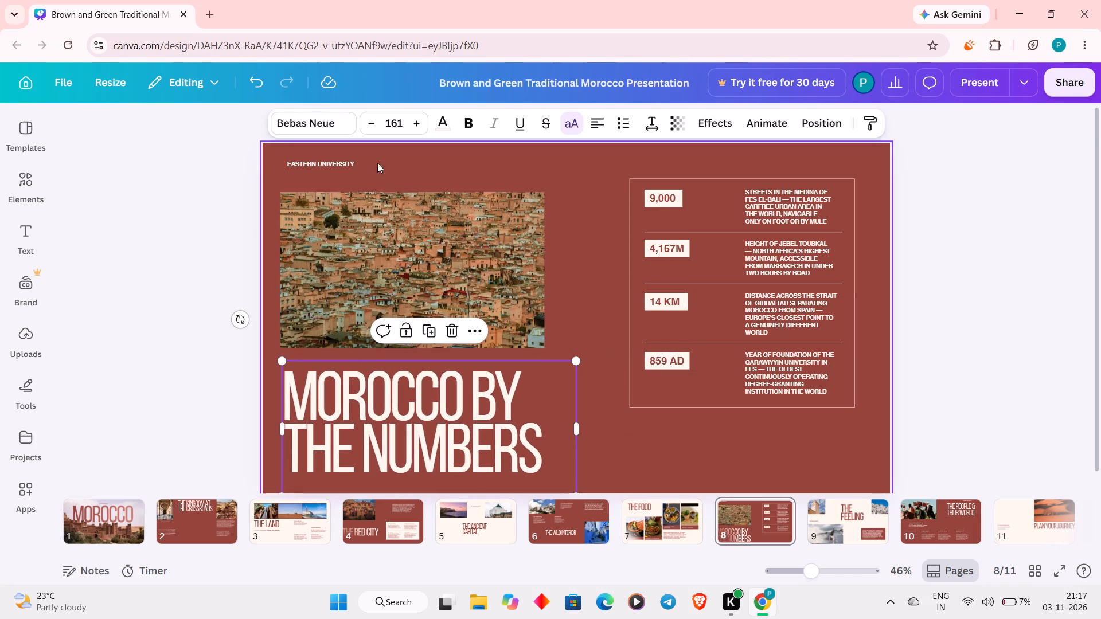
Fine-tune page 8 by aligning the city photo's top with the statistics box and shifting the "MOROCCO BY THE NUMBERS" heading slightly up and left.
drag(415, 264, 421, 263)
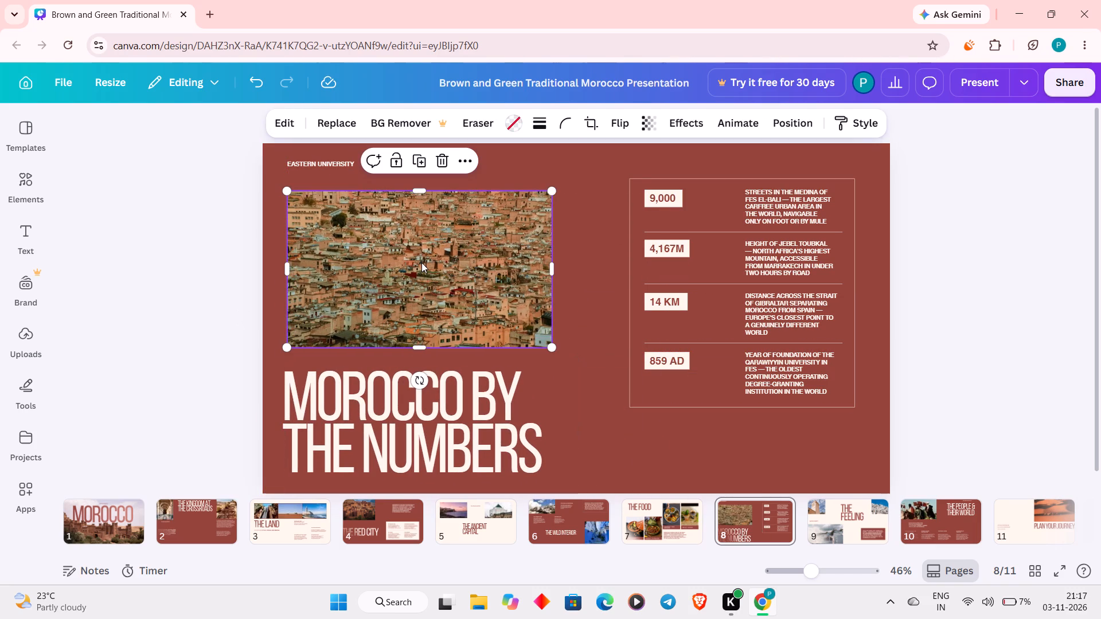
drag(421, 263, 435, 256)
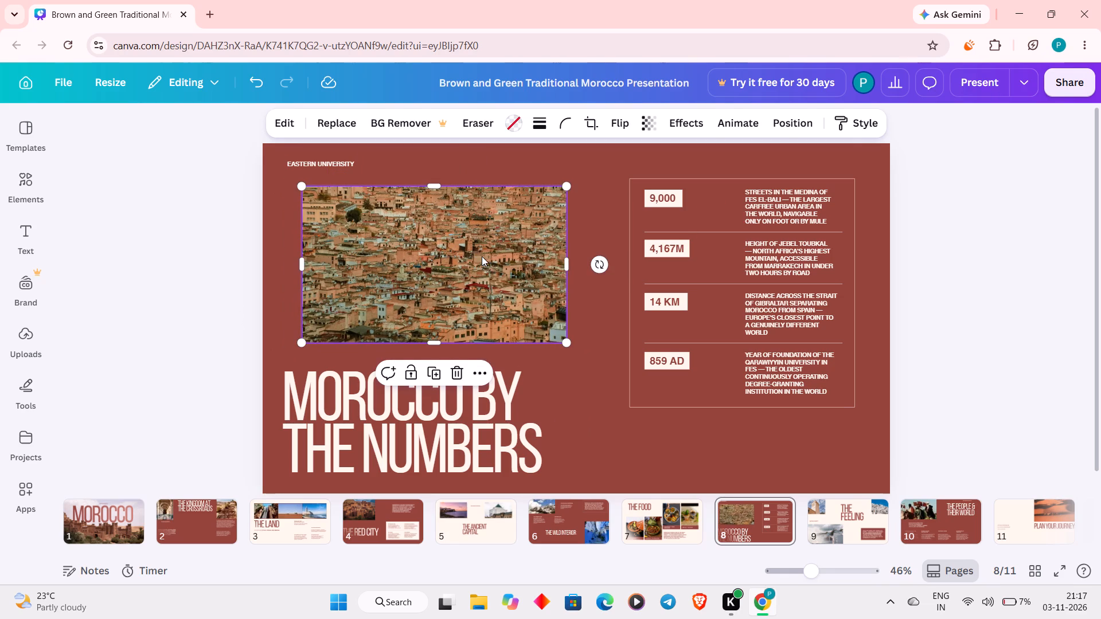
drag(482, 256, 452, 253)
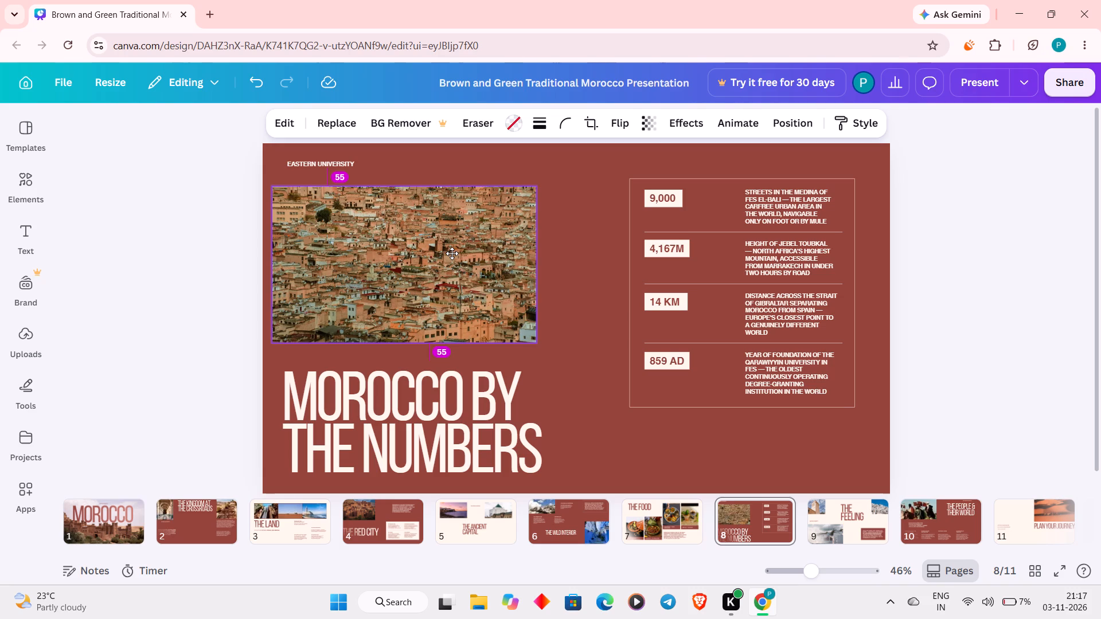
drag(452, 253, 452, 249)
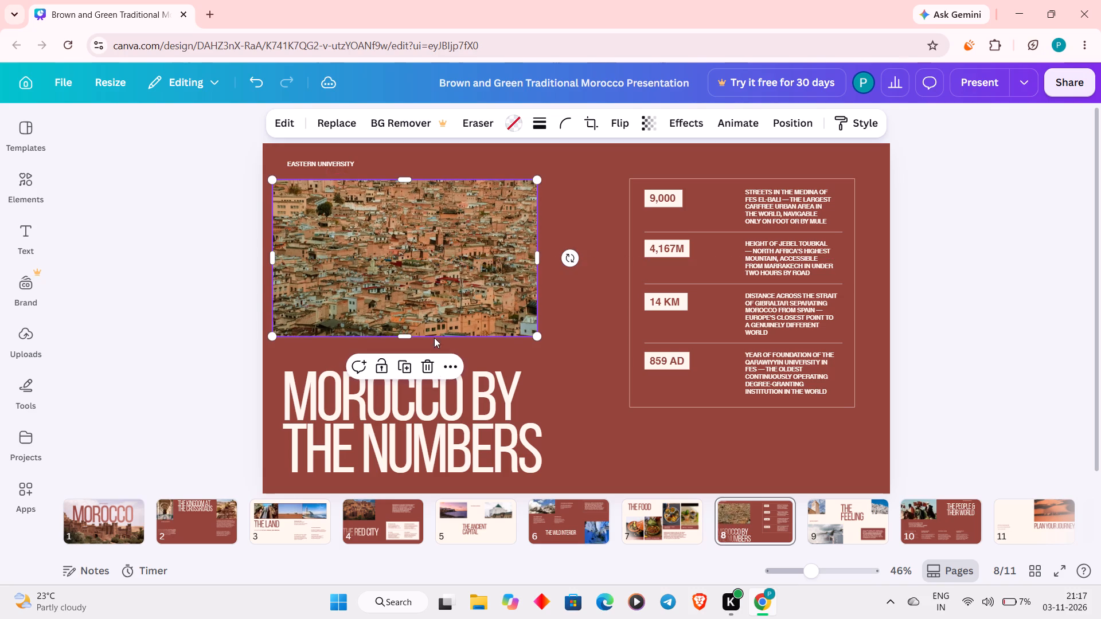
click(456, 399)
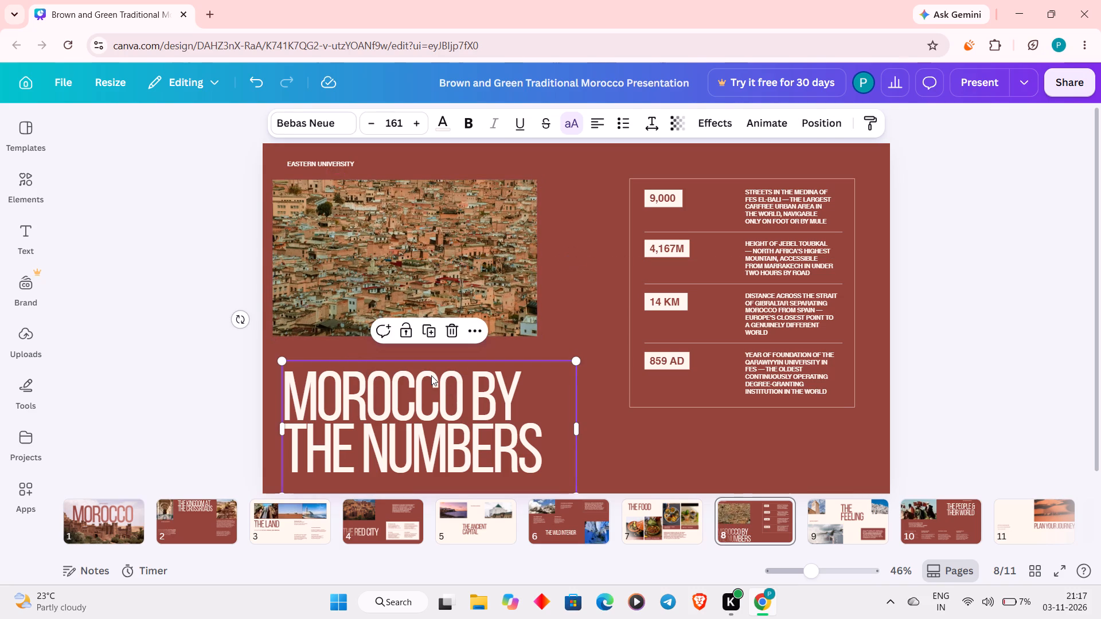
drag(431, 375, 420, 362)
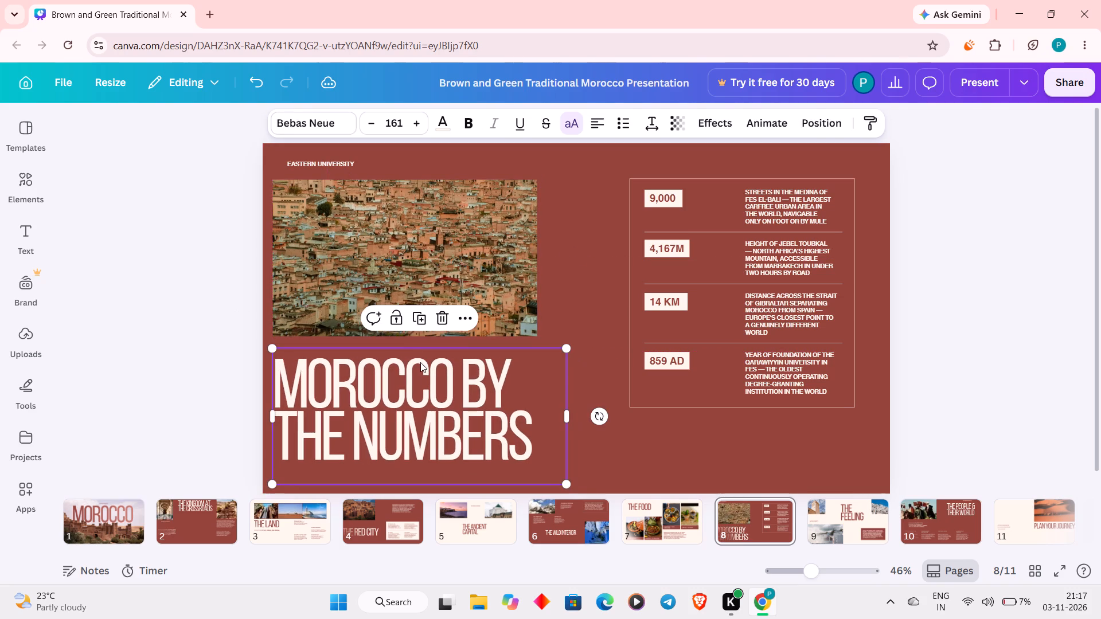
drag(408, 246, 417, 245)
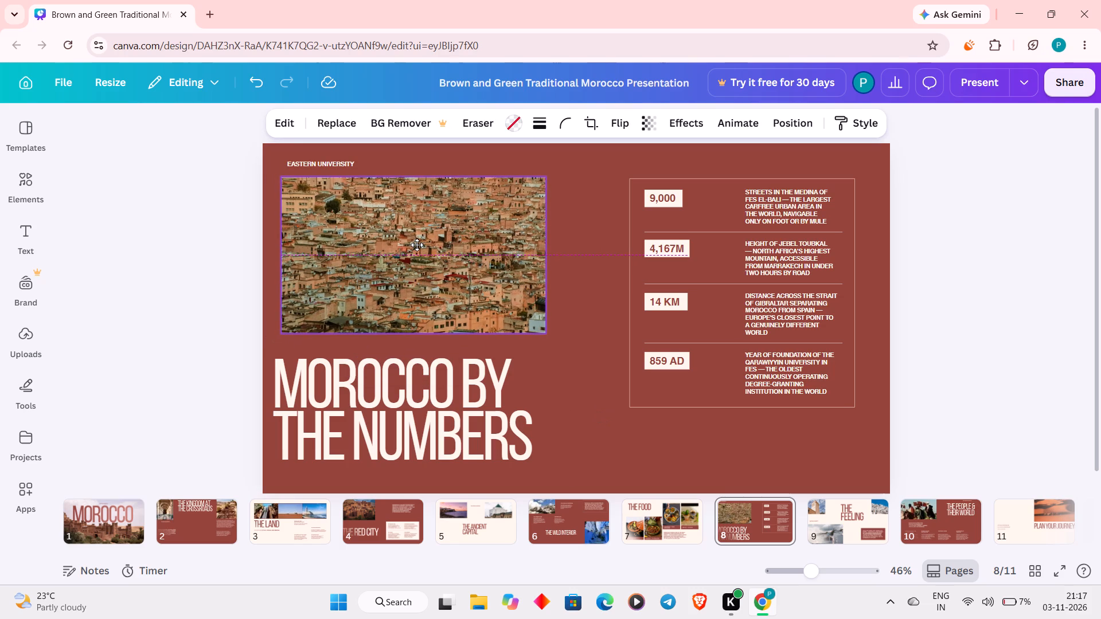
drag(417, 245, 417, 245)
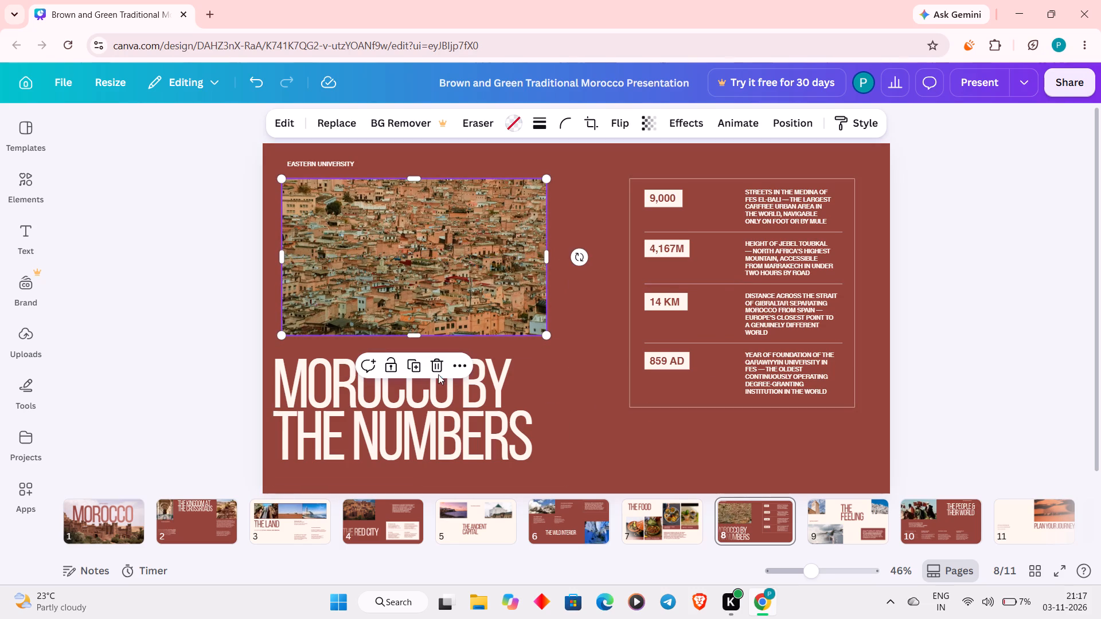
click(424, 374)
click(607, 391)
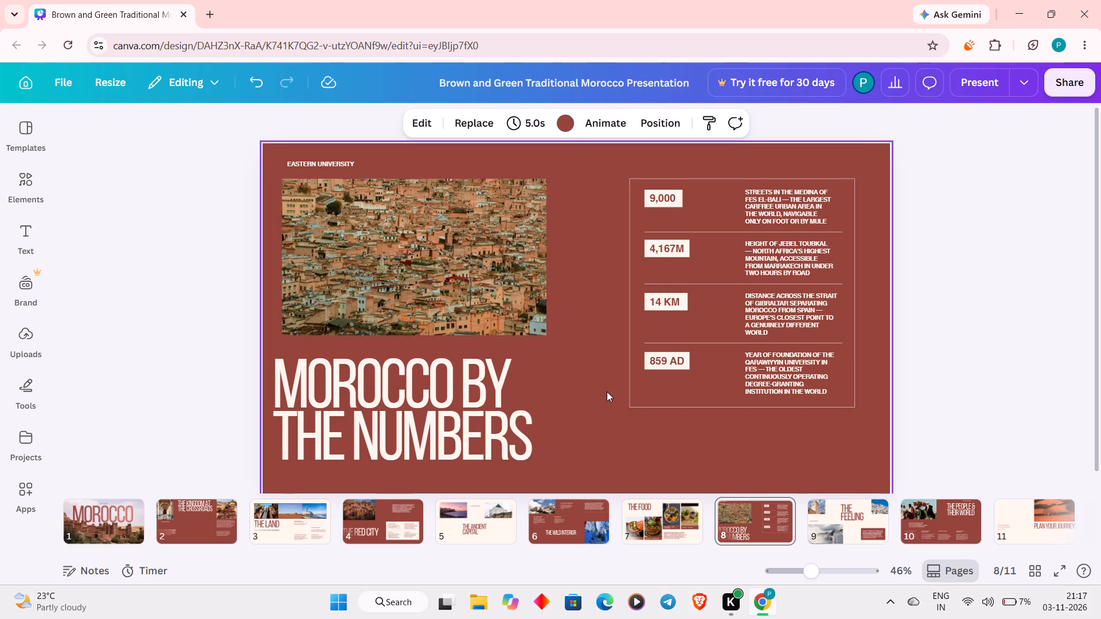
click(349, 160)
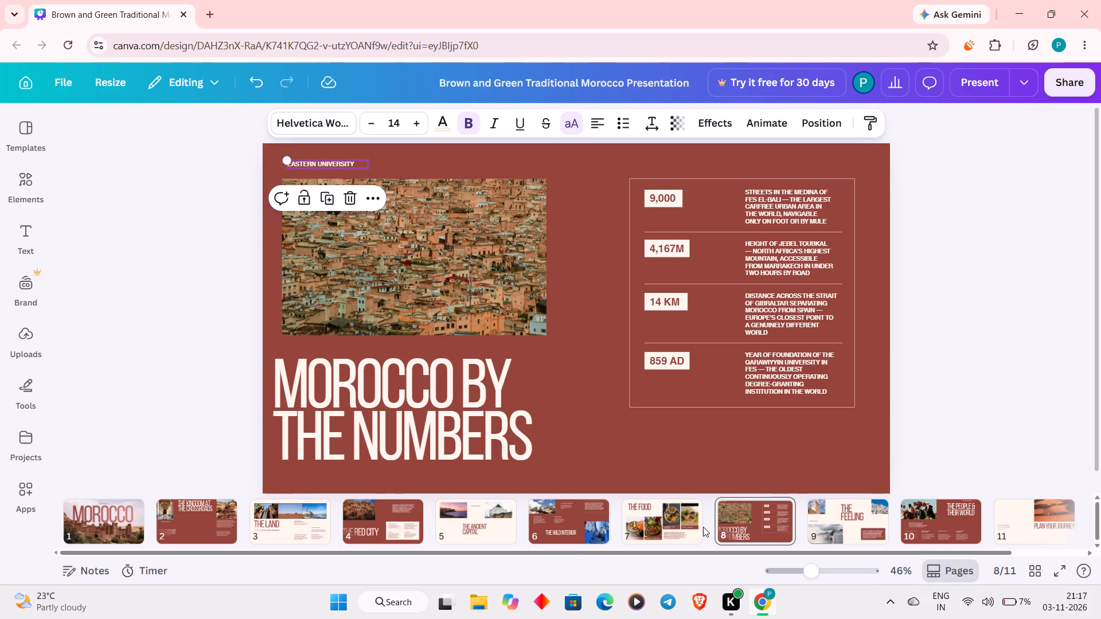
On page 9, move the cloudy coastal town photo to the slide's top centre and place "THE FEELING" heading below it, aligned to its left edge.
click(681, 522)
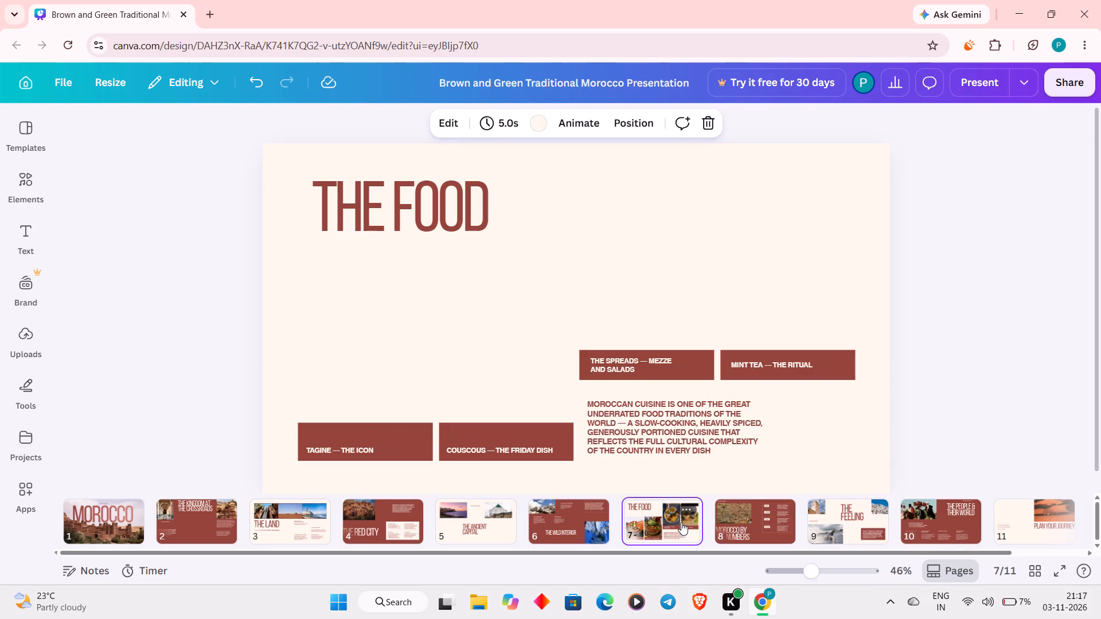
click(751, 526)
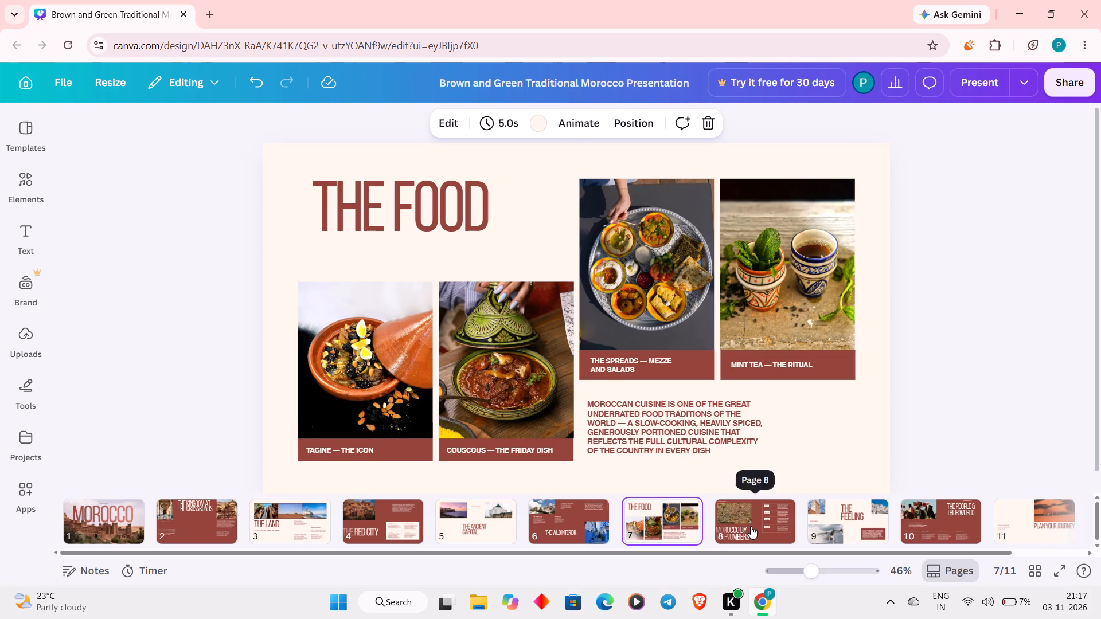
click(821, 528)
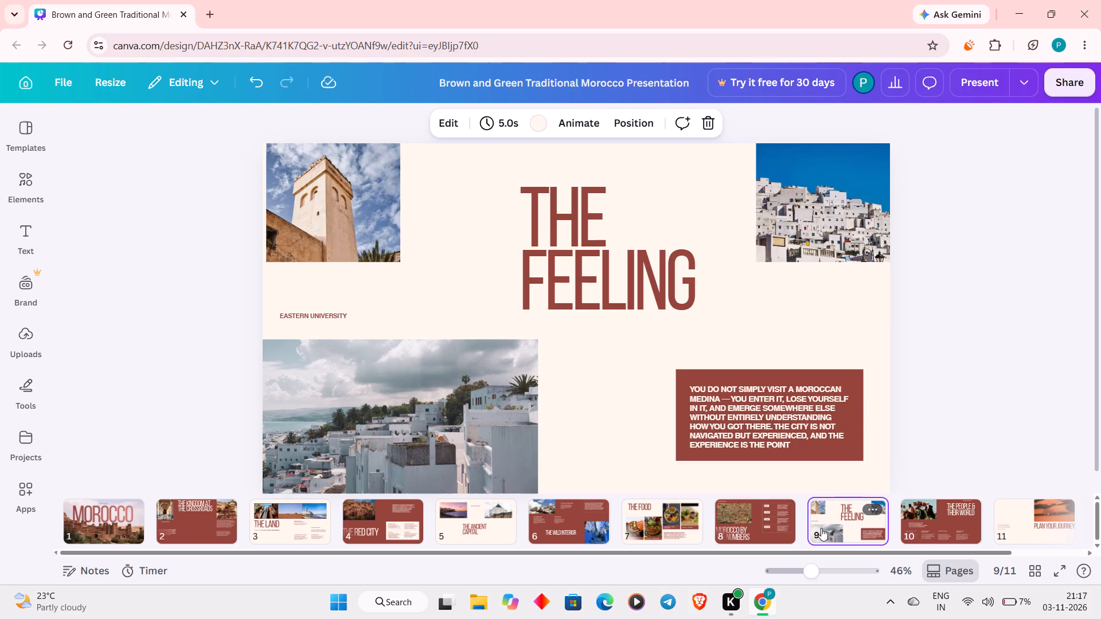
click(470, 385)
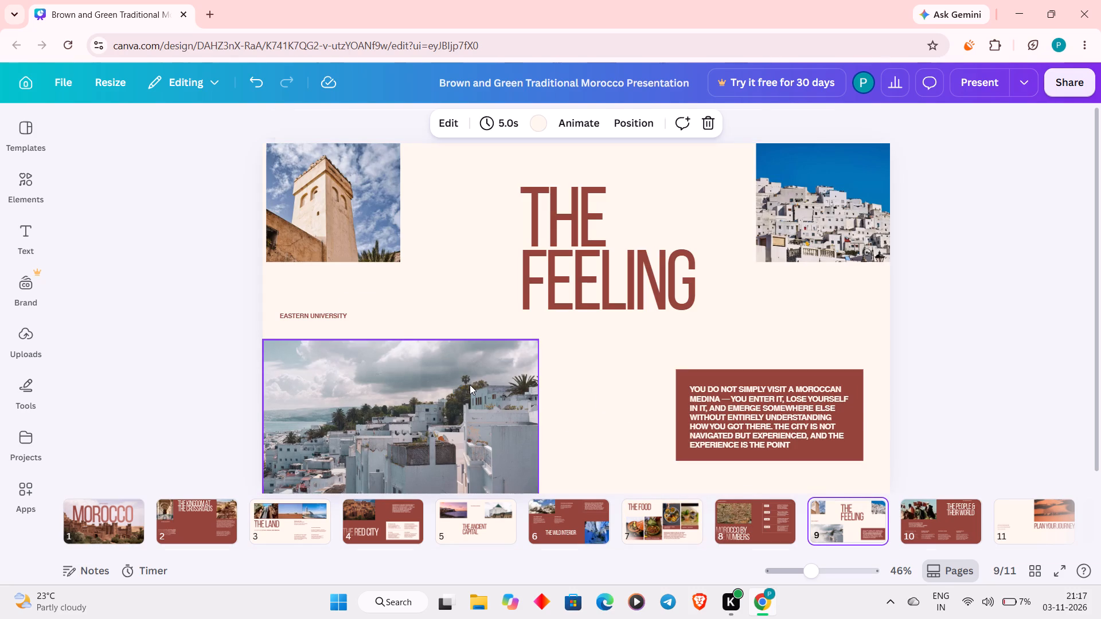
drag(513, 383, 692, 288)
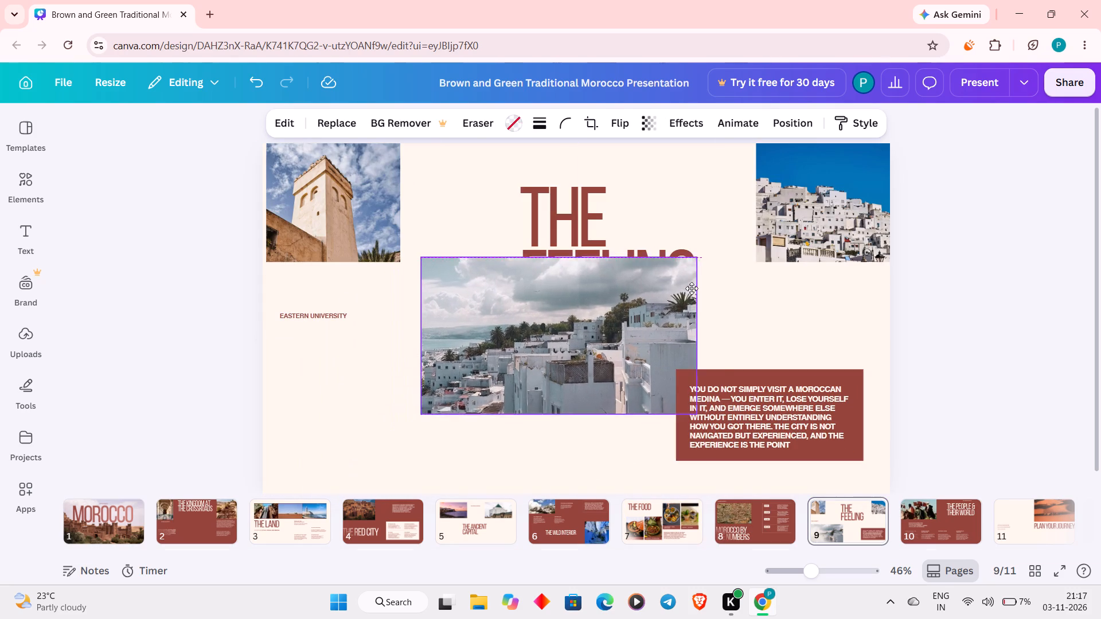
drag(692, 288, 690, 164)
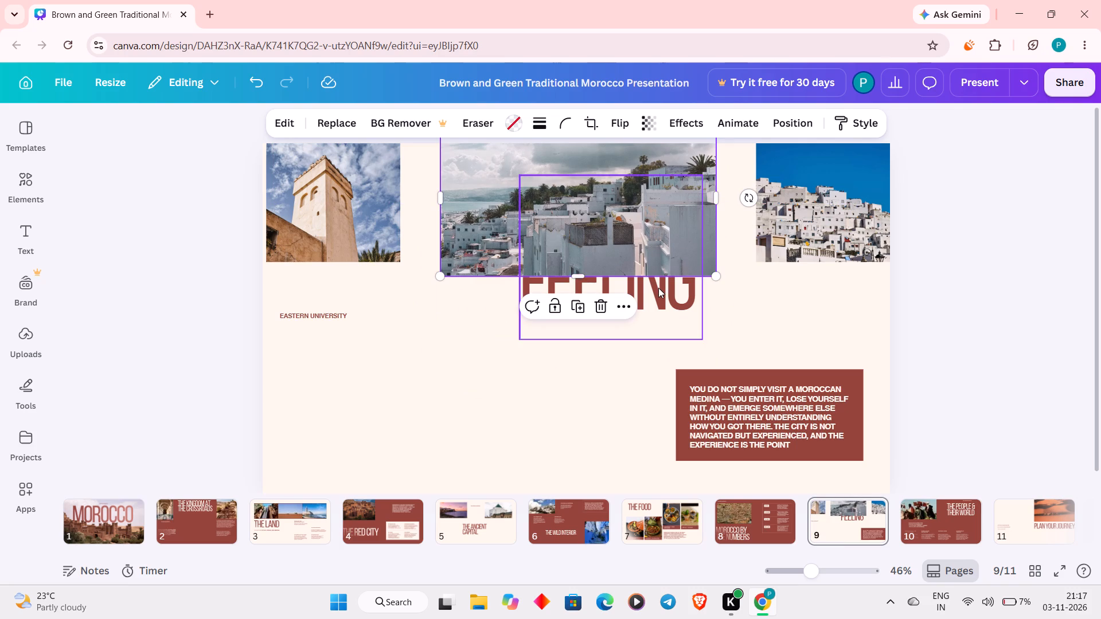
drag(658, 288, 580, 445)
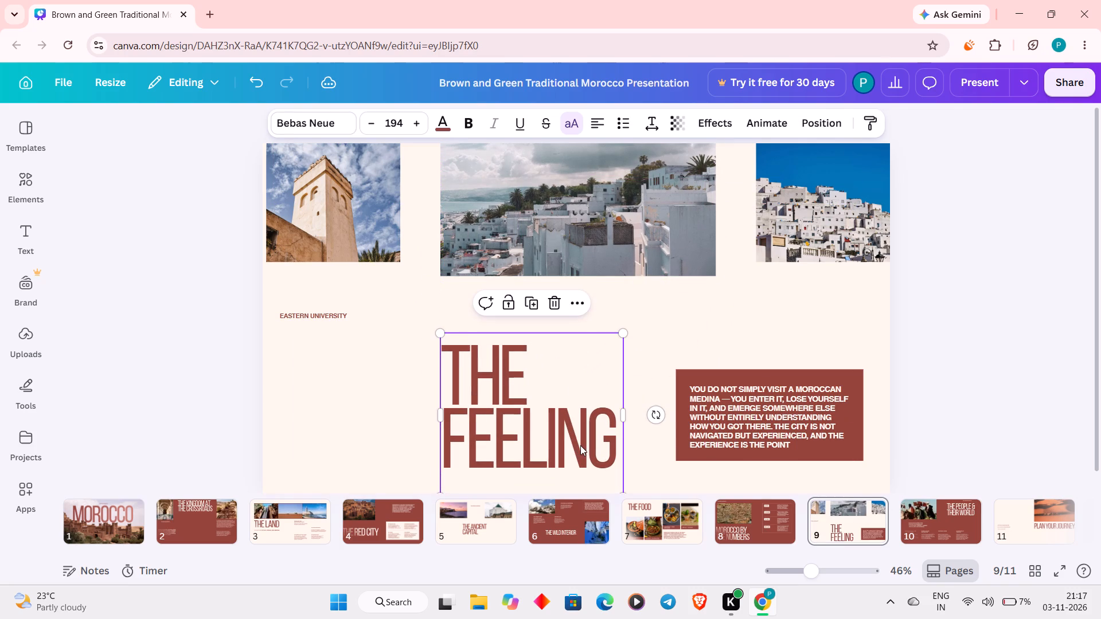
drag(563, 239, 563, 256)
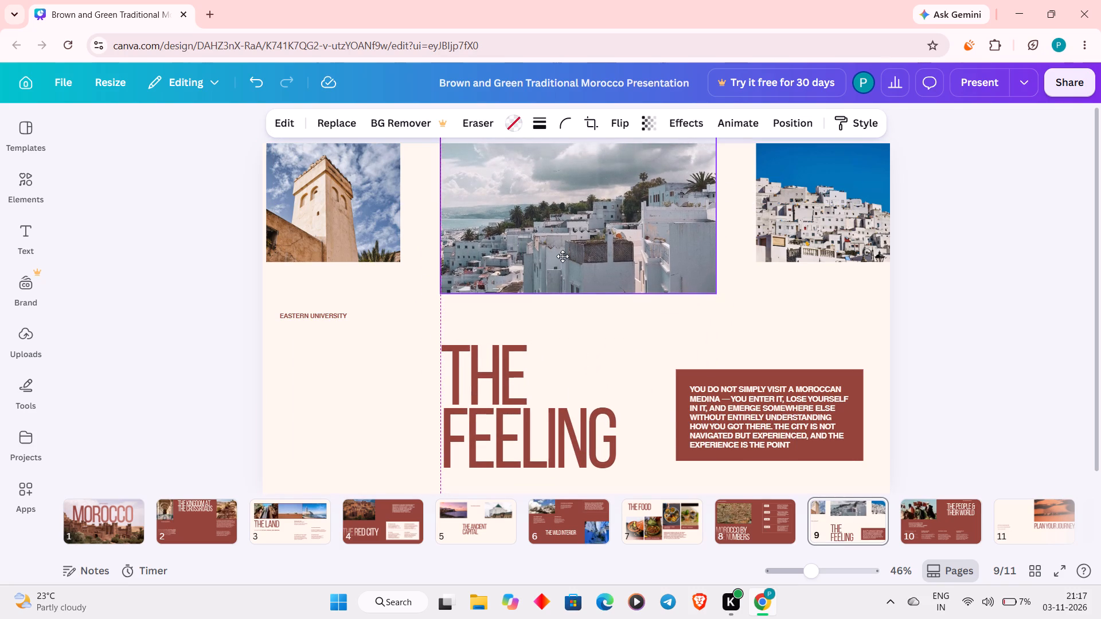
drag(563, 256, 565, 260)
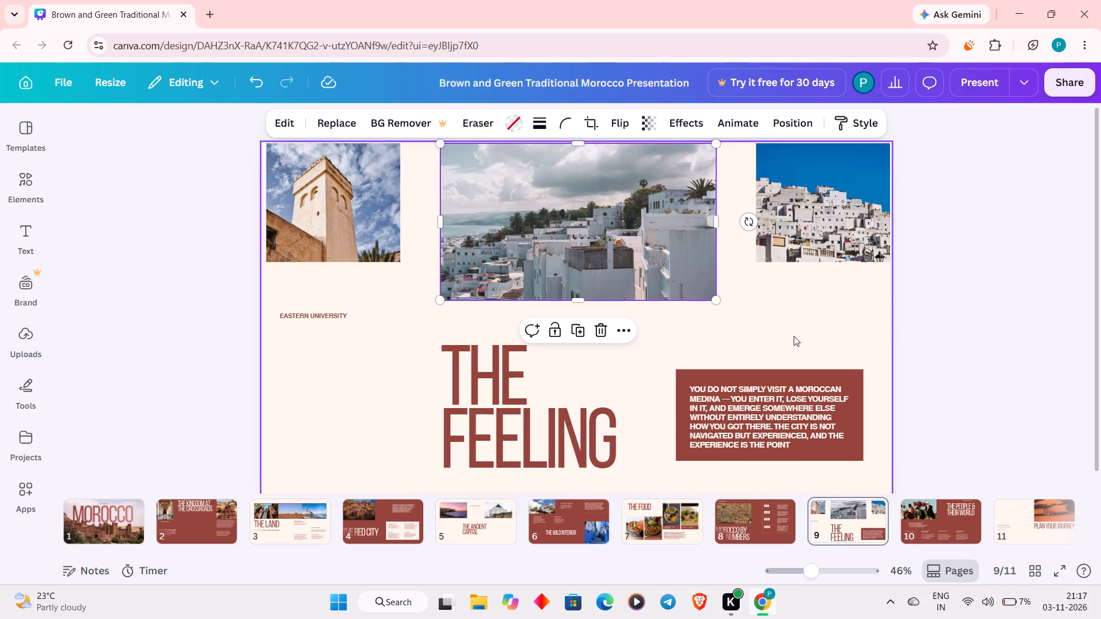
click(794, 336)
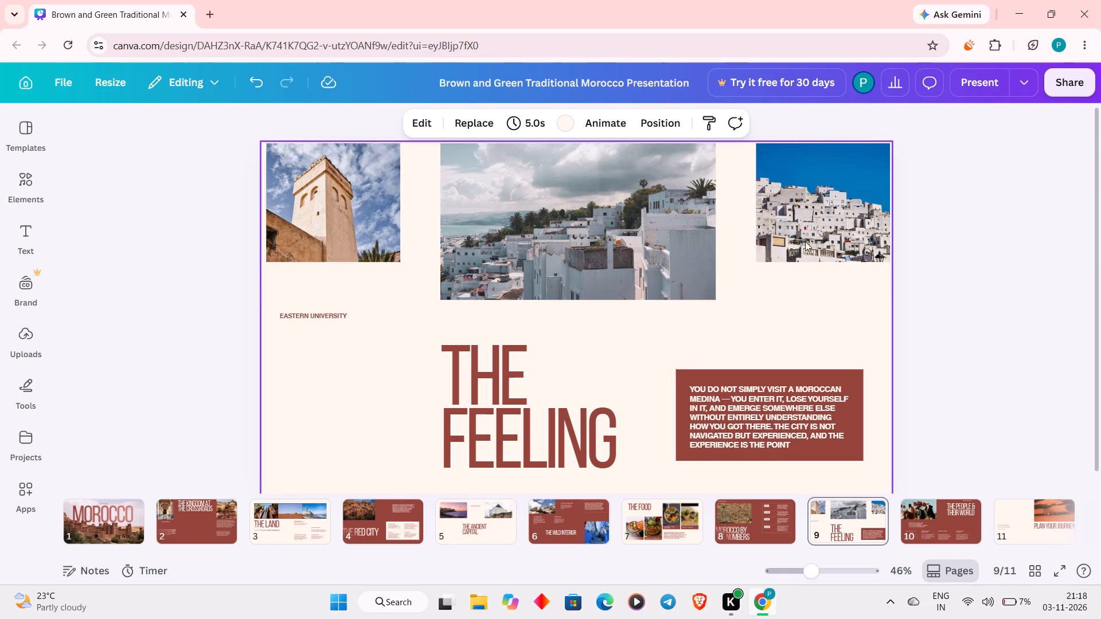
Move the blue-sky white houses photo to the slide's lower-left area below the university caption and set the tower photo flush with the left edge.
drag(813, 234, 319, 463)
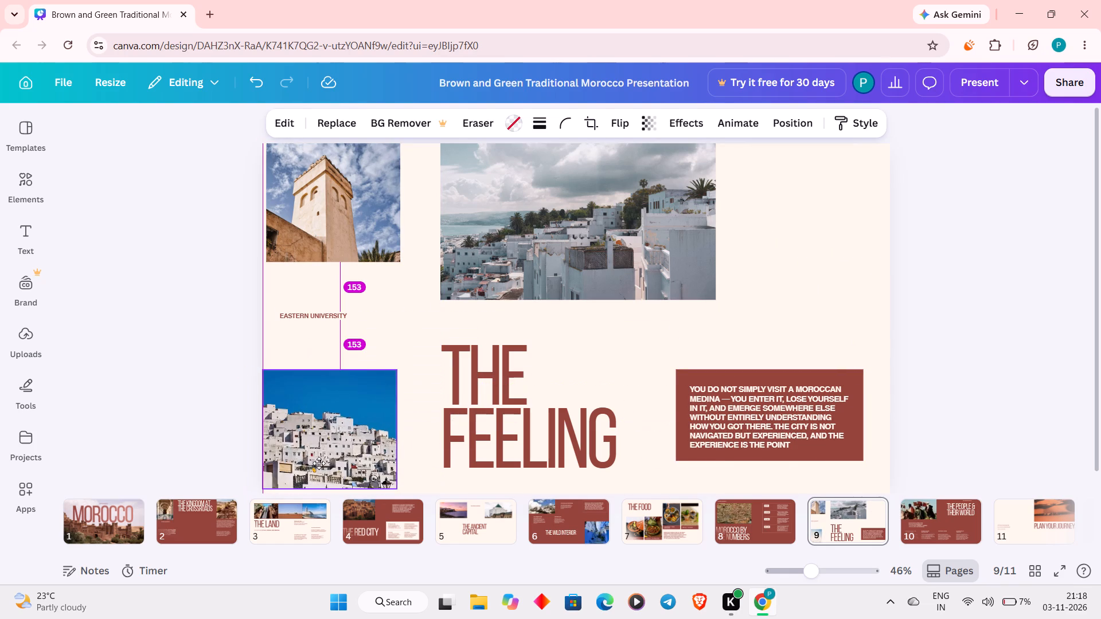
drag(319, 463, 319, 468)
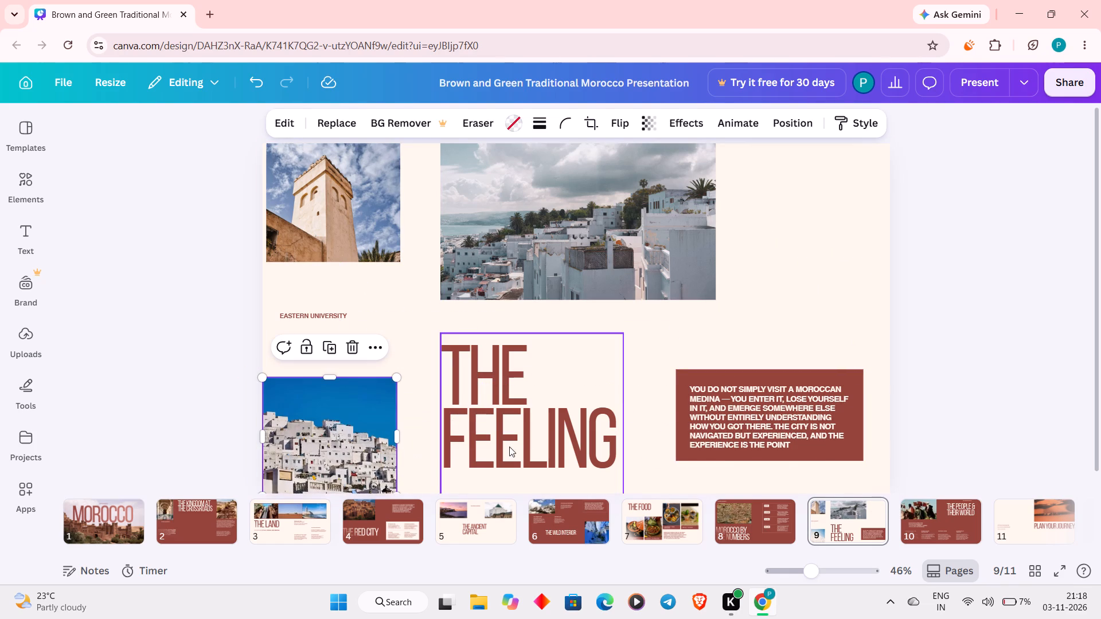
click(801, 280)
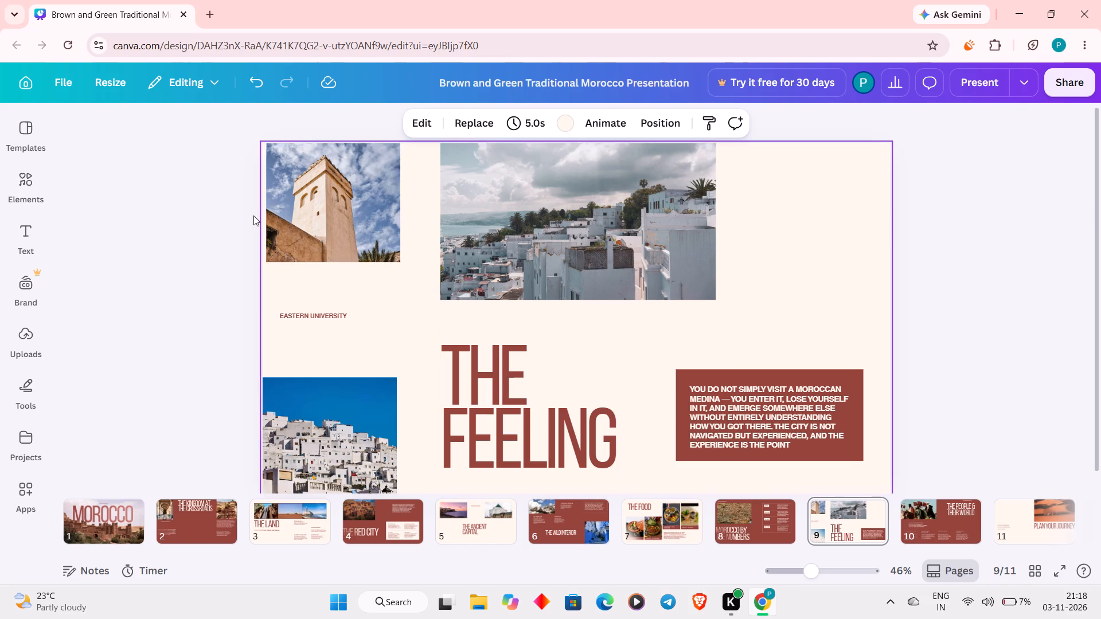
click(331, 202)
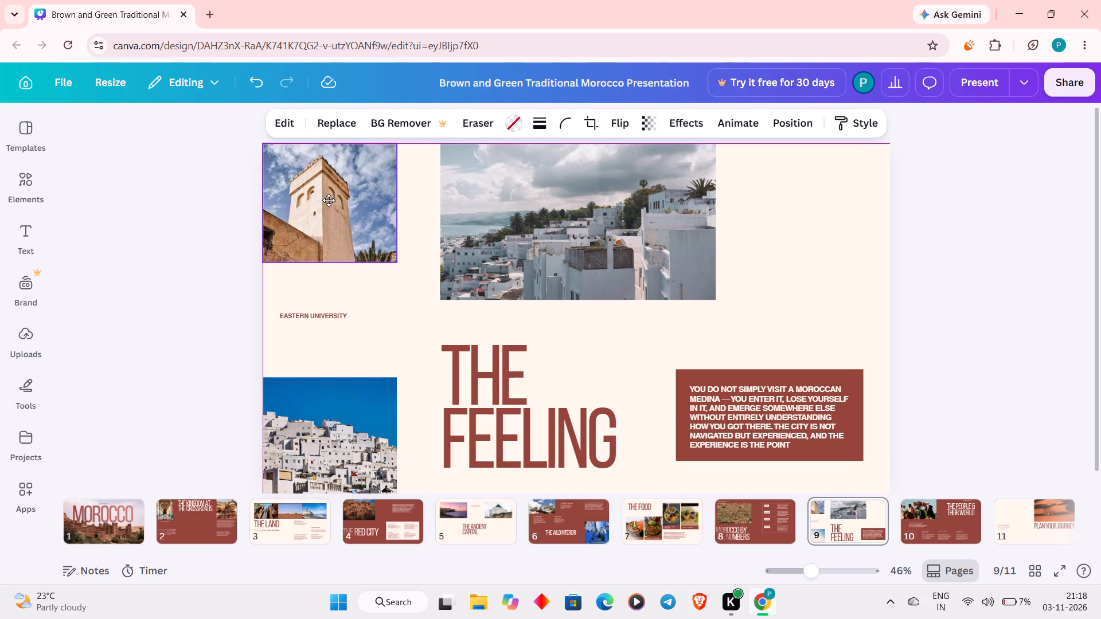
click(841, 283)
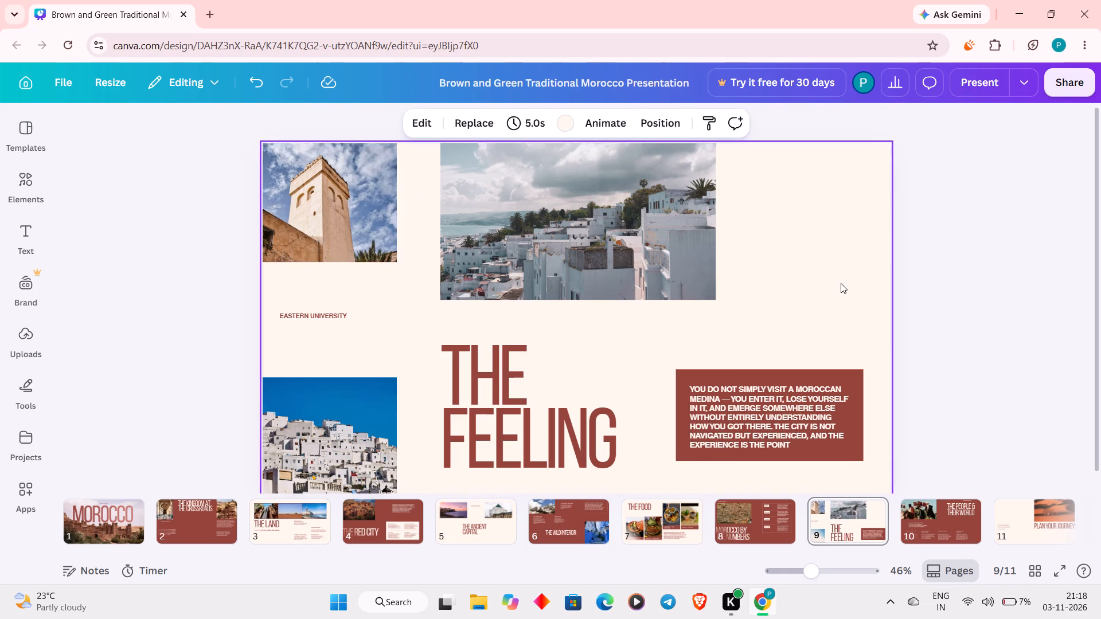
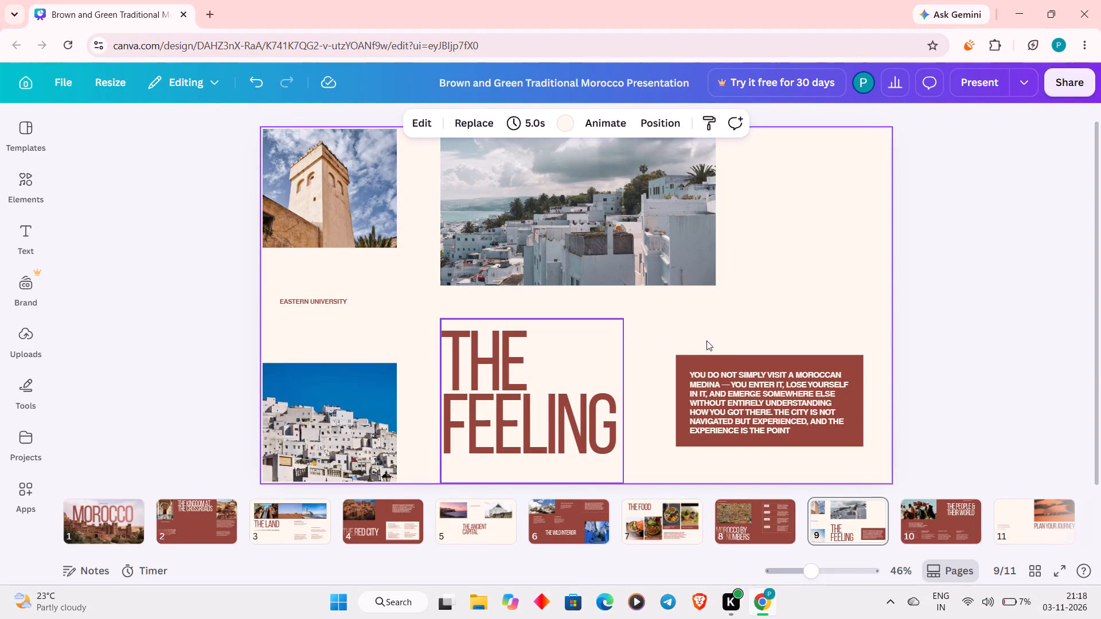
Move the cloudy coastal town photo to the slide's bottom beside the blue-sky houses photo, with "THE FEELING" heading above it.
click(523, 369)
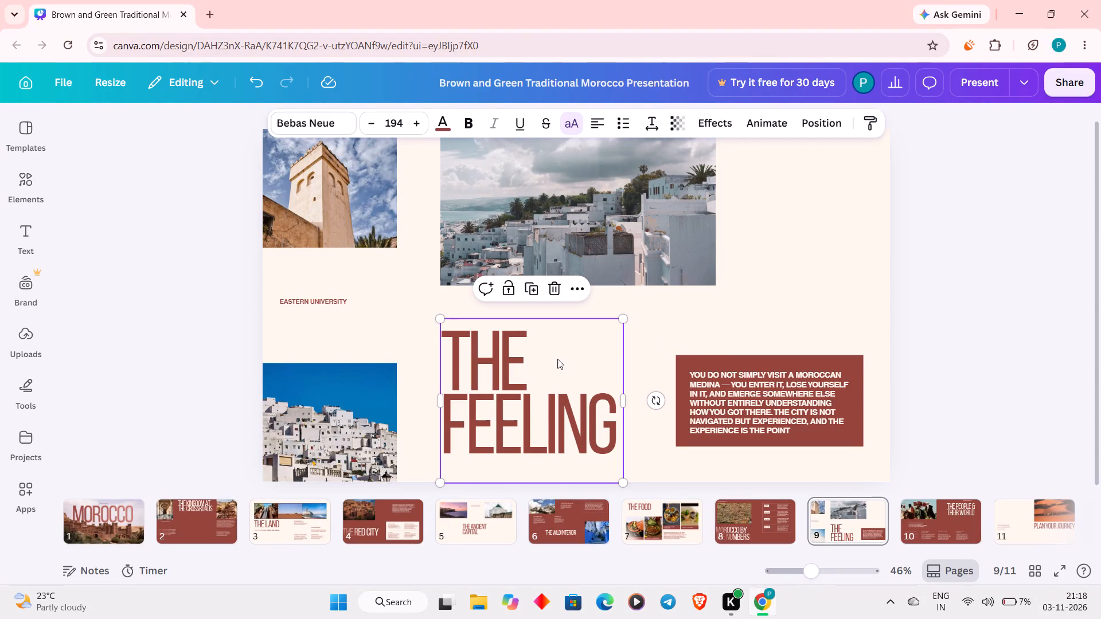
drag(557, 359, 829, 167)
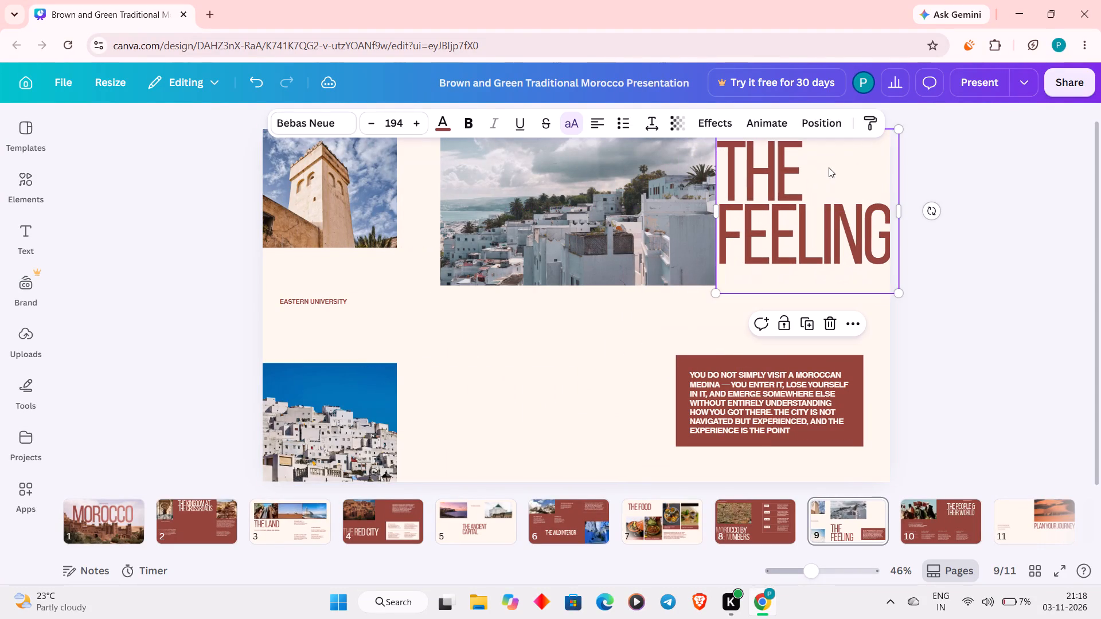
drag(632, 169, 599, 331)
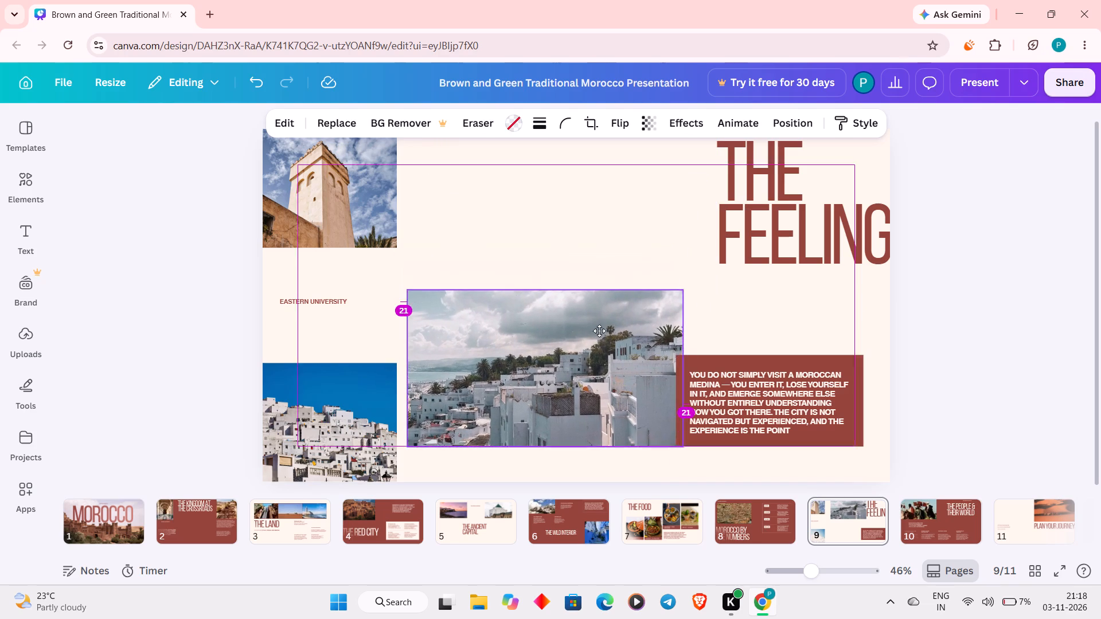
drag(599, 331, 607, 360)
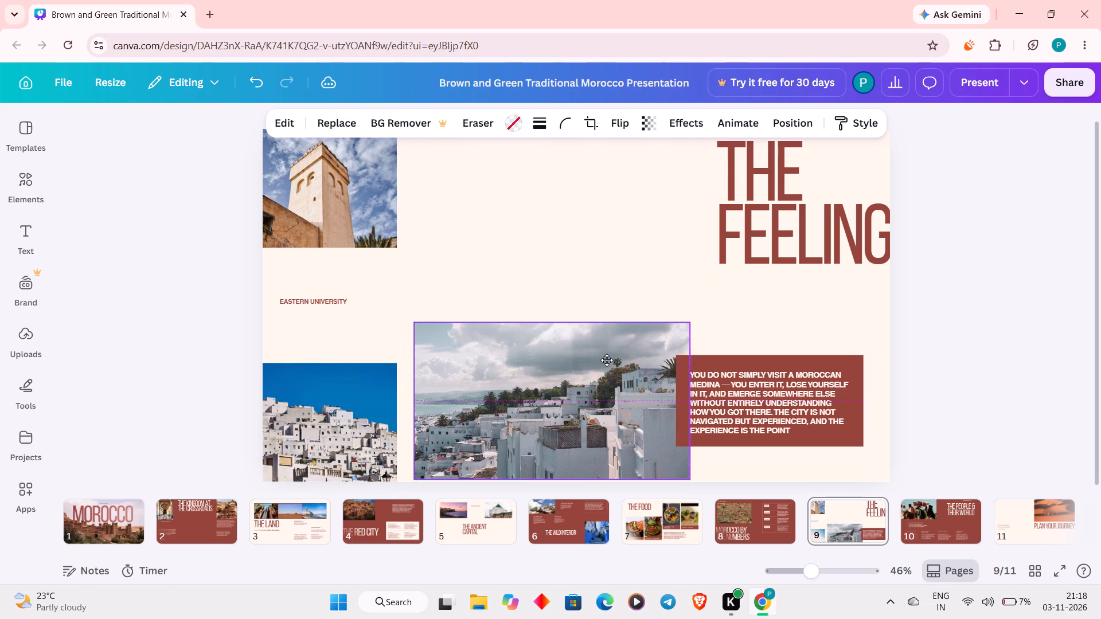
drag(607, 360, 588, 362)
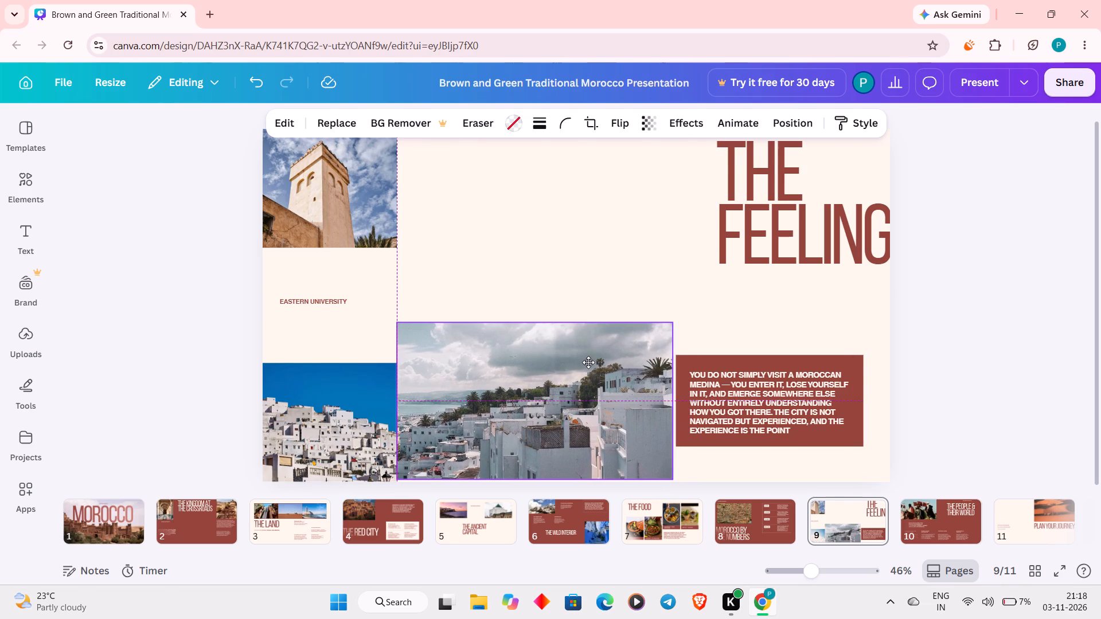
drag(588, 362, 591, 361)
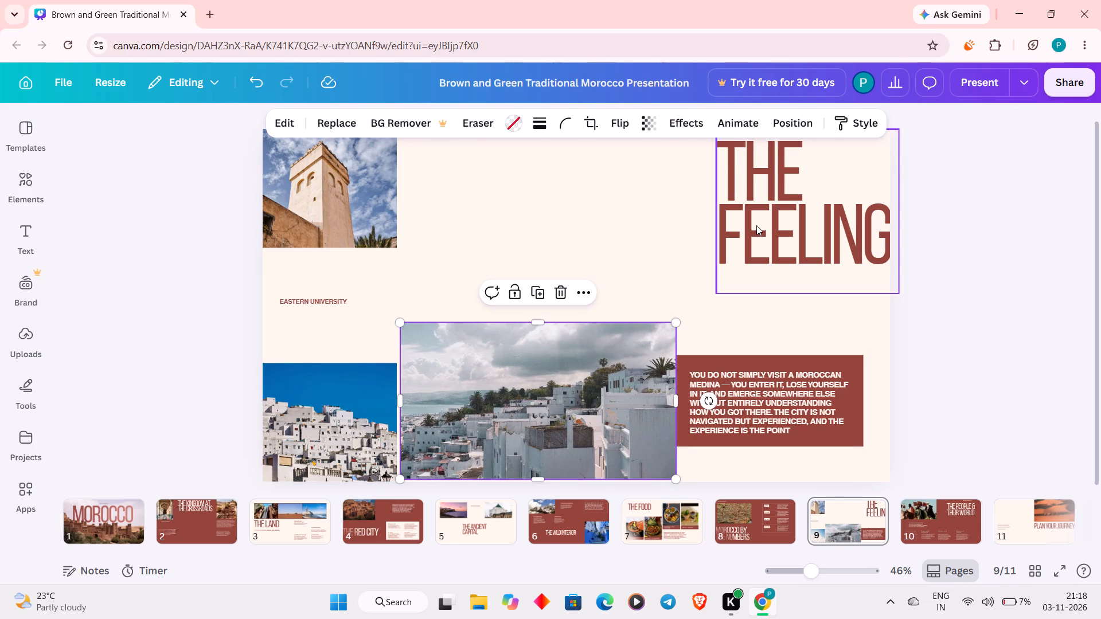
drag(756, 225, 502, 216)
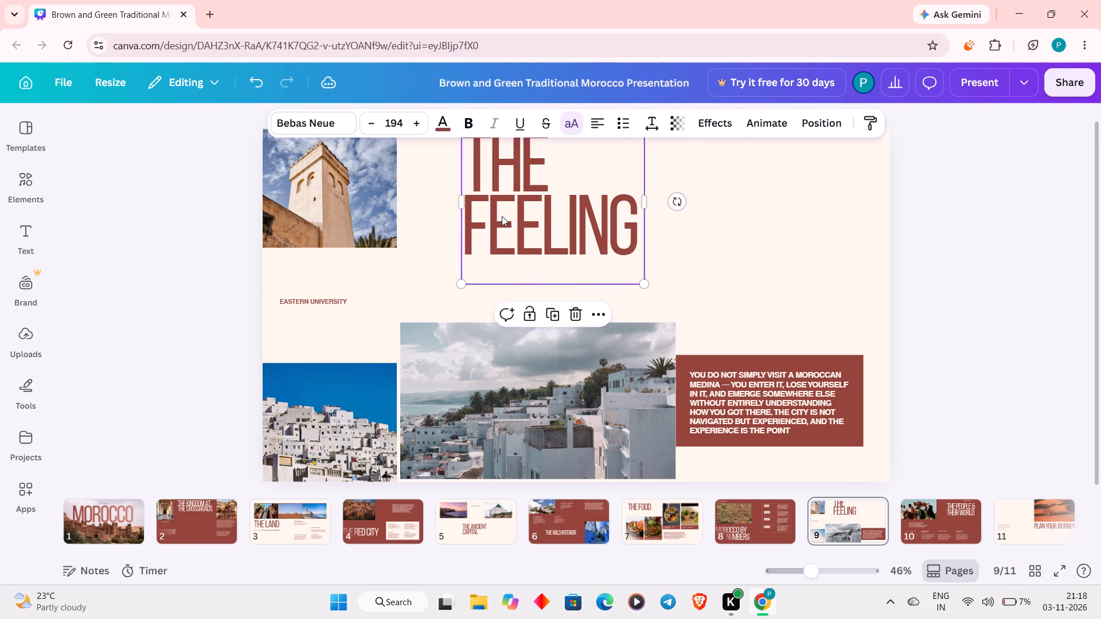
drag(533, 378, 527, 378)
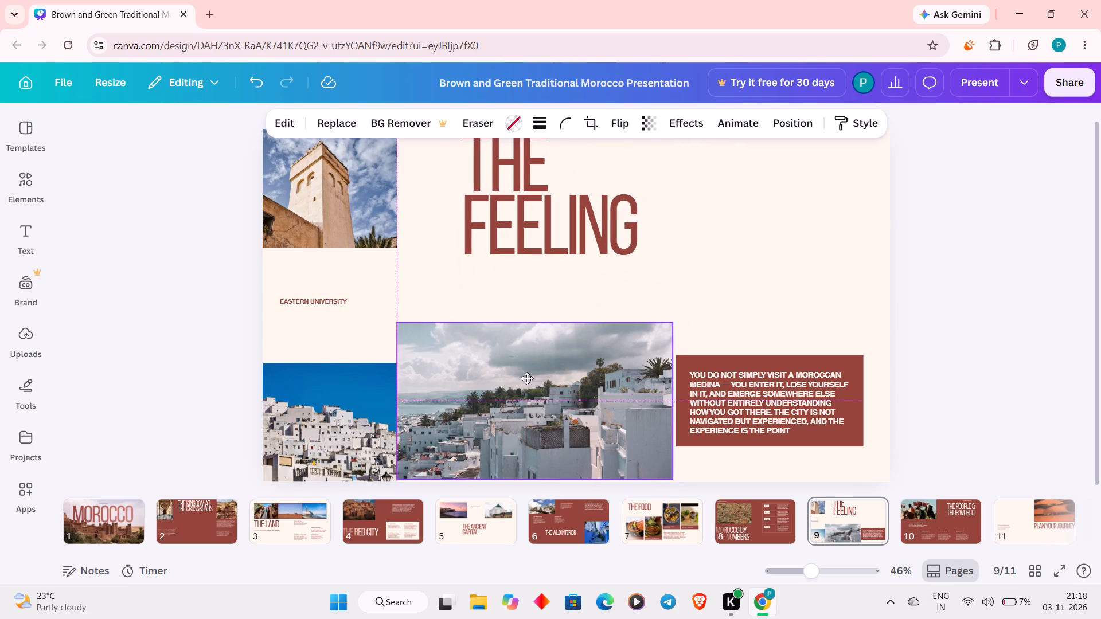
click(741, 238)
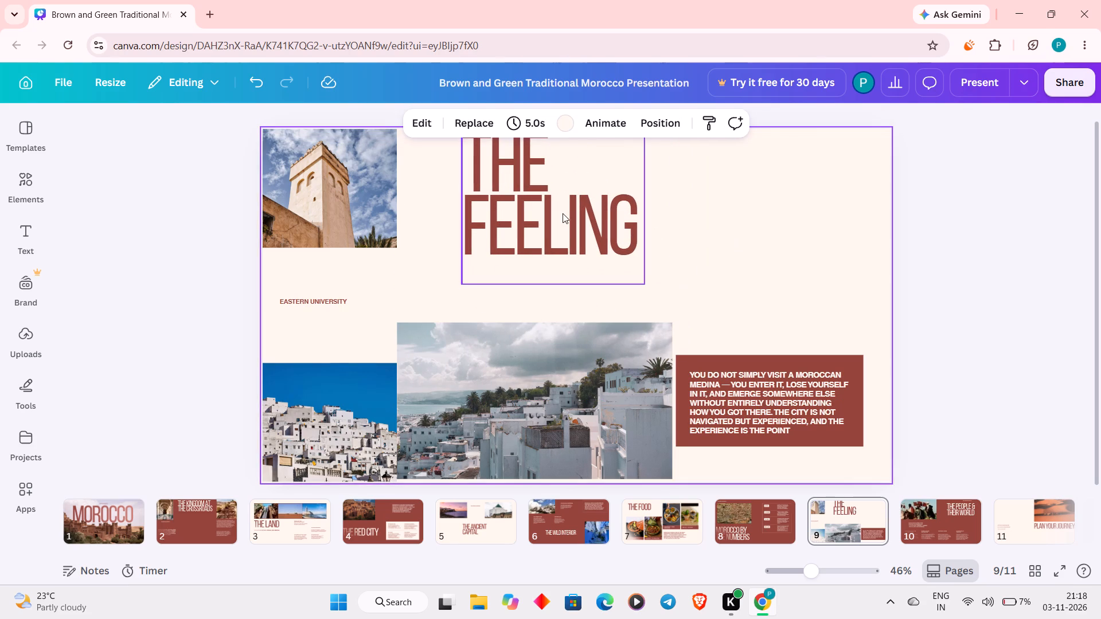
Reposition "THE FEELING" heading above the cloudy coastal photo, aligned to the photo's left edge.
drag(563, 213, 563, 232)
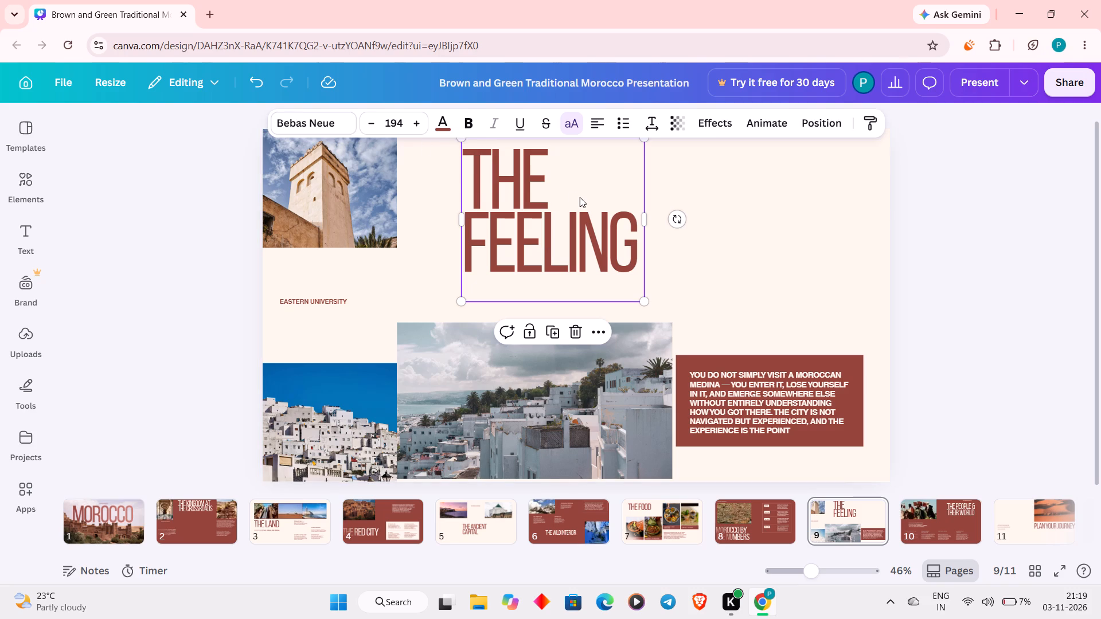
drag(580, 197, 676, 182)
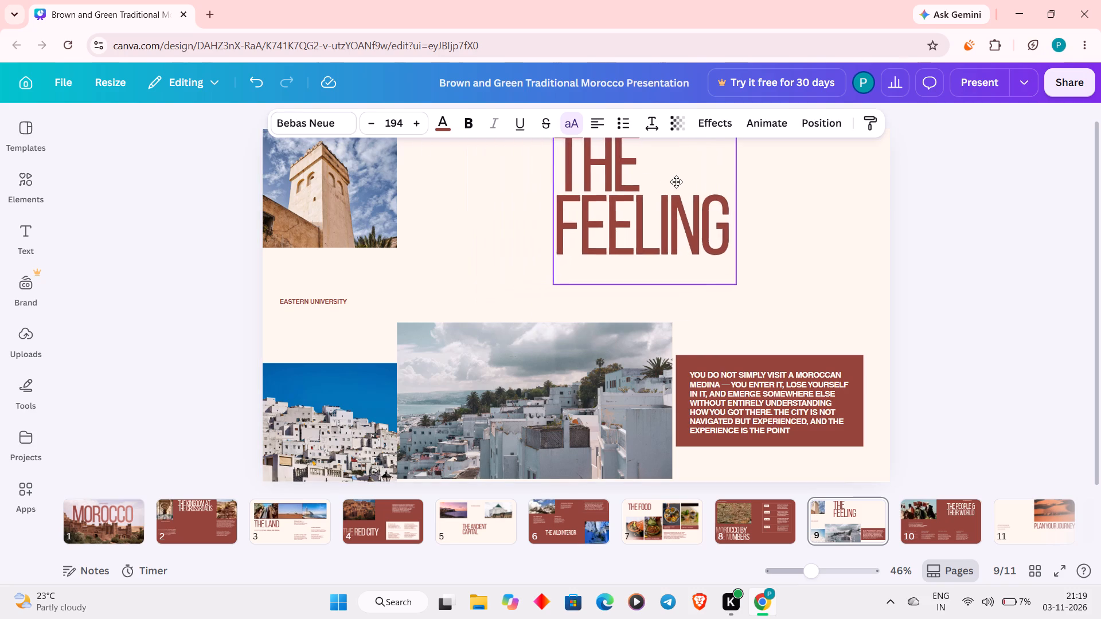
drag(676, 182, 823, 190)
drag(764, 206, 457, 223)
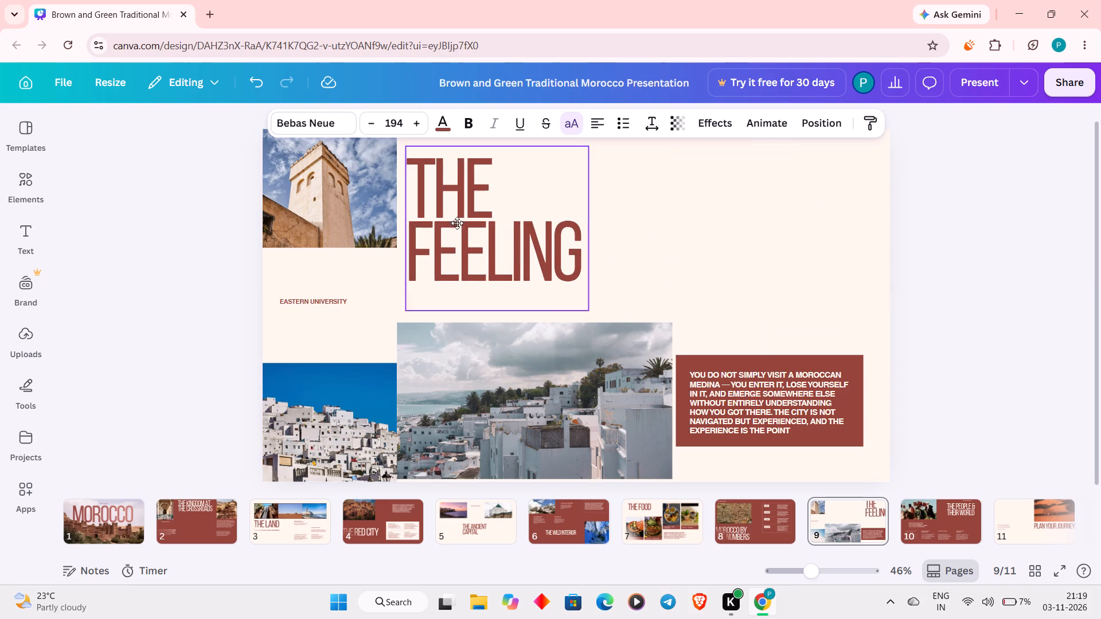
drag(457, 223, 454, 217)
Move the tower photo to the slide's upper-right corner, flush with the right edge.
drag(324, 195, 690, 216)
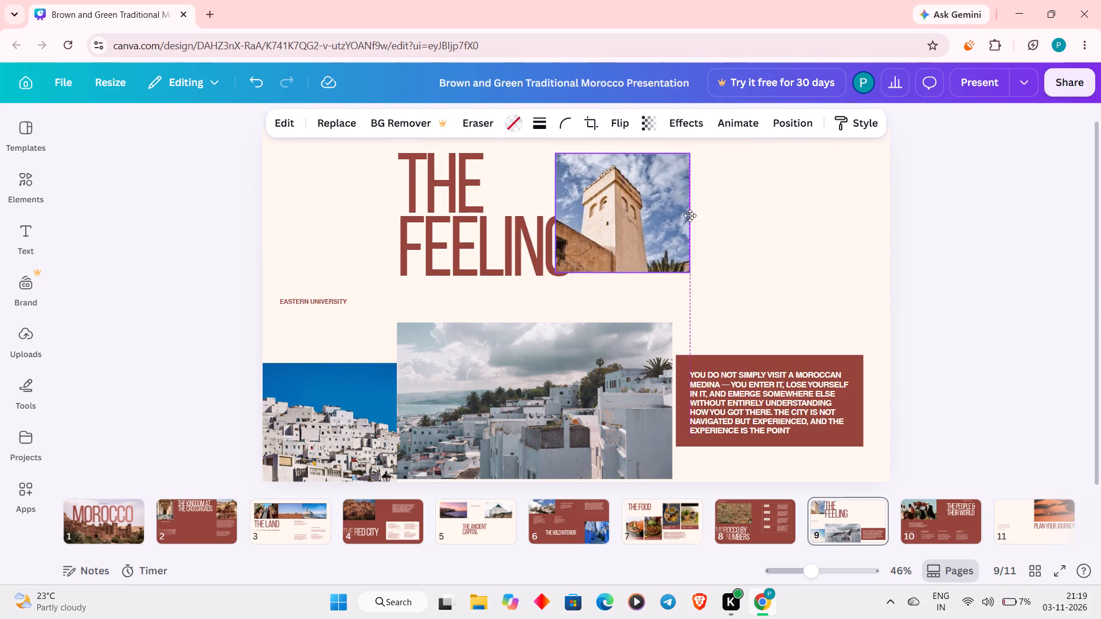
drag(690, 216, 811, 199)
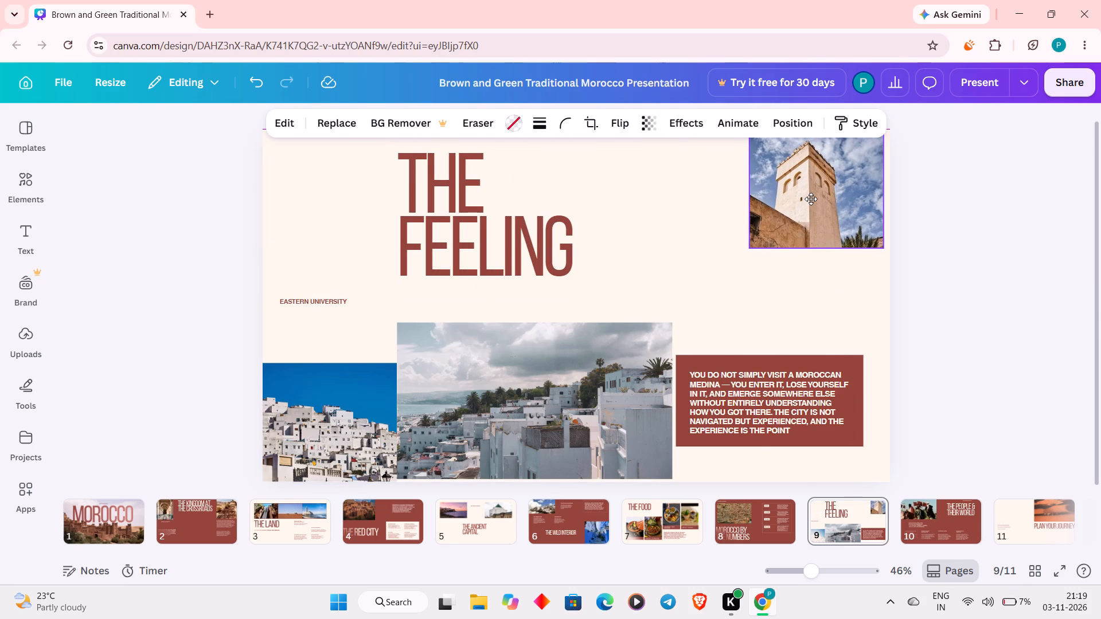
drag(811, 199, 814, 202)
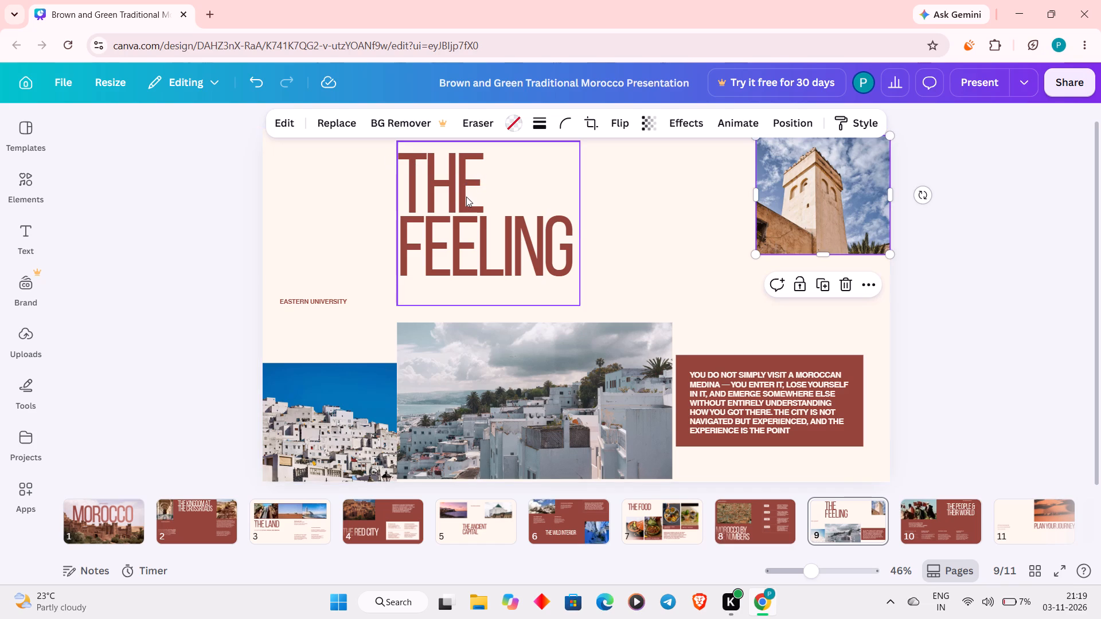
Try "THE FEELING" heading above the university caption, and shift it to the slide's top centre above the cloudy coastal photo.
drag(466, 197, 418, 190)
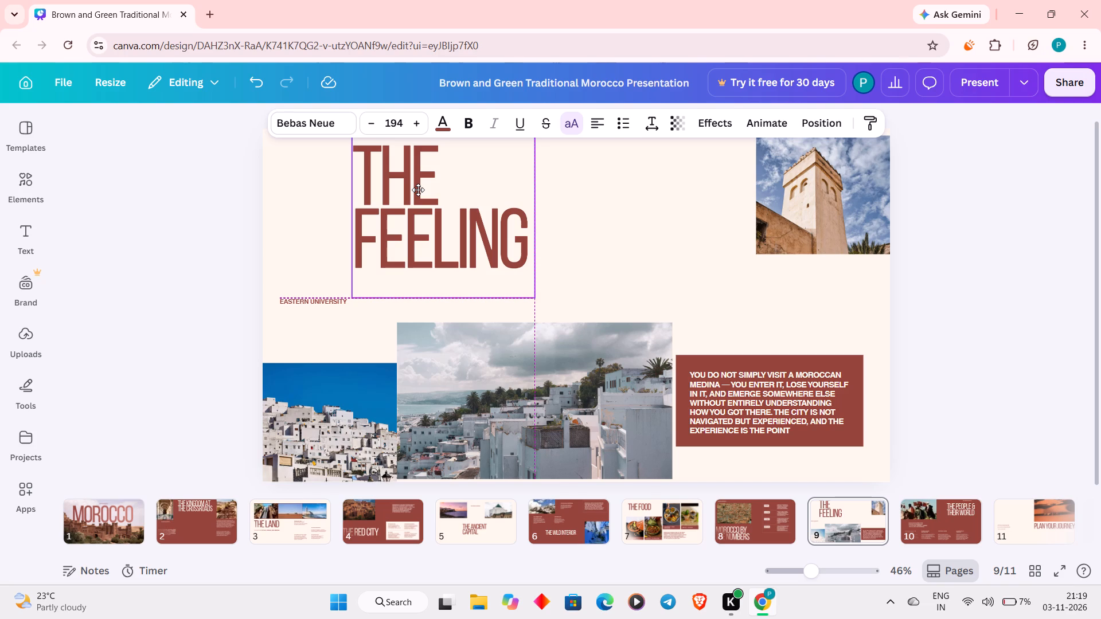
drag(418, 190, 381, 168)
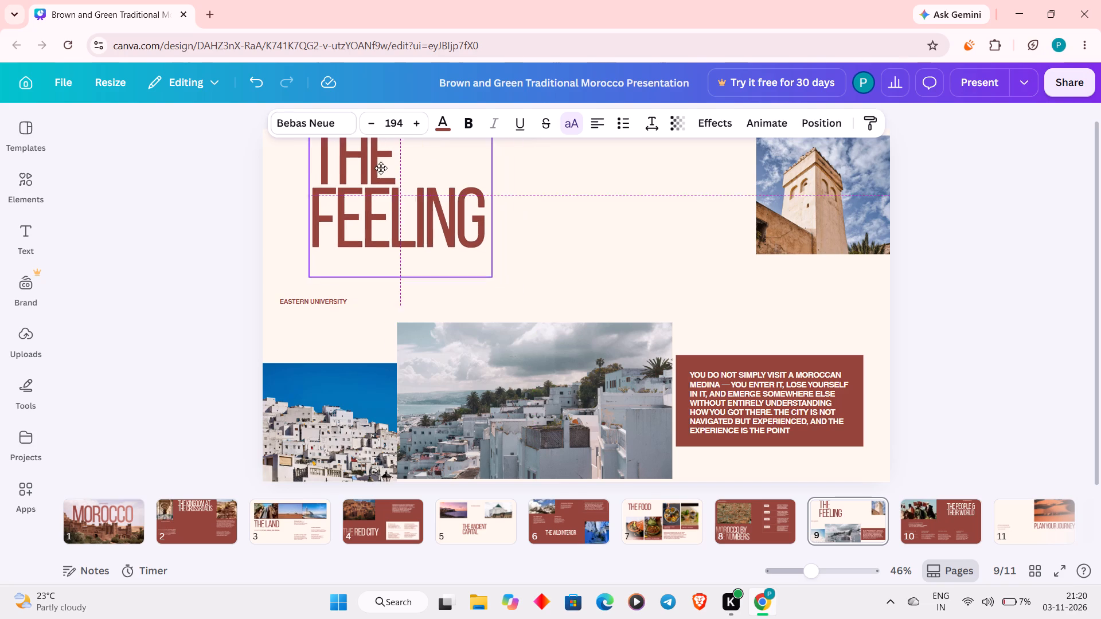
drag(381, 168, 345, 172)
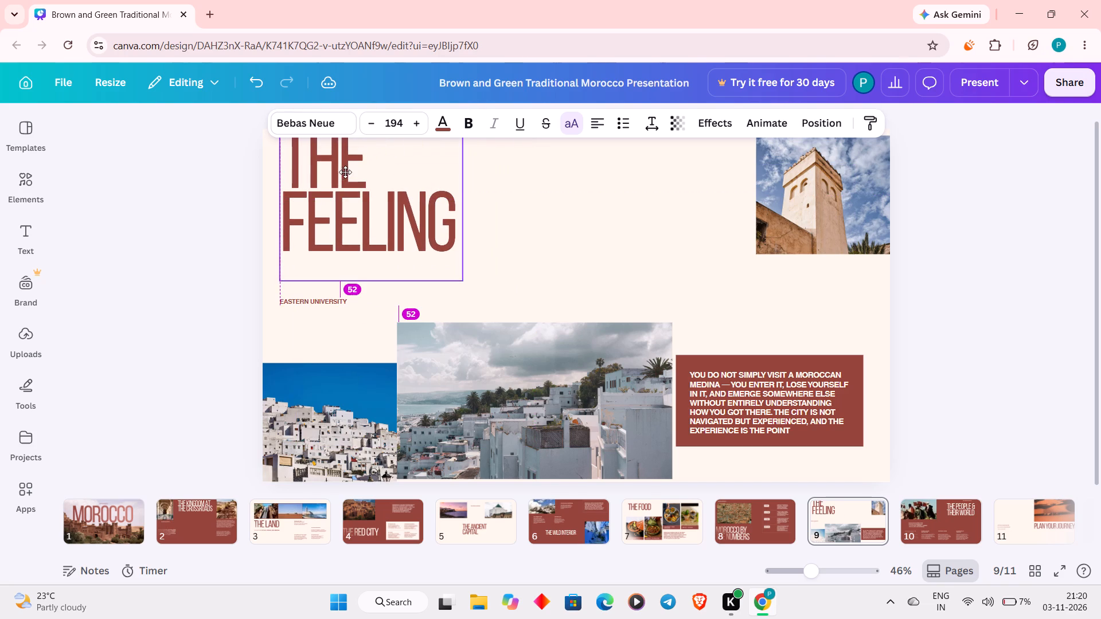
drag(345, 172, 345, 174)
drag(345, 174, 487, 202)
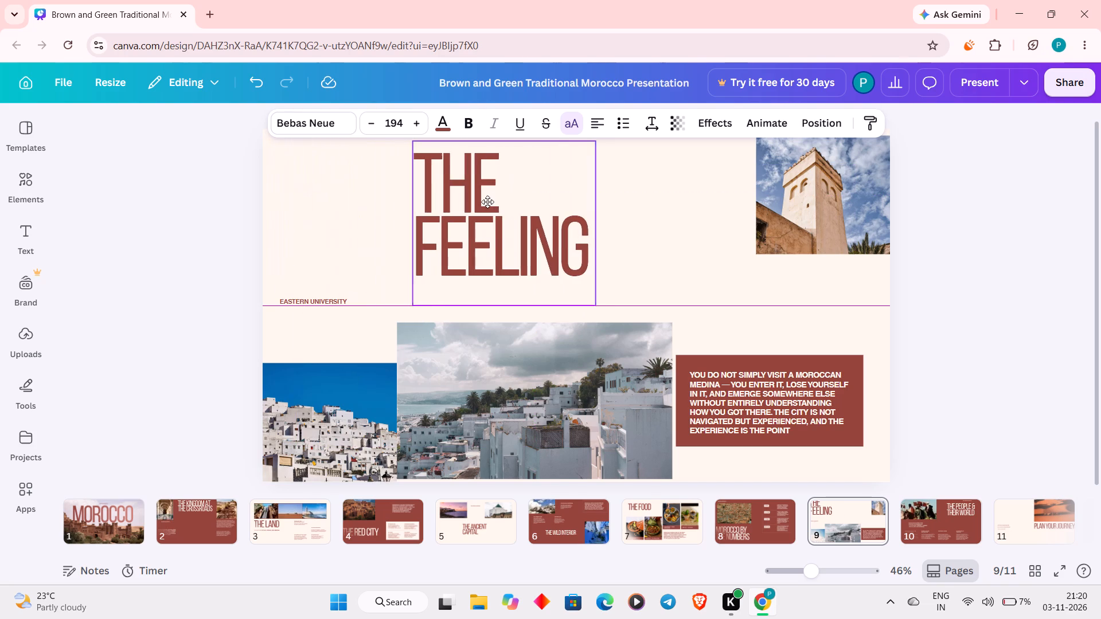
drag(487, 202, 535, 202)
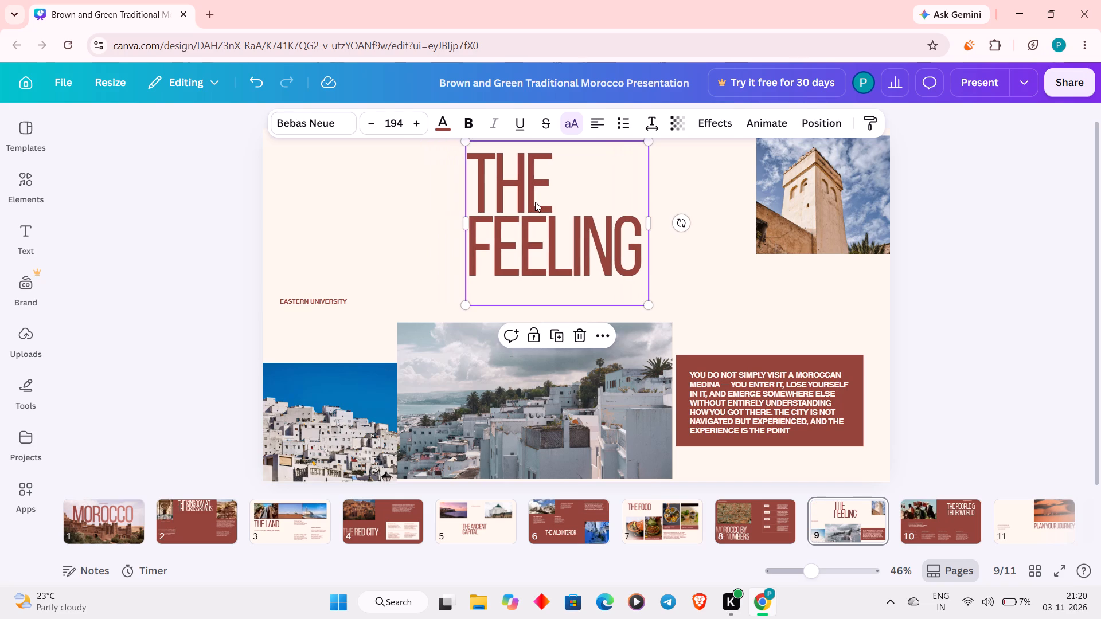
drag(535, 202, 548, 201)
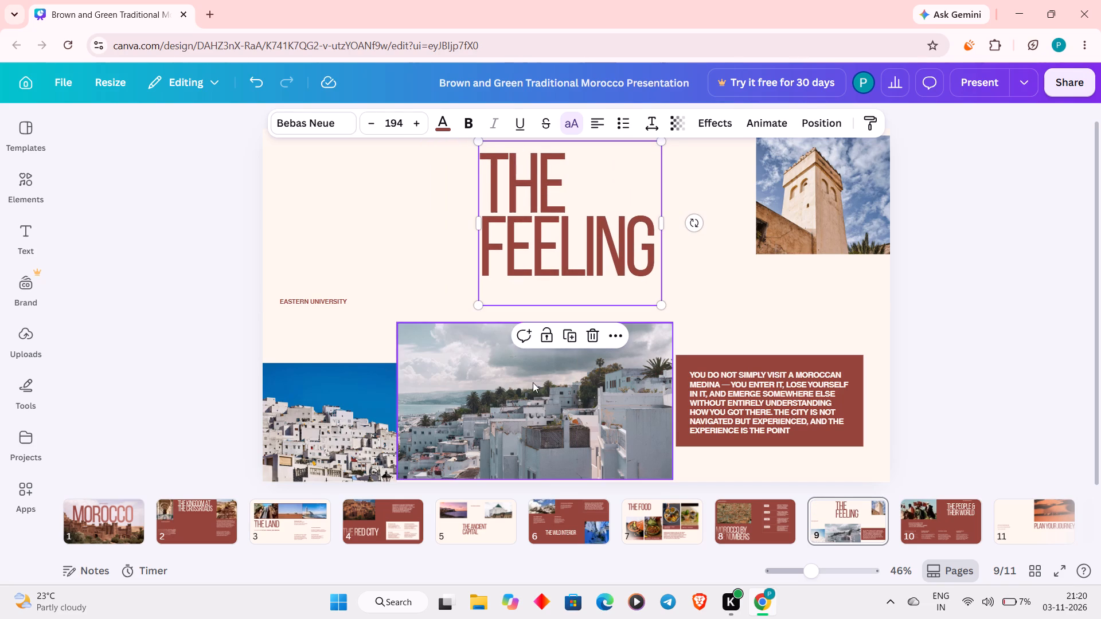
Move the cloudy coastal town photo to the slide's upper-left corner, above the university caption.
drag(532, 390, 391, 194)
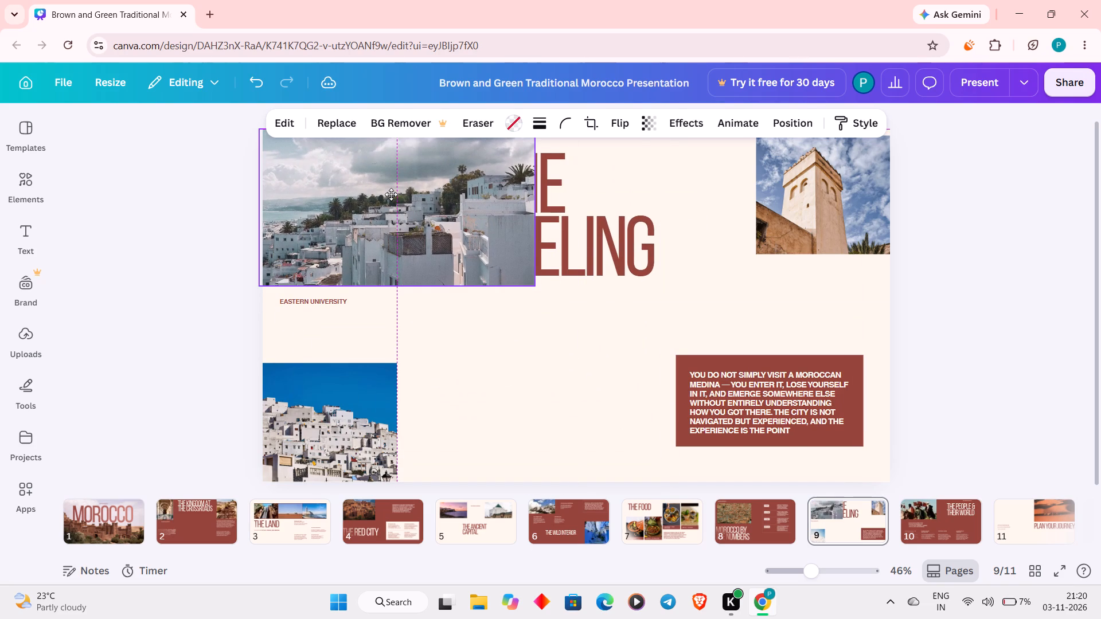
drag(391, 194, 403, 195)
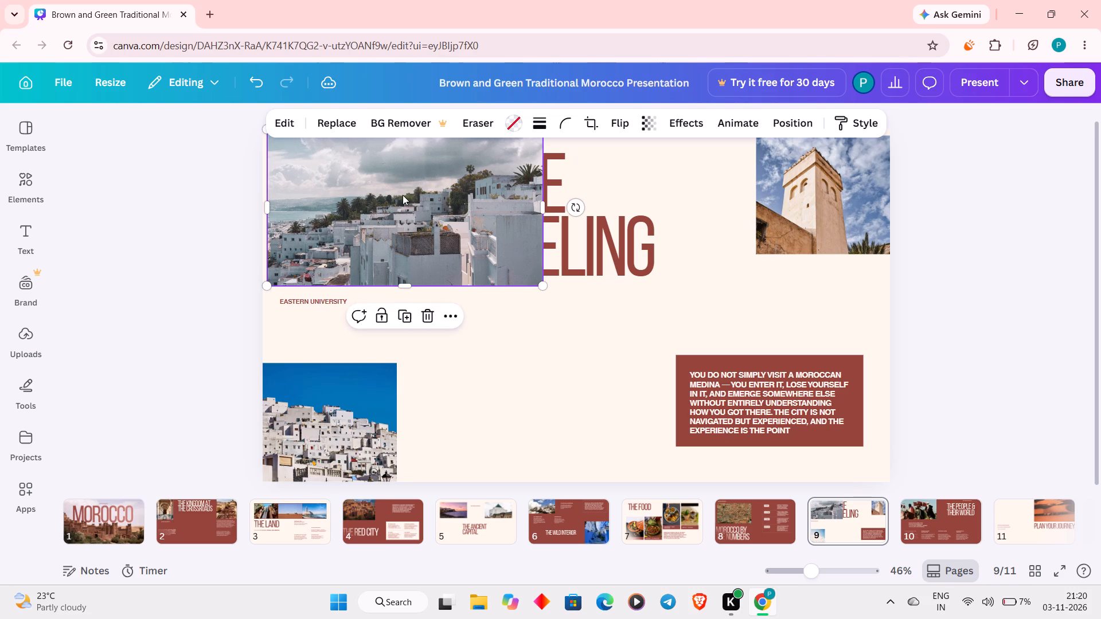
Try "THE FEELING" heading in the slide's lower centre, and place it at the top between the coastal photo and the tower photo.
drag(583, 228, 582, 413)
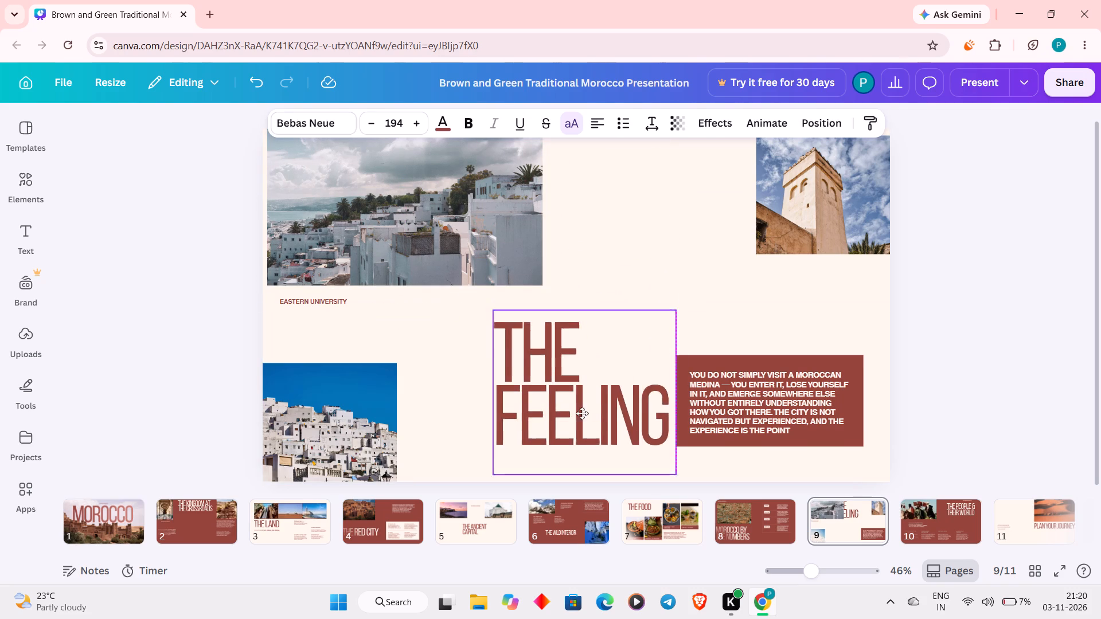
drag(582, 413, 539, 411)
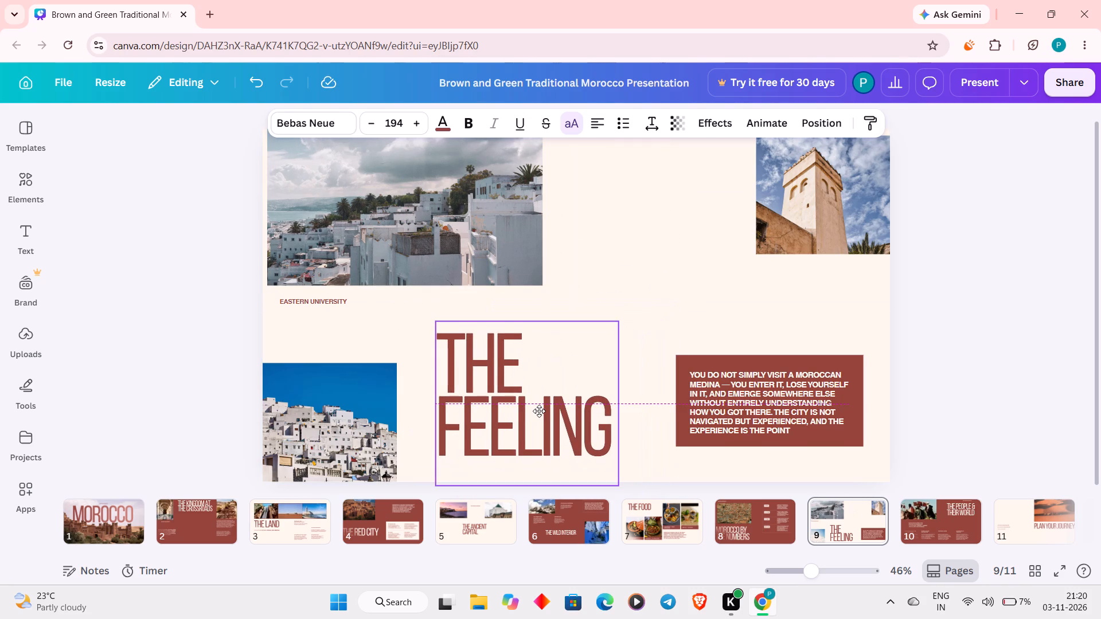
drag(539, 411, 541, 394)
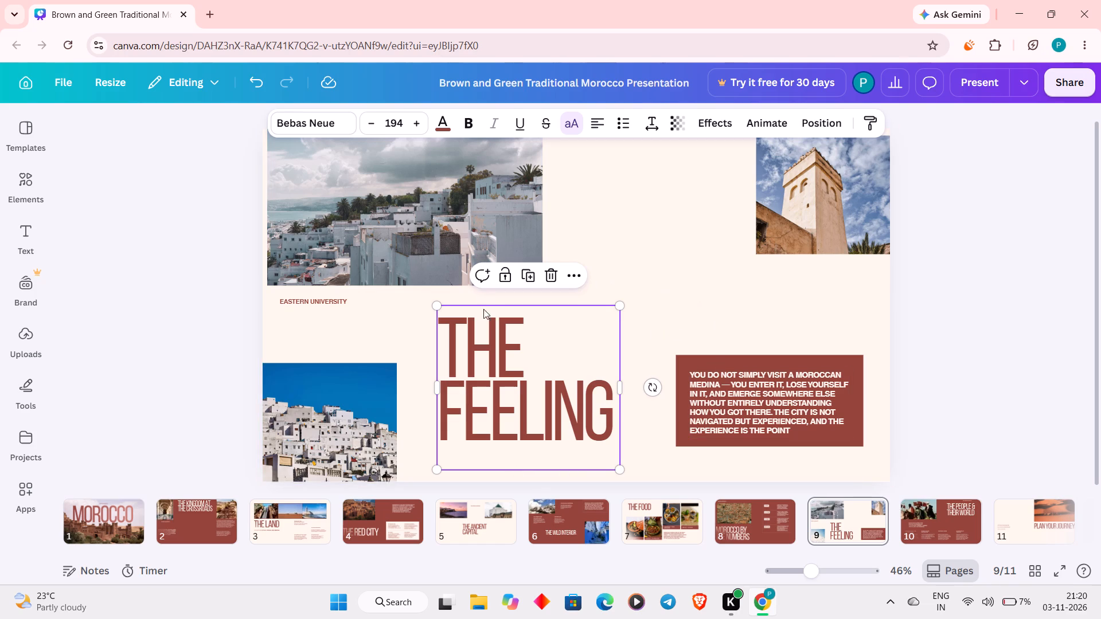
drag(509, 334, 642, 226)
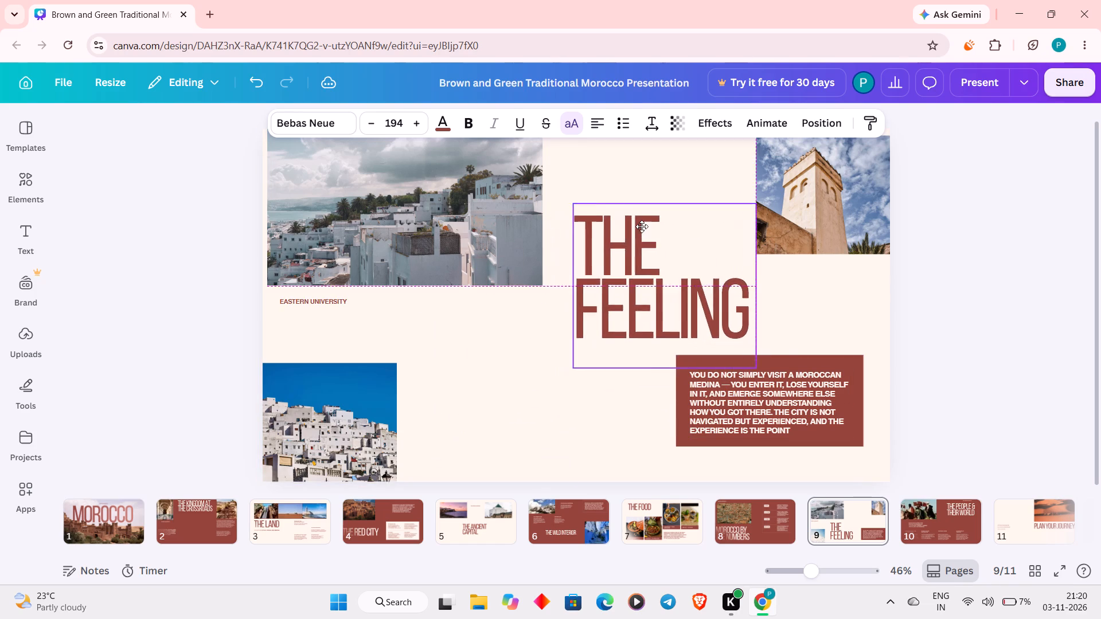
drag(642, 226, 628, 171)
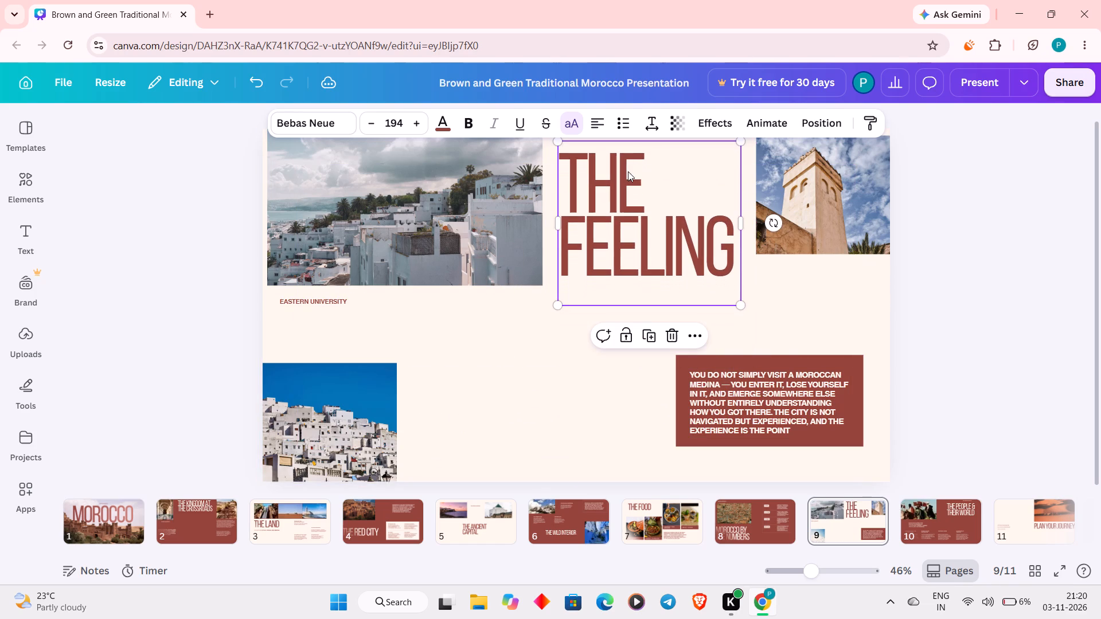
click(489, 412)
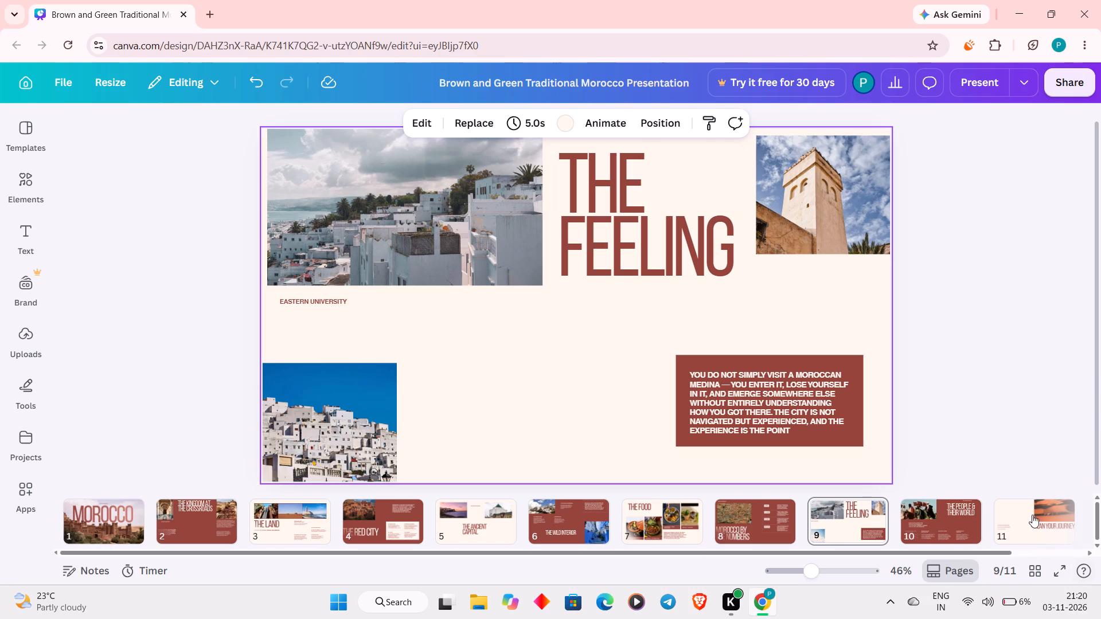
On page 10, move the horse riders photo to the slide's right side and "THE PEOPLE & THEIR WORLD" heading to the left above the culture text.
click(943, 512)
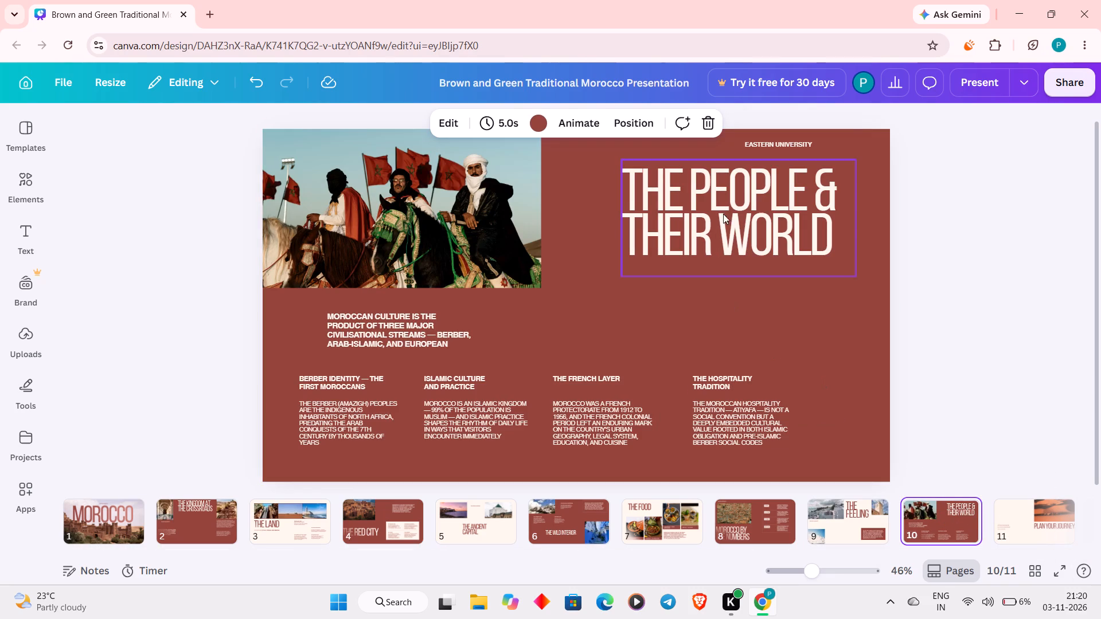
drag(381, 194, 520, 257)
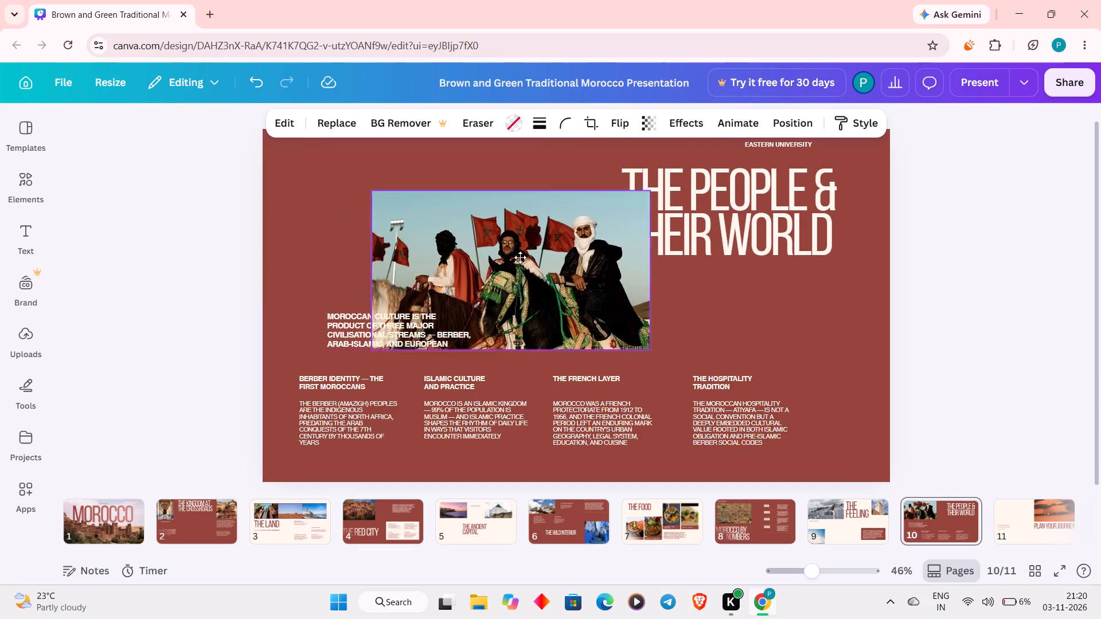
drag(520, 257, 750, 301)
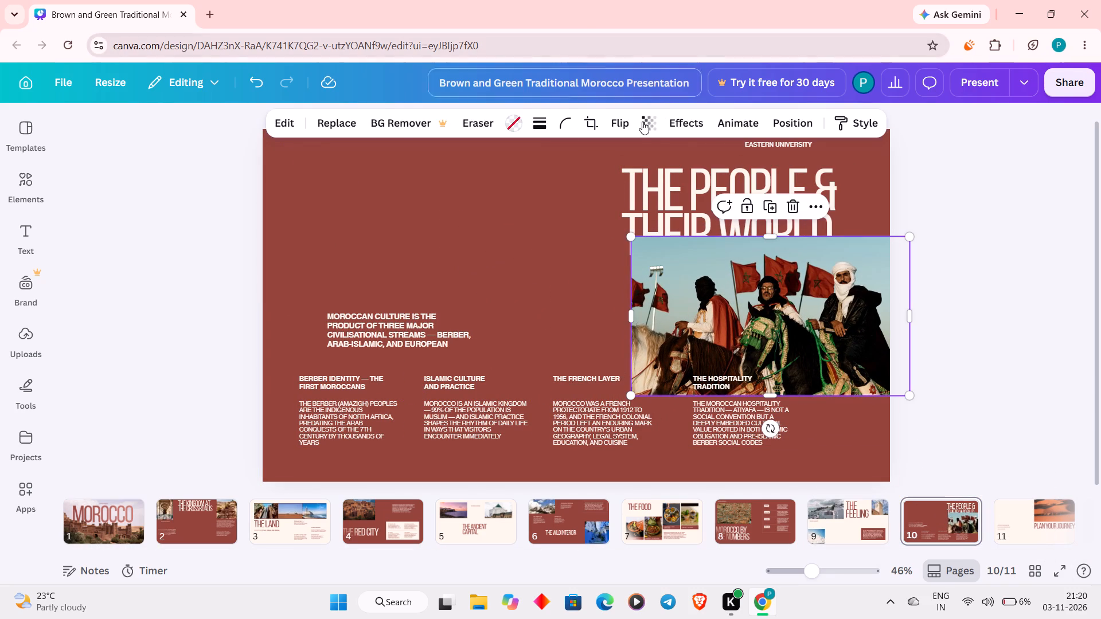
drag(670, 171, 319, 165)
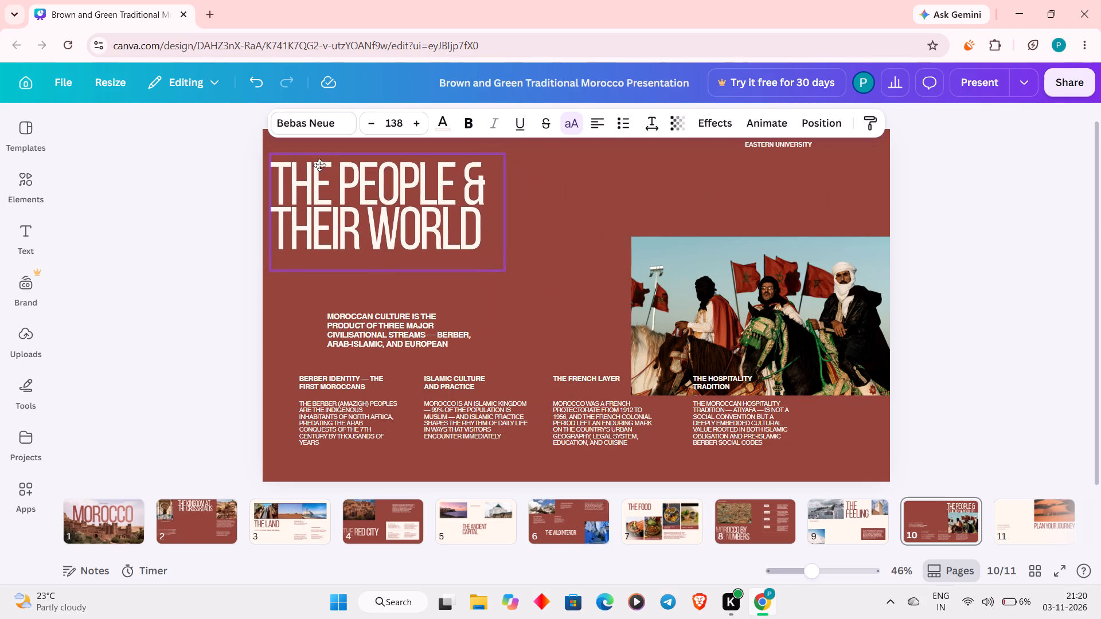
drag(319, 165, 321, 201)
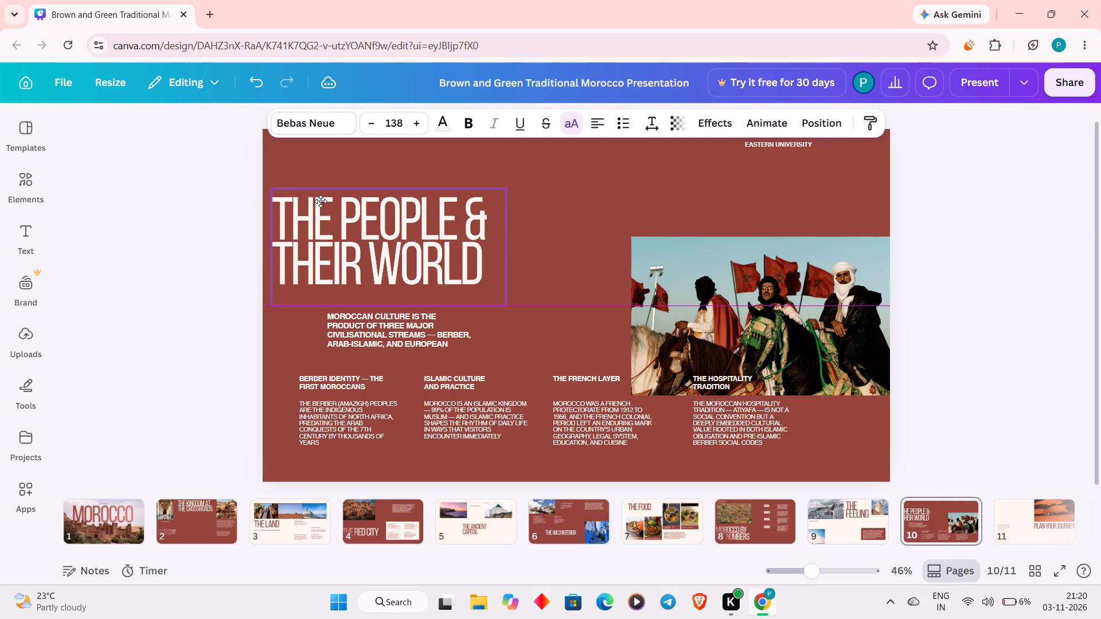
drag(321, 201, 322, 199)
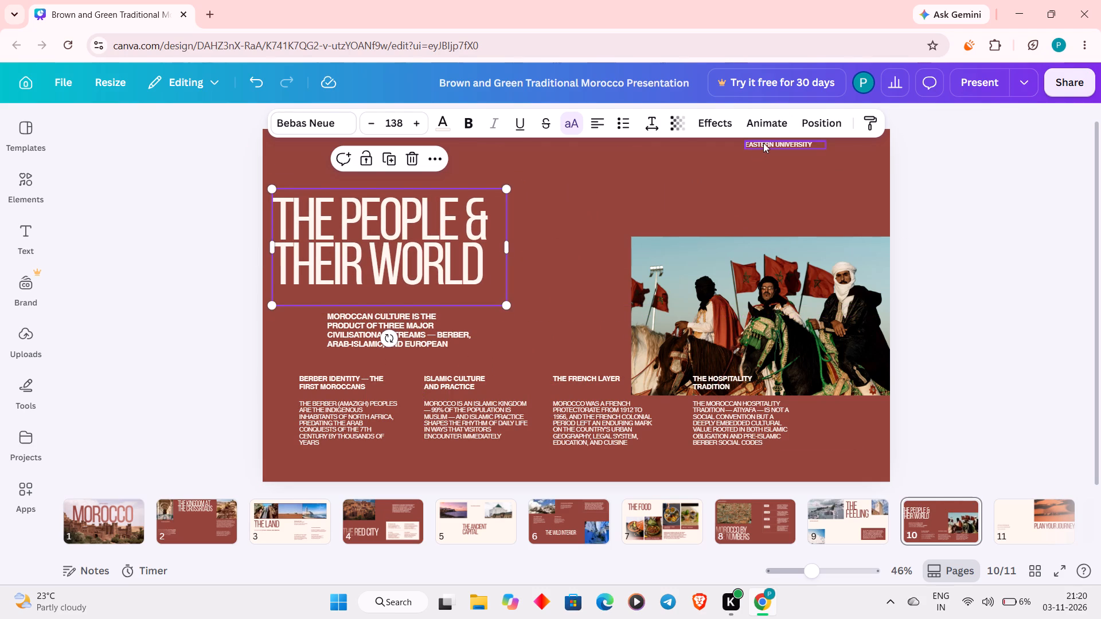
Place the "EASTERN UNIVERSITY" caption above "THE PEOPLE & THEIR WORLD" heading and fit the horse riders photo into the slide's upper-right corner.
drag(759, 144, 297, 152)
click(297, 152)
drag(727, 271, 709, 167)
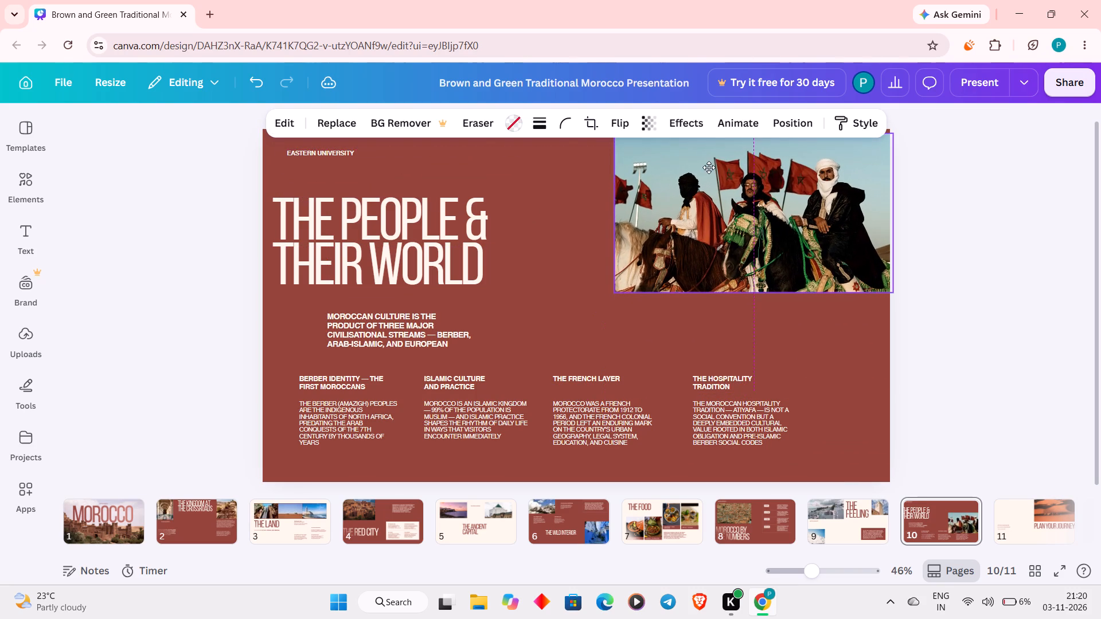
drag(709, 167, 706, 167)
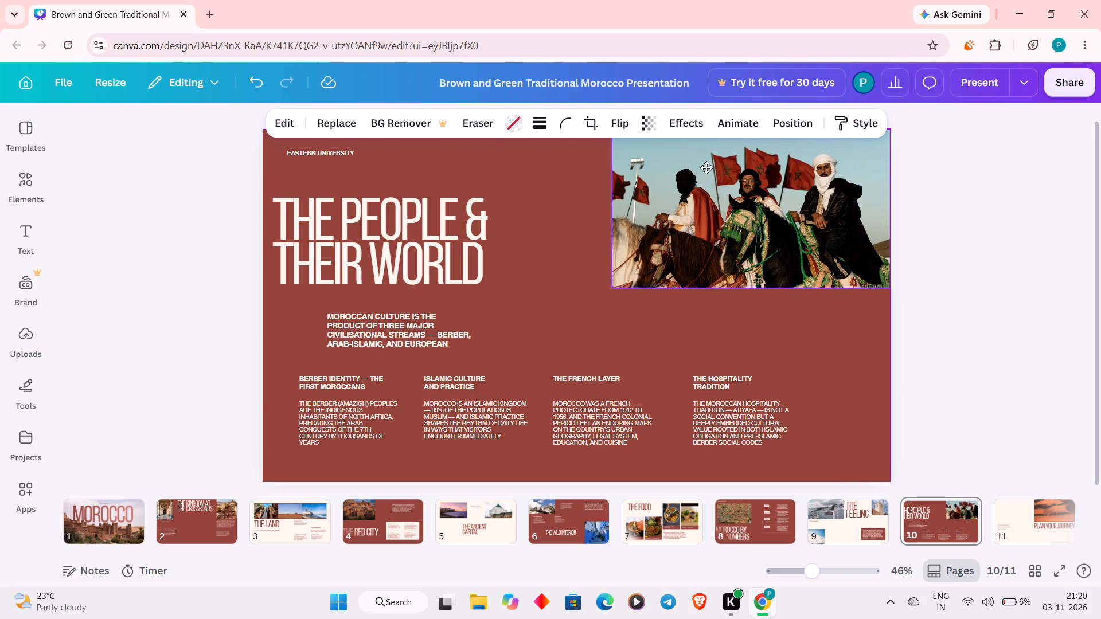
drag(706, 167, 704, 166)
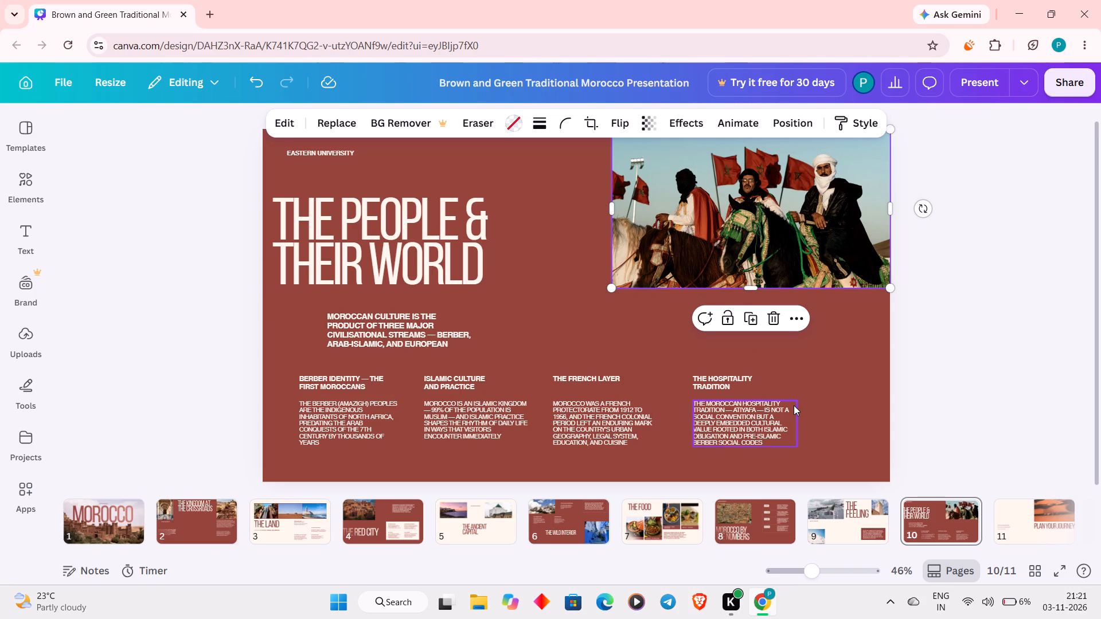
click(830, 392)
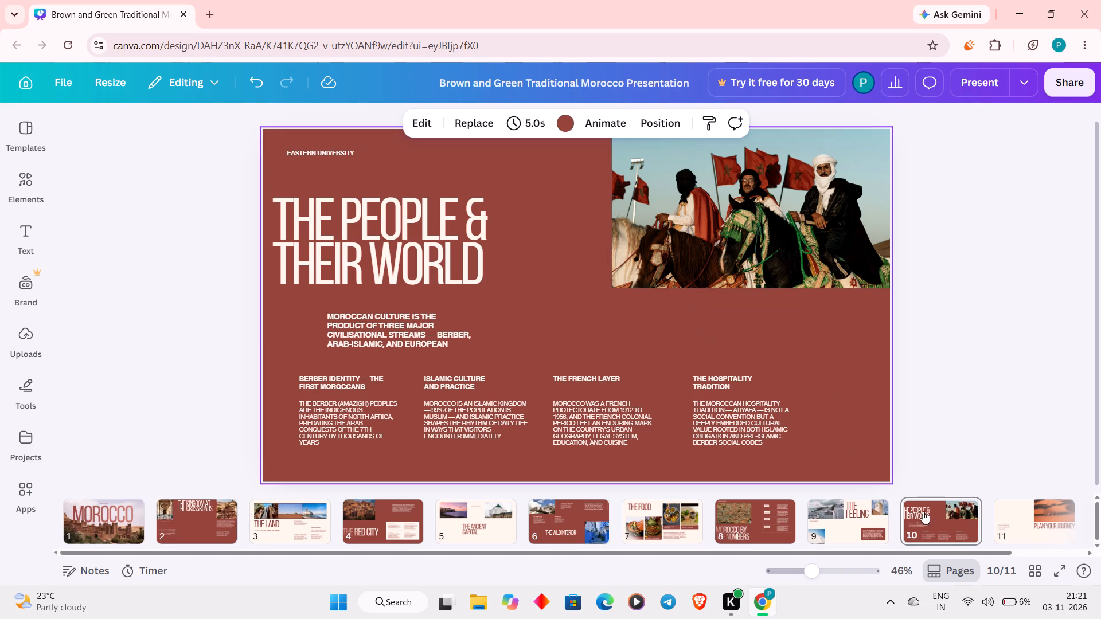
On page 11, move the desert caravan photo to the slide's upper-left corner and the "PLAN YOUR JOURNEY" heading to the lower right.
click(1020, 510)
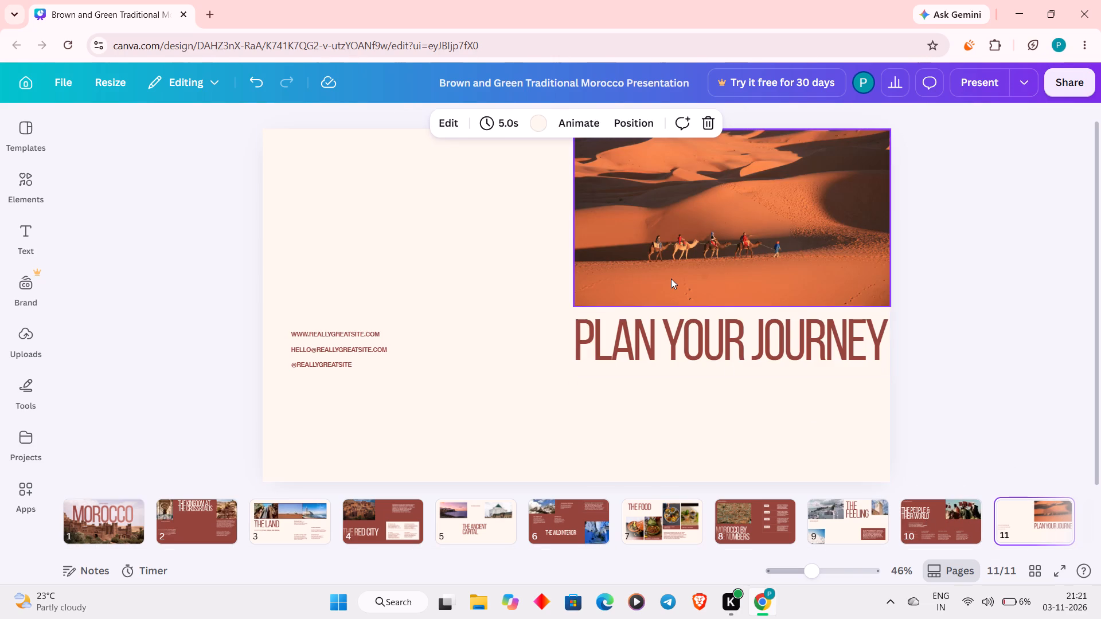
drag(671, 279, 360, 268)
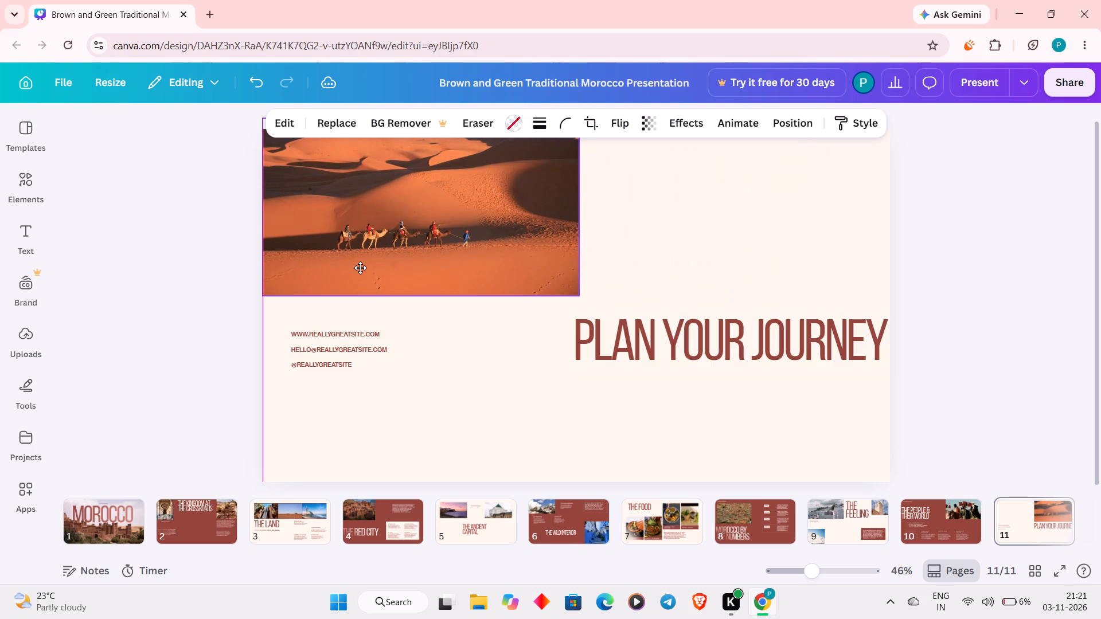
drag(360, 268, 357, 272)
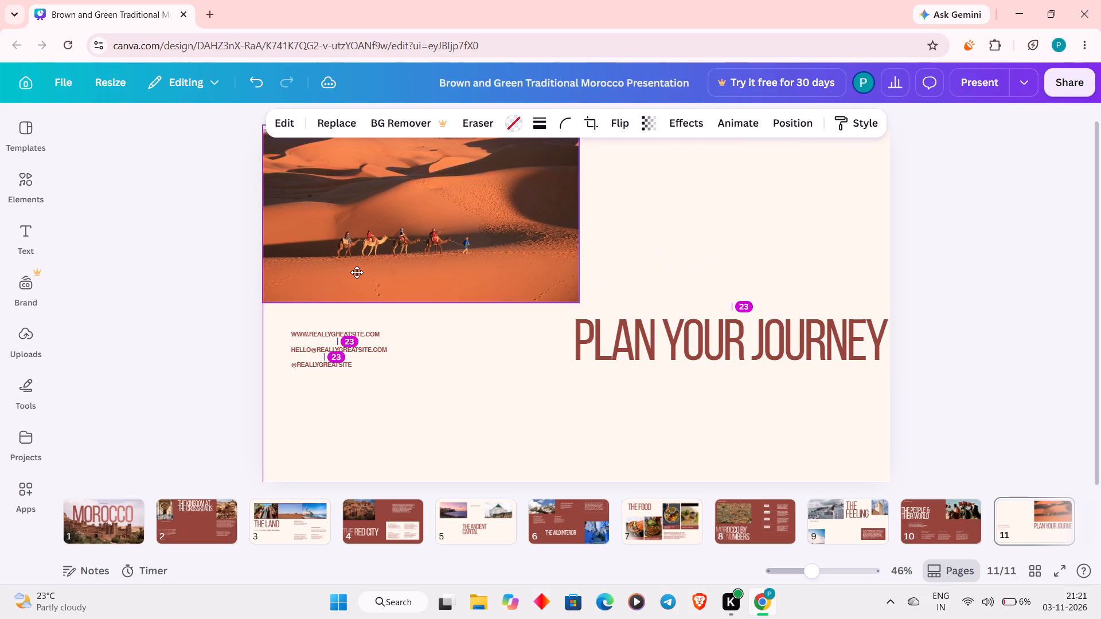
drag(357, 272, 361, 279)
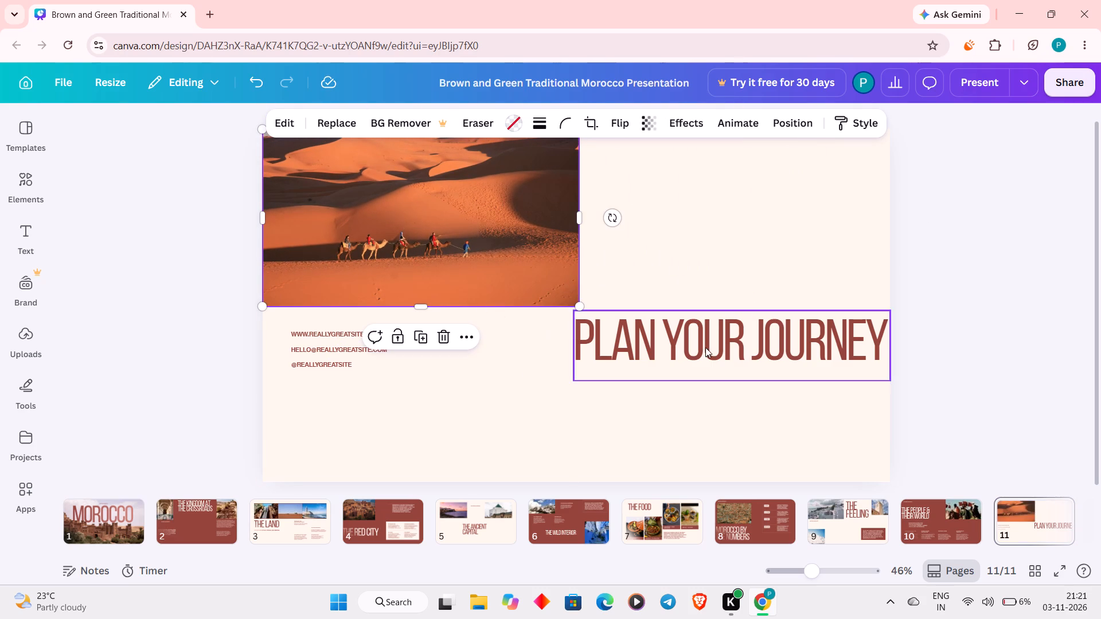
drag(708, 347, 669, 413)
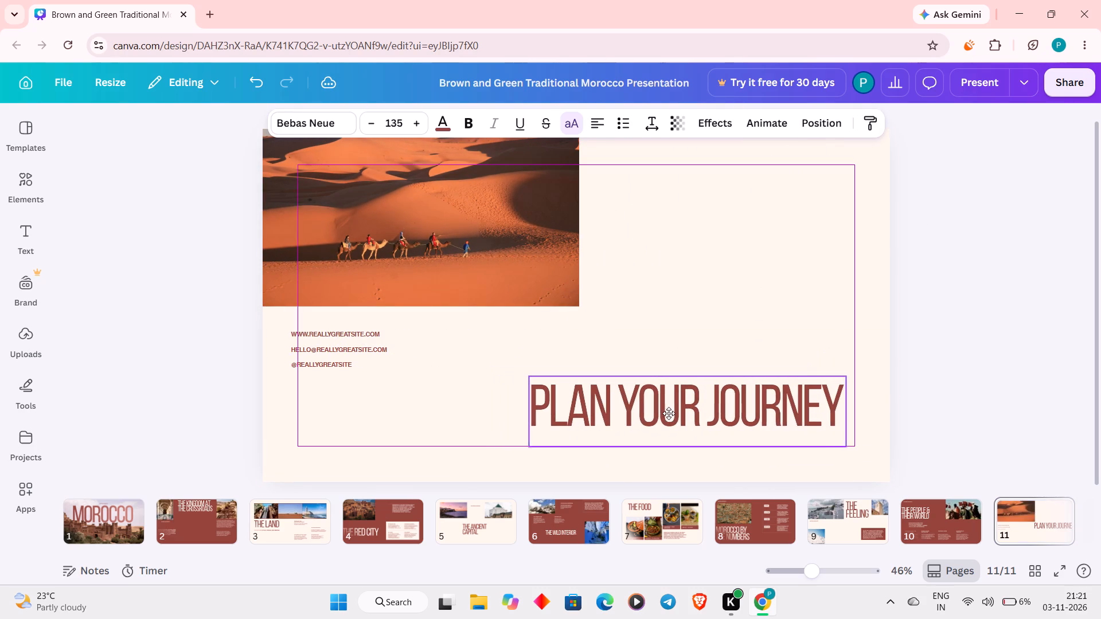
drag(669, 413, 676, 416)
click(698, 211)
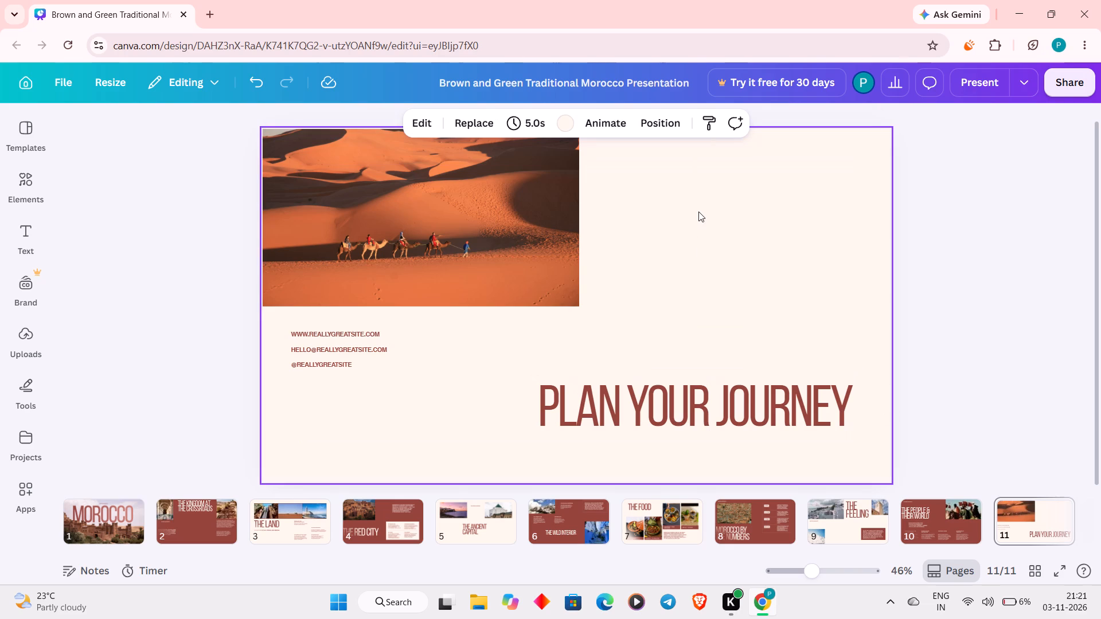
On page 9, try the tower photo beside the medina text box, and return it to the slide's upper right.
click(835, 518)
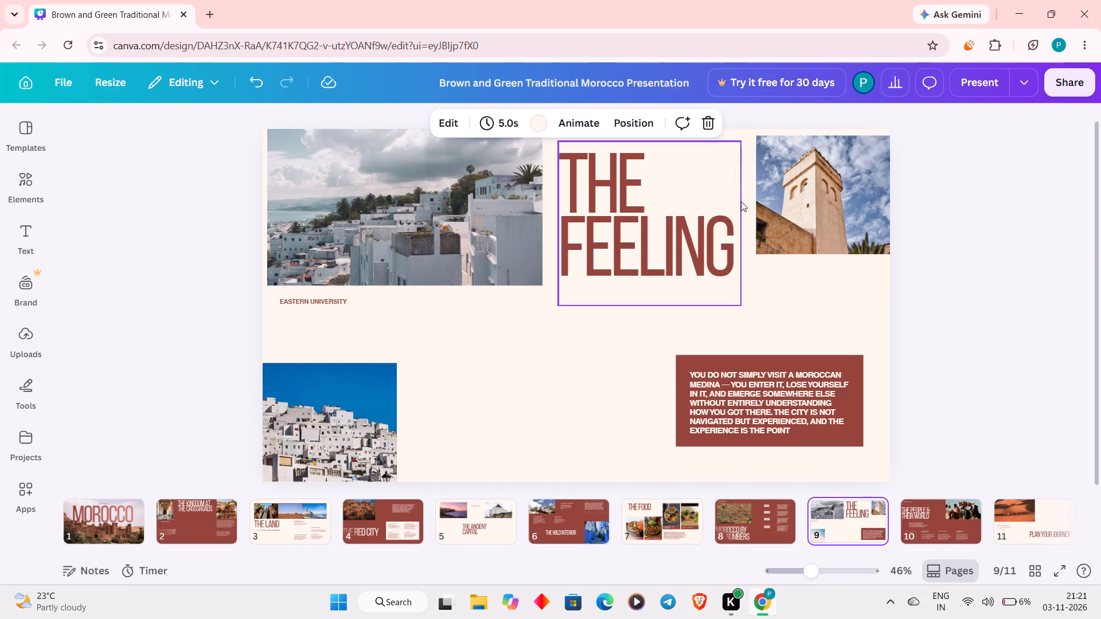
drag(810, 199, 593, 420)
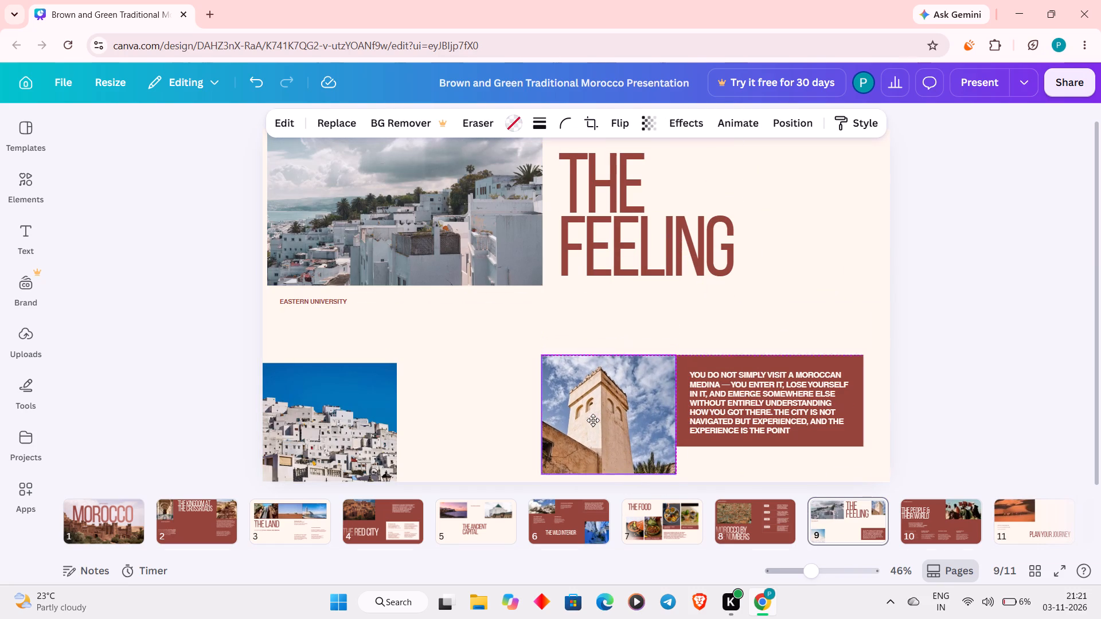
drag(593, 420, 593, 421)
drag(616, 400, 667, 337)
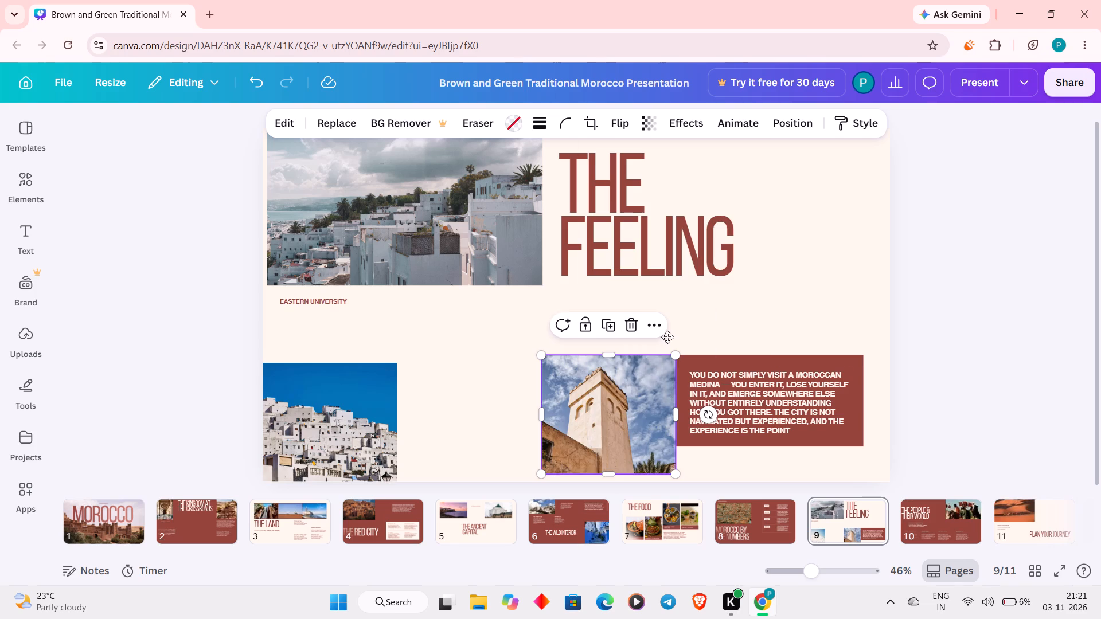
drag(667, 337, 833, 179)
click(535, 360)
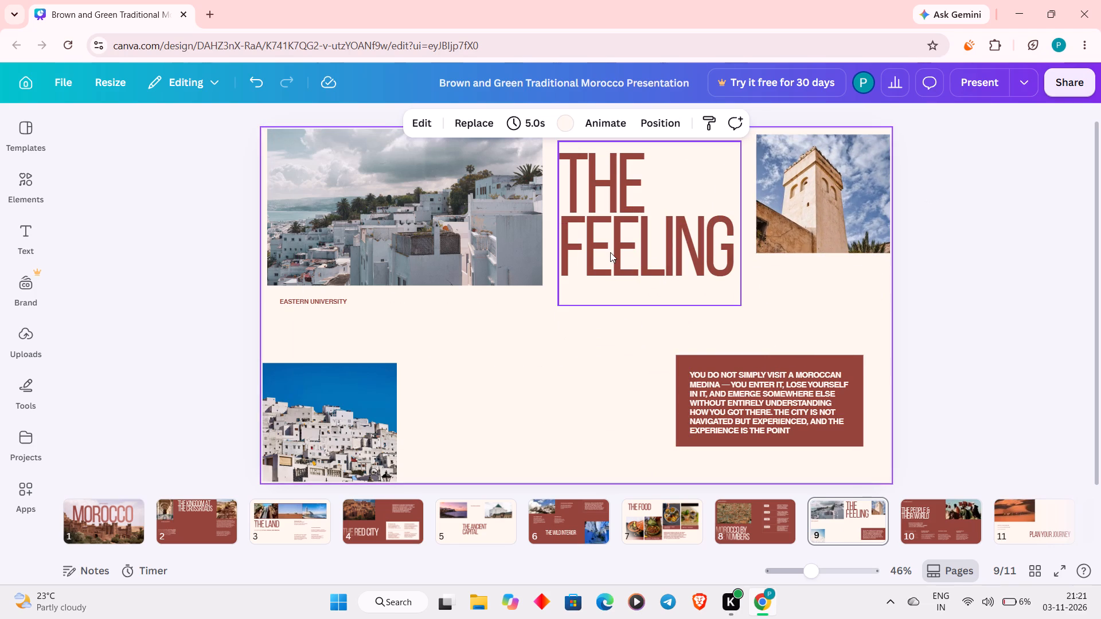
On page 9, move "THE FEELING" heading to the slide's lower centre, between the white town photo and the medina text box.
drag(610, 252, 517, 424)
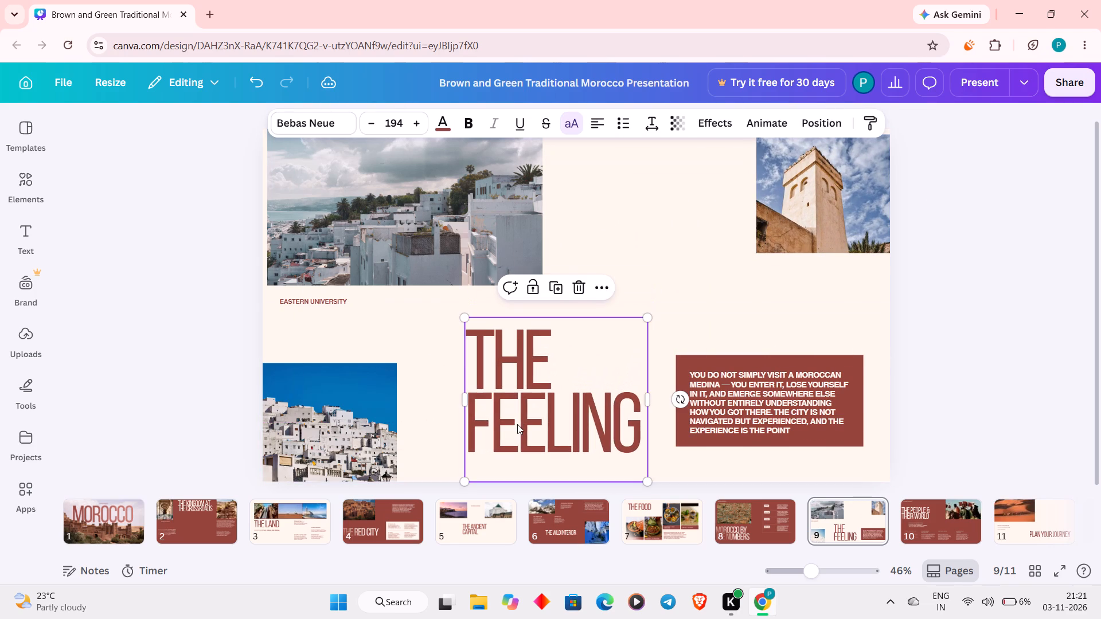
click(425, 217)
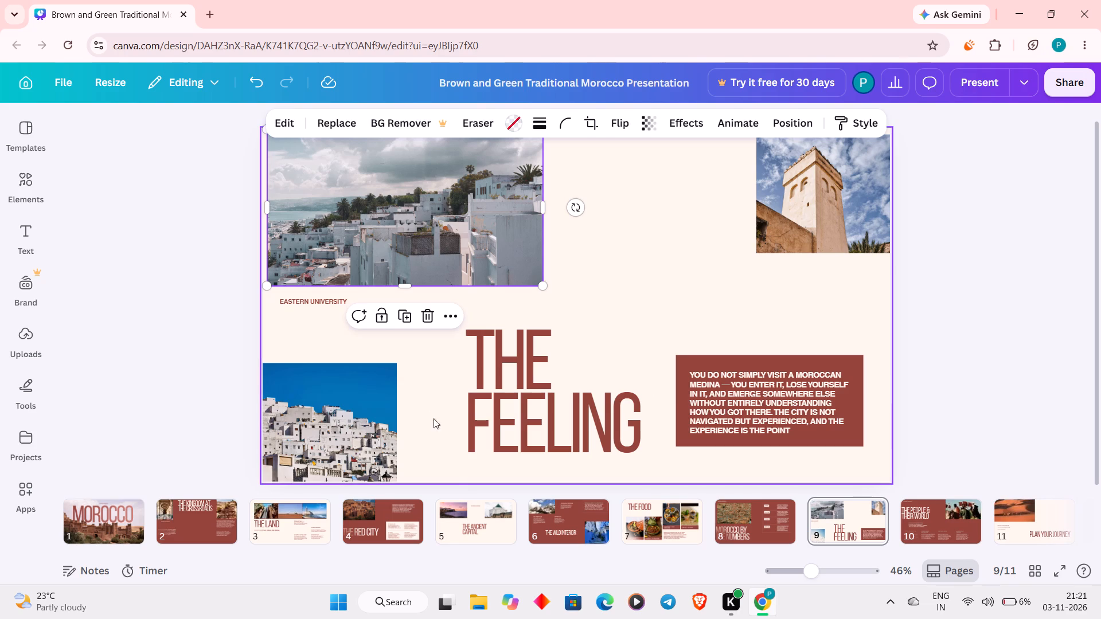
On page 5, move the green-roofed building photo to the slide's lower-right corner and the sunset coast photo to the upper-left corner.
click(460, 528)
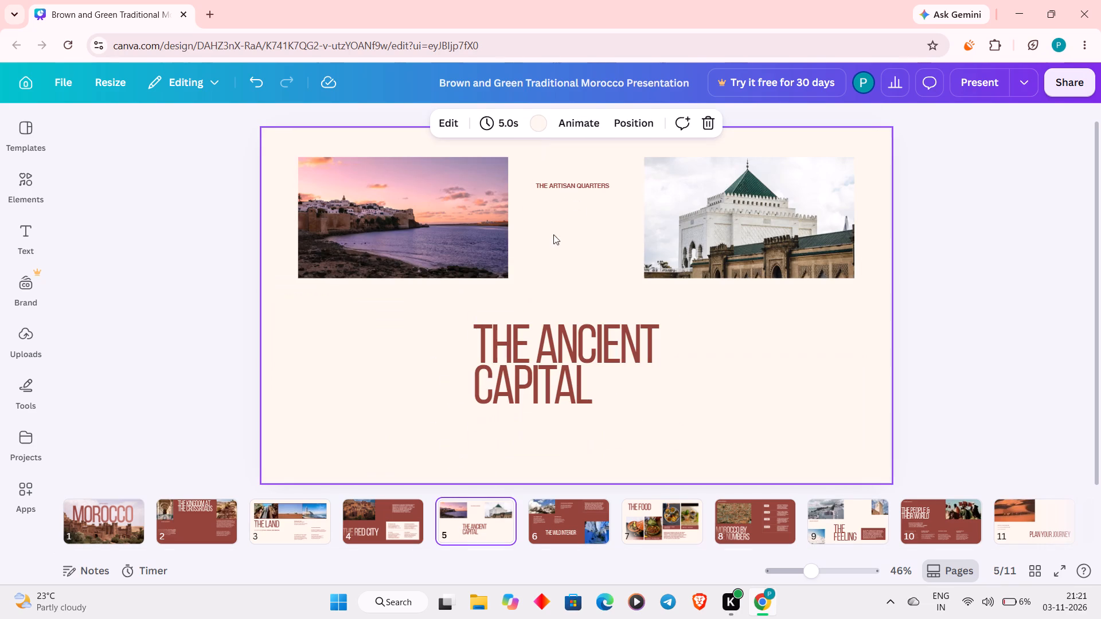
drag(751, 220, 752, 233)
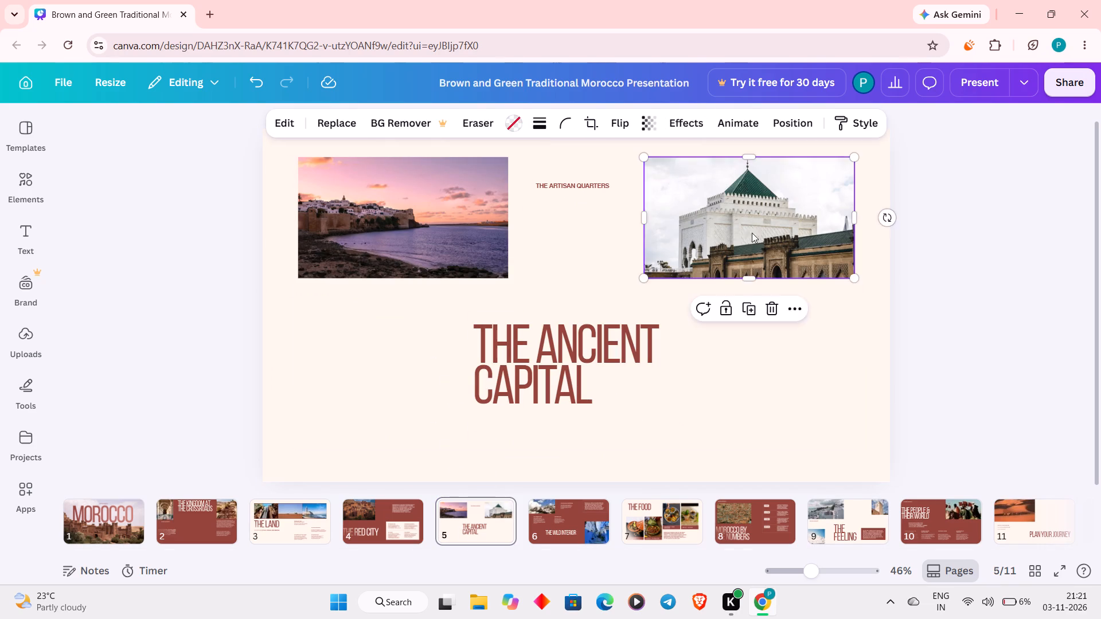
drag(752, 233, 787, 416)
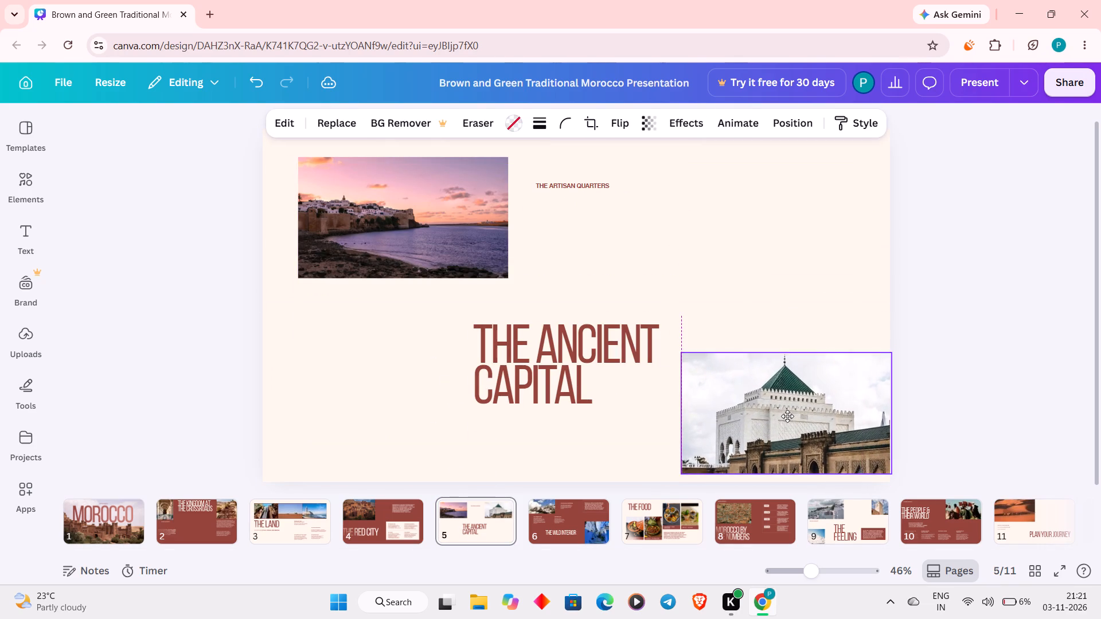
drag(787, 416, 780, 425)
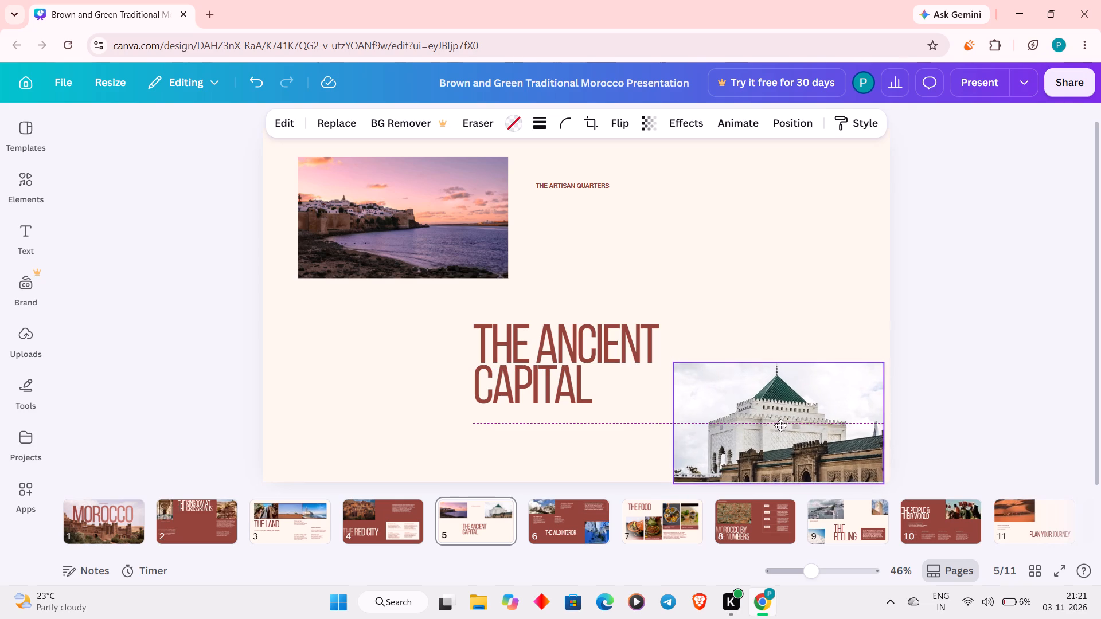
drag(780, 425, 785, 422)
drag(416, 246, 390, 228)
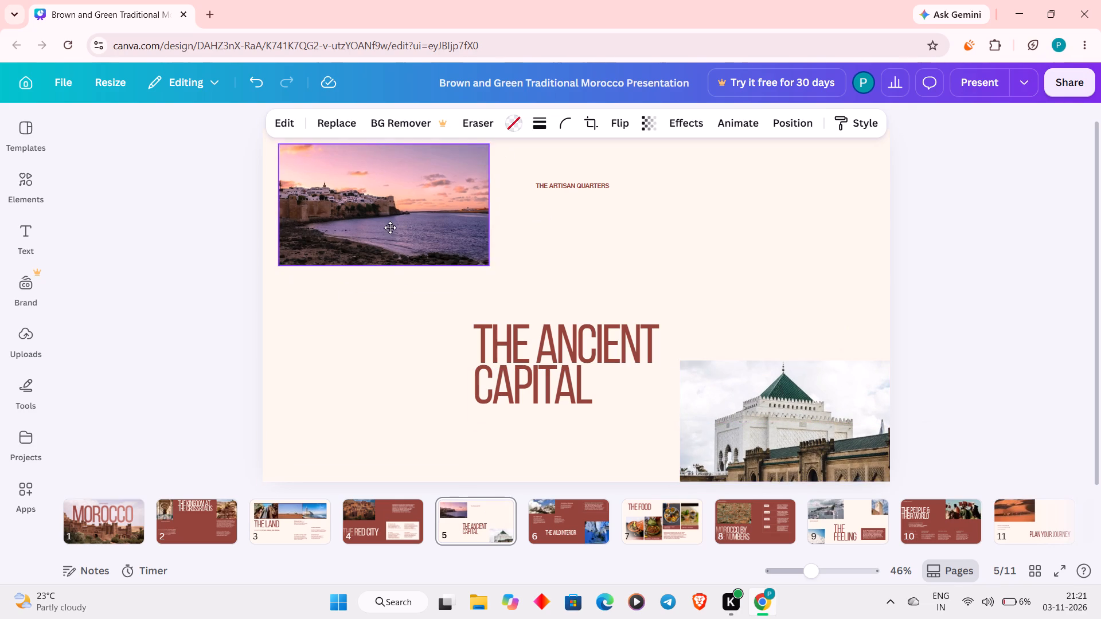
drag(390, 228, 384, 222)
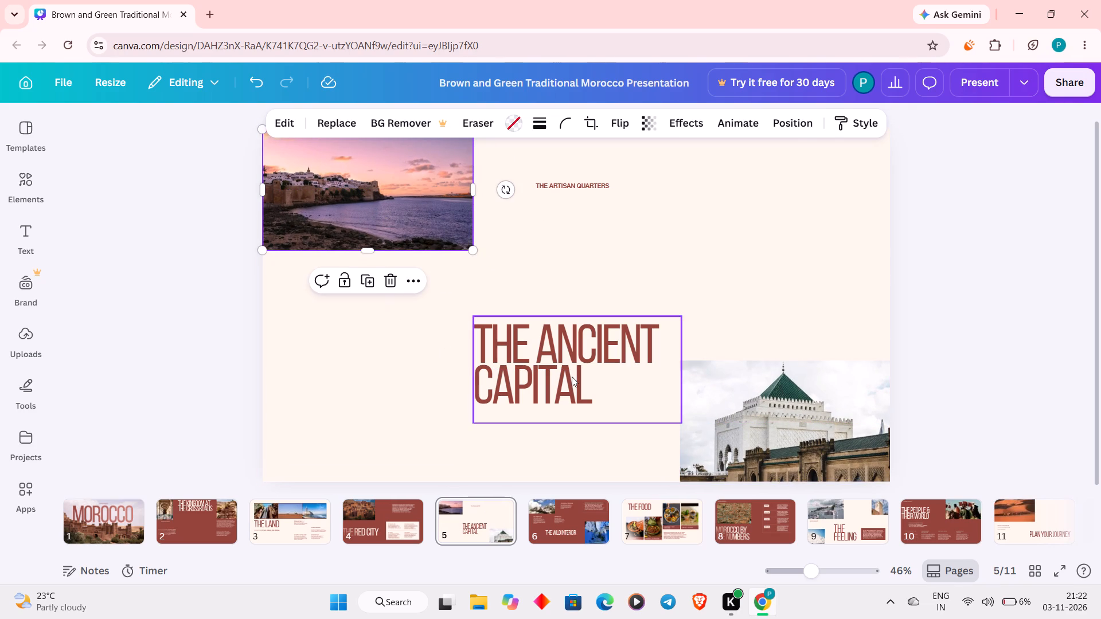
Move "THE ANCIENT CAPITAL" heading up to the slide's centre, diagonally between the two corner photos.
drag(572, 377, 569, 321)
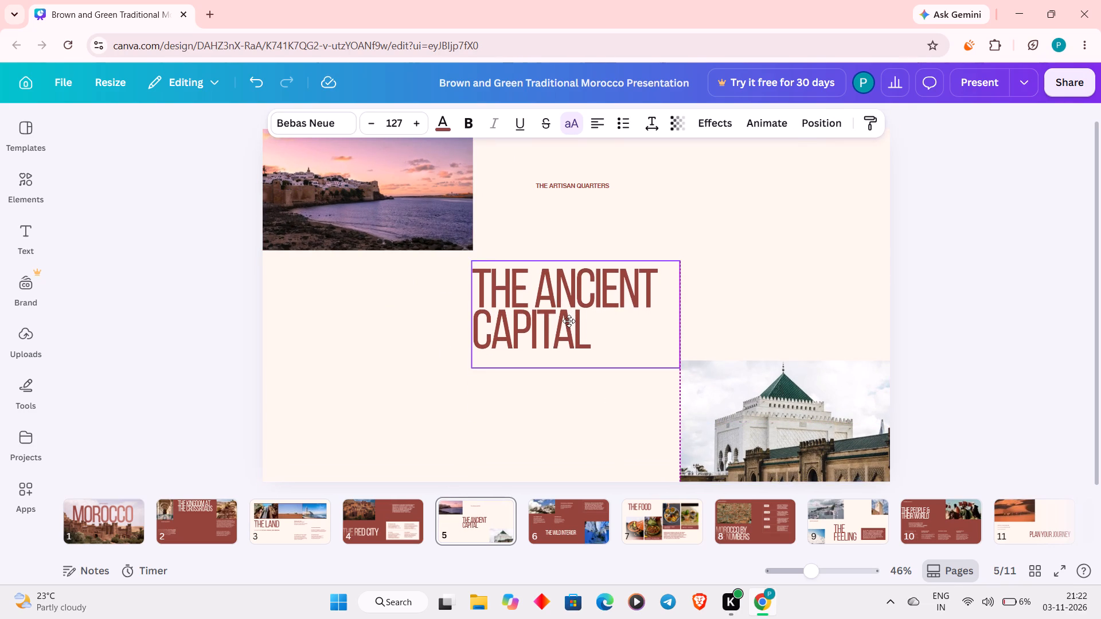
drag(569, 321, 571, 312)
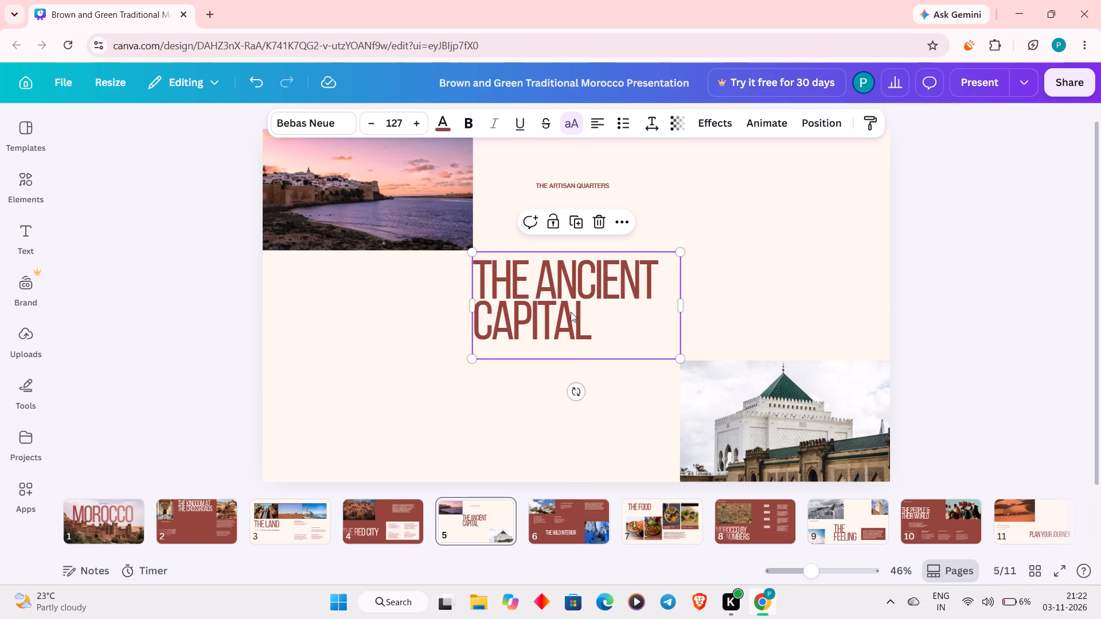
click(770, 235)
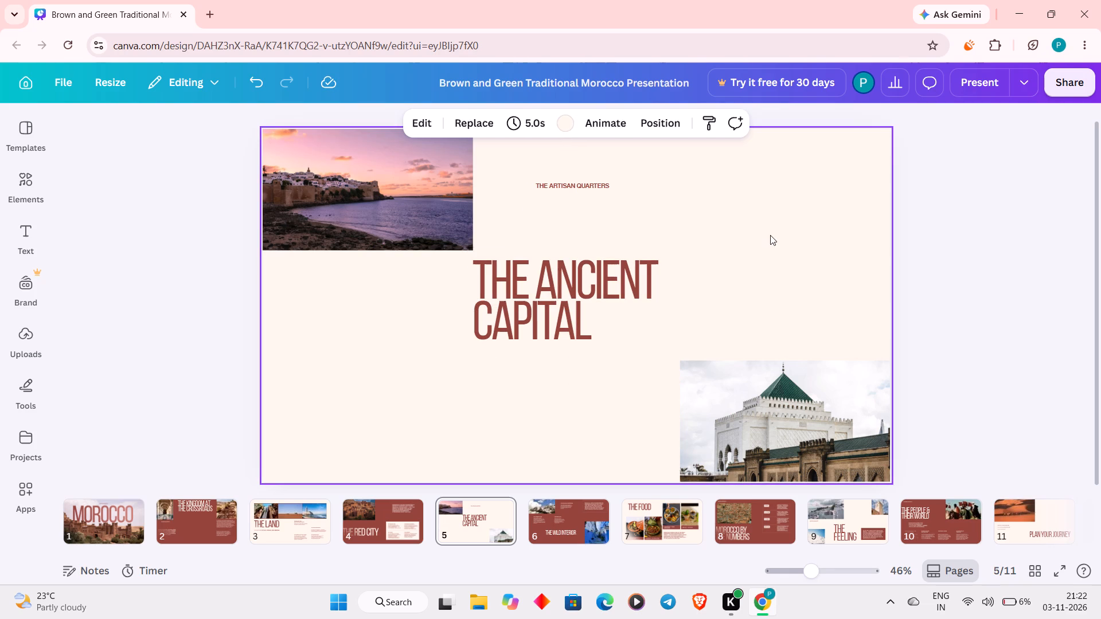
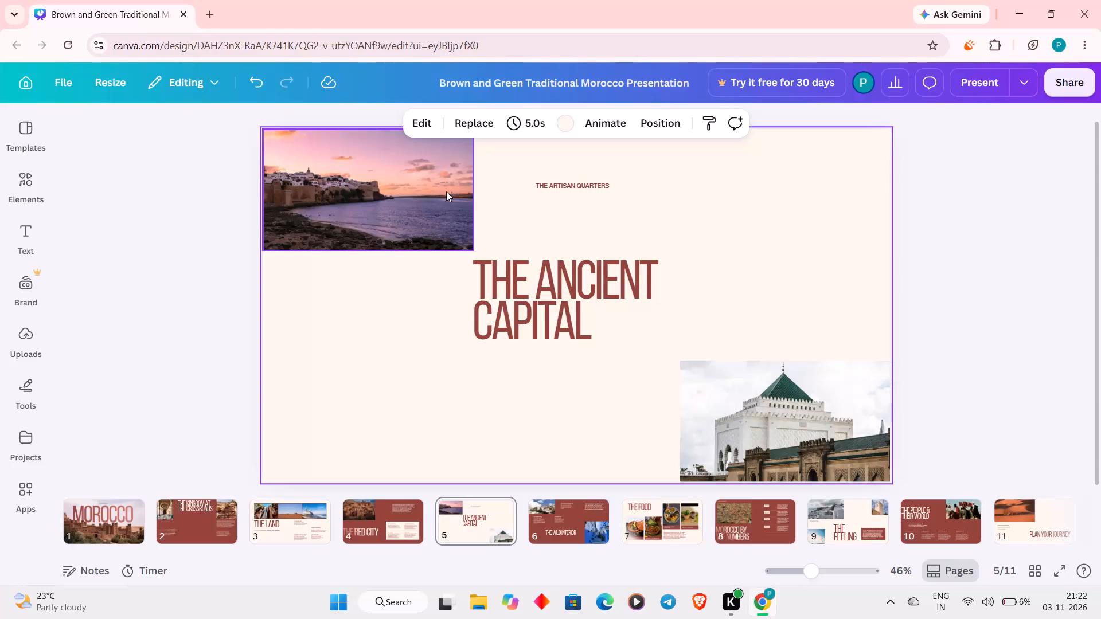
Shift "THE ANCIENT CAPITAL" heading slightly down and right, closer to the green-roofed building photo.
drag(519, 275, 532, 296)
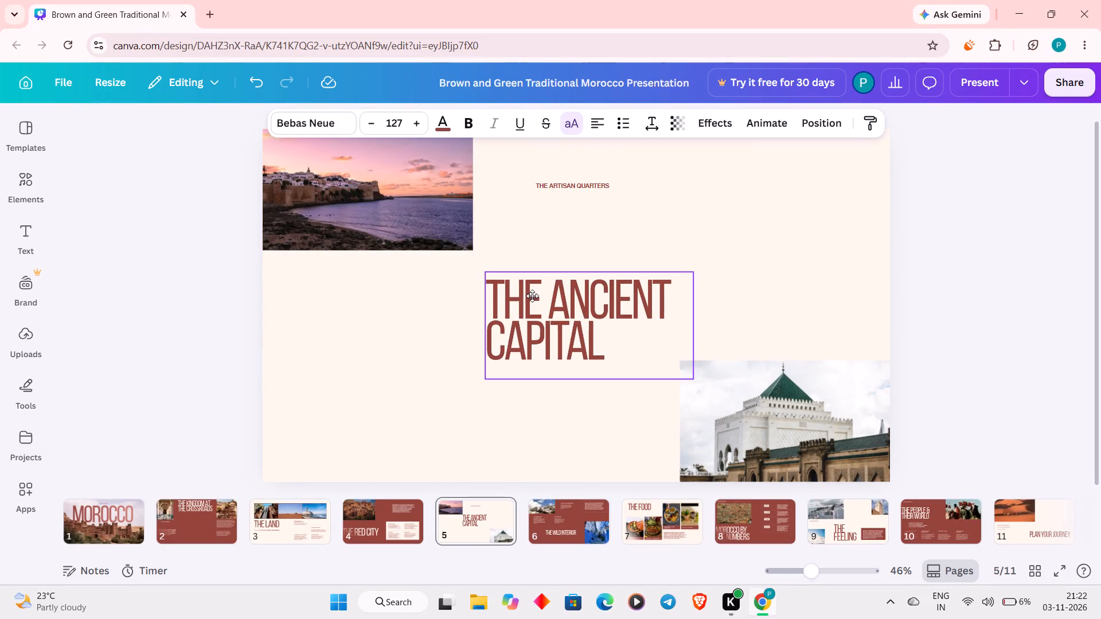
drag(532, 296, 541, 291)
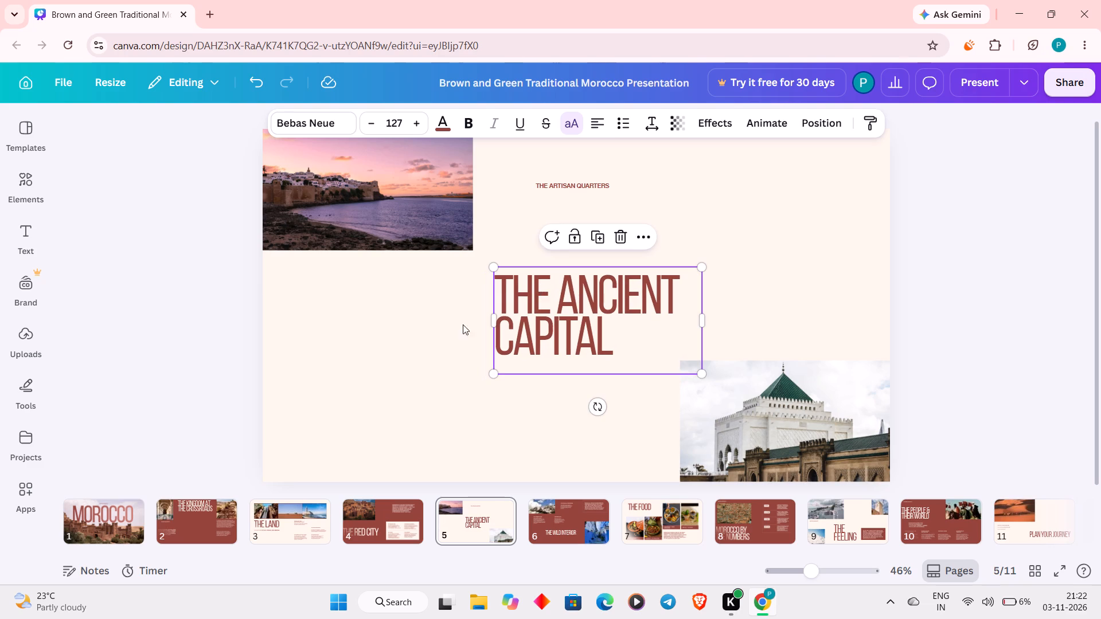
click(413, 339)
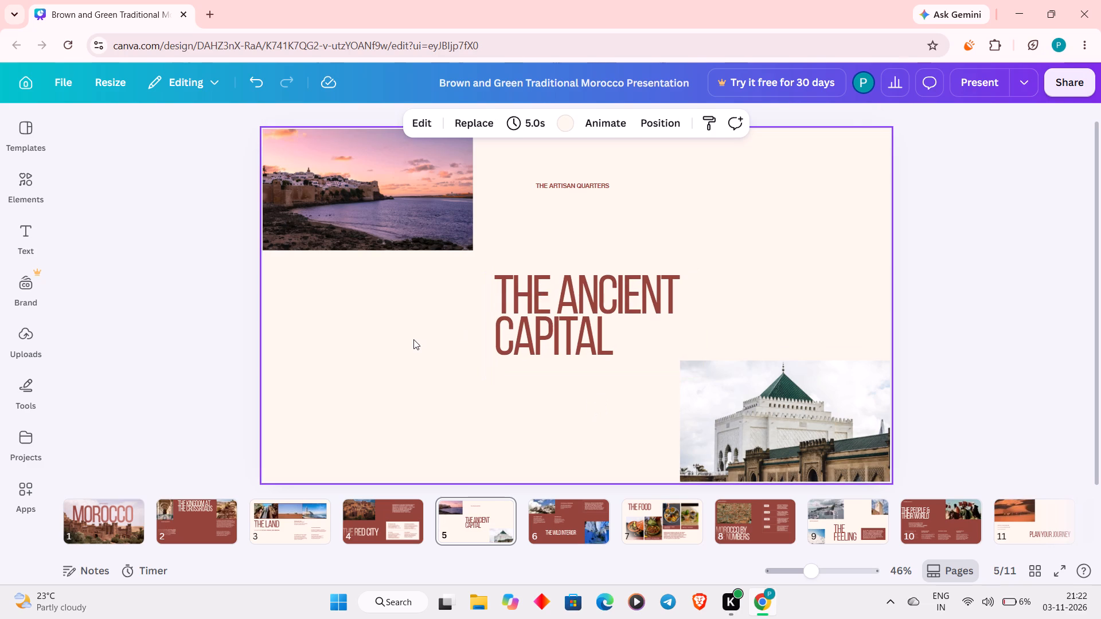
Move "THE ARTISAN QUARTERS" caption to just above the green-roofed building photo, roughly centred over it.
click(564, 180)
drag(567, 183, 341, 268)
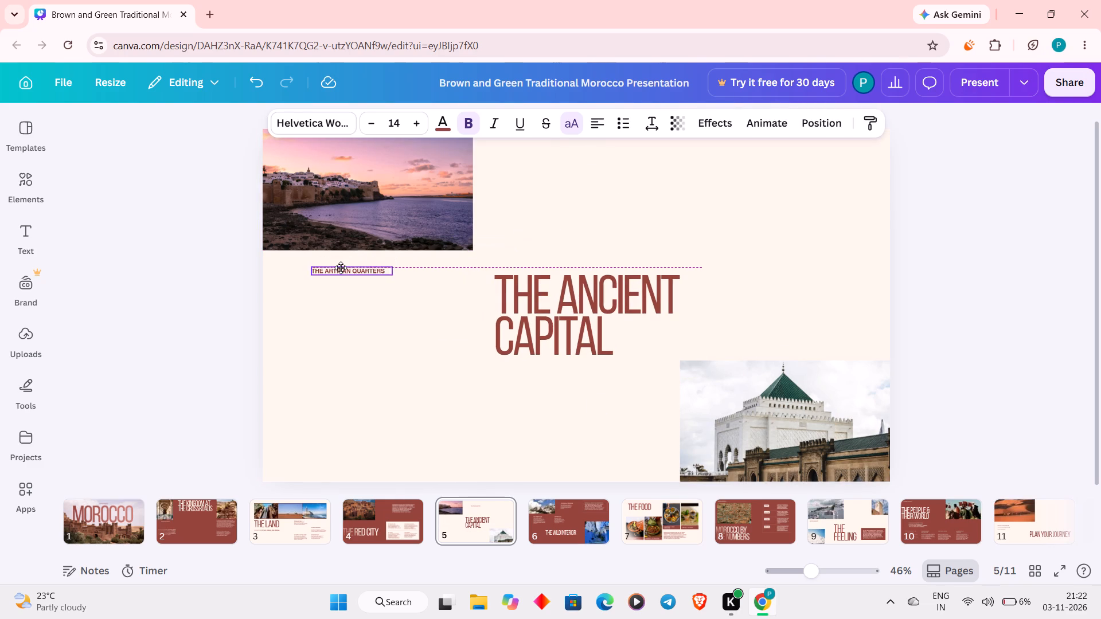
drag(341, 268, 732, 334)
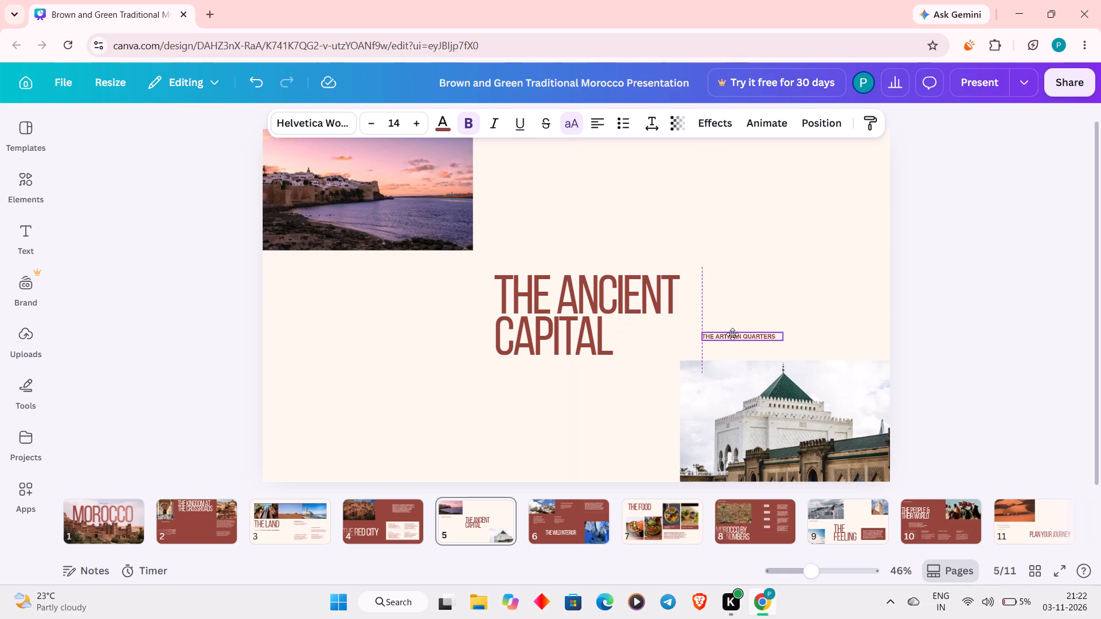
drag(732, 334, 774, 338)
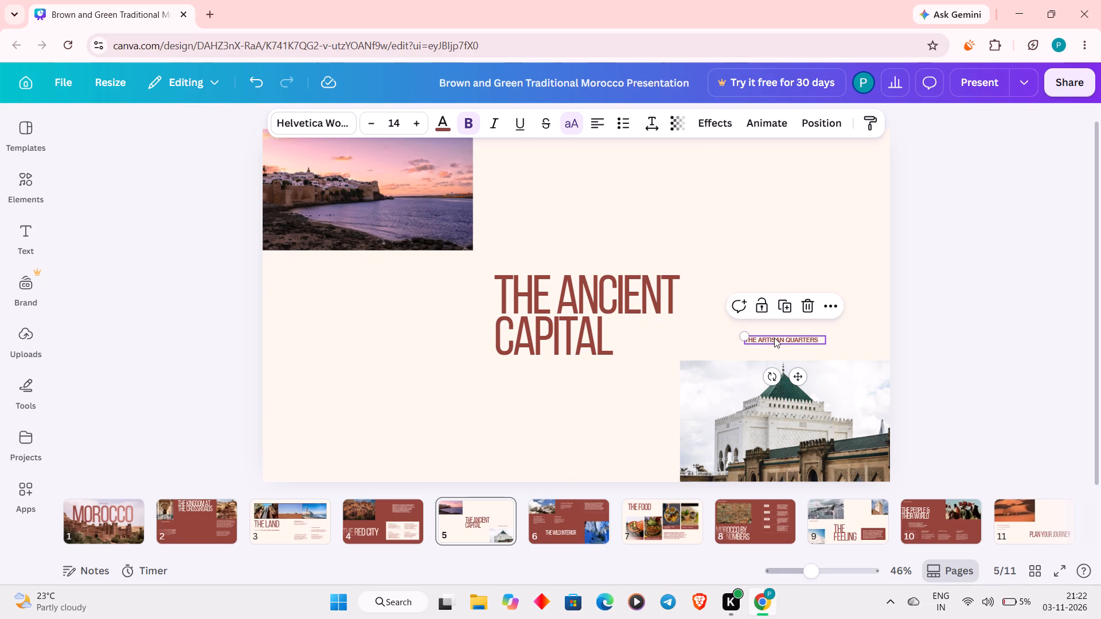
drag(774, 338, 777, 348)
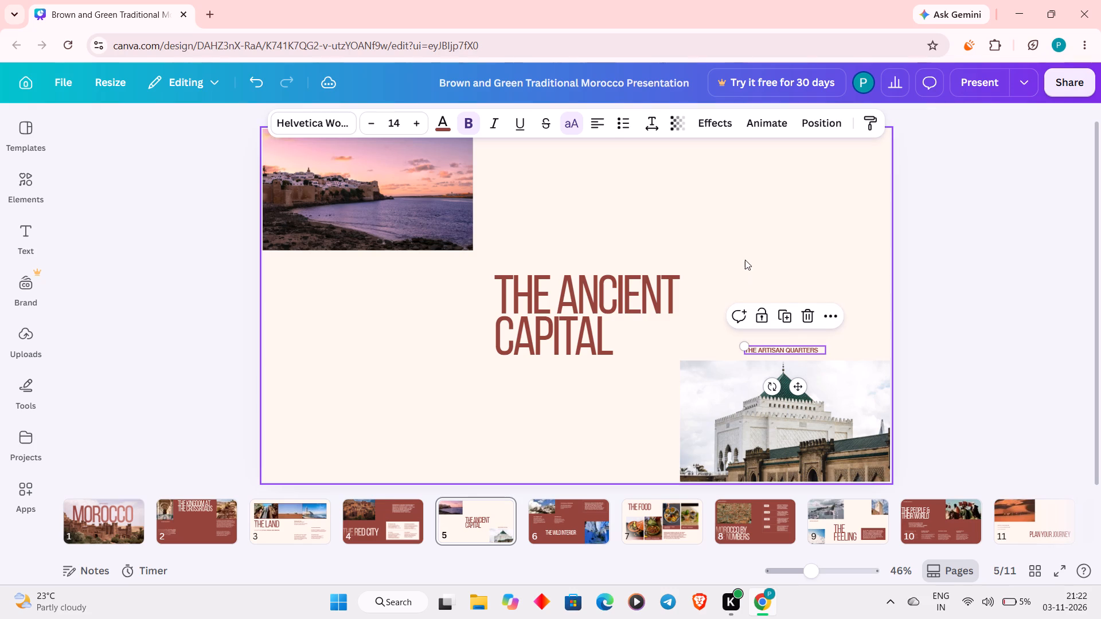
click(745, 256)
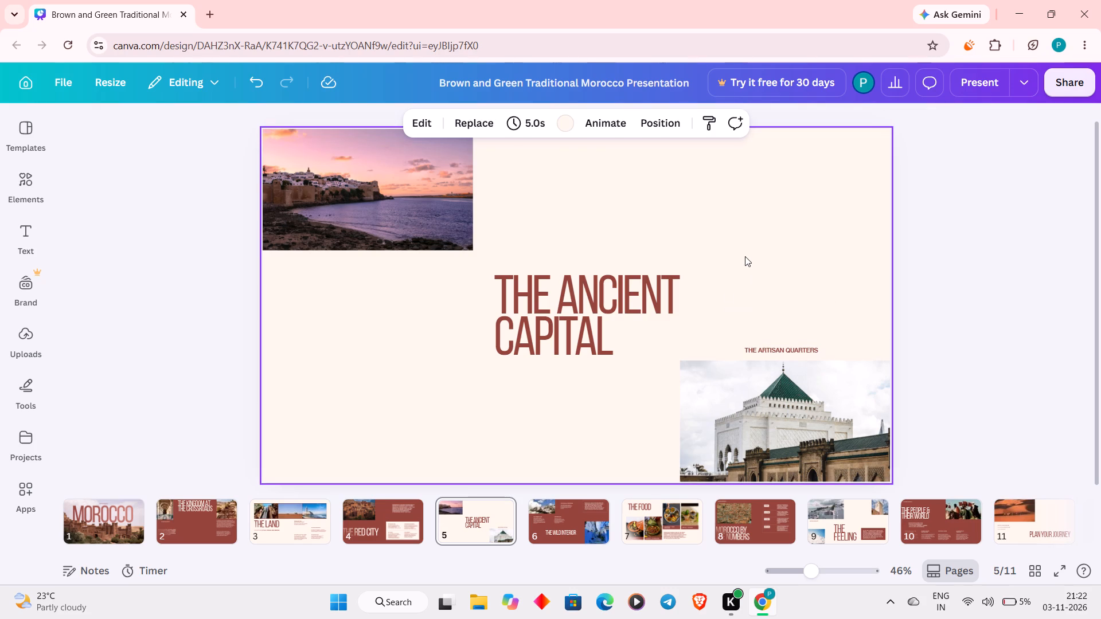
On page 4, move the bold Marrakech introduction paragraph to the slide's lower-left corner, beneath "THE RED CITY" heading.
click(395, 539)
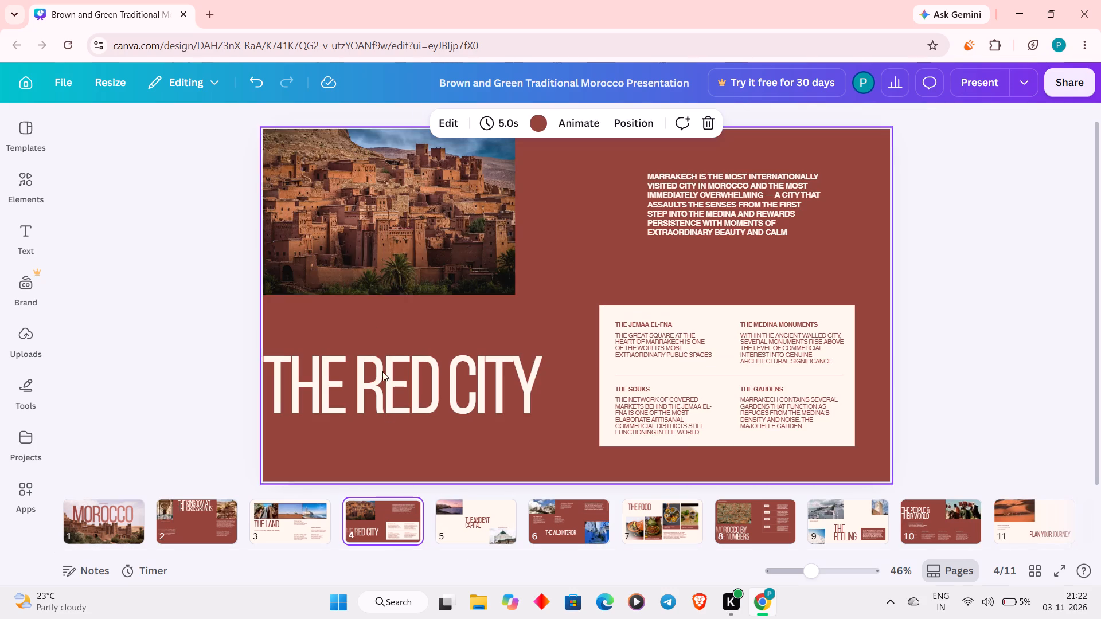
drag(685, 231, 380, 407)
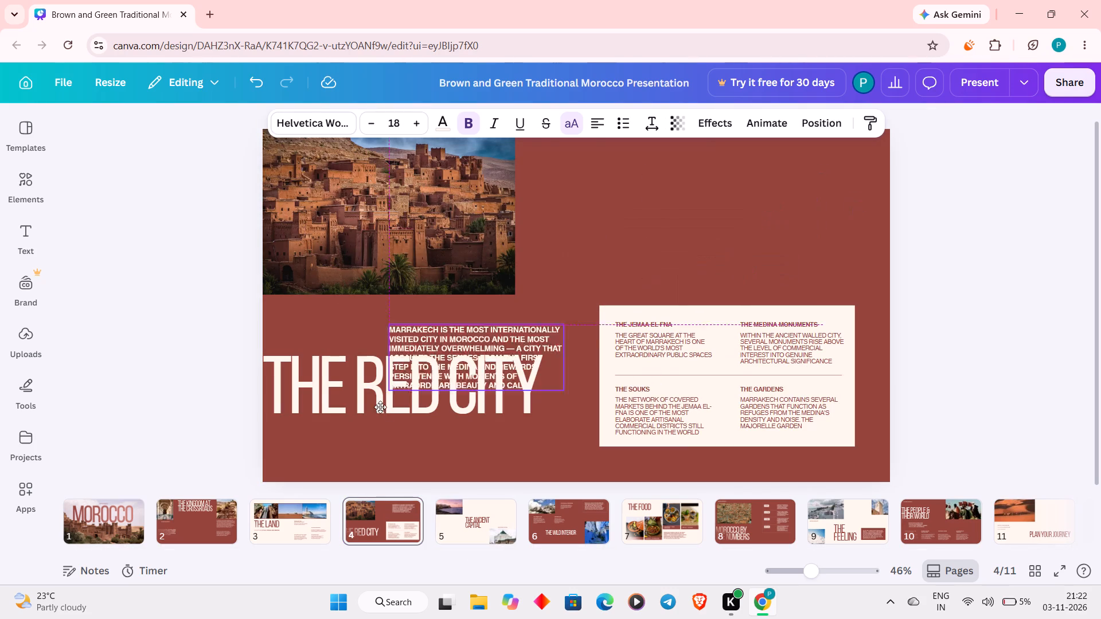
drag(380, 407, 303, 472)
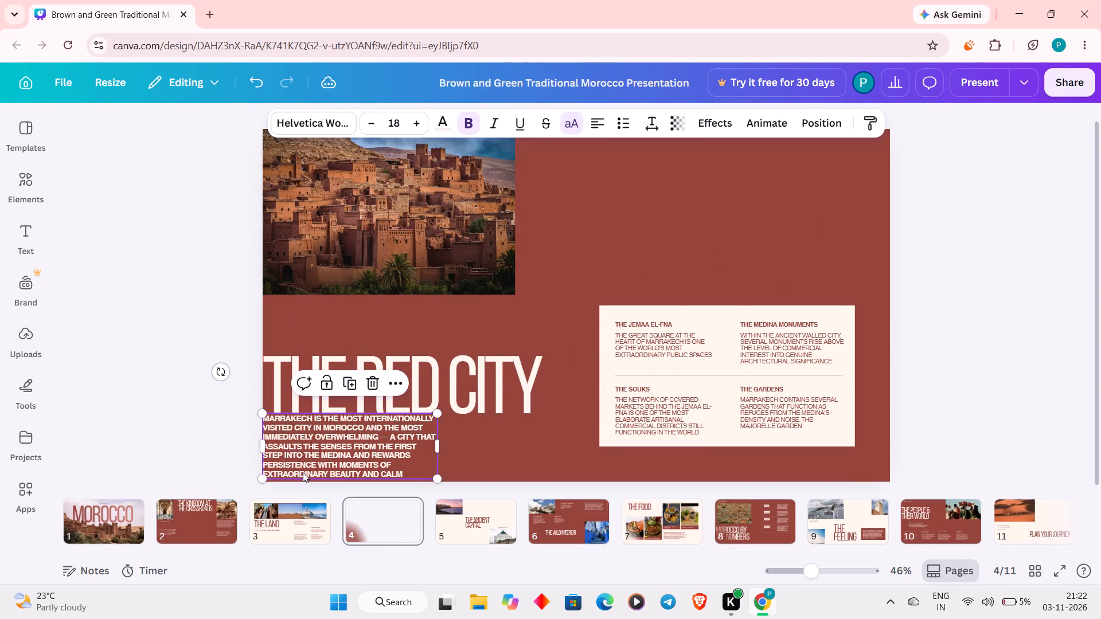
Move "THE RED CITY" heading to the slide's upper right, above the cream text box.
drag(470, 377, 800, 154)
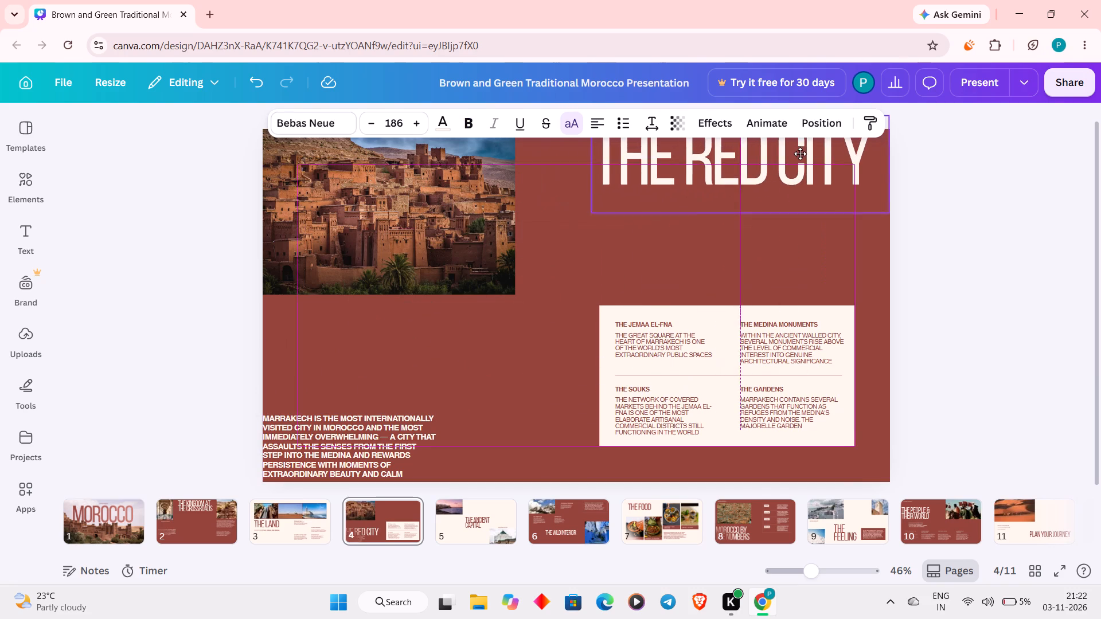
drag(800, 154, 798, 163)
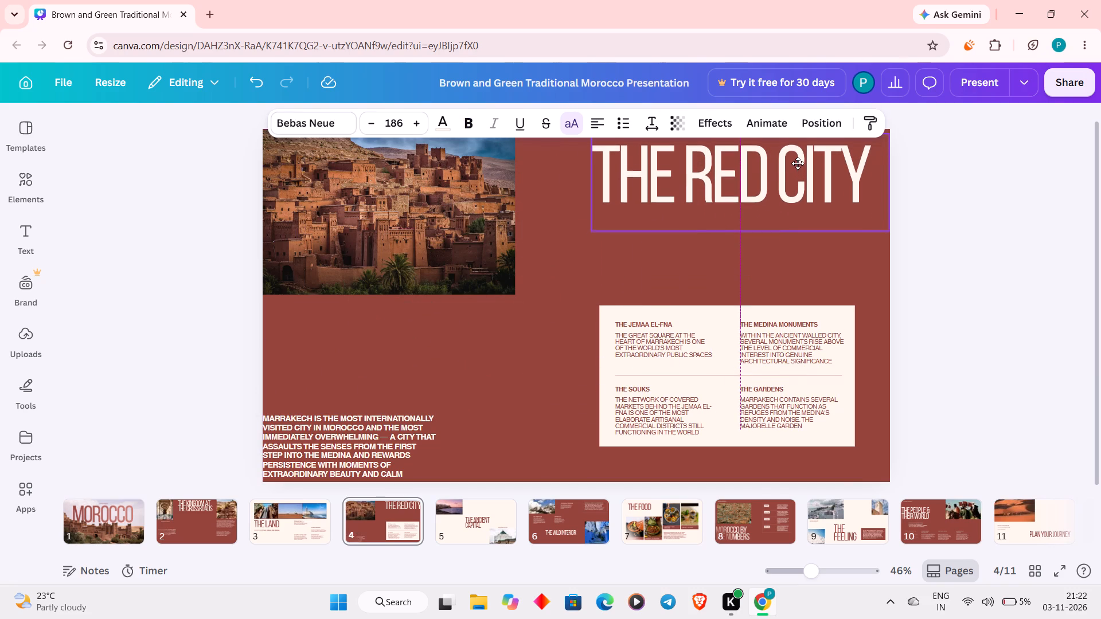
drag(798, 163, 798, 166)
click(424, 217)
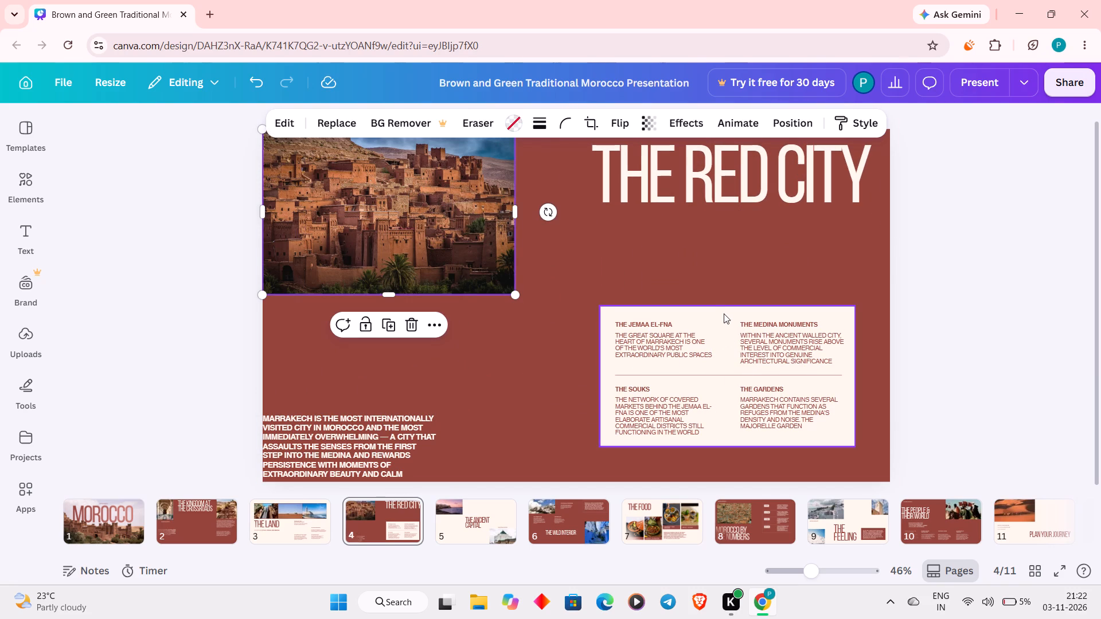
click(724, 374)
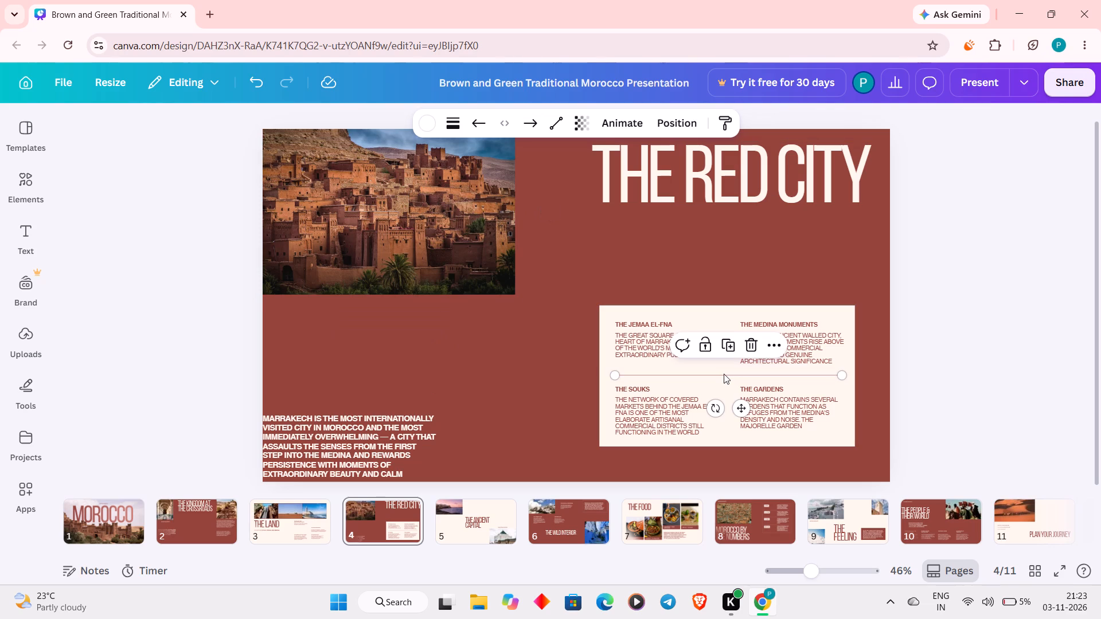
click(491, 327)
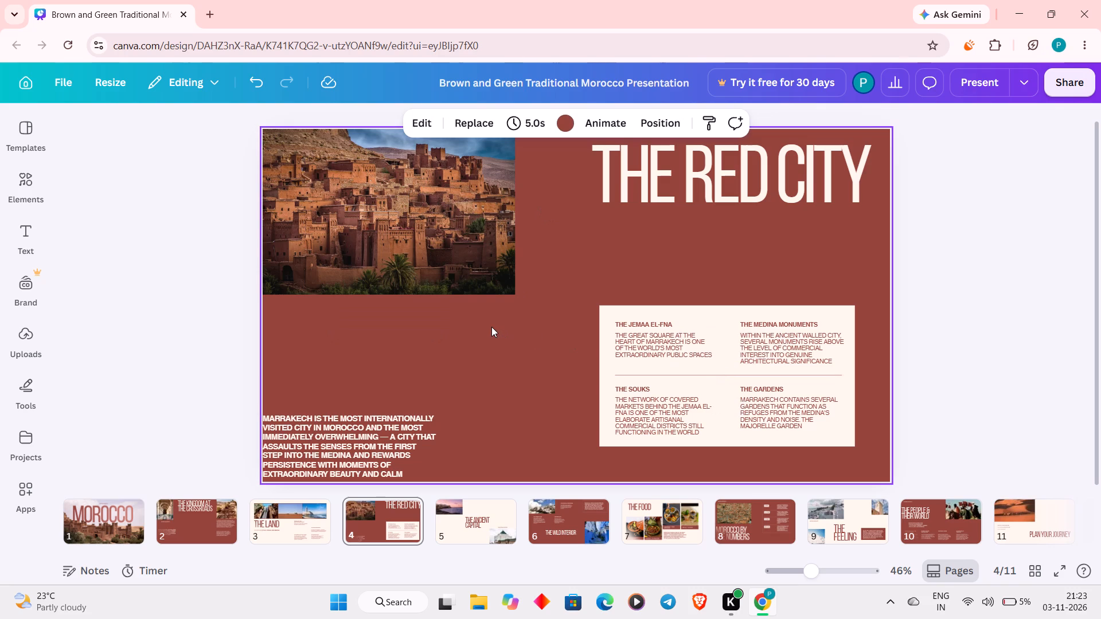
On page 3, set the coastal mosque photo aside at the slide's lower left and move the camel photo to the photo strip's right end.
click(280, 515)
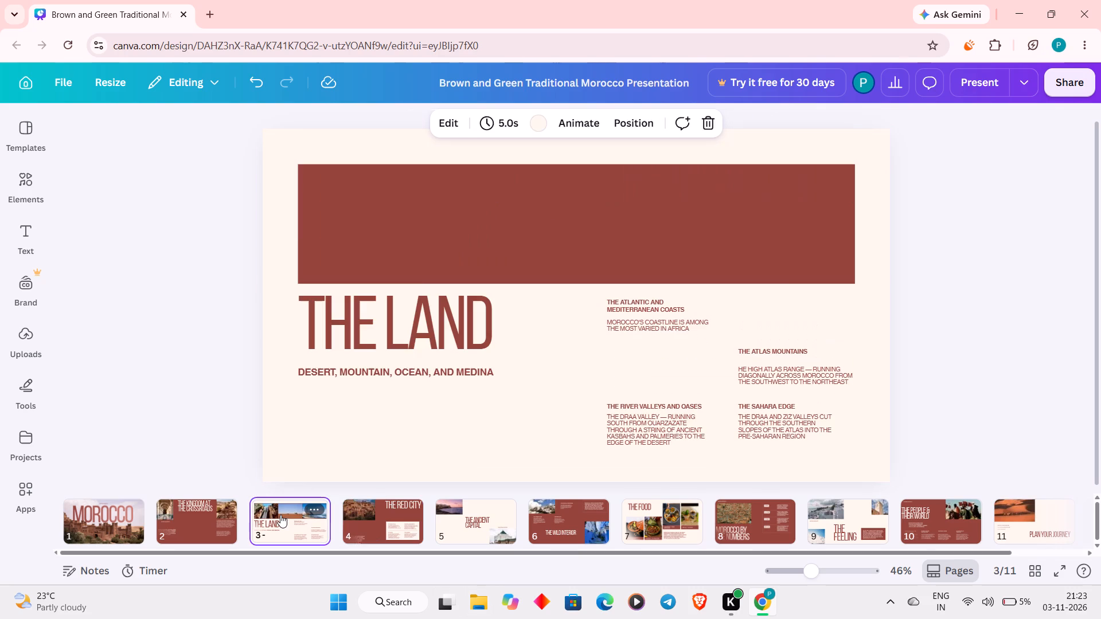
click(420, 425)
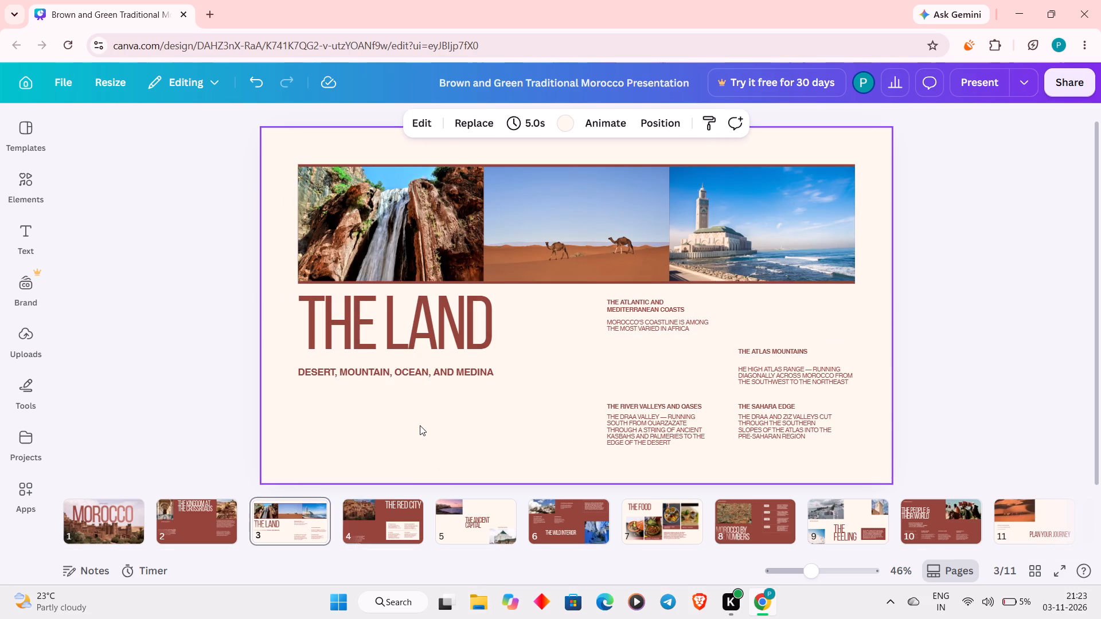
drag(751, 196, 361, 386)
click(363, 200)
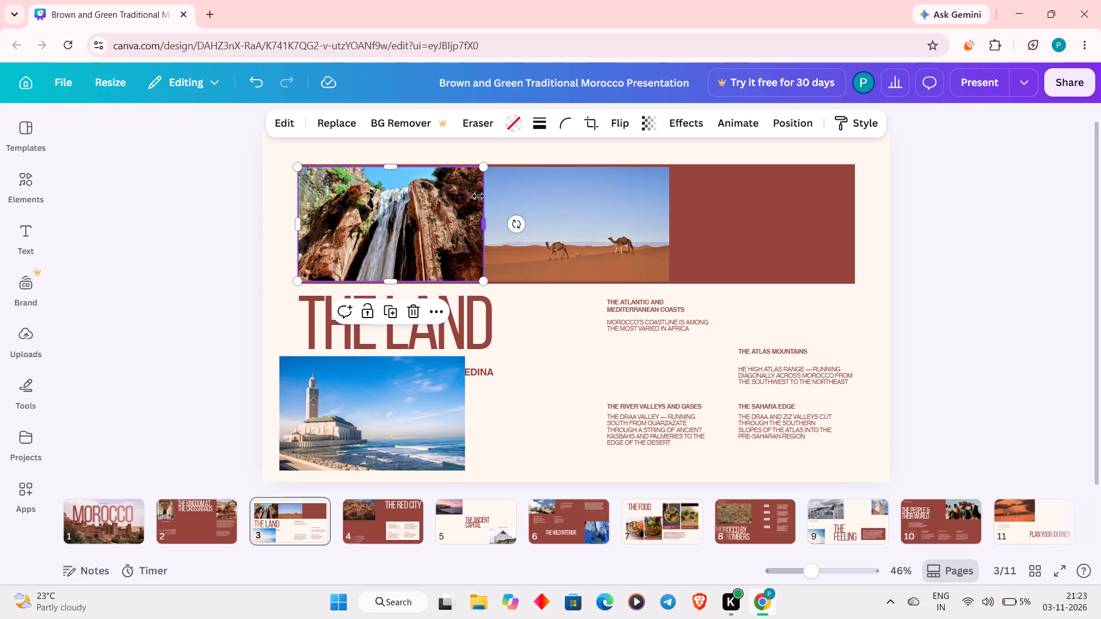
drag(578, 225, 728, 224)
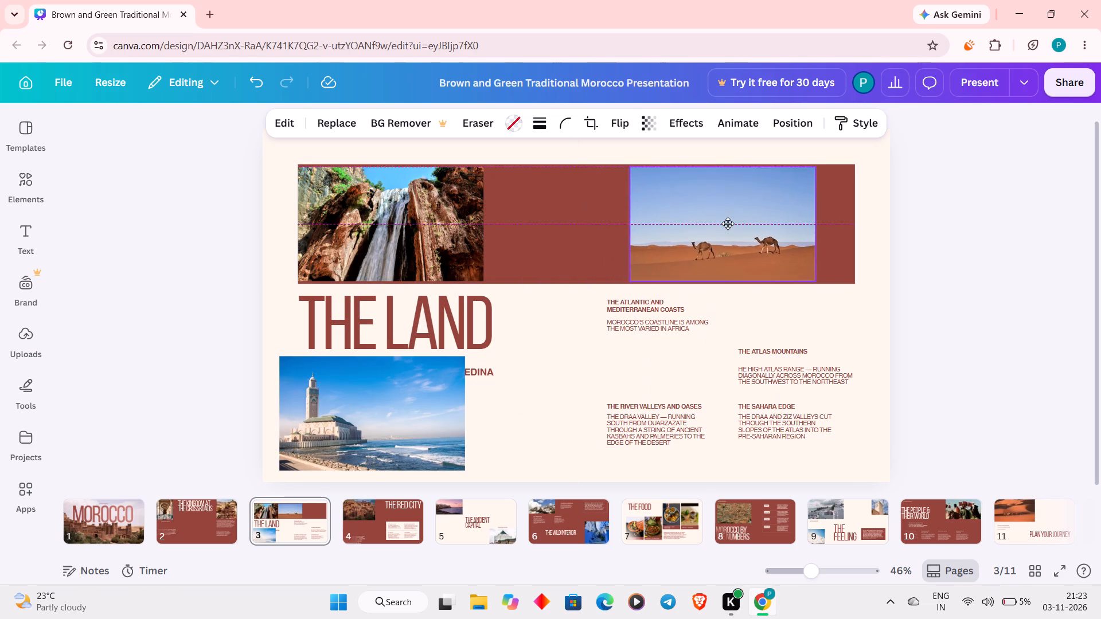
drag(728, 224, 768, 225)
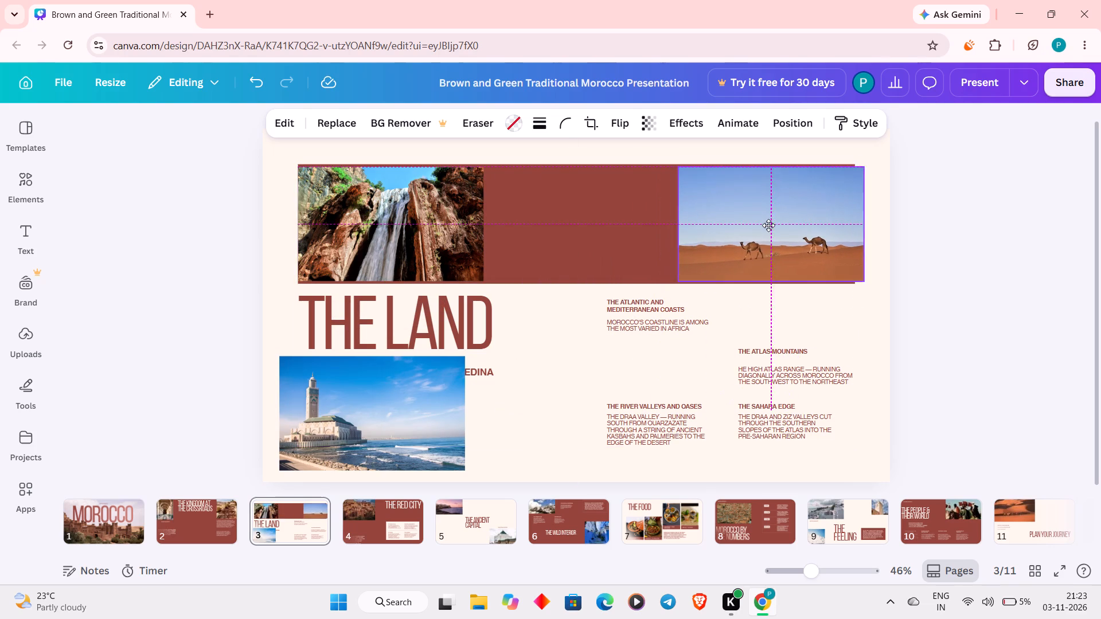
drag(768, 225, 762, 224)
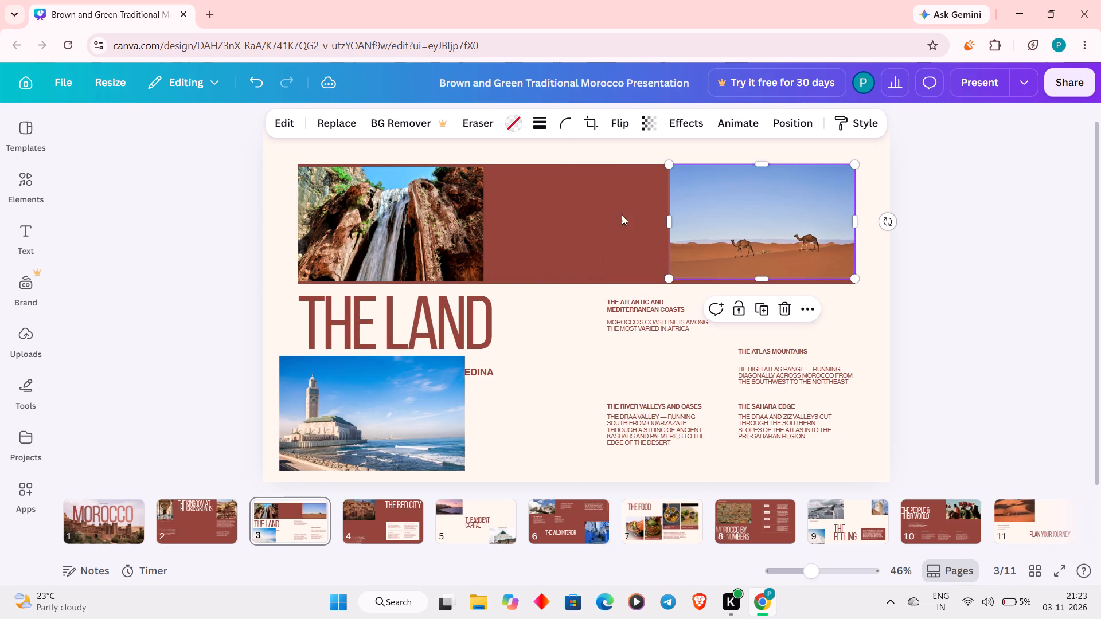
Place the waterfall photo in the middle of the photo strip and the coastal mosque photo at its left end.
drag(436, 206, 568, 203)
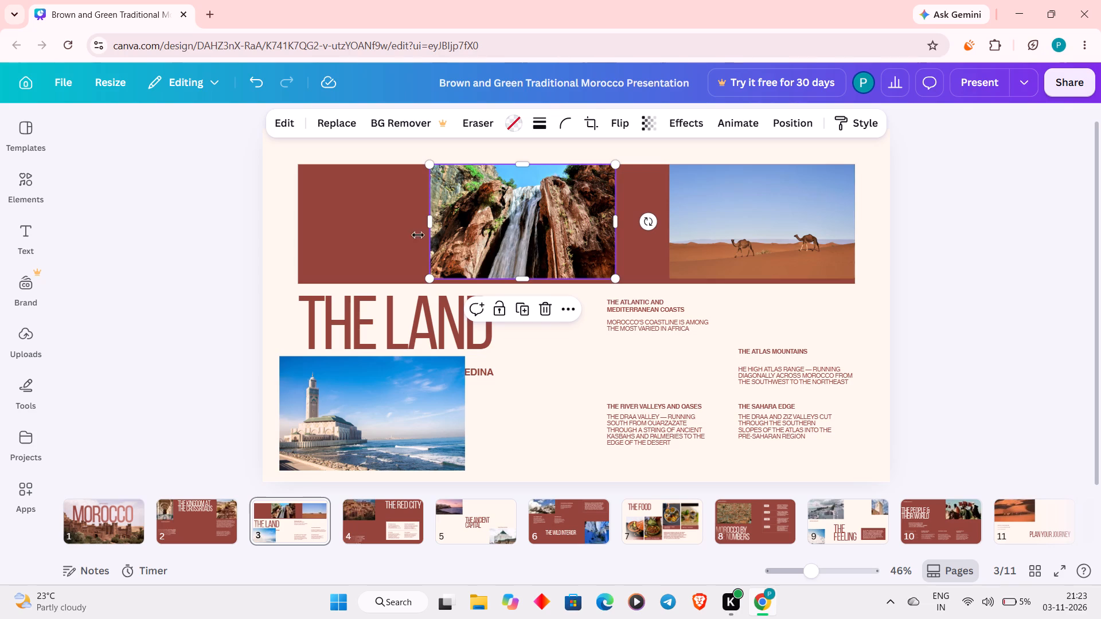
drag(489, 236, 526, 239)
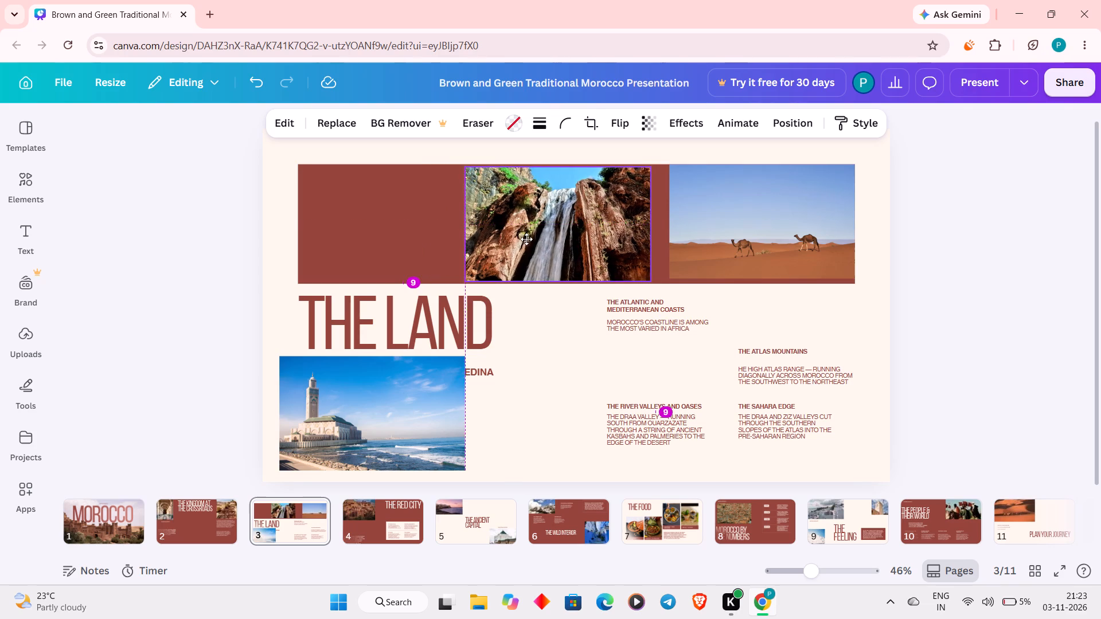
drag(526, 239, 540, 238)
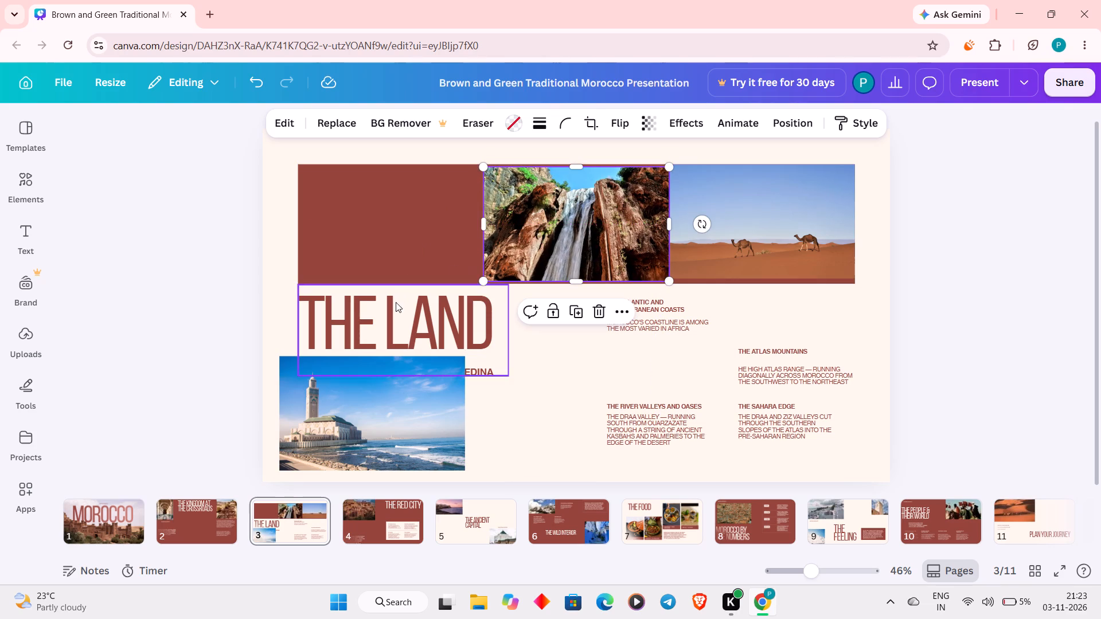
drag(379, 396, 399, 234)
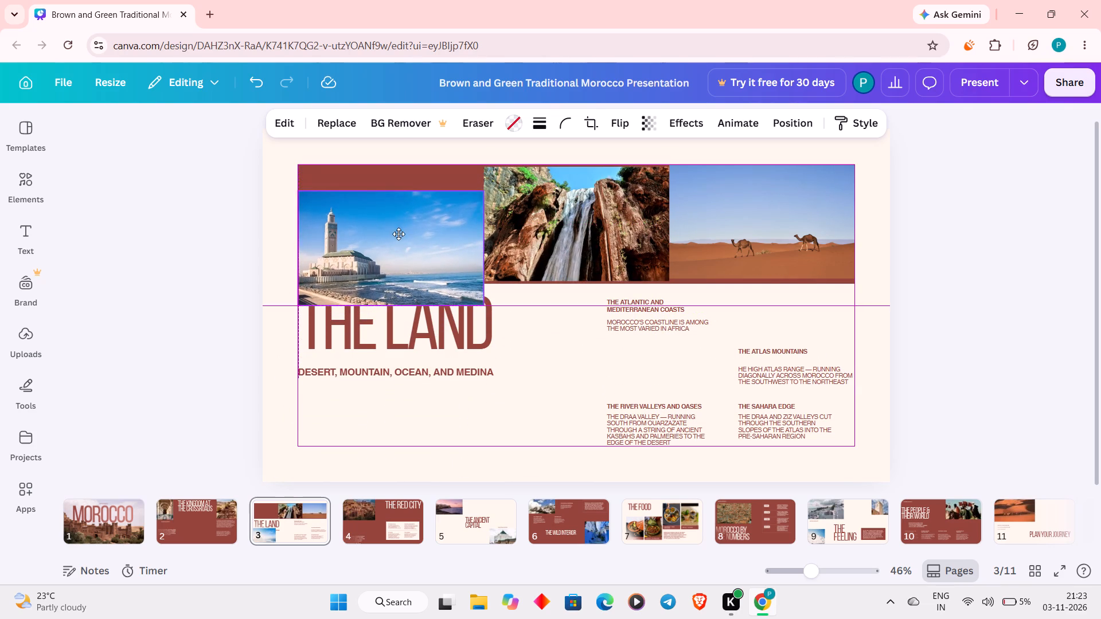
drag(399, 234, 399, 211)
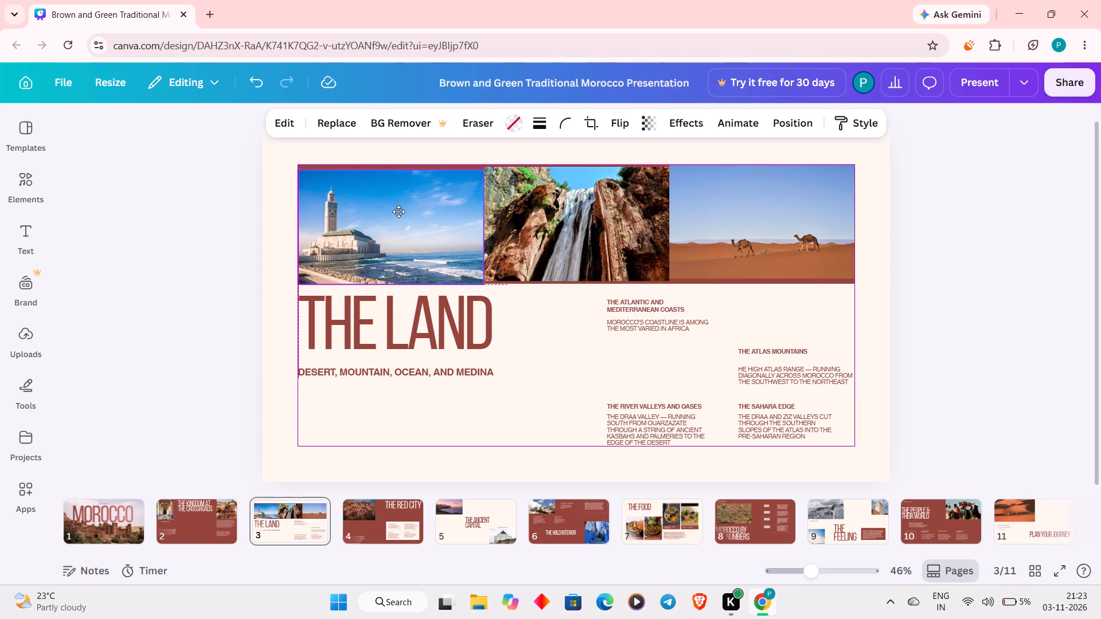
drag(399, 211, 401, 212)
drag(401, 212, 399, 205)
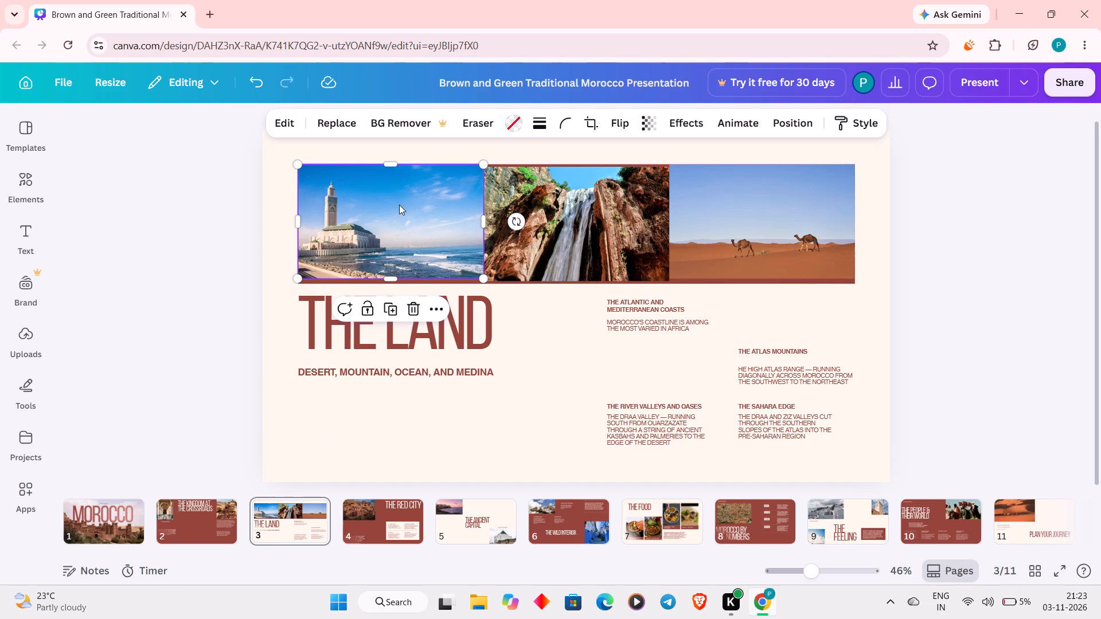
click(441, 242)
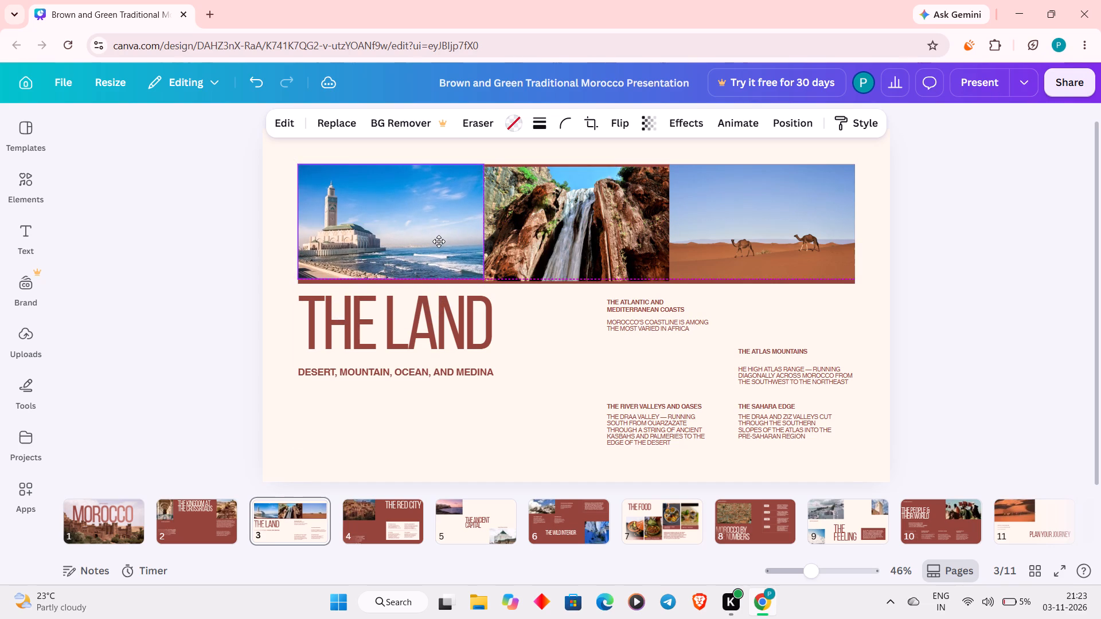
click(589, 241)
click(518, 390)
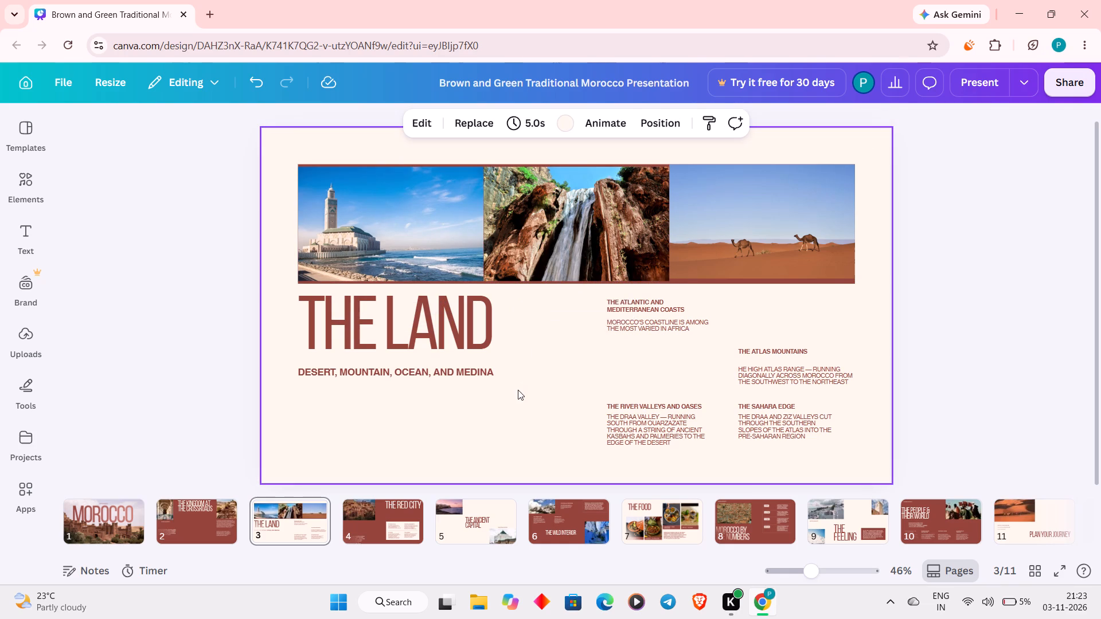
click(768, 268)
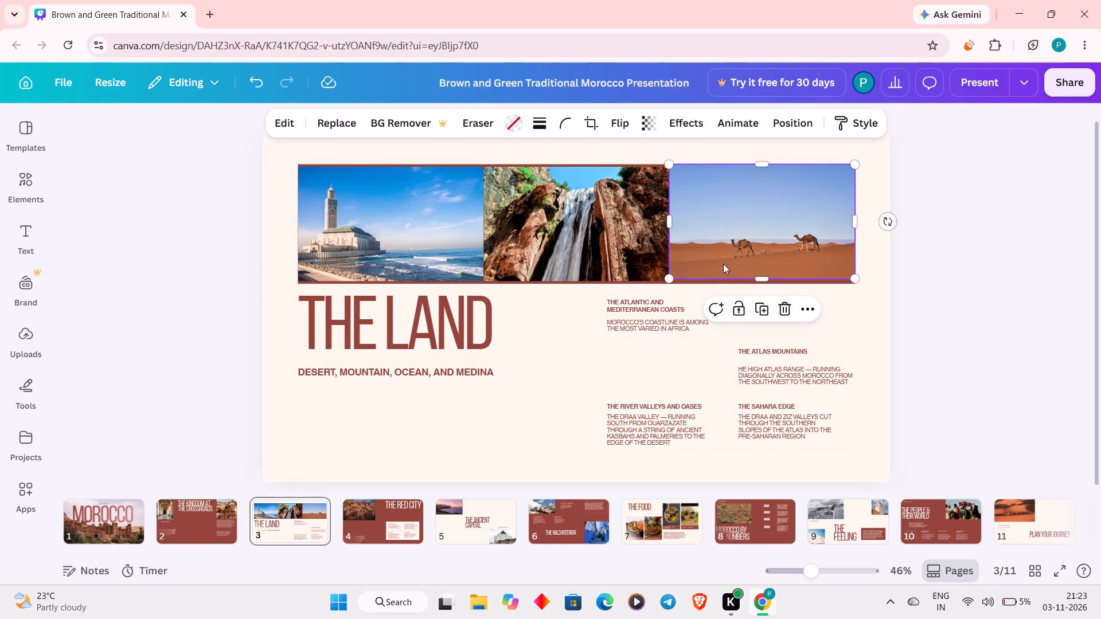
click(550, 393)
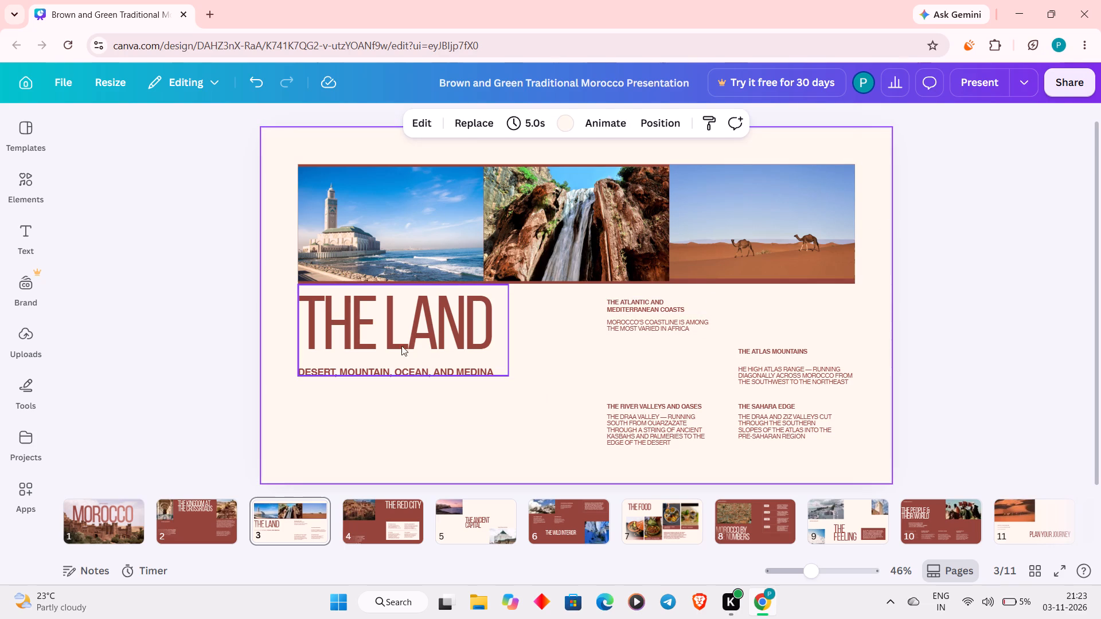
On page 3, move "THE LAND" heading together with its subtitle down to the slide's lower left, keeping the left alignment with the photo strip.
drag(384, 378, 382, 372)
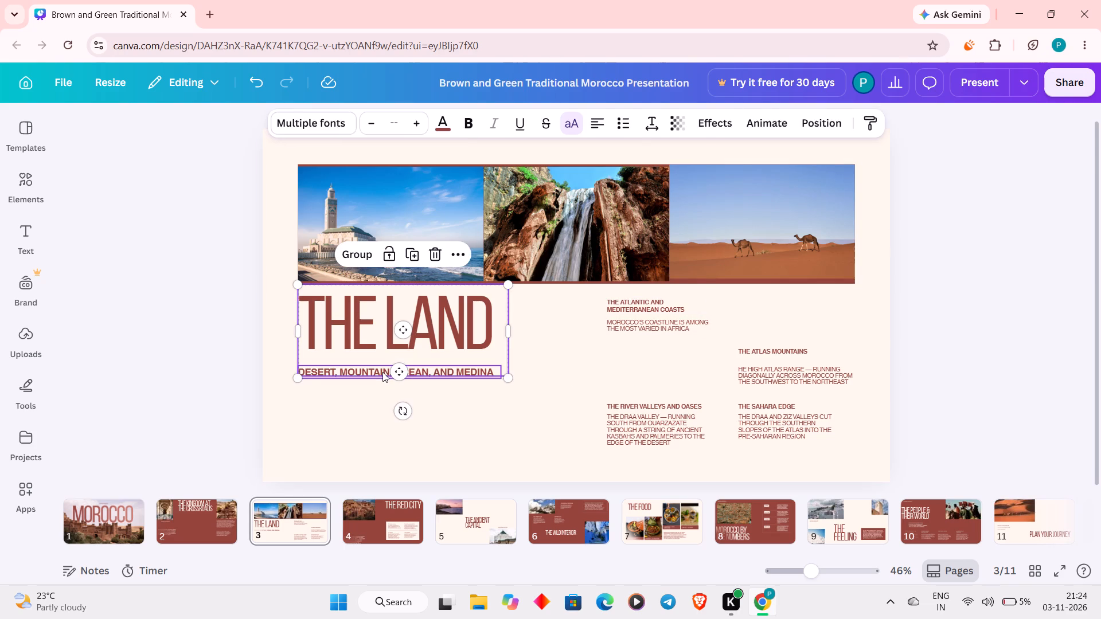
drag(382, 372, 378, 424)
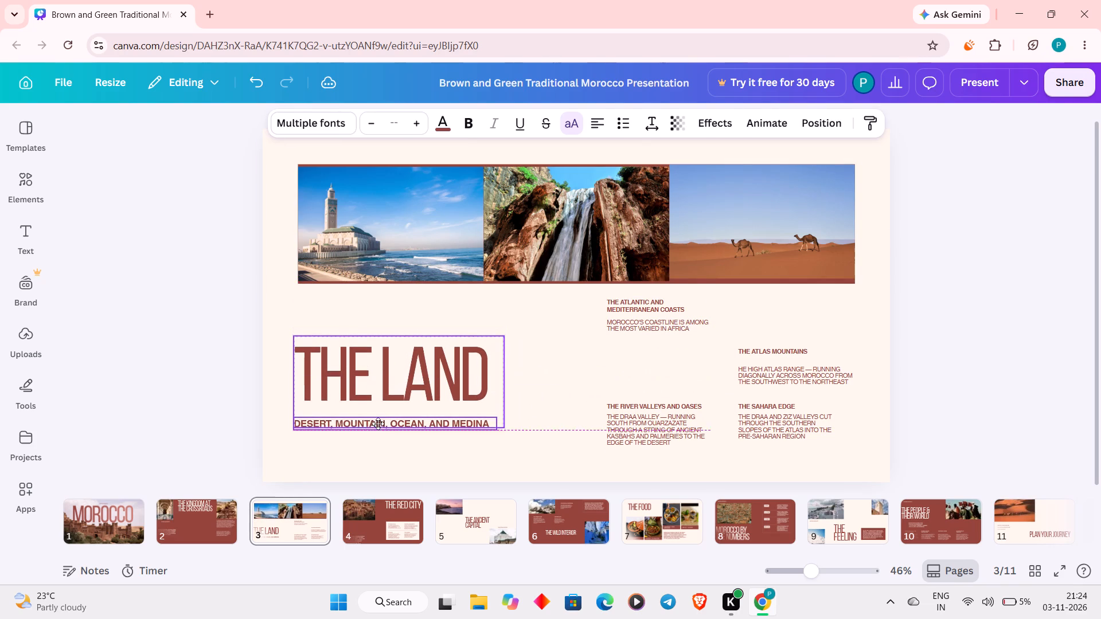
drag(378, 424, 380, 434)
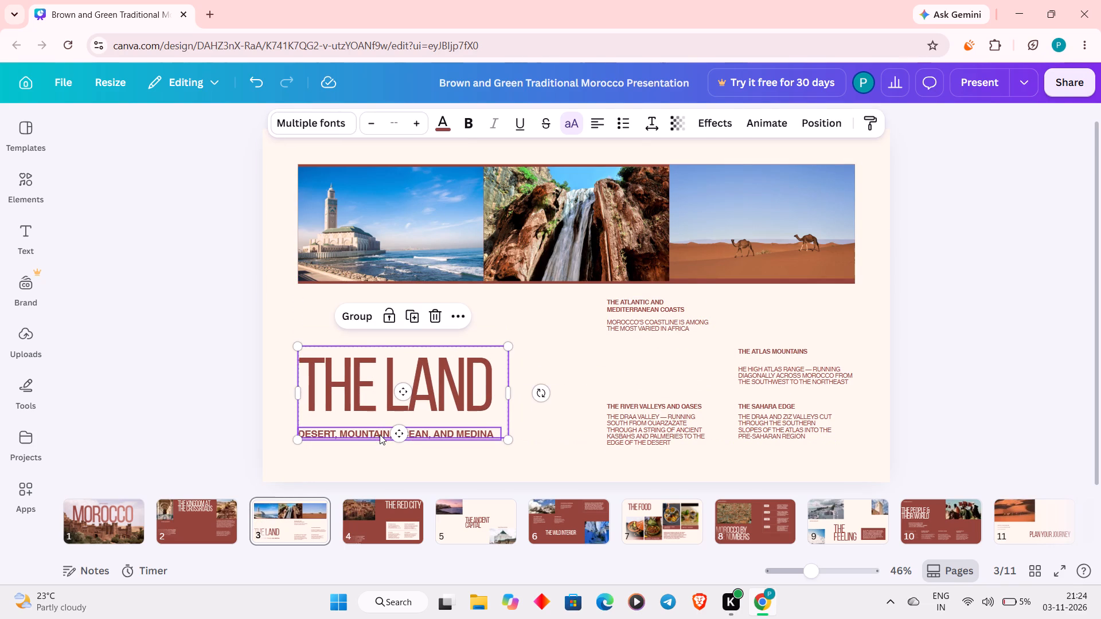
Try the Fun page animation on page 3, and apply the Sleek page animation for both enter and exit instead.
click(659, 366)
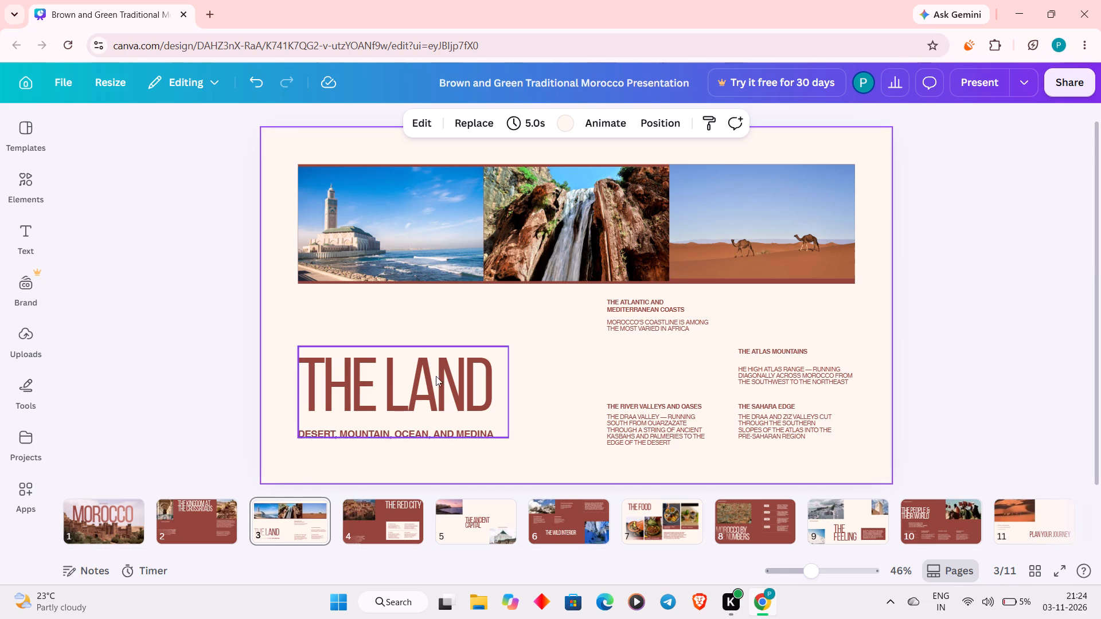
click(602, 126)
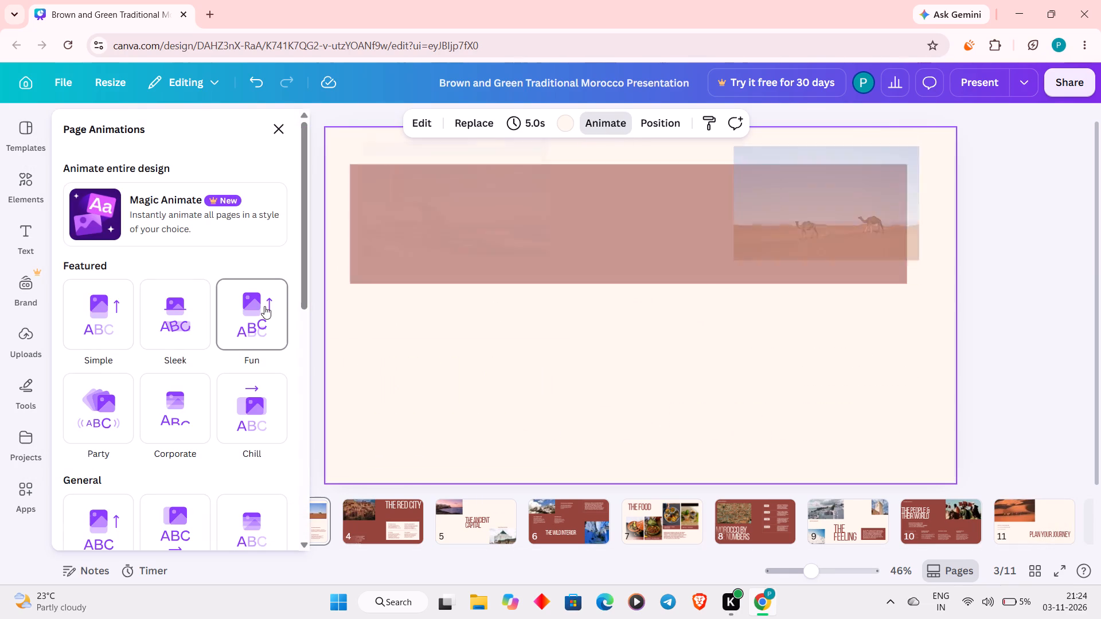
click(261, 308)
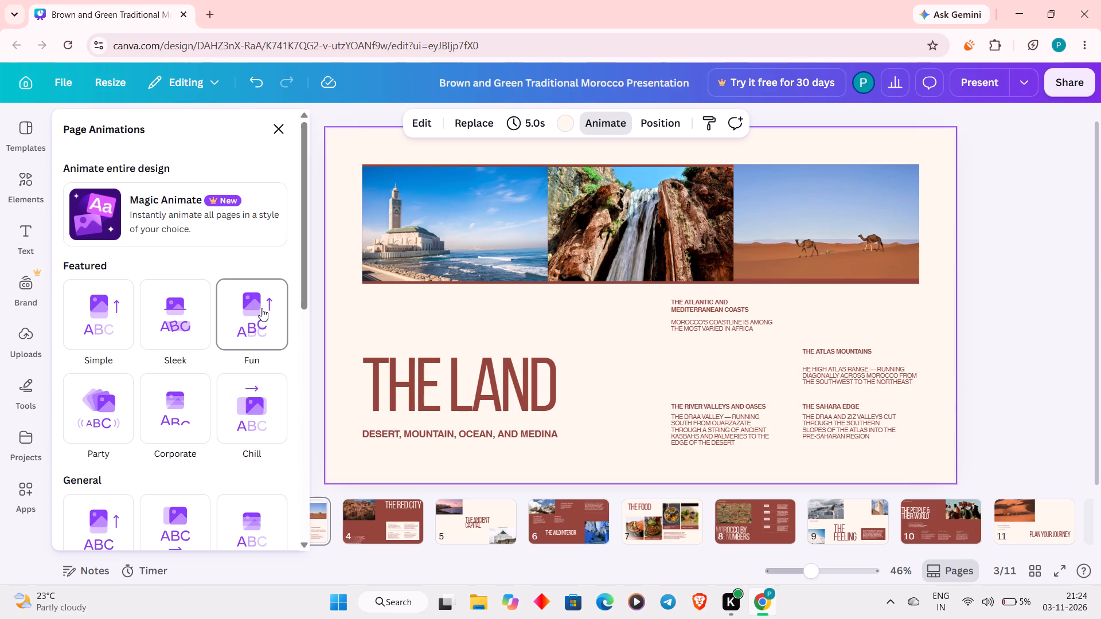
click(185, 300)
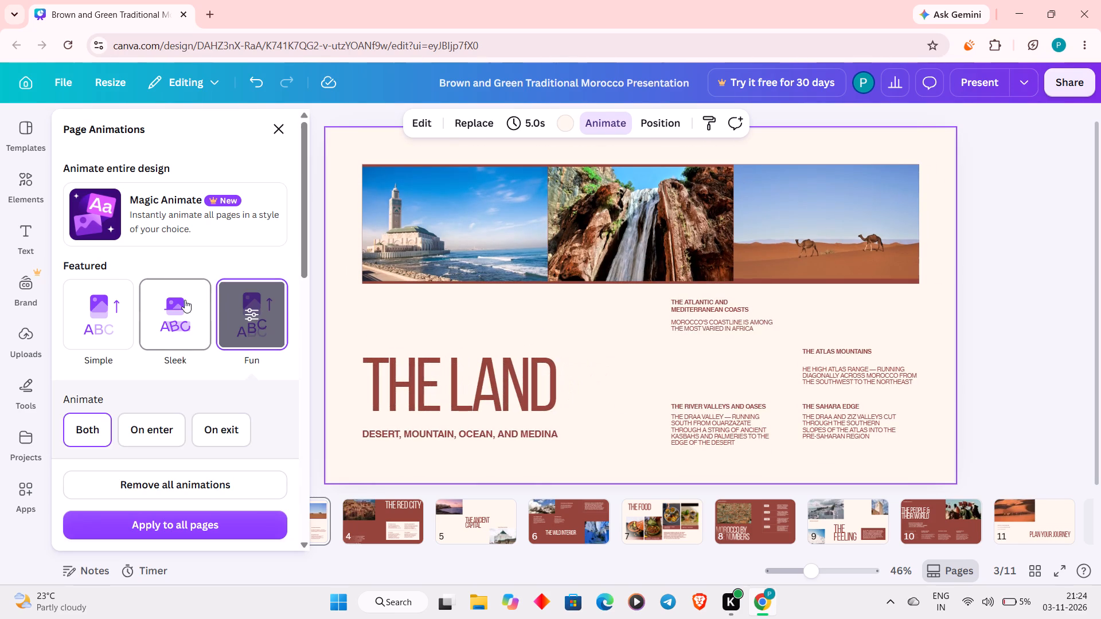
click(606, 346)
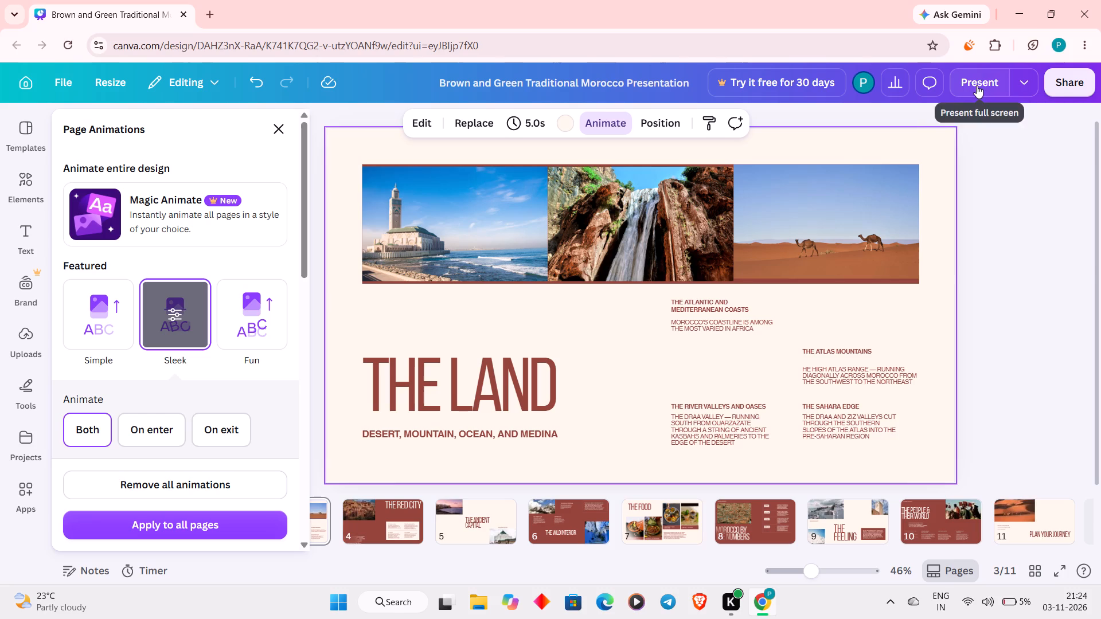
Present the slides full screen and preview pages 2 to 4 to check how page 3 animates, ending back in the editor on page 3.
click(977, 85)
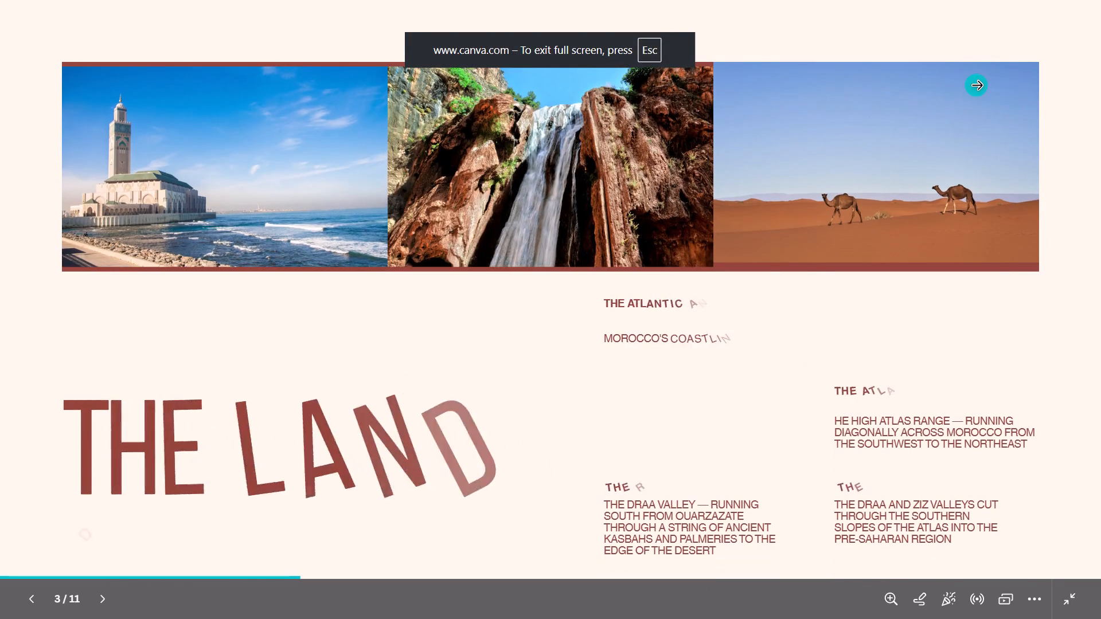
key(Up)
key(Down)
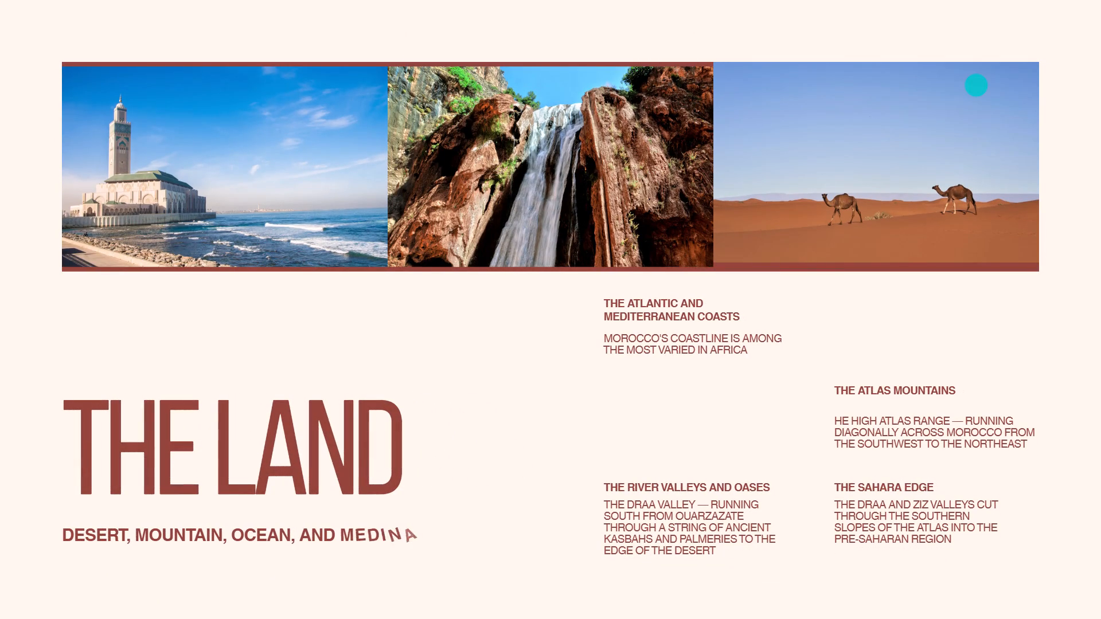
key(Down)
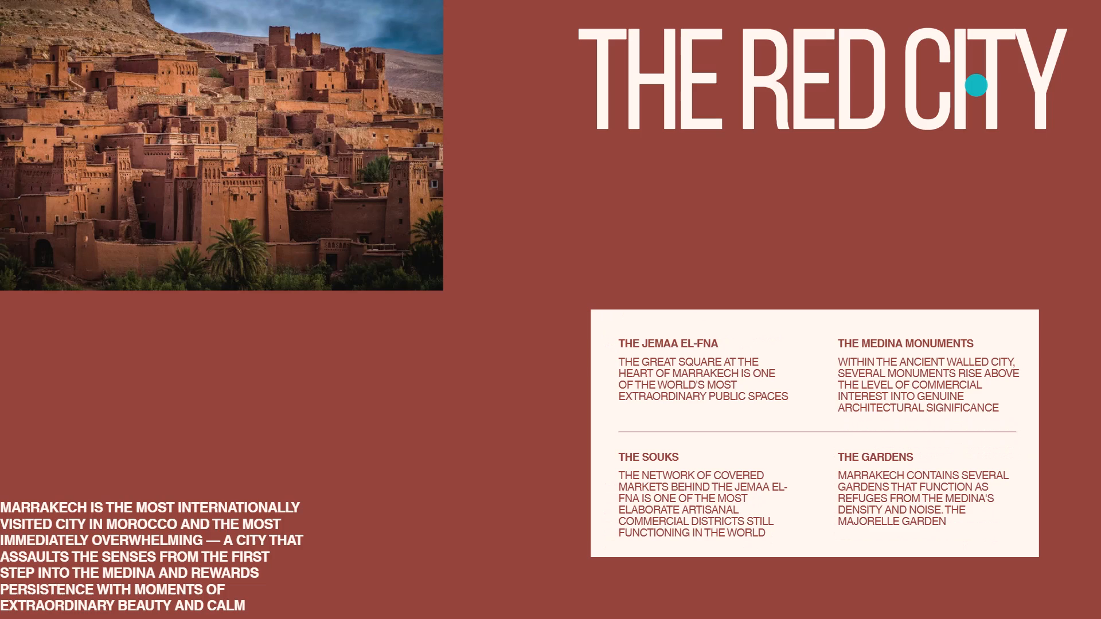
key(Up)
key(Up)
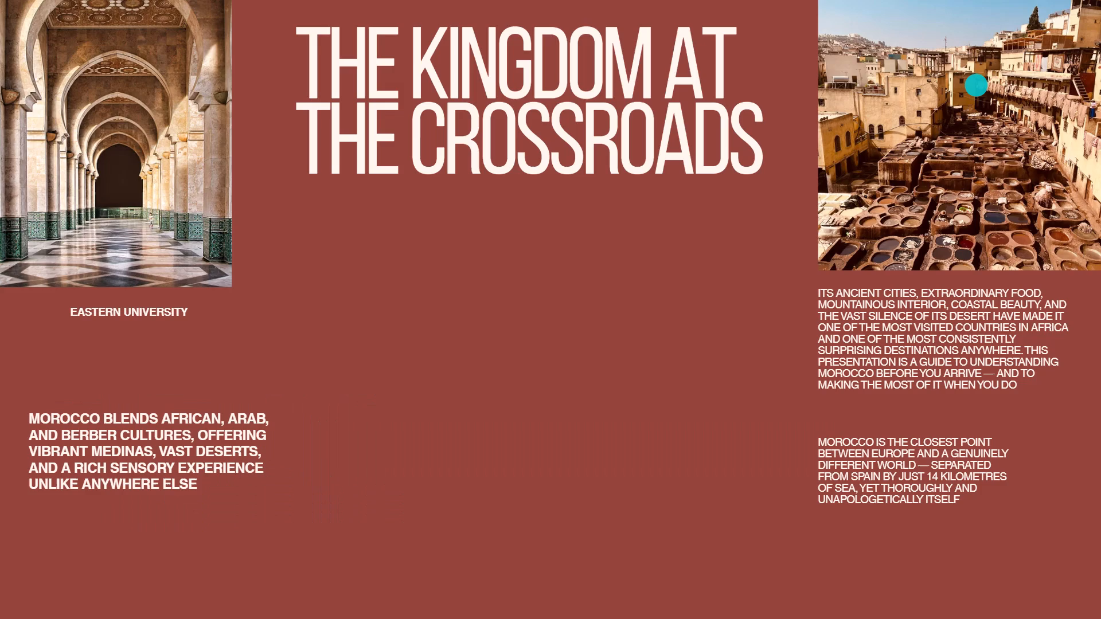
key(Down)
key(Escape)
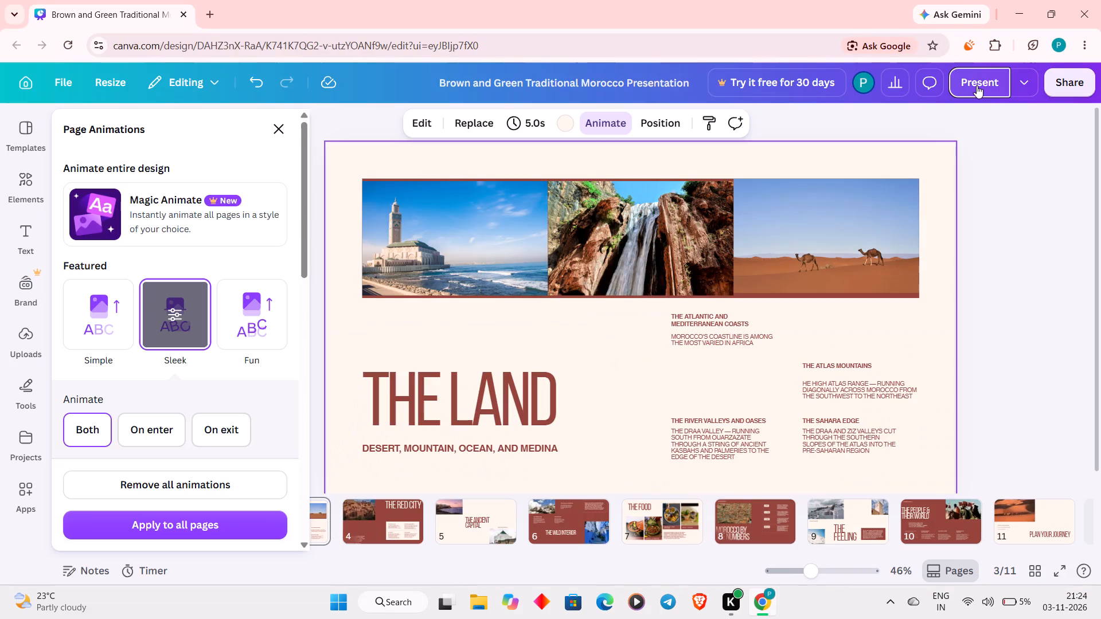
Apply the Fun page animation to page 4, for both enter and exit.
click(379, 525)
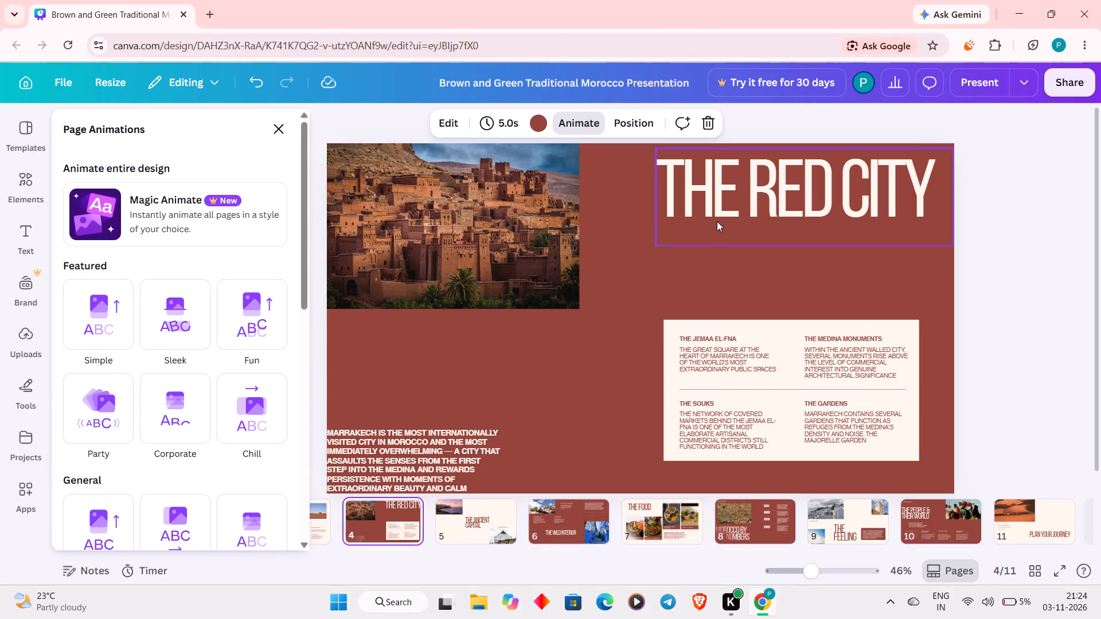
click(239, 318)
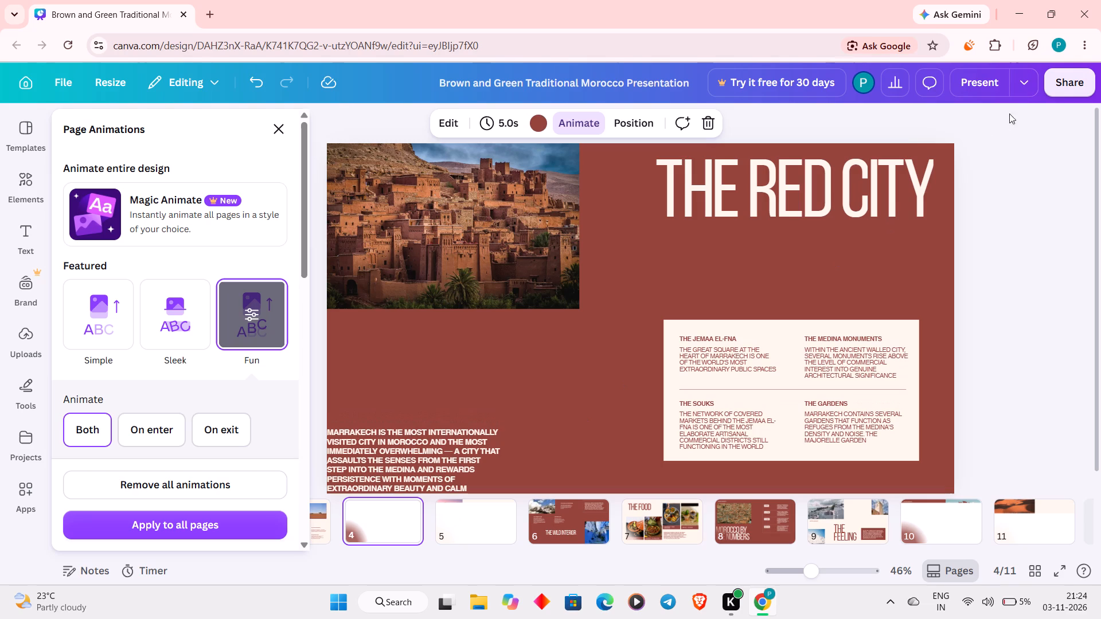
Present the slides full screen and go back and forth through pages 1 to 5 to review the page 3 and 4 animations.
click(977, 81)
key(Up)
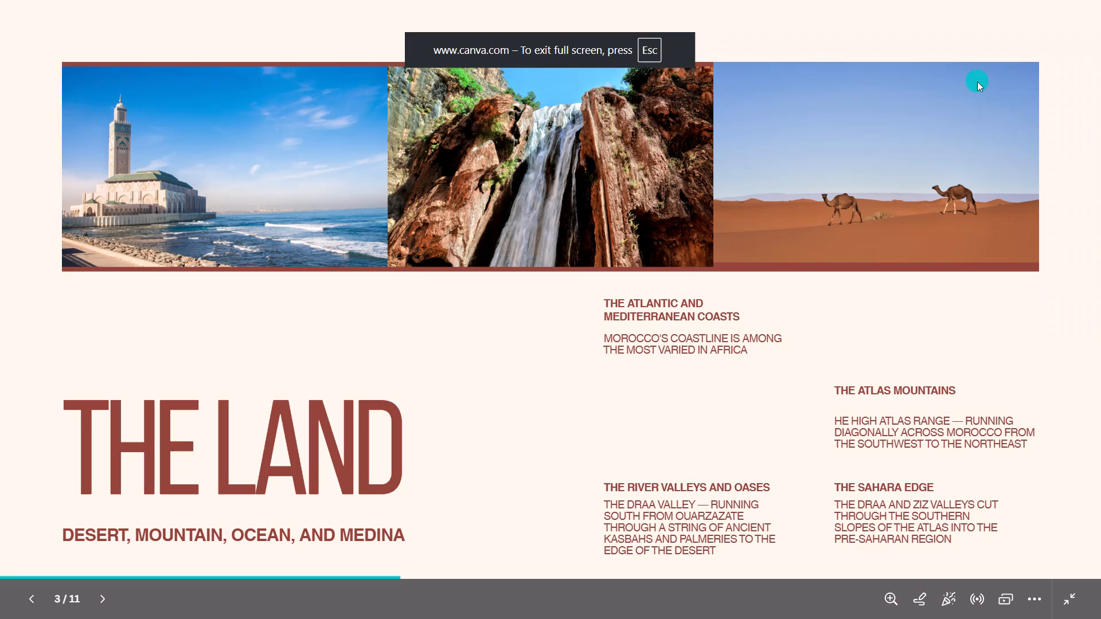
key(Up)
key(Up)
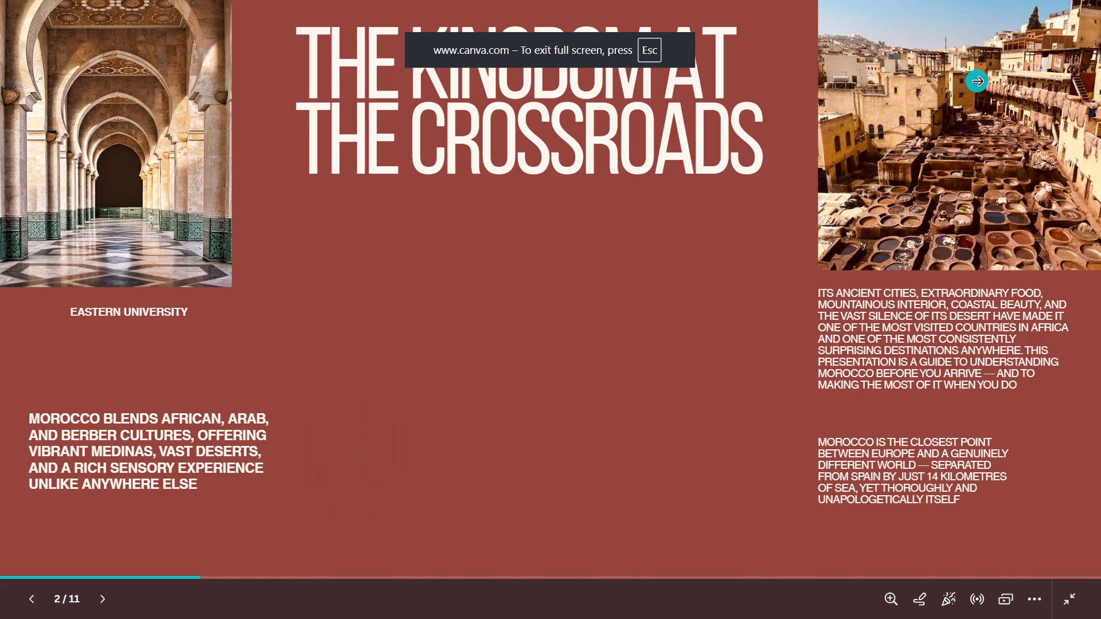
key(Down)
key(Up)
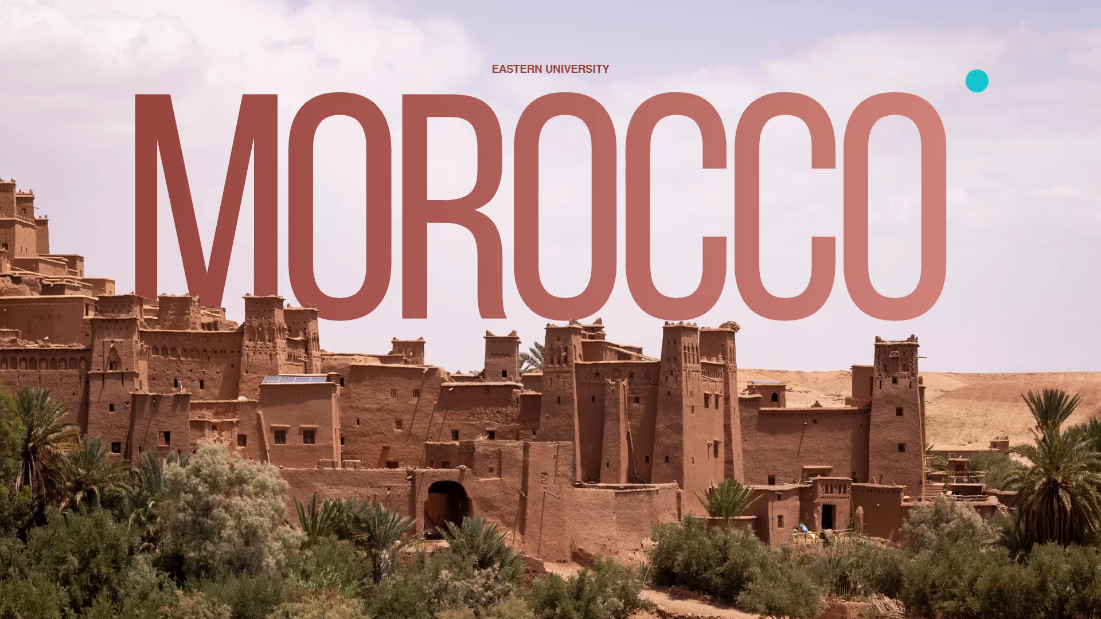
key(Down)
key(Up)
key(Down)
key(Down)
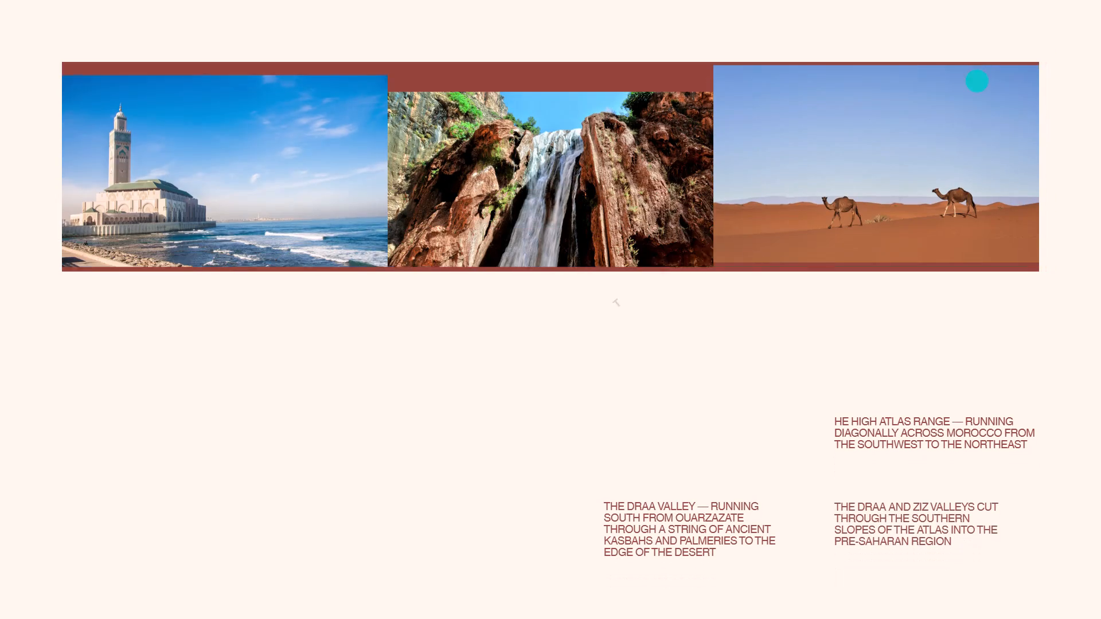
key(Down)
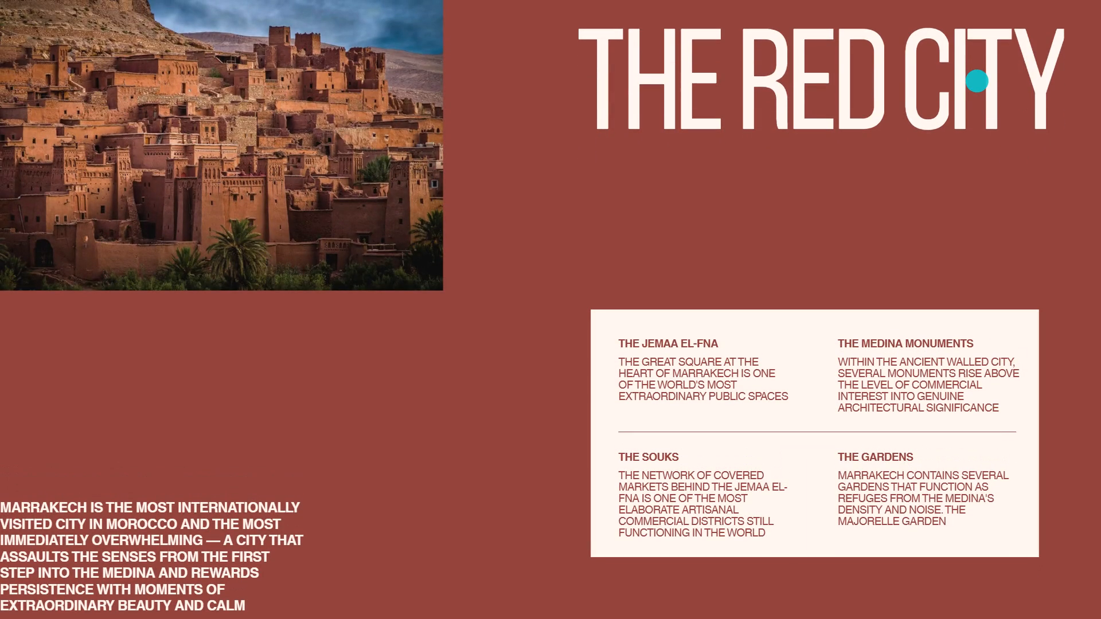
key(Down)
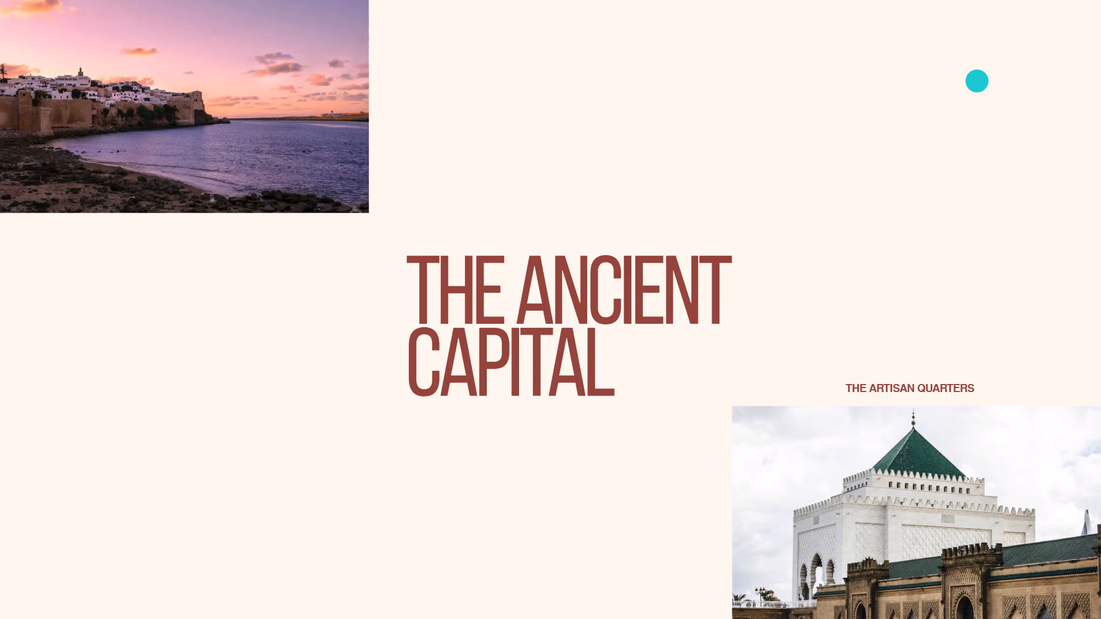
key(Up)
key(Down)
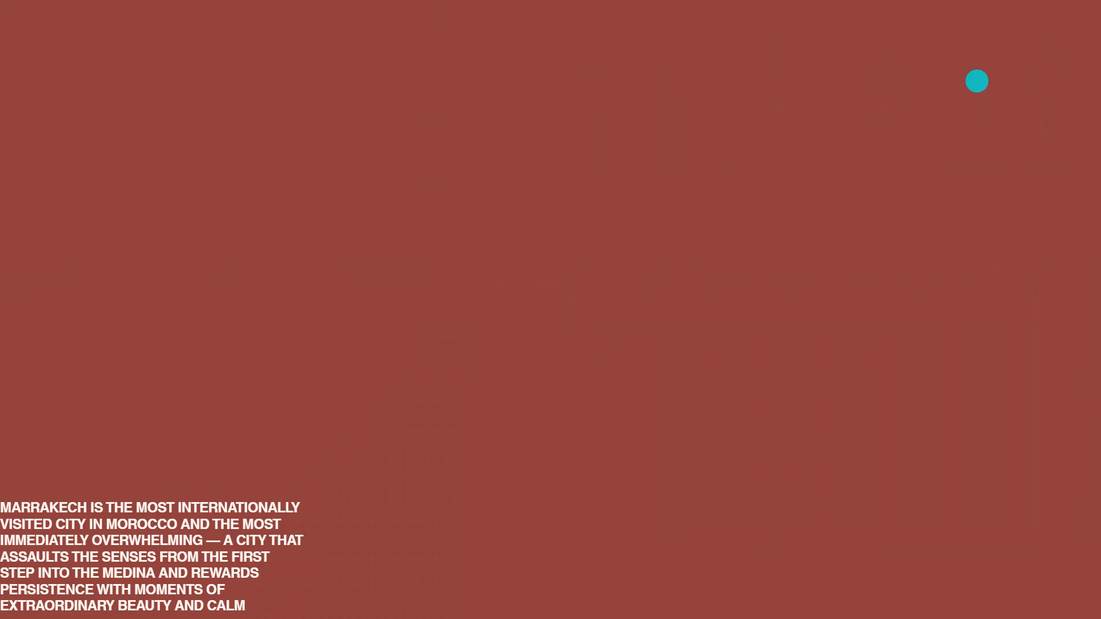
key(Up)
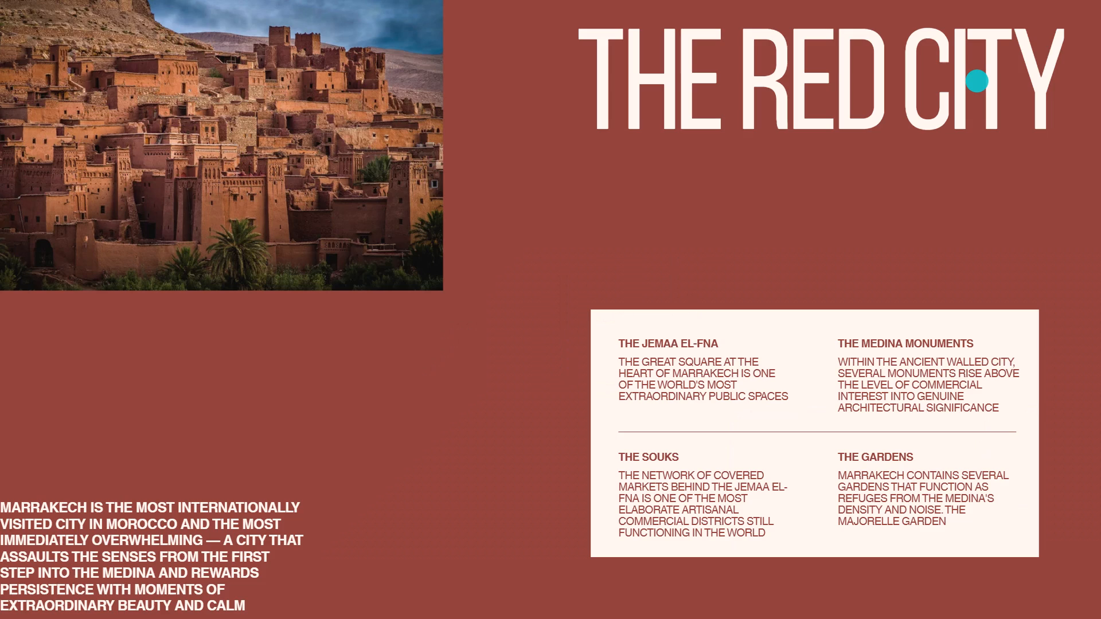
key(Up)
key(Escape)
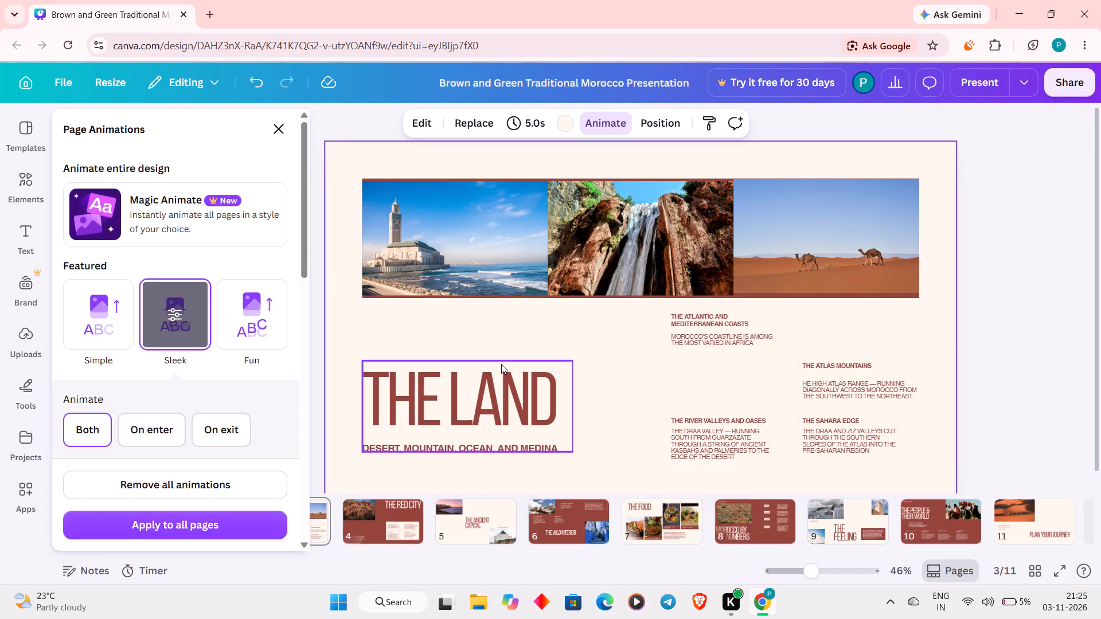
On page 5, shift the green-roofed white building photo slightly left from the slide's right edge, below "THE ARTISAN QUARTERS" caption.
scroll(472, 516, right, 1)
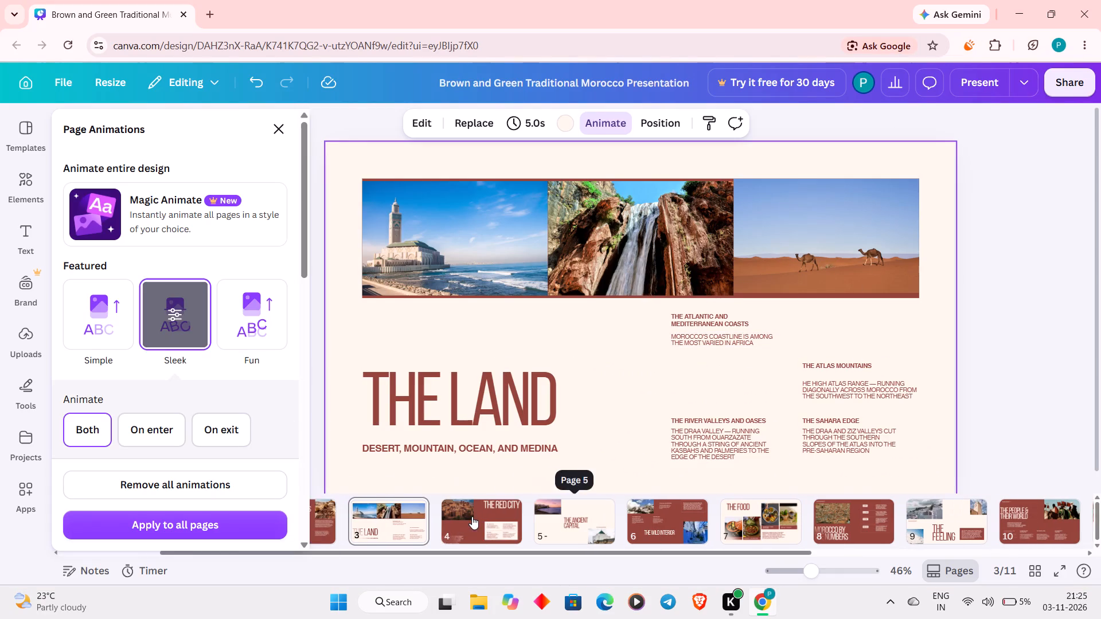
scroll(472, 516, right, 1)
scroll(413, 516, right, 3)
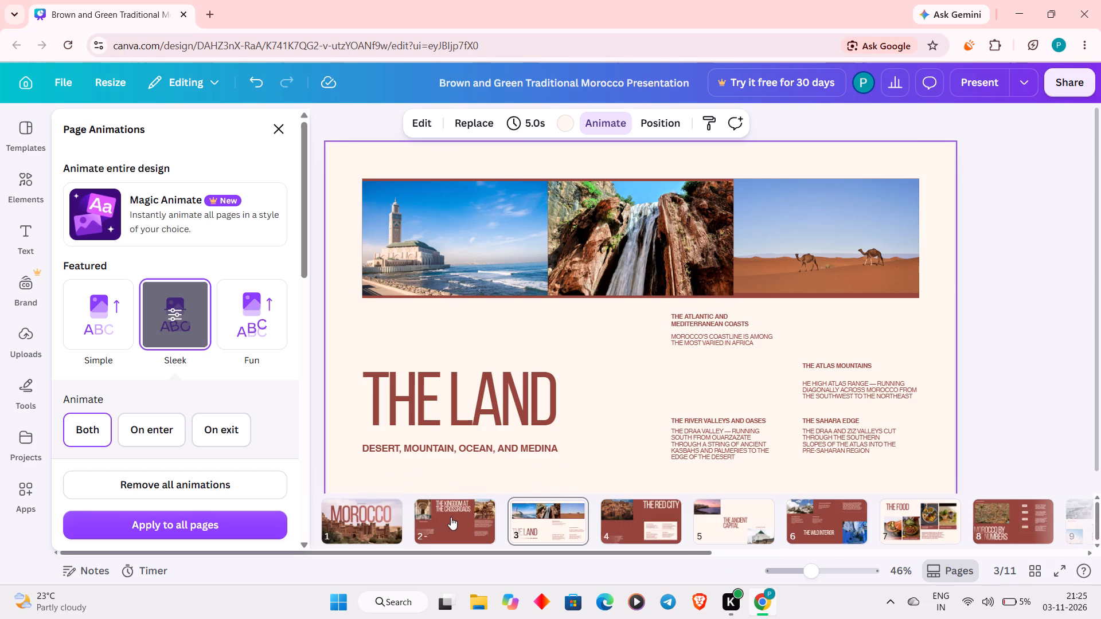
click(451, 517)
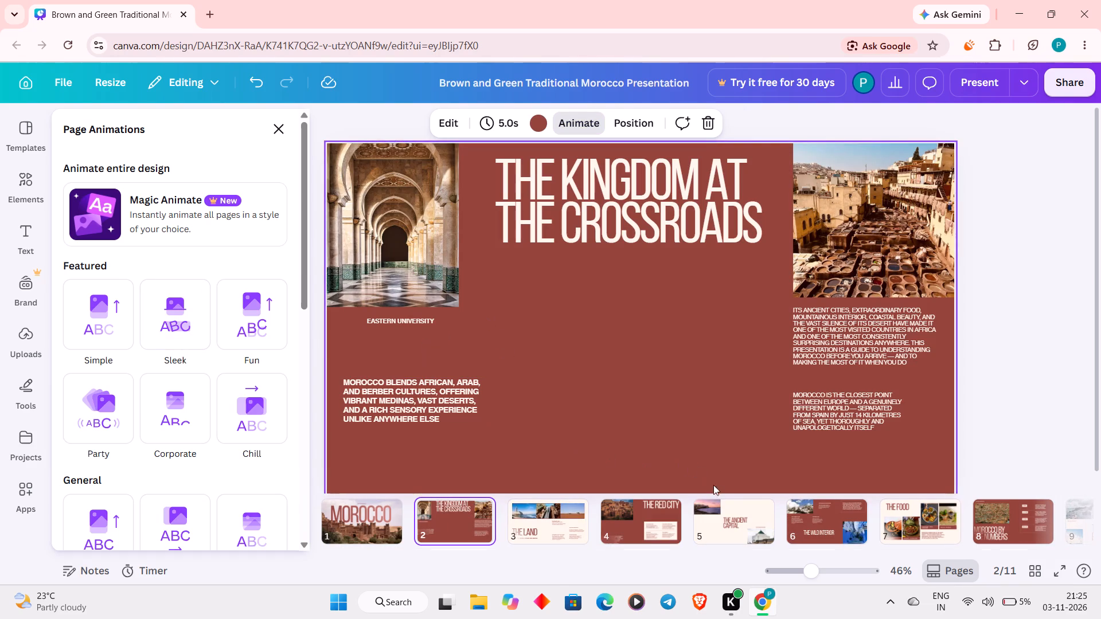
click(647, 526)
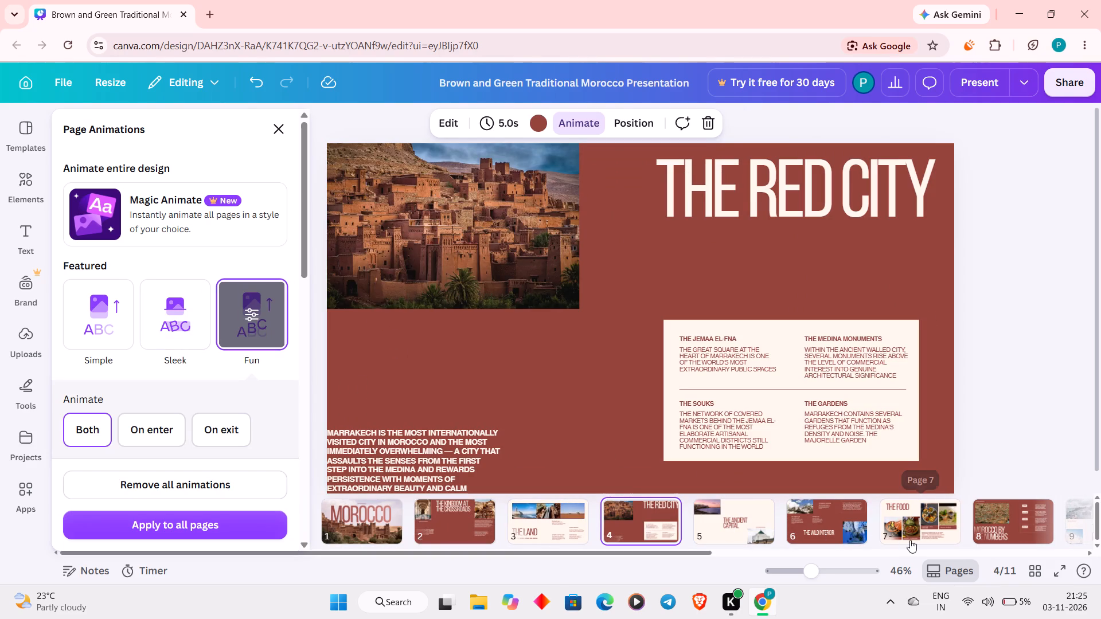
click(765, 518)
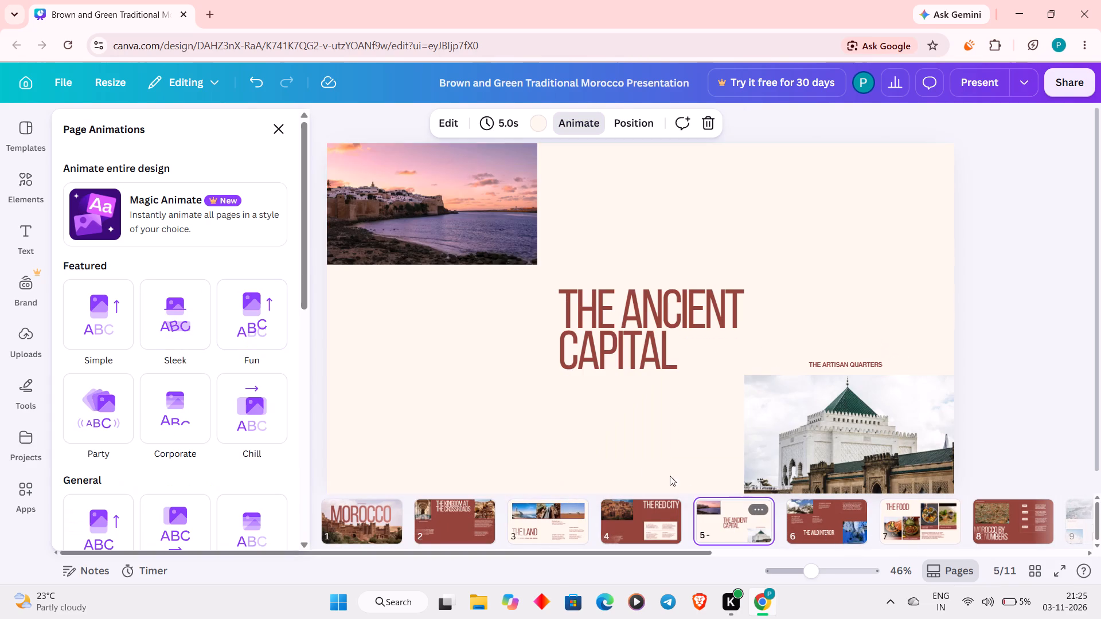
drag(799, 424, 789, 412)
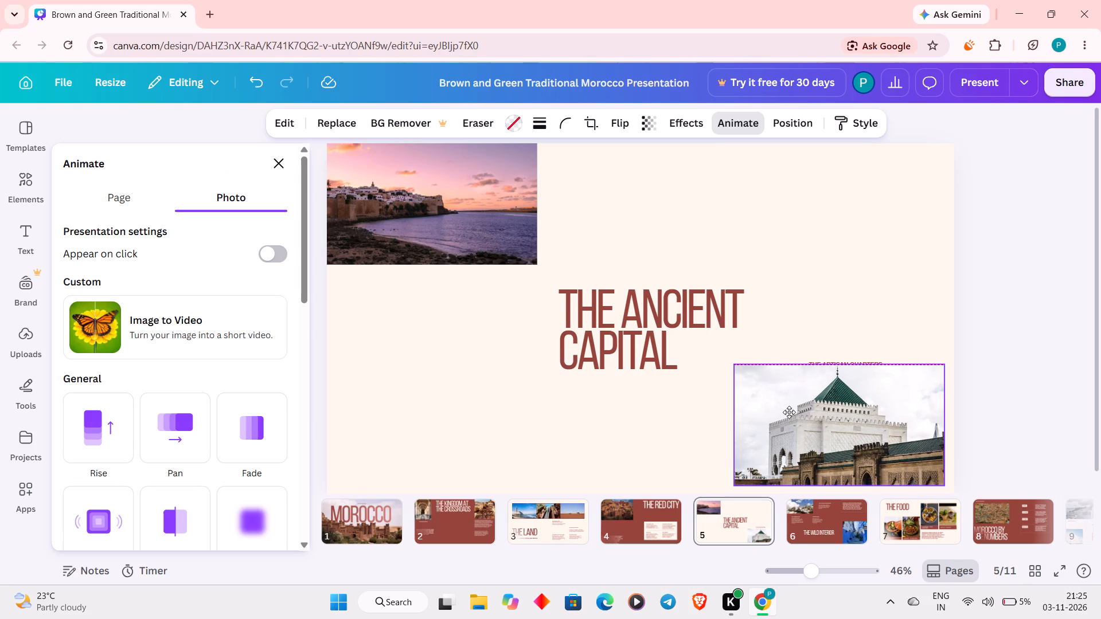
drag(789, 412, 788, 421)
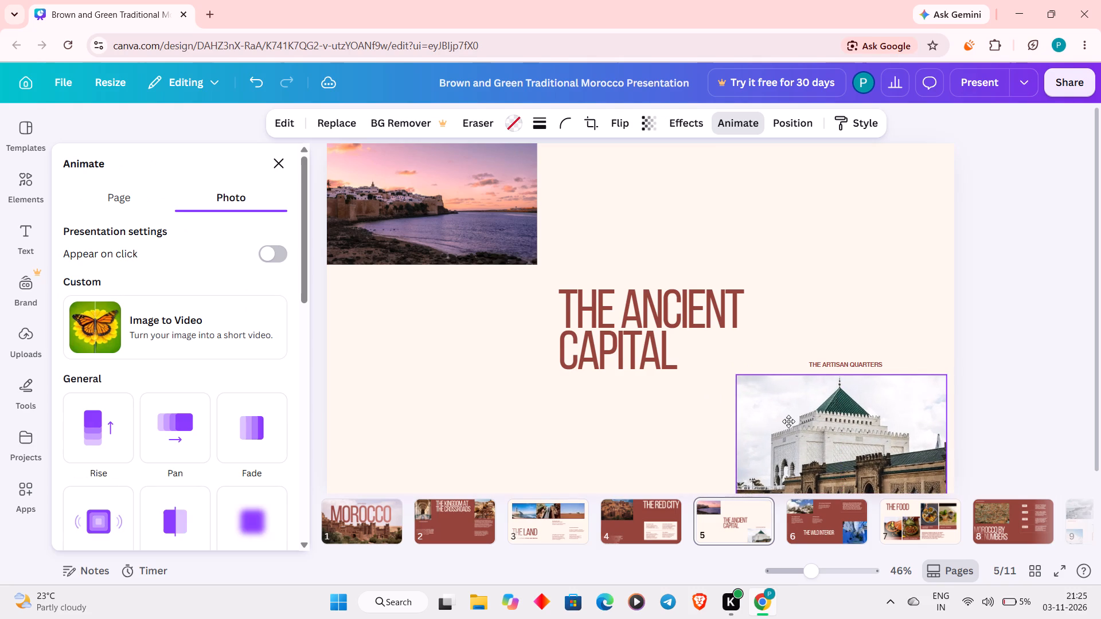
drag(788, 421, 792, 421)
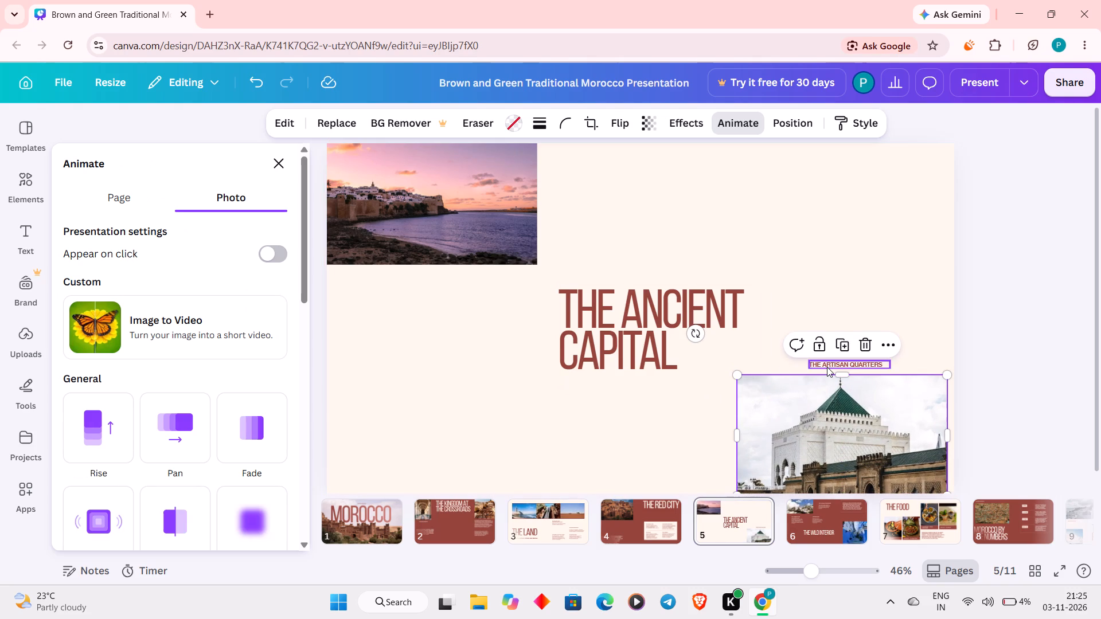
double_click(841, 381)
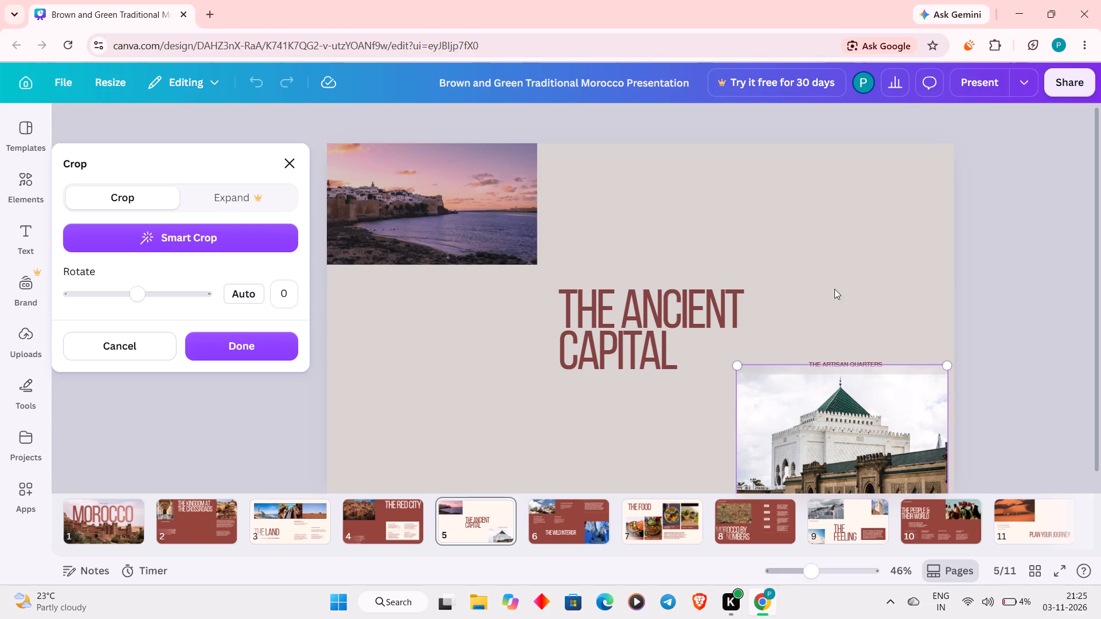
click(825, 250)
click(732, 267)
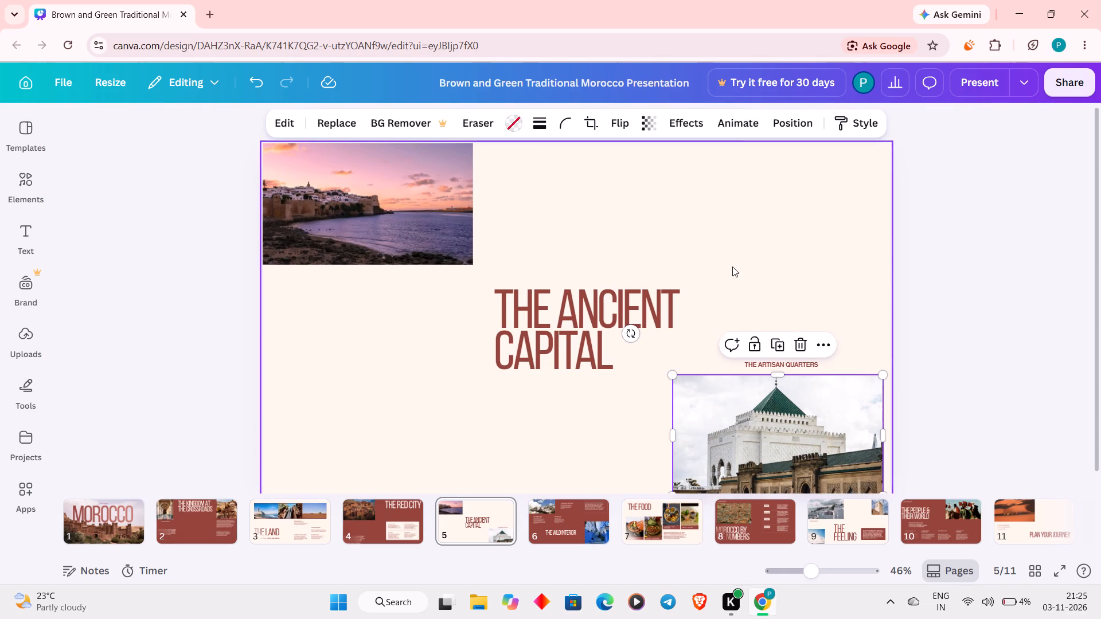
On page 5, nudge "THE ARTISAN QUARTERS" caption and the green-roofed building photo slightly up, leaving a small margin at the slide's bottom edge.
drag(771, 362, 771, 356)
click(794, 412)
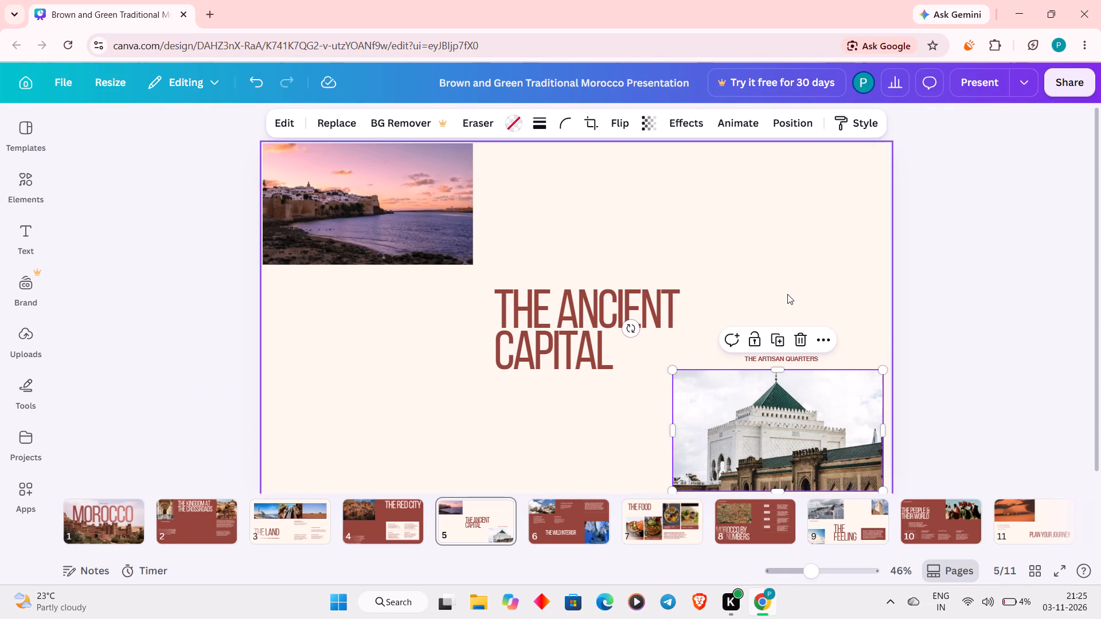
click(788, 432)
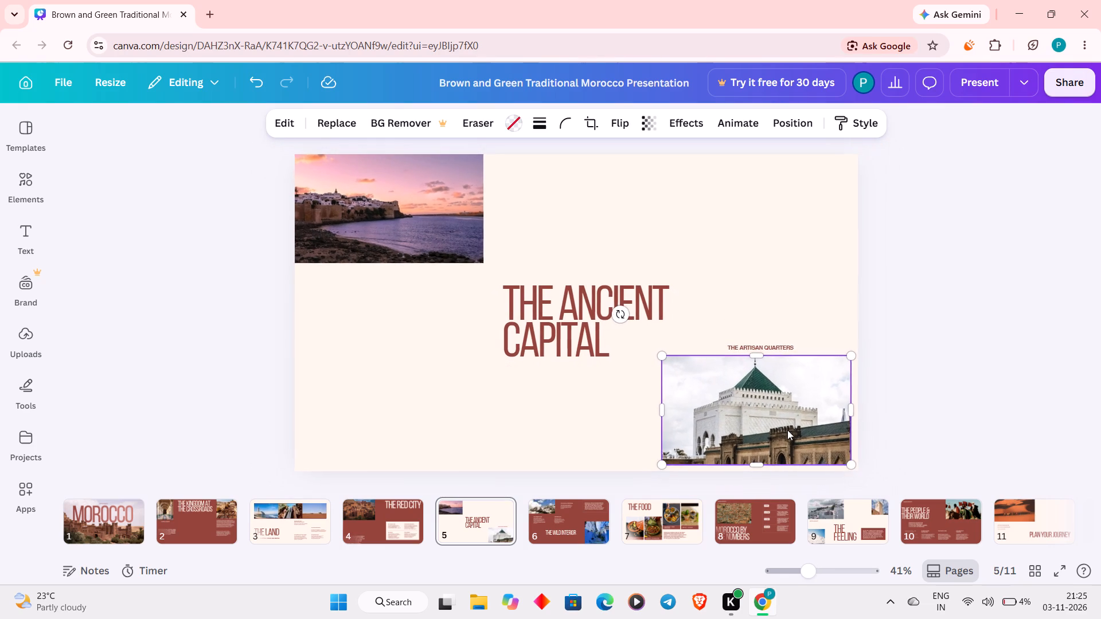
Present the slides full screen to check the layout of page 5, stepping to page 6 and back before returning to the editor.
click(985, 92)
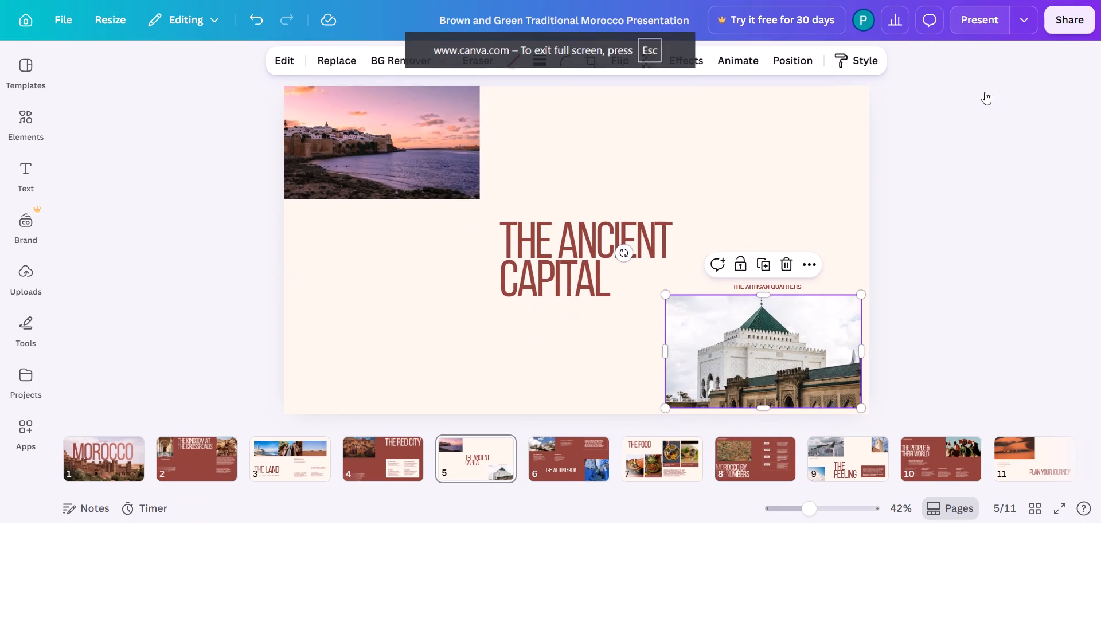
click(862, 187)
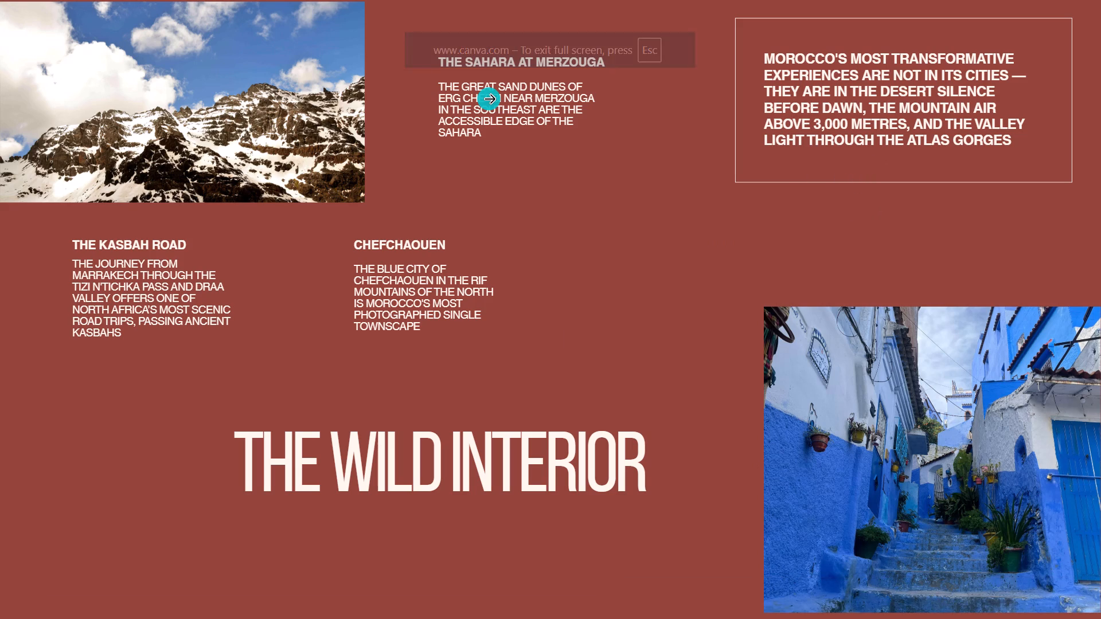
key(Left)
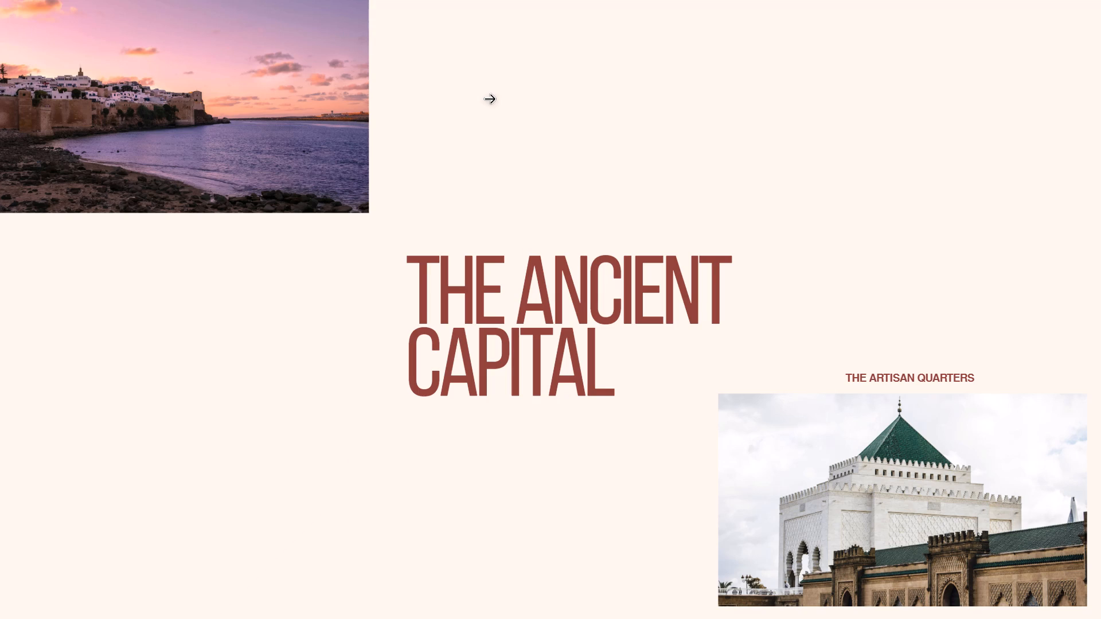
key(Escape)
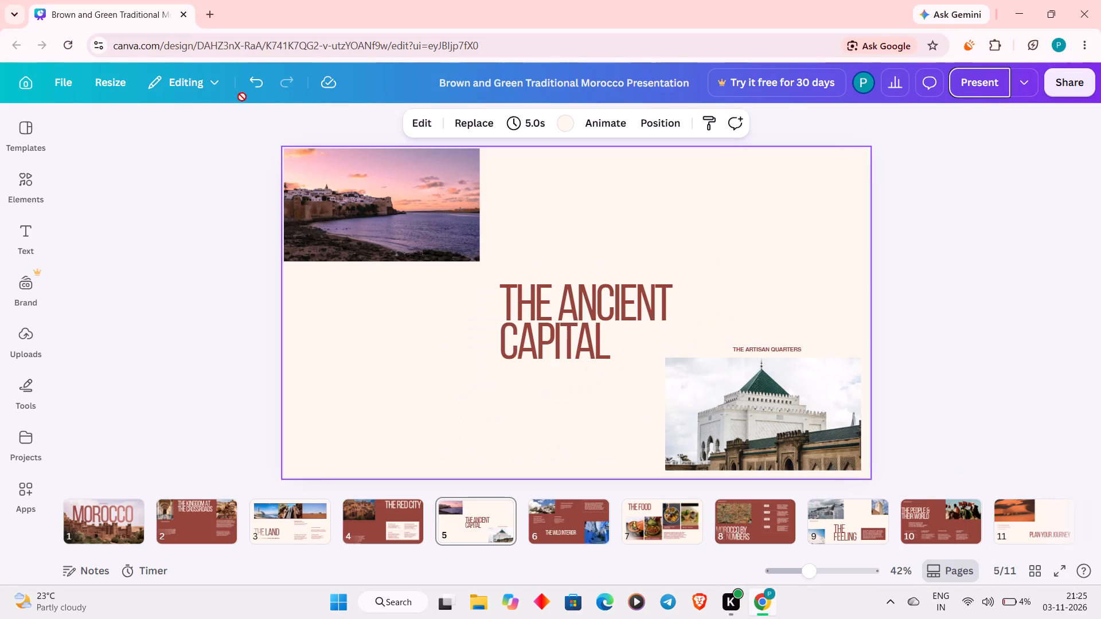
Move page 5's coastal sunset photo slightly down and right, leaving a small margin from the slide's top-left corner.
drag(342, 190, 344, 195)
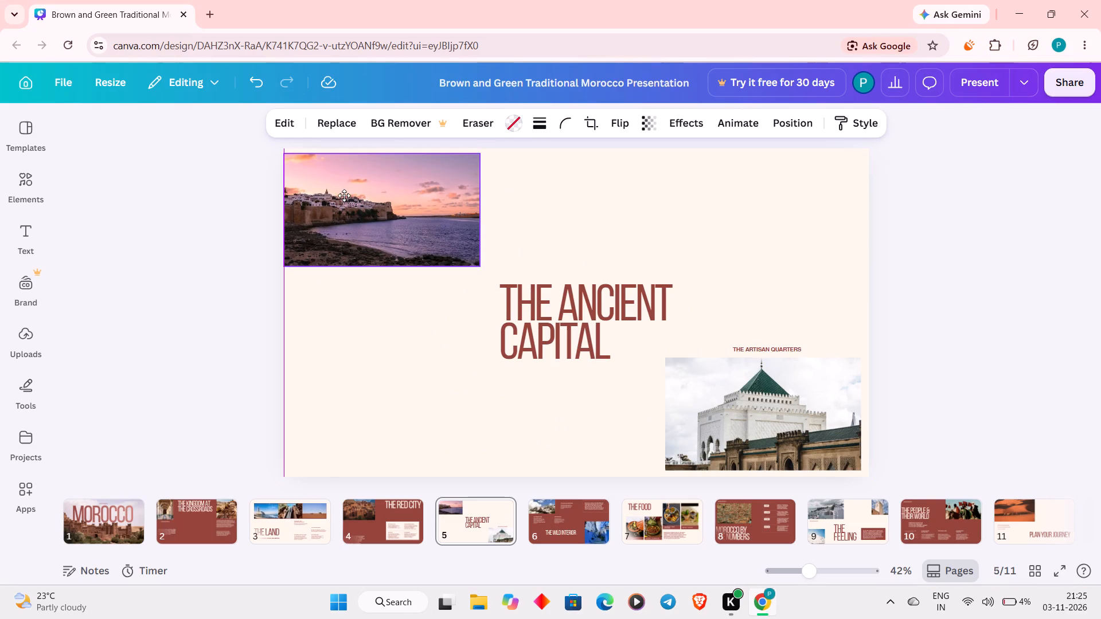
drag(344, 195, 348, 195)
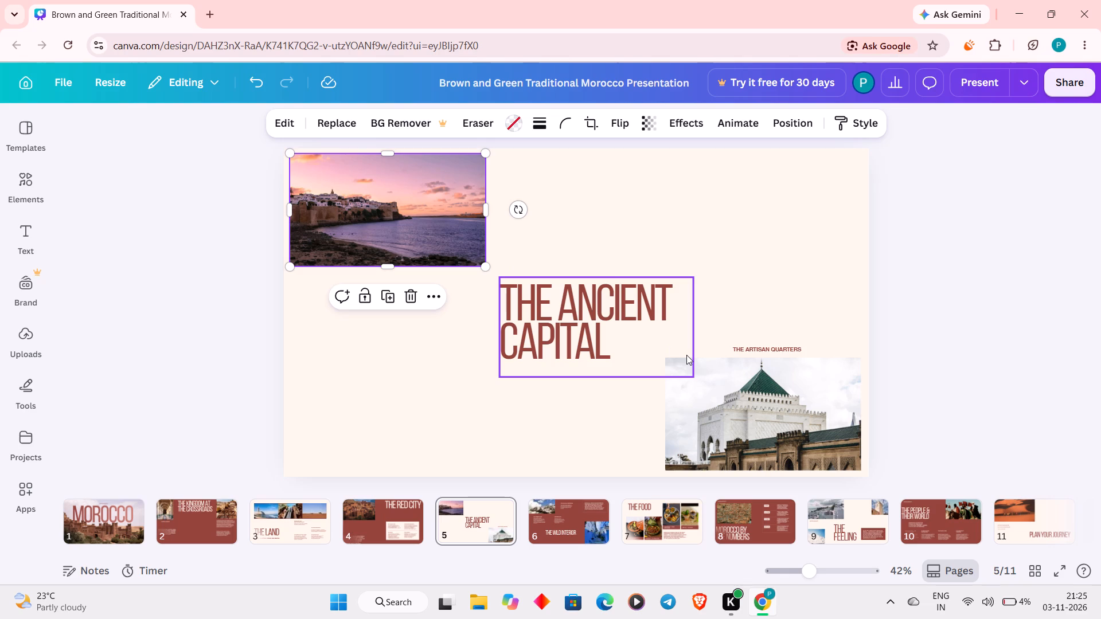
click(825, 283)
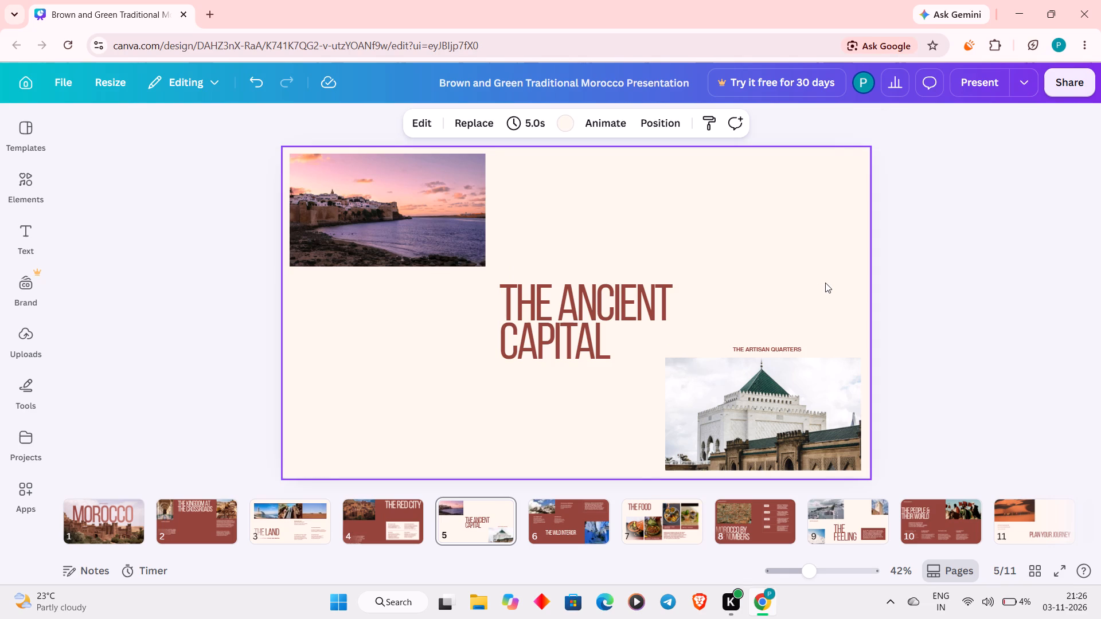
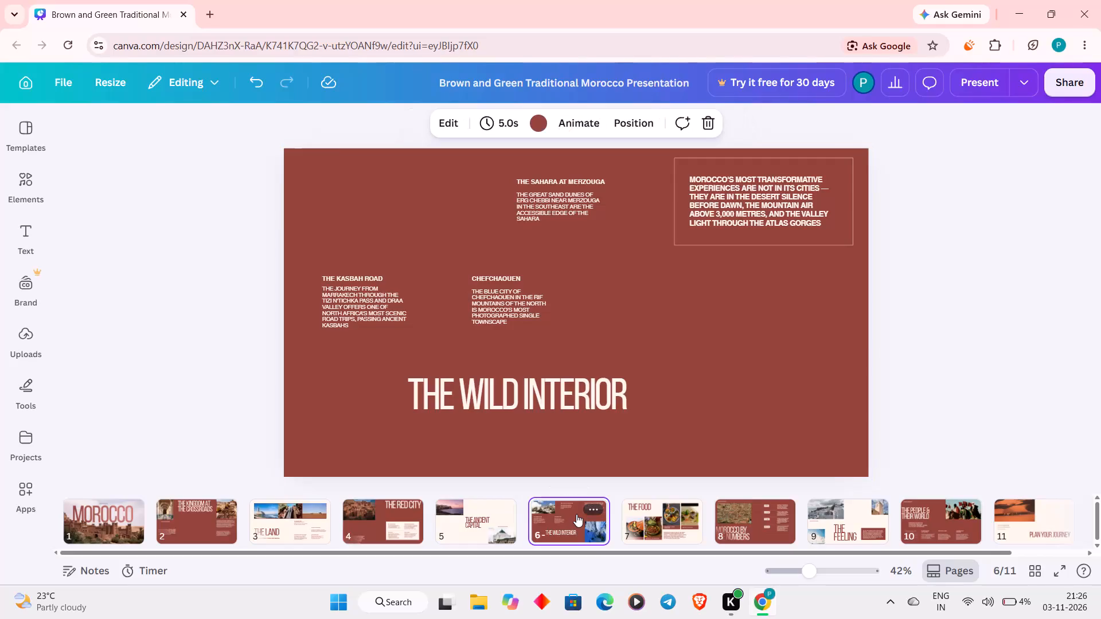
On page 9, swap the upper photos, placing the tower photo at the slide's left edge and the cloudy coastal city photo in its top-right corner.
click(856, 536)
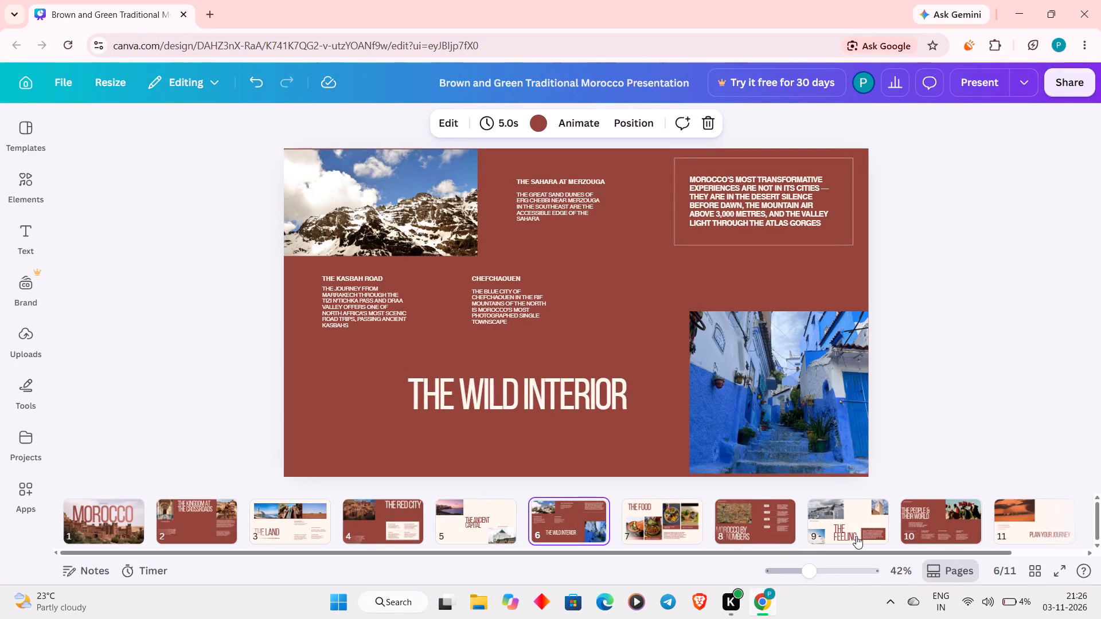
click(778, 227)
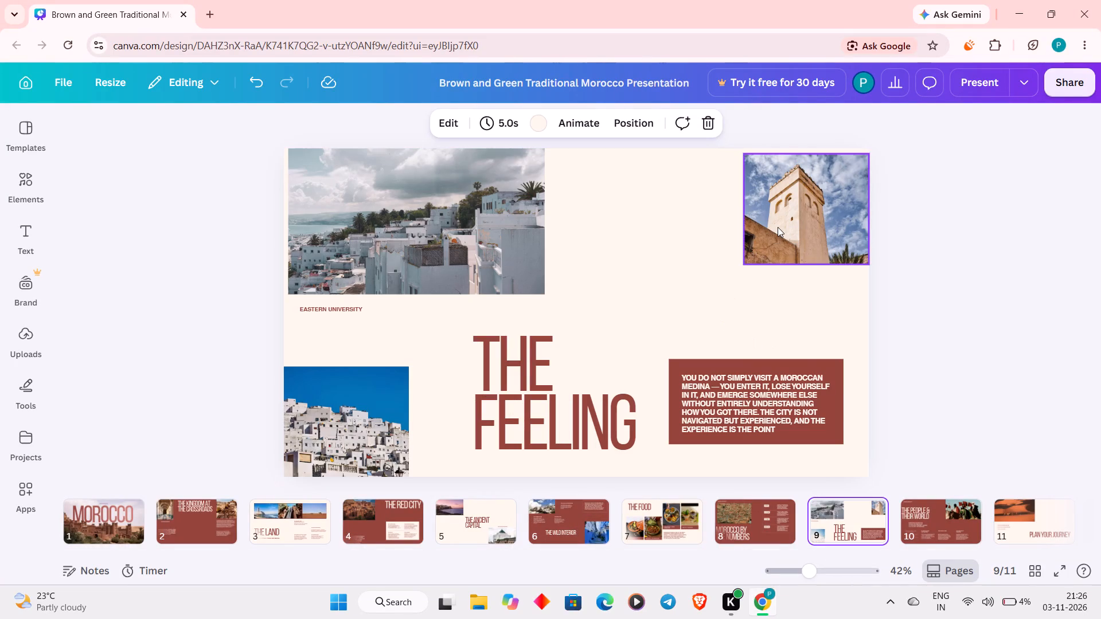
drag(778, 227, 299, 258)
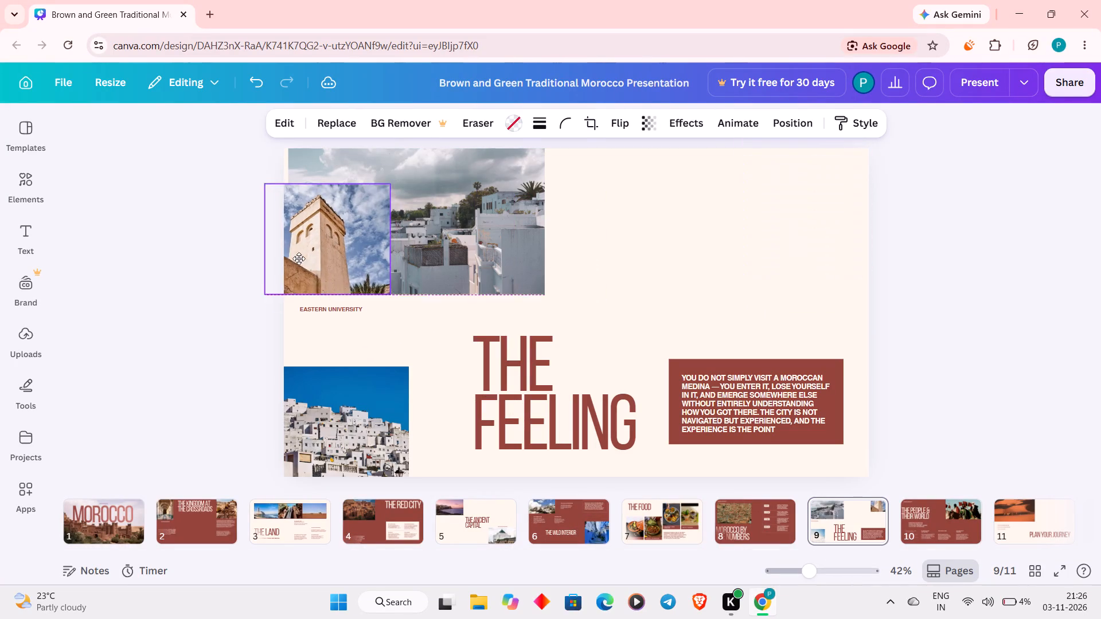
drag(299, 258, 305, 238)
drag(454, 244, 770, 225)
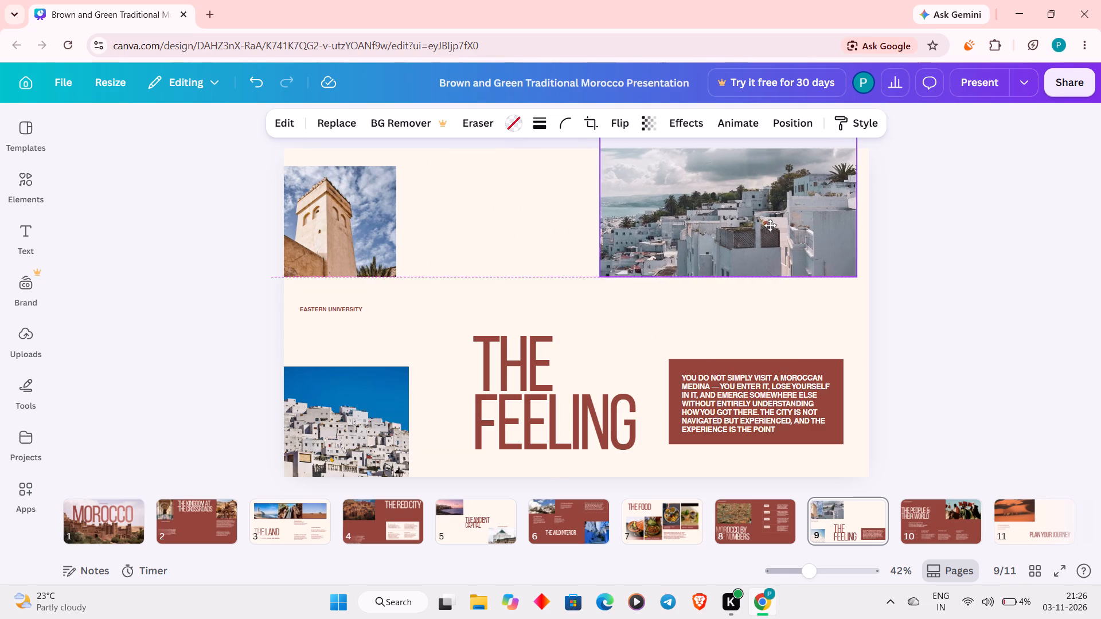
drag(770, 225, 771, 245)
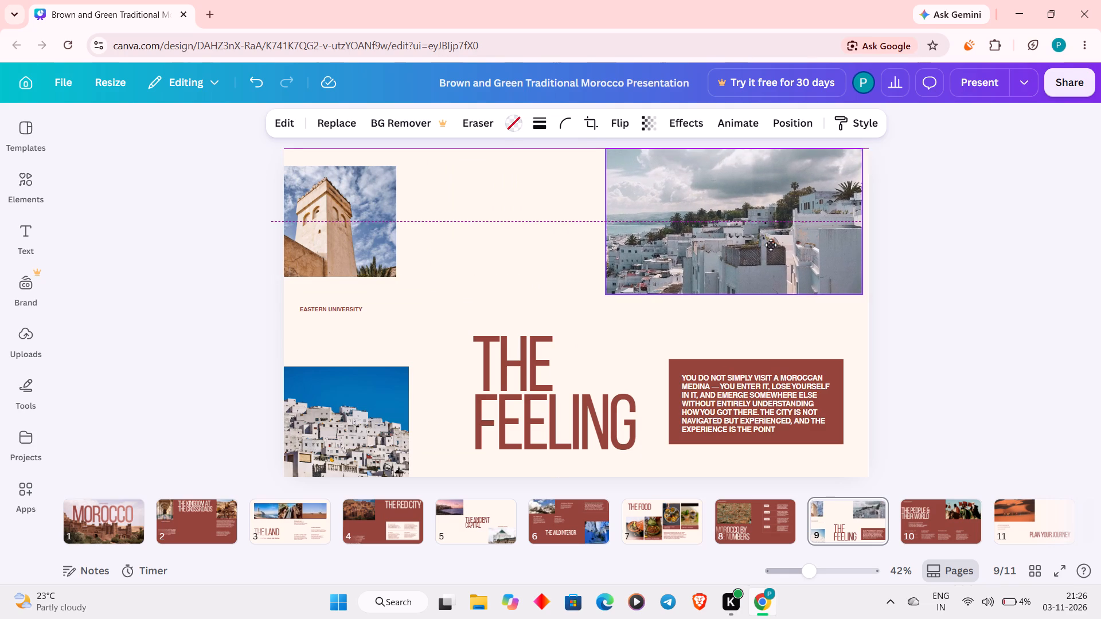
drag(771, 245, 776, 246)
Shift page 9's tower photo up and right, leaving a small margin from the slide's top-left corner.
drag(357, 212, 376, 204)
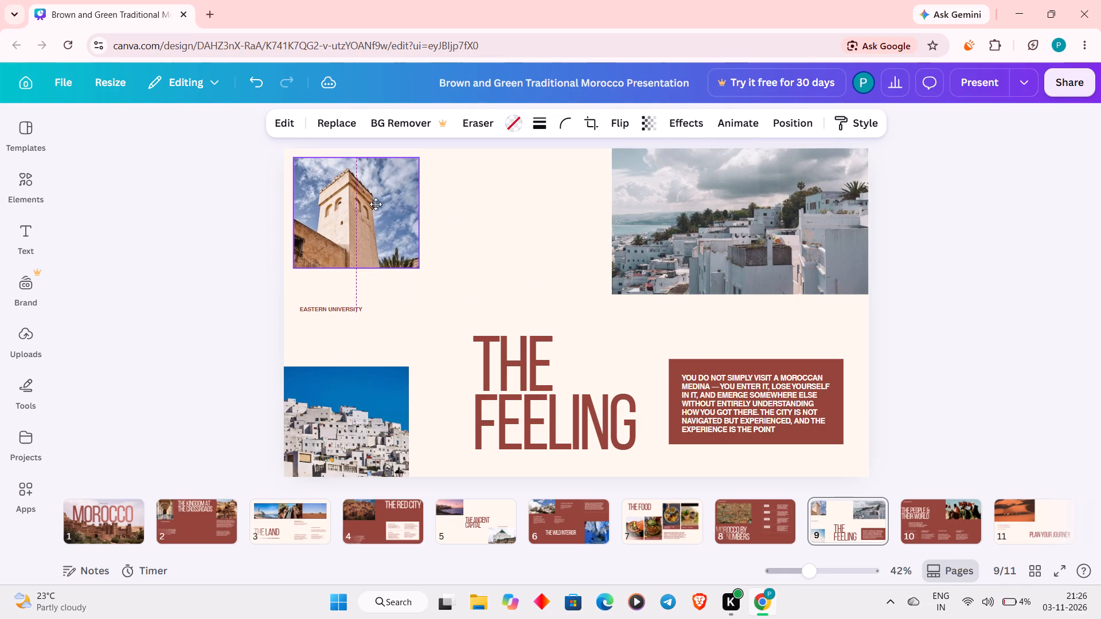
drag(376, 204, 373, 207)
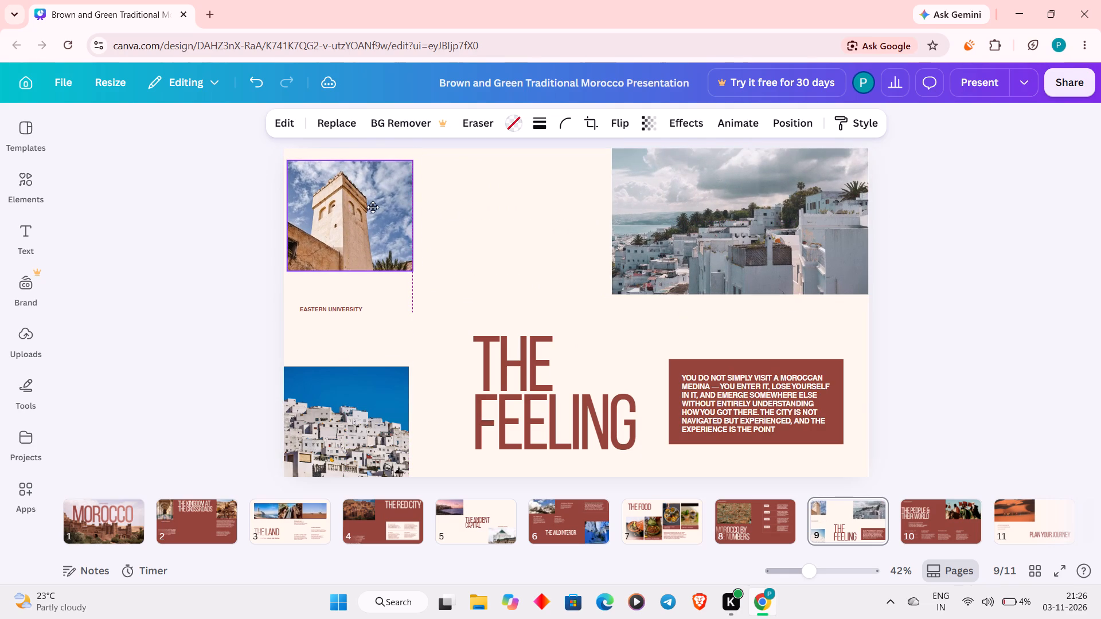
drag(373, 207, 374, 202)
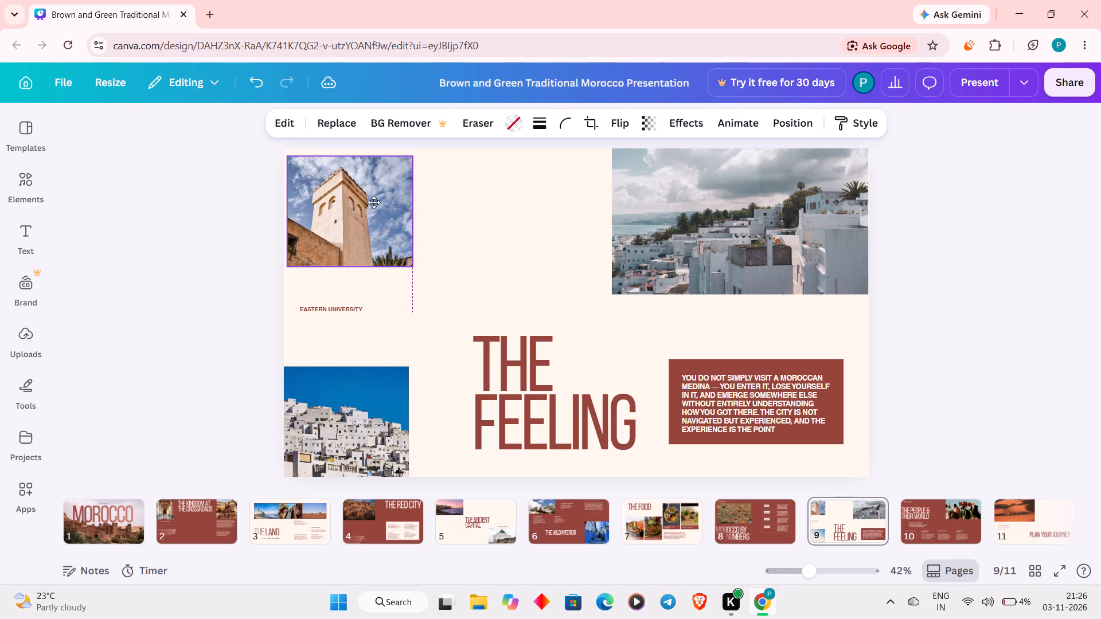
drag(374, 202, 377, 205)
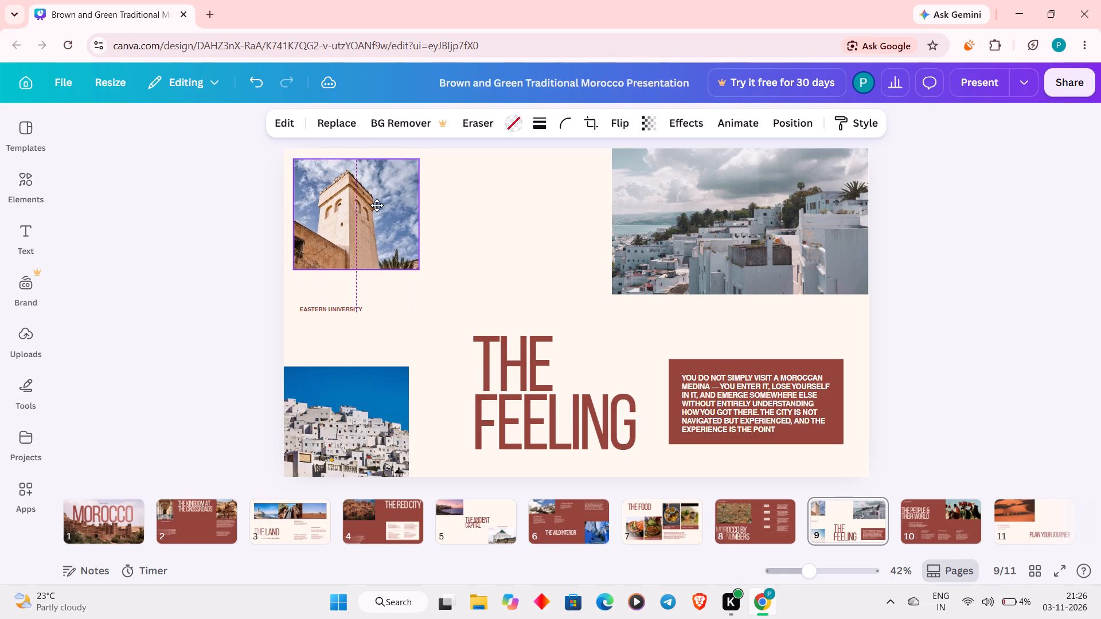
drag(377, 205, 378, 205)
Move page 9's coastal city photo slightly down and left, leaving a matching margin from the slide's top-right corner.
drag(655, 221, 650, 226)
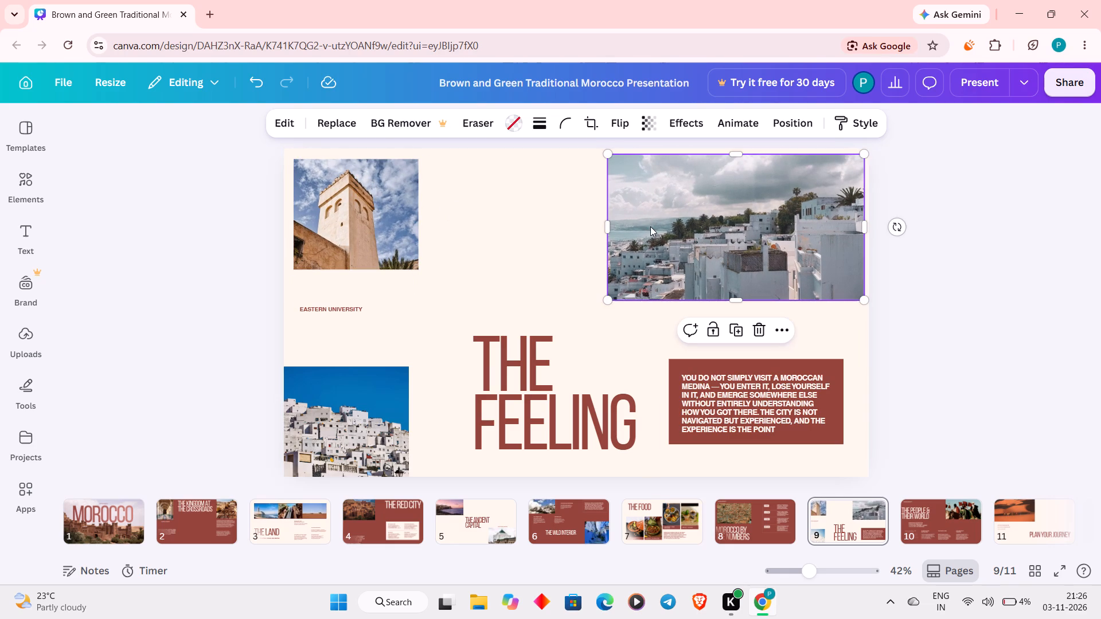
drag(650, 226, 645, 228)
click(446, 209)
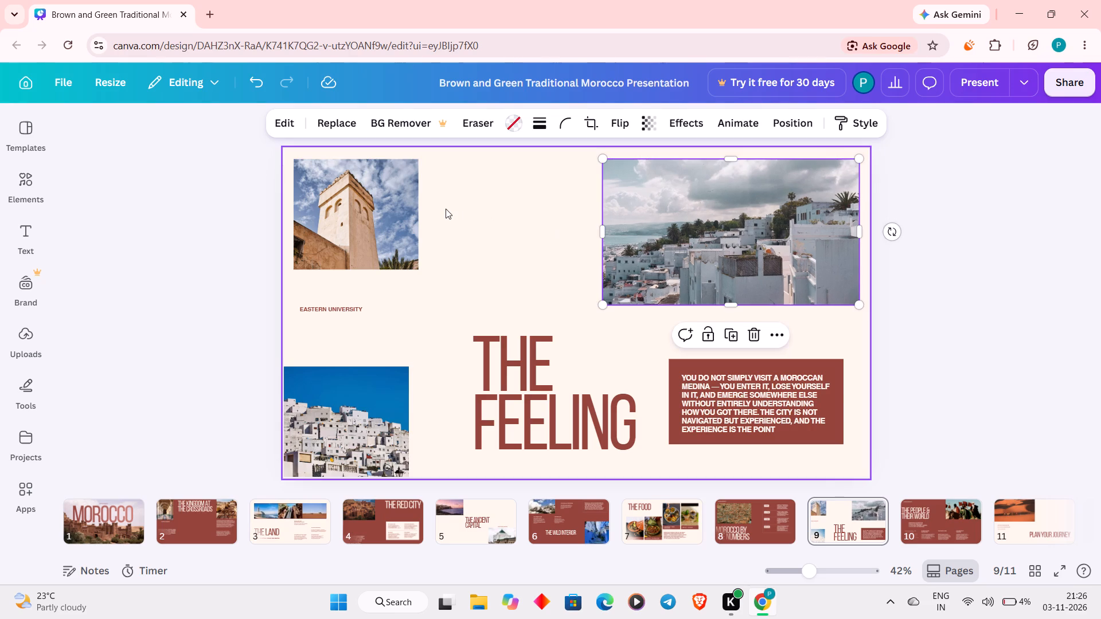
Shrink page 9's coastal city photo to about 639 by 364, aligning its bottom edge with the tower photo's.
click(612, 292)
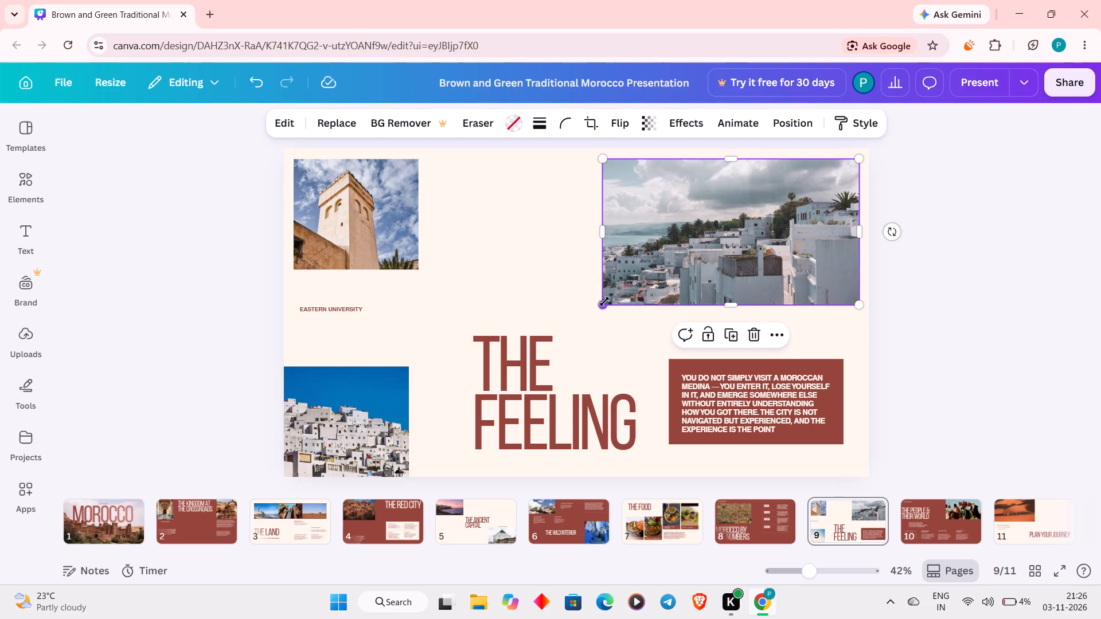
drag(604, 301, 652, 216)
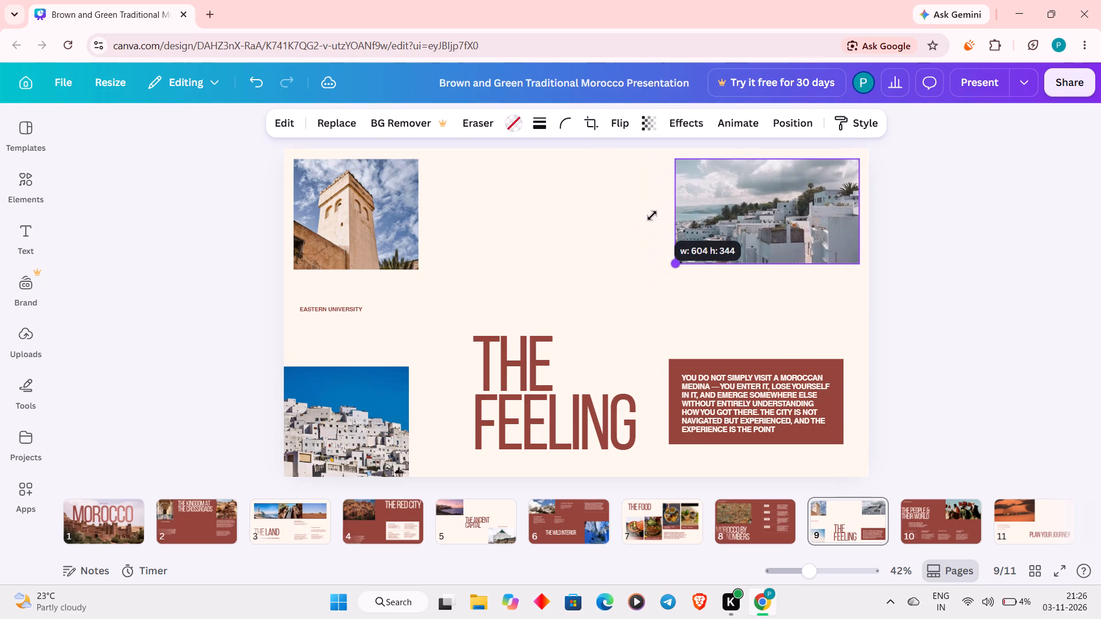
drag(652, 216, 643, 220)
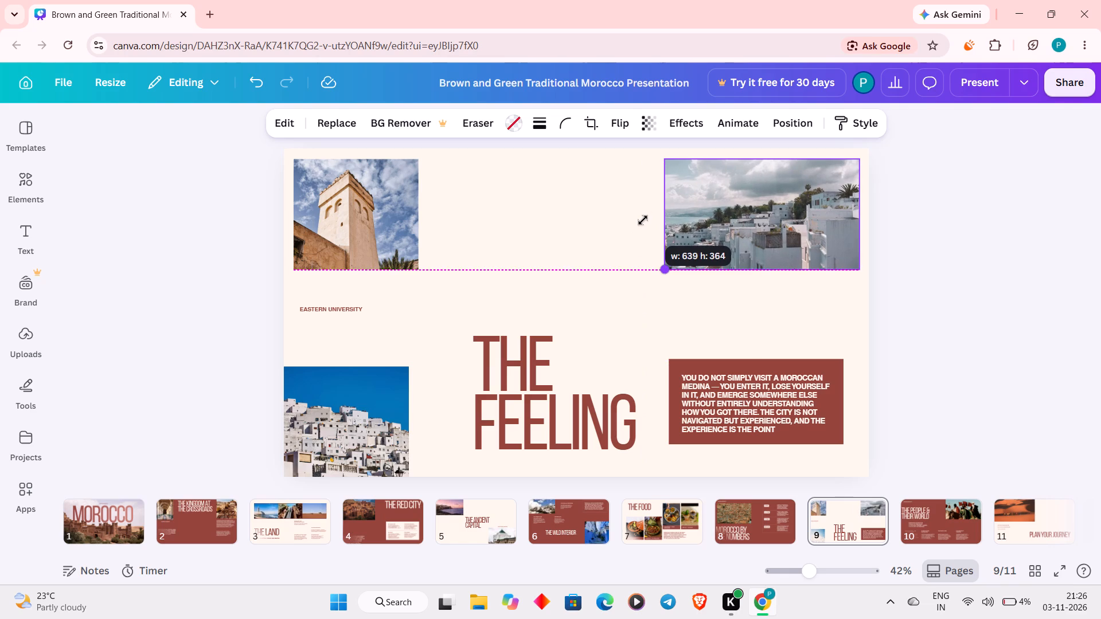
drag(643, 220, 644, 219)
click(644, 219)
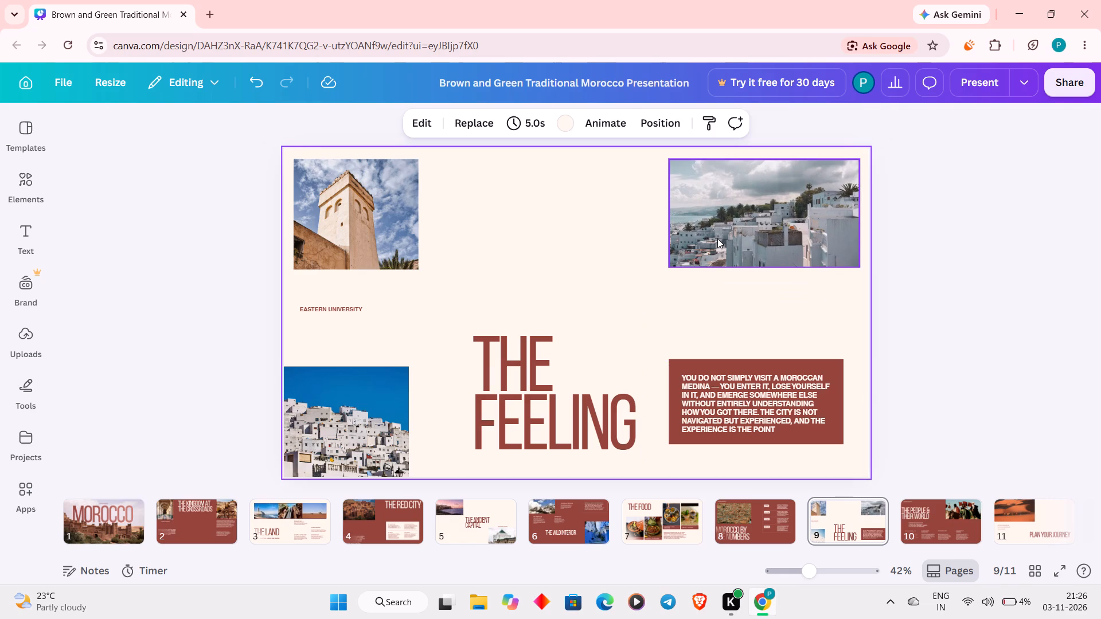
click(676, 260)
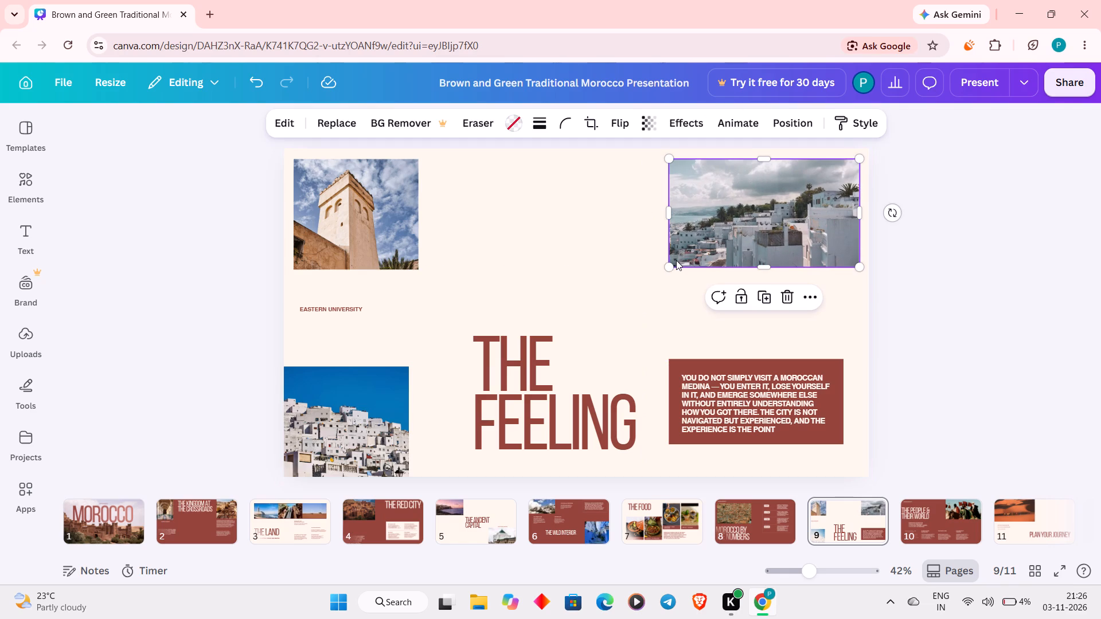
click(666, 268)
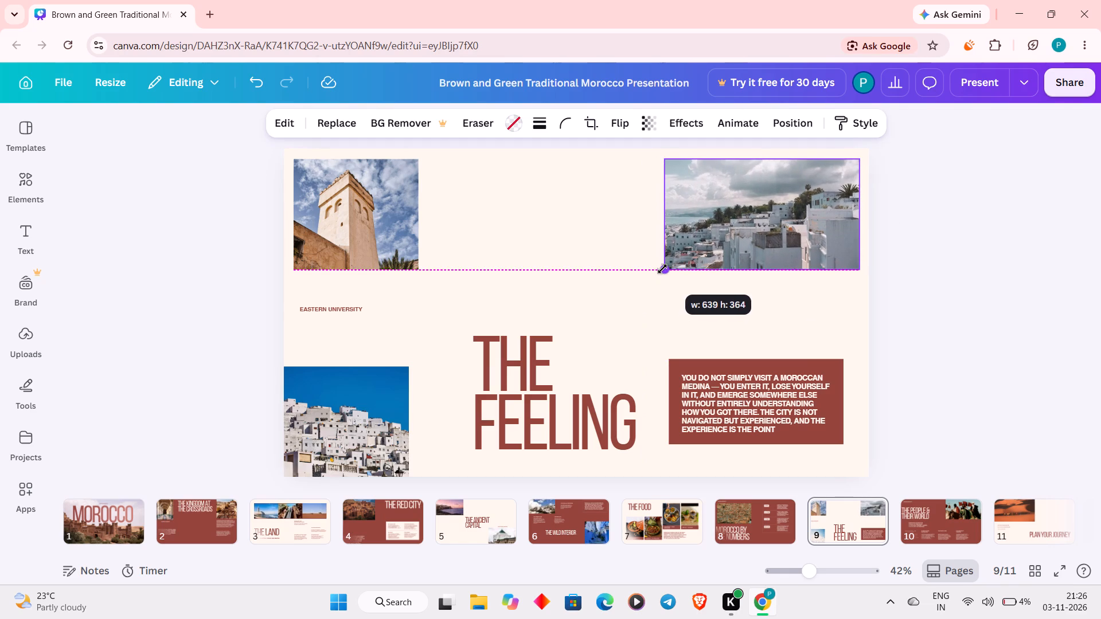
click(596, 222)
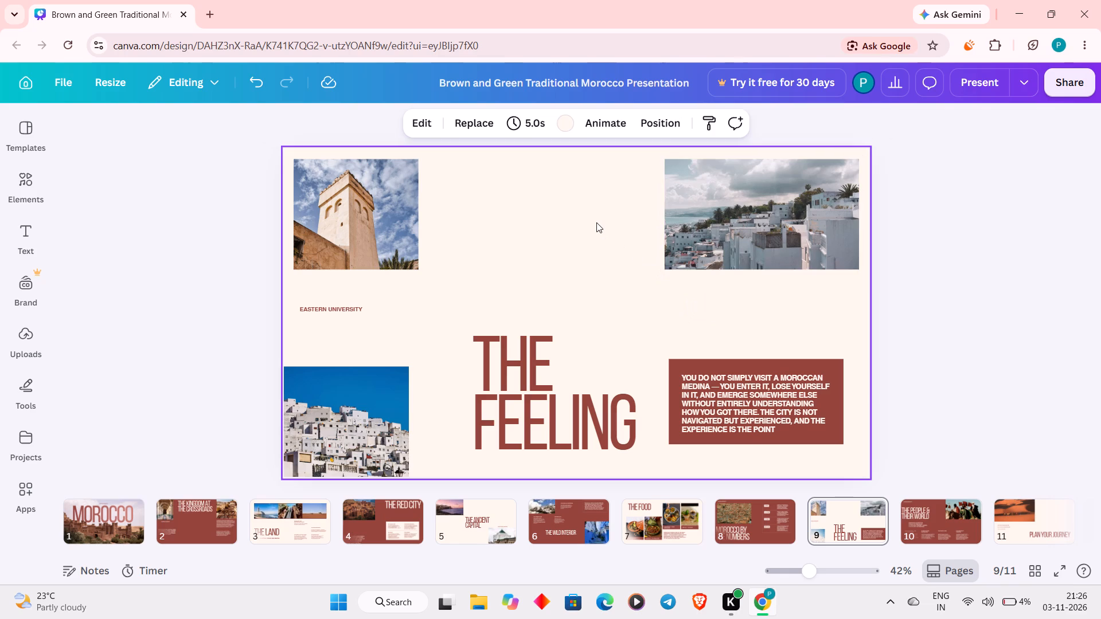
Narrow page 9's tower photo from its right side, aligning that edge with the white houses photo below it.
click(413, 207)
drag(416, 210, 427, 210)
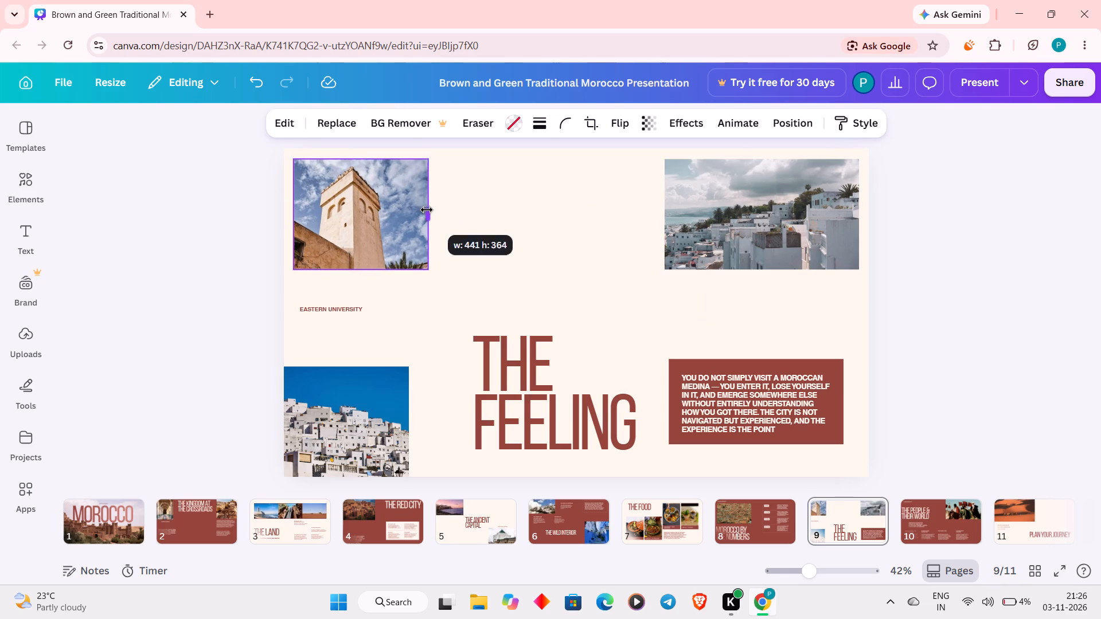
drag(427, 210, 409, 208)
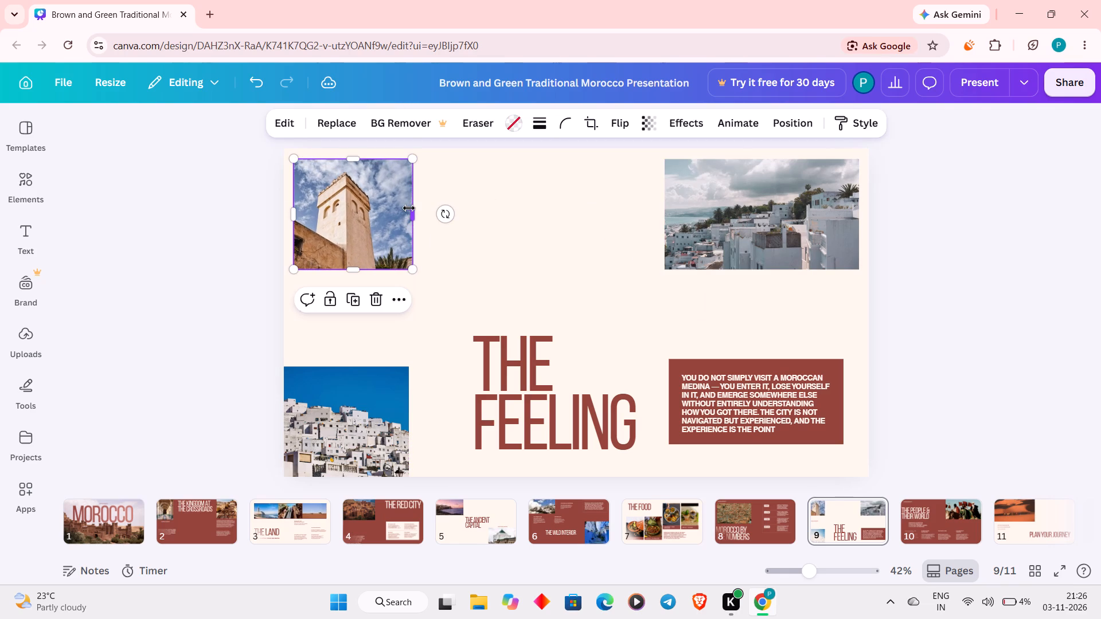
click(409, 208)
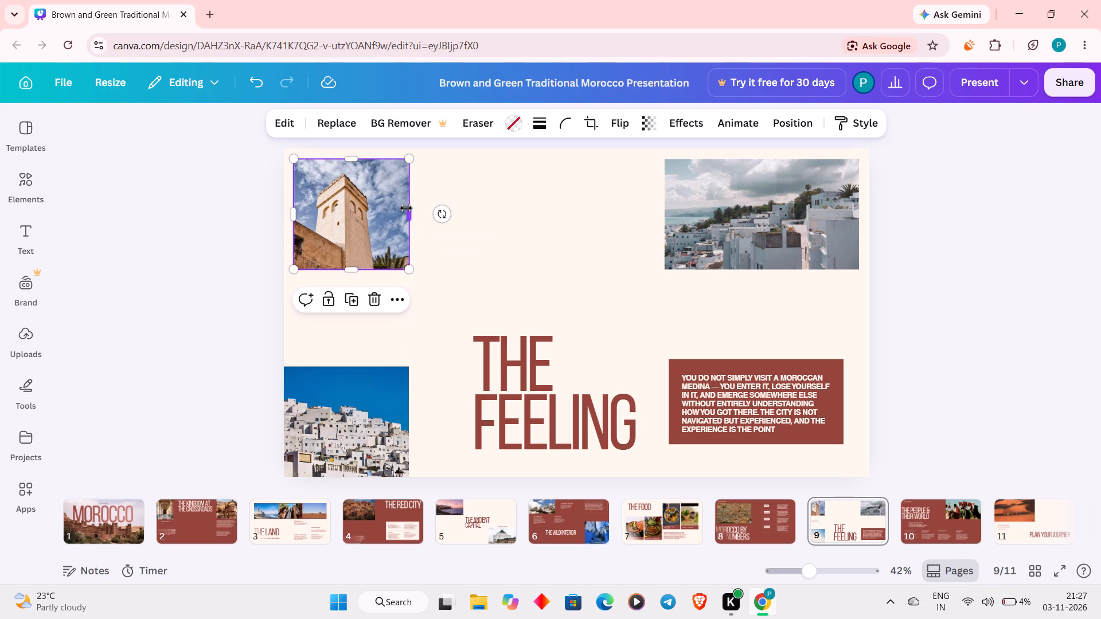
click(576, 199)
Move page 9's "THE FEELING" heading up and slightly left, between the side photos near the slide's centre.
drag(567, 429, 560, 348)
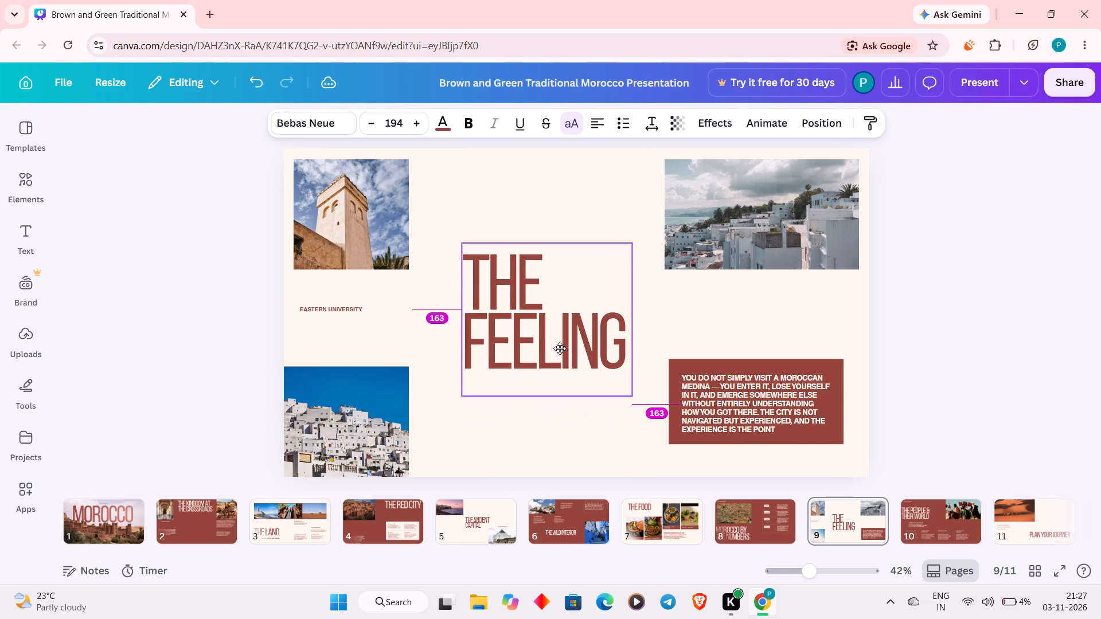
drag(560, 348, 560, 348)
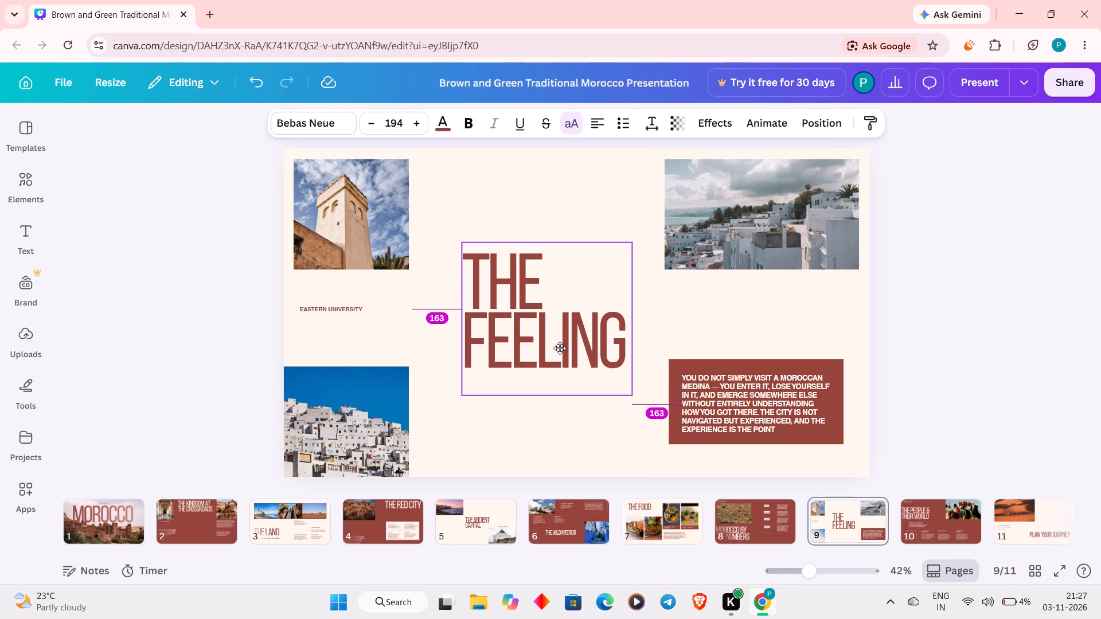
drag(560, 348, 560, 354)
click(562, 420)
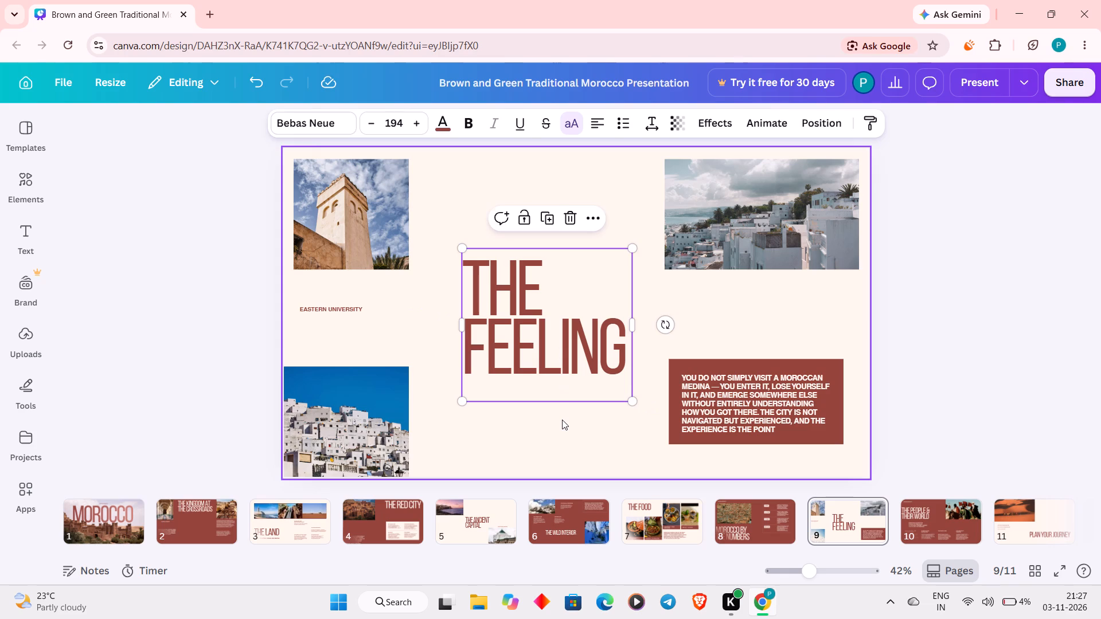
Review the layouts of pages 5, 7 and 8, returning to page 9.
scroll(666, 537, left, 1)
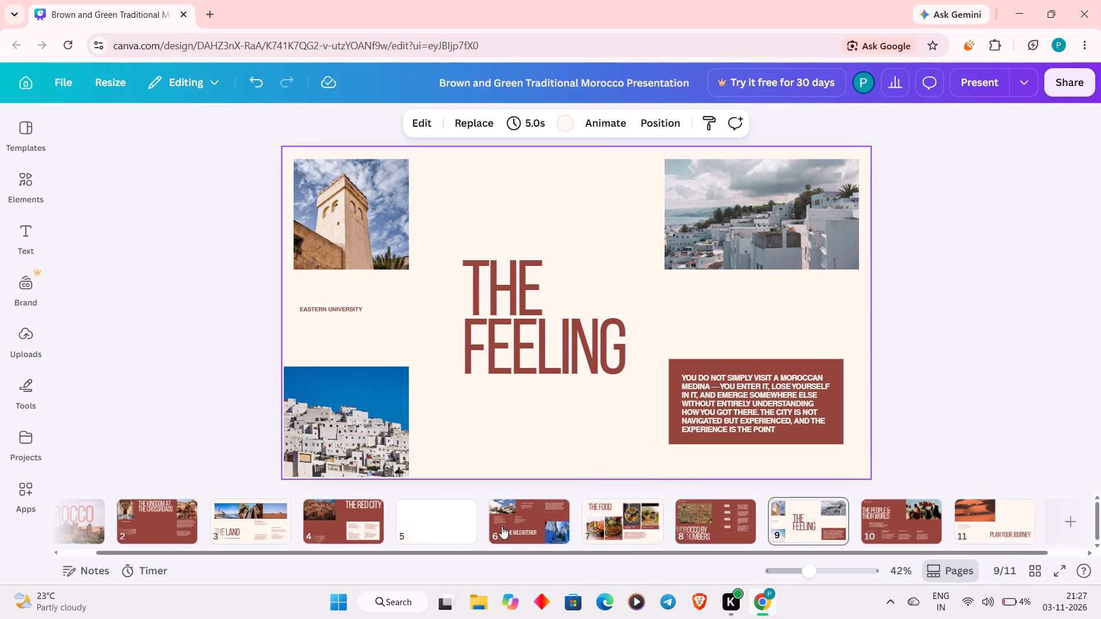
click(463, 523)
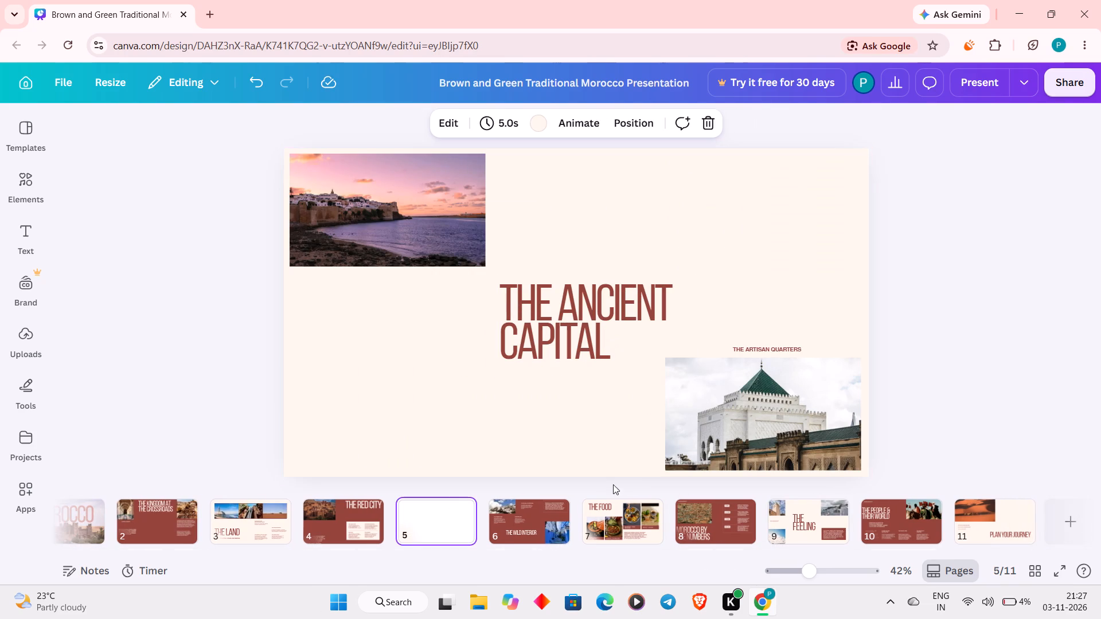
click(643, 536)
click(732, 527)
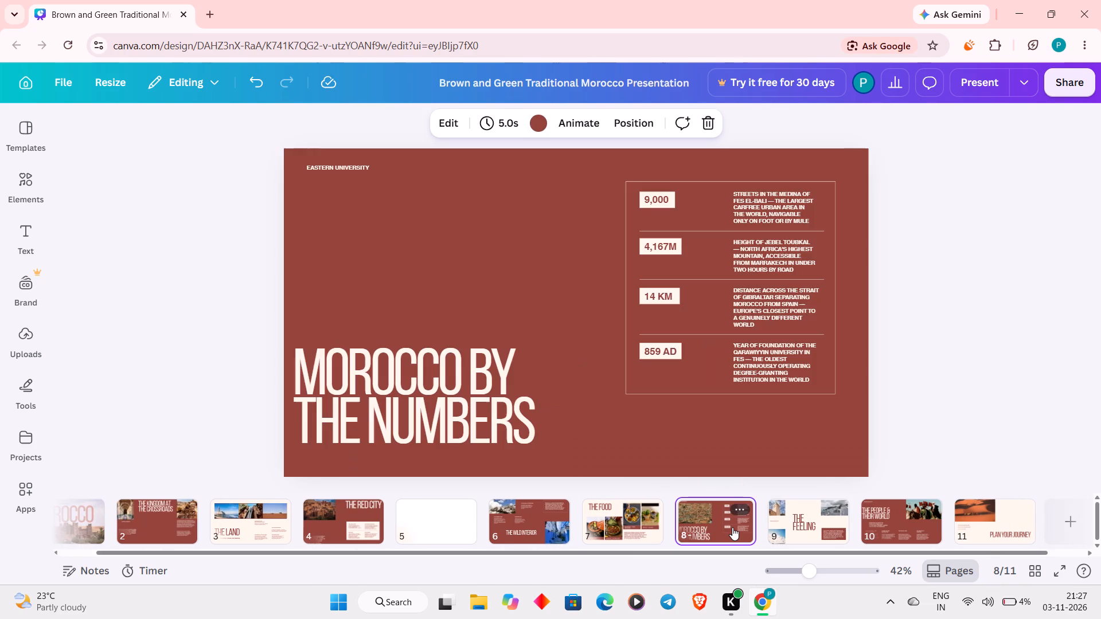
click(450, 405)
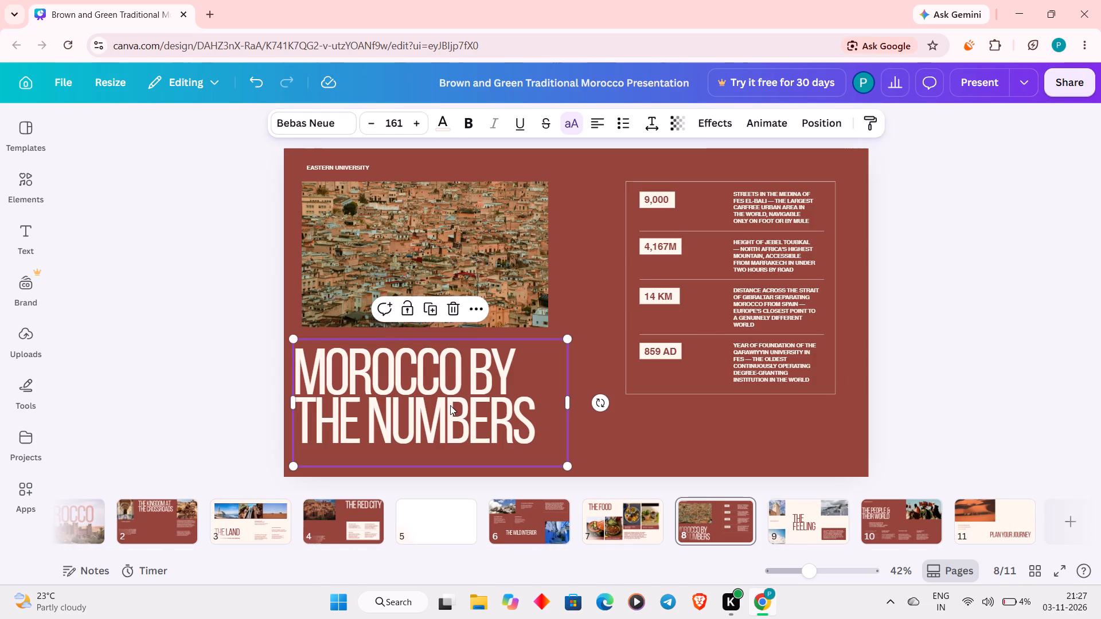
click(791, 522)
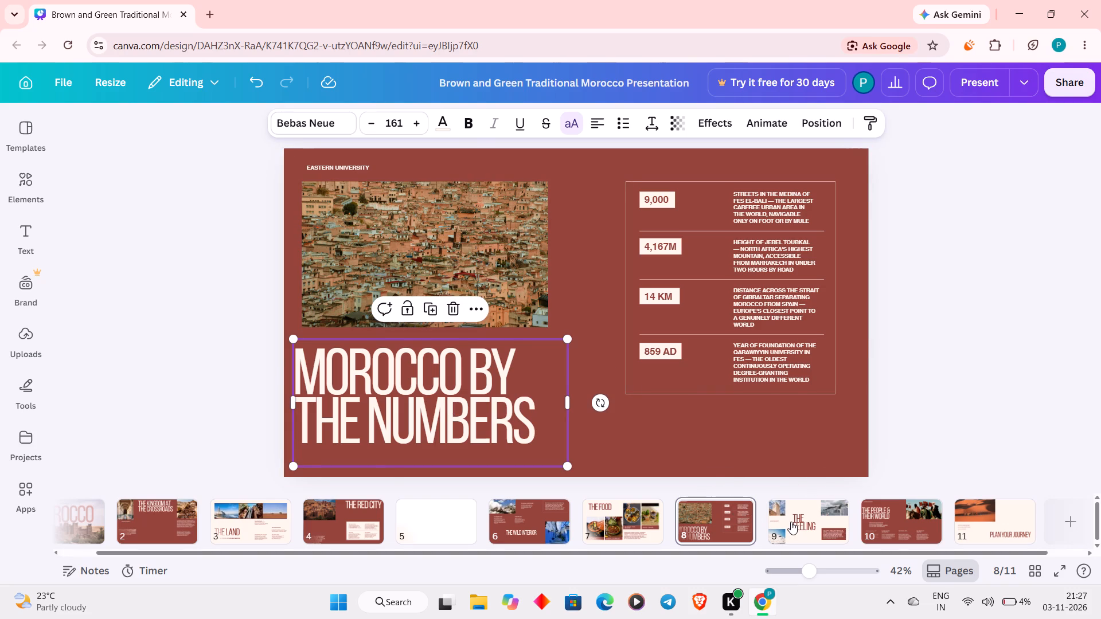
On page 10, move "THE PEOPLE & THEIR WORLD" heading slightly up and left.
scroll(940, 514, left, 2)
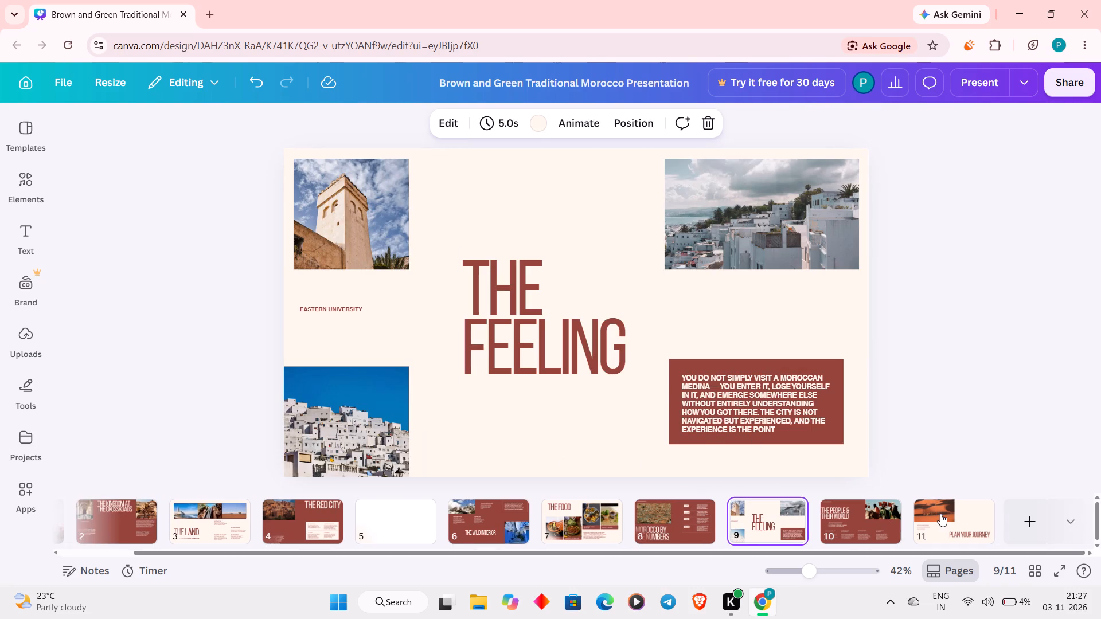
click(845, 525)
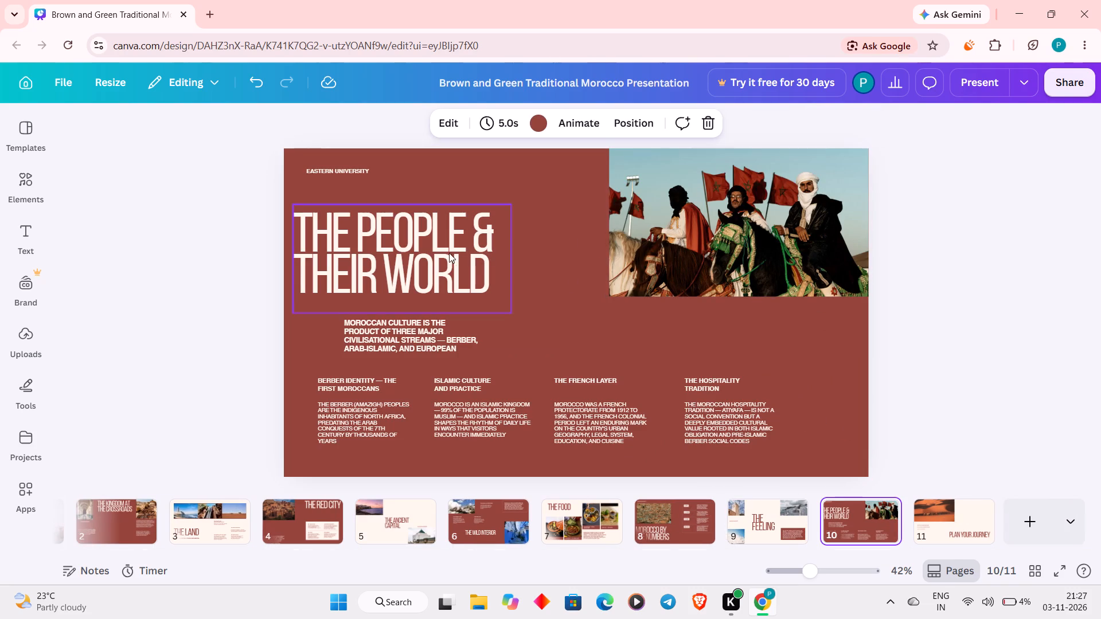
drag(438, 246, 435, 239)
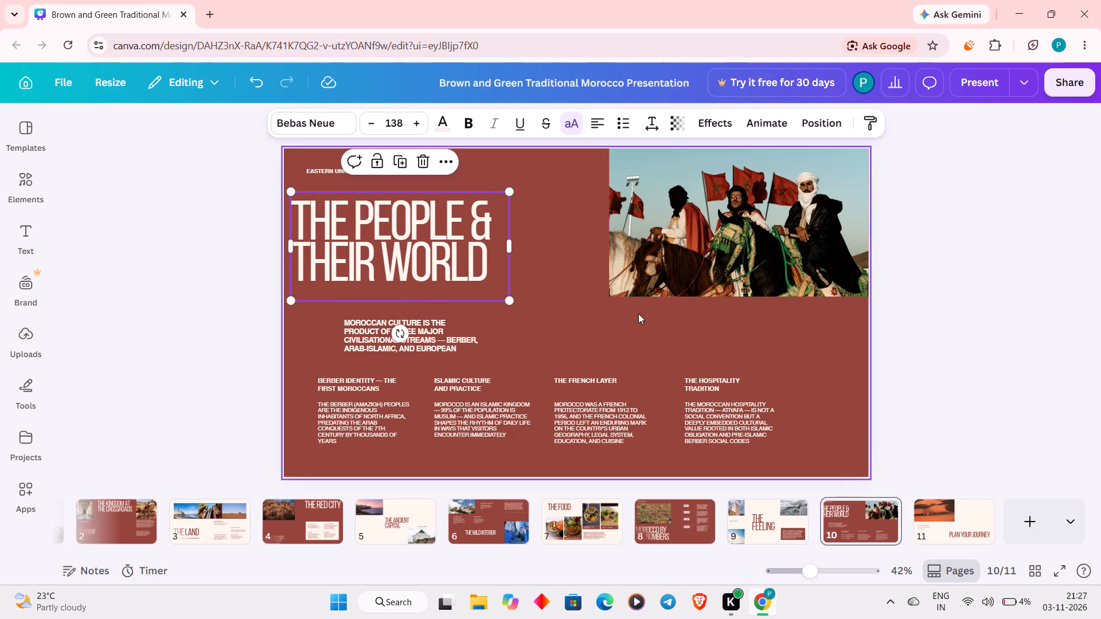
On page 1, move the "MOROCCO" heading and "EASTERN UNIVERSITY" caption up, keeping the caption just above the heading near the slide's top edge.
scroll(449, 540, right, 4)
click(114, 512)
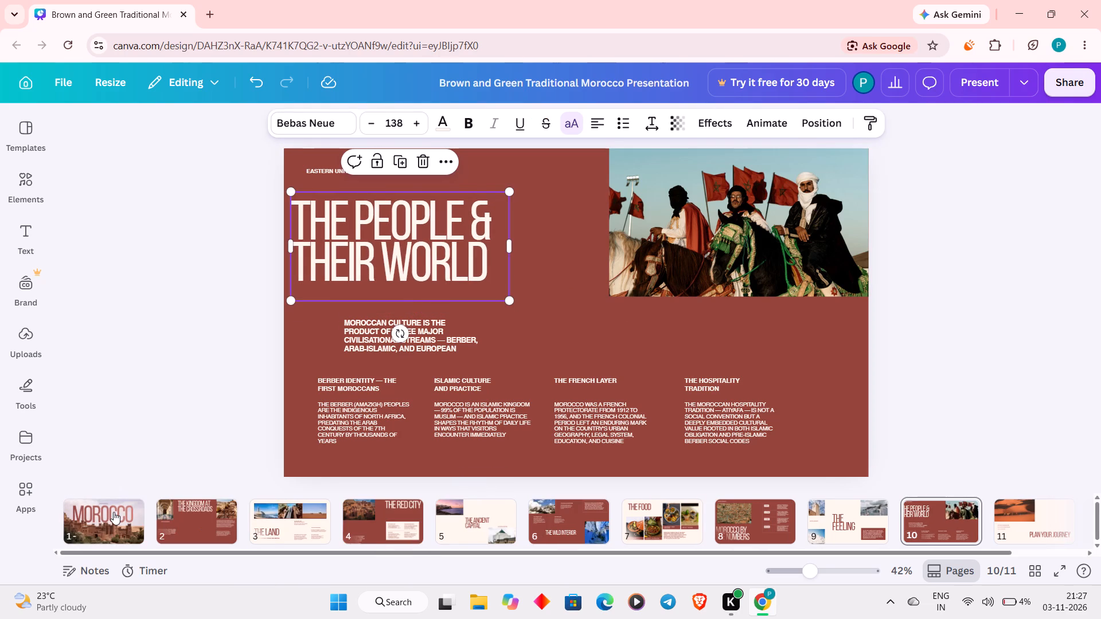
click(508, 263)
click(508, 263)
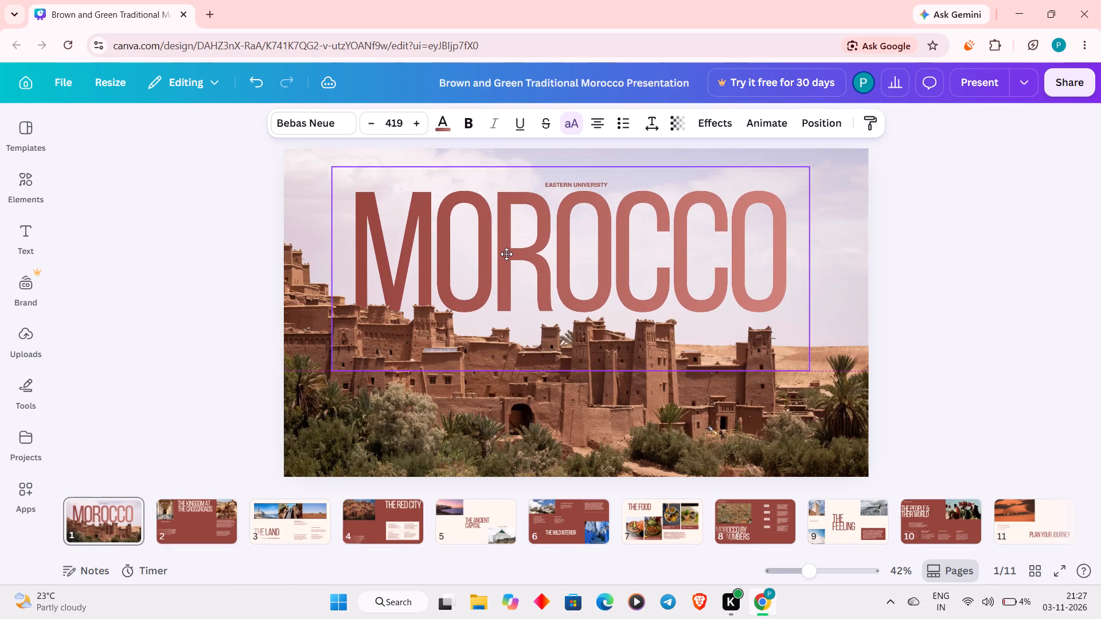
drag(545, 186, 544, 175)
drag(572, 246, 572, 238)
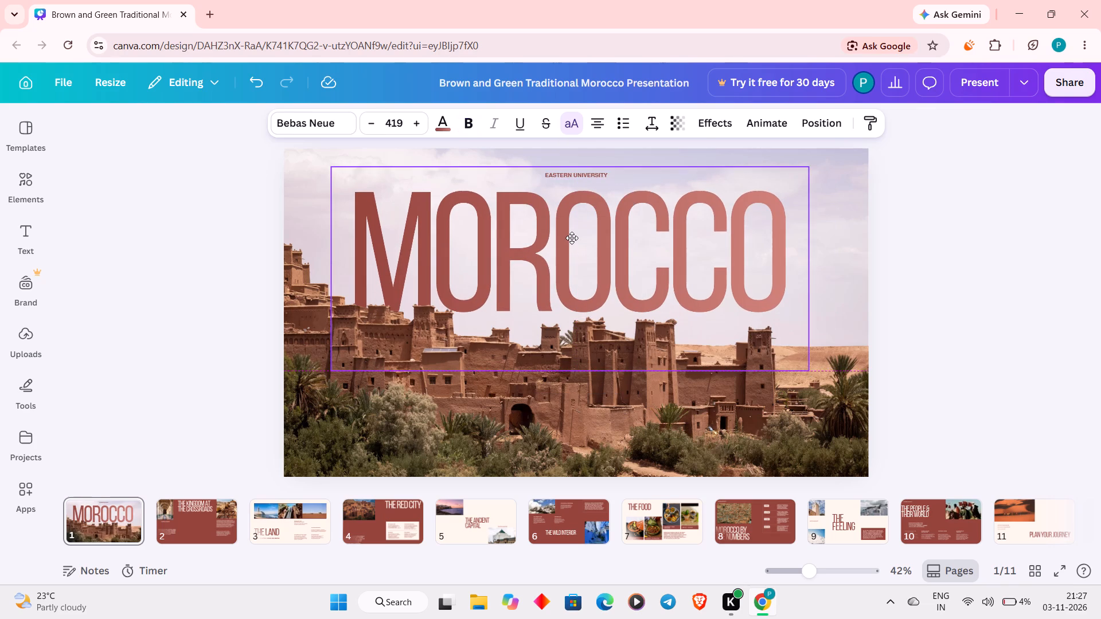
drag(572, 238, 572, 235)
click(572, 235)
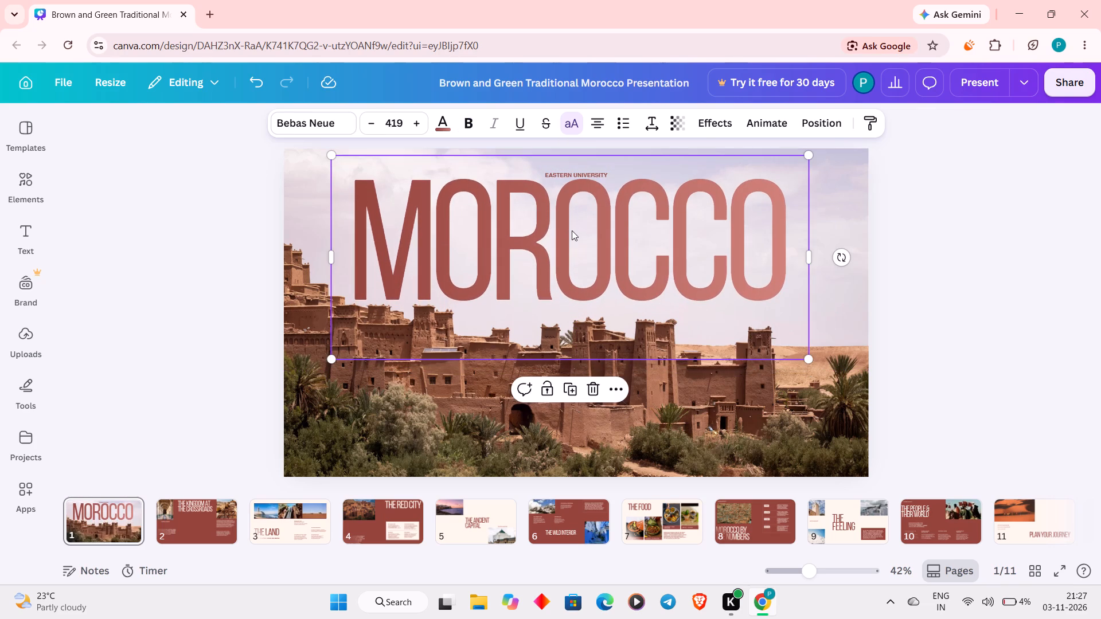
click(557, 175)
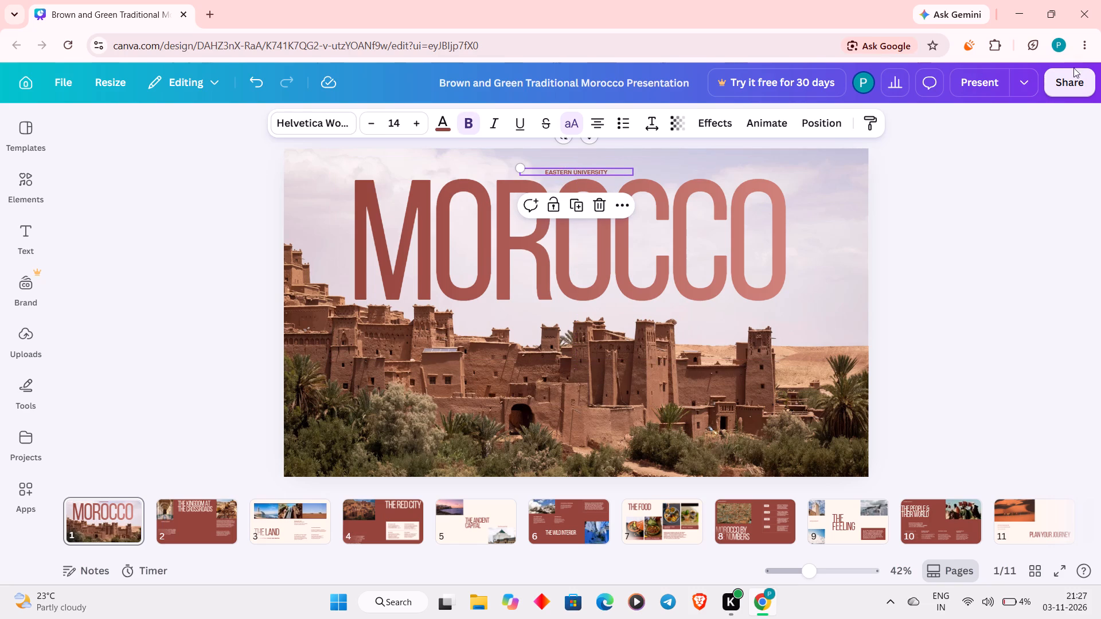
Present page 1 full screen to check the heading and caption placement, and return to the editor.
click(979, 84)
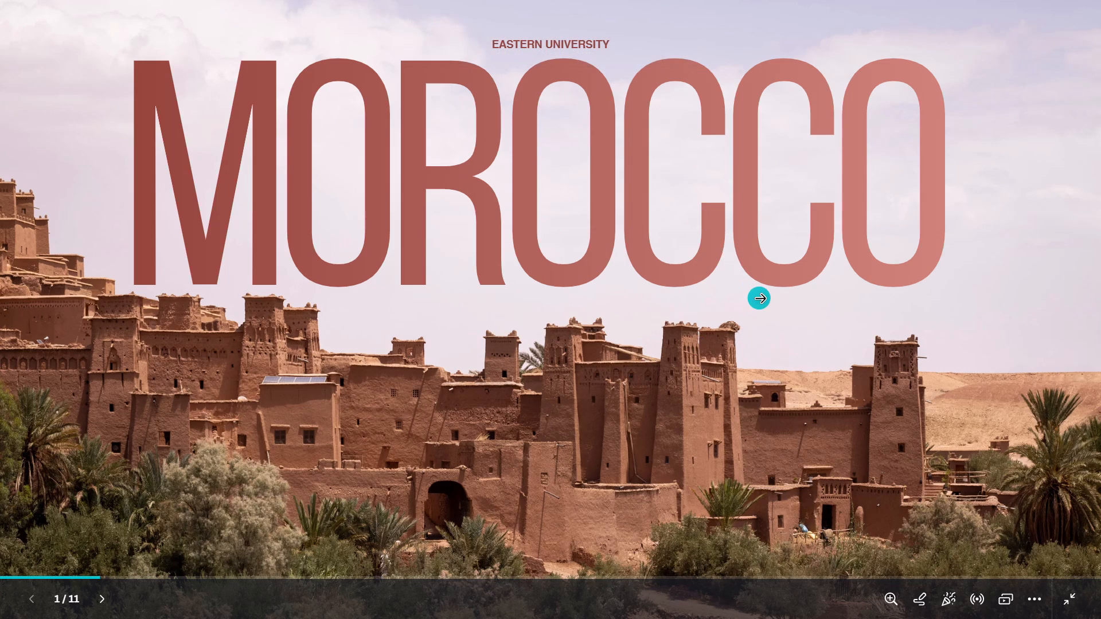
key(Escape)
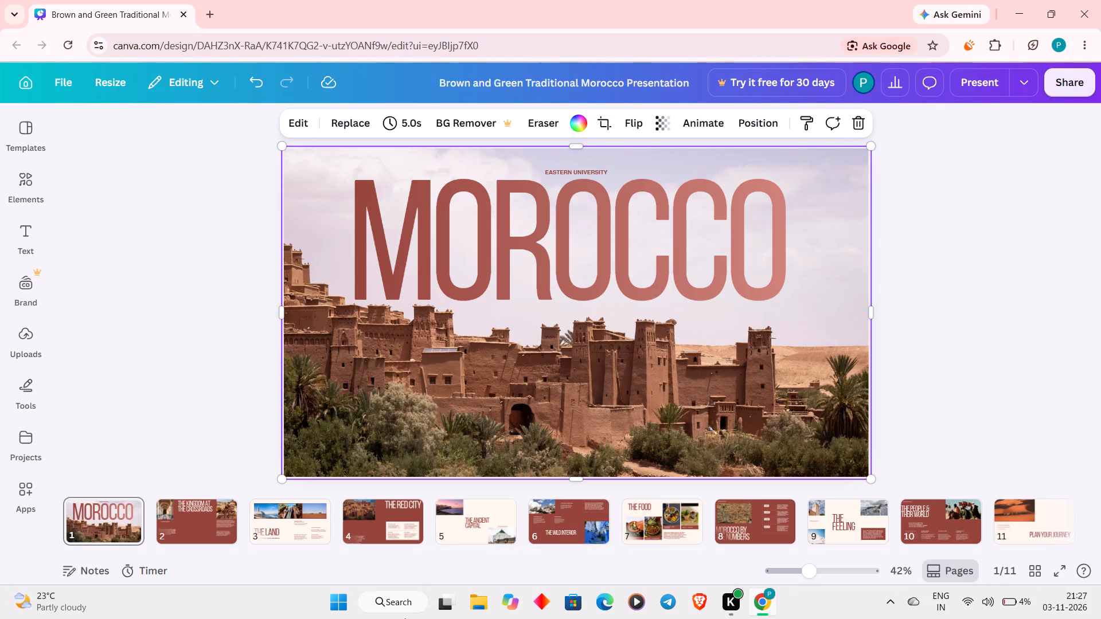
Open page 2 of the presentation.
click(204, 510)
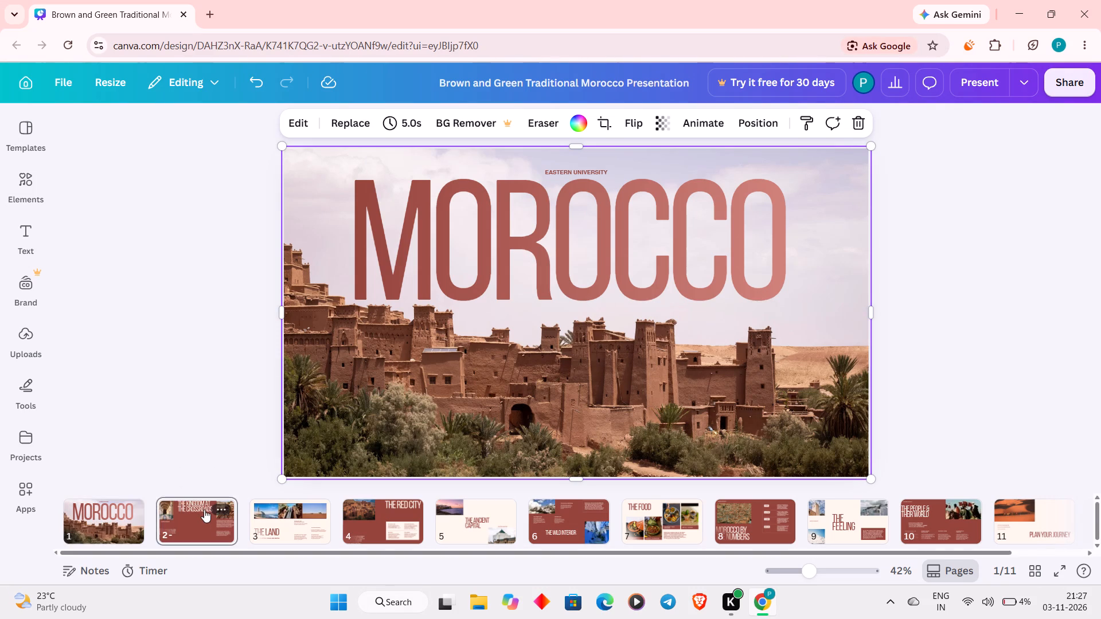
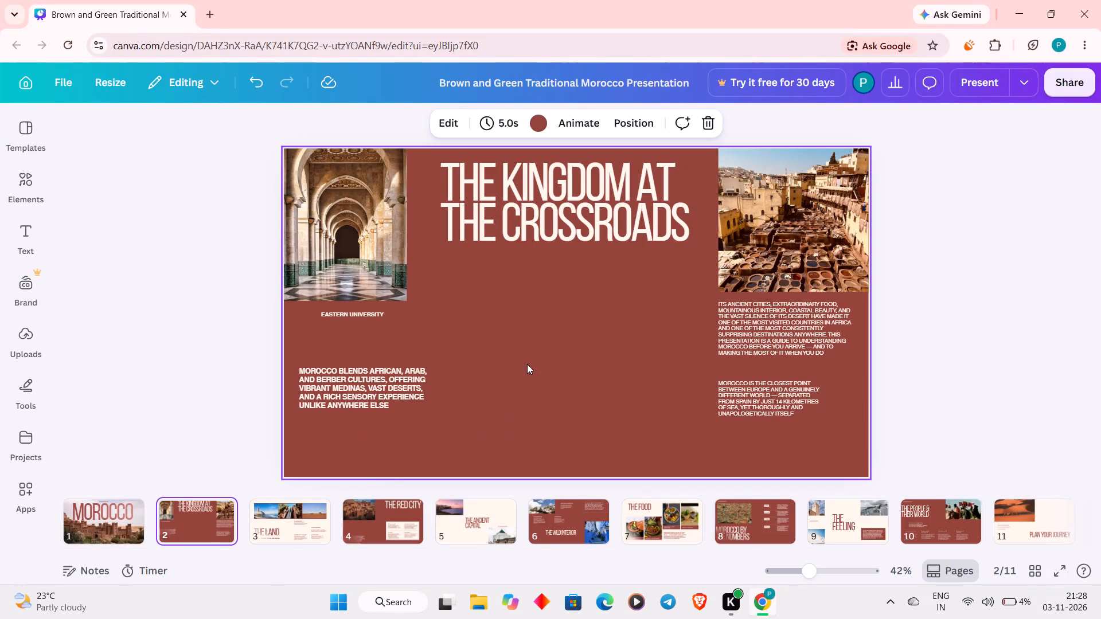
On page 5, move the sunset coastline photo down to the slide's lower-left corner, level with the white building photo.
click(289, 531)
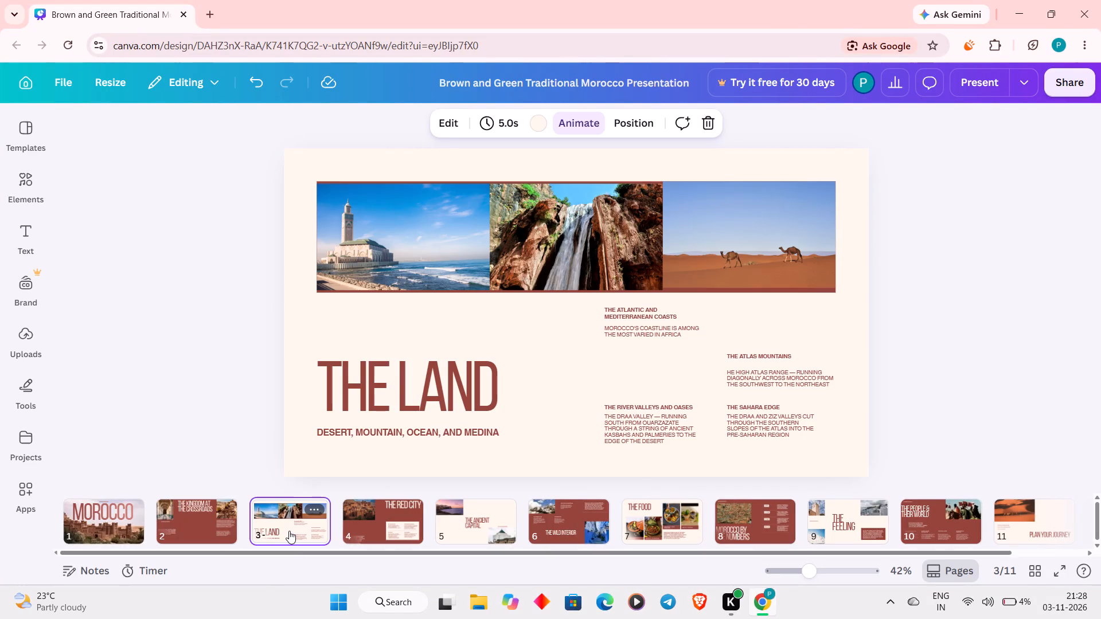
click(572, 511)
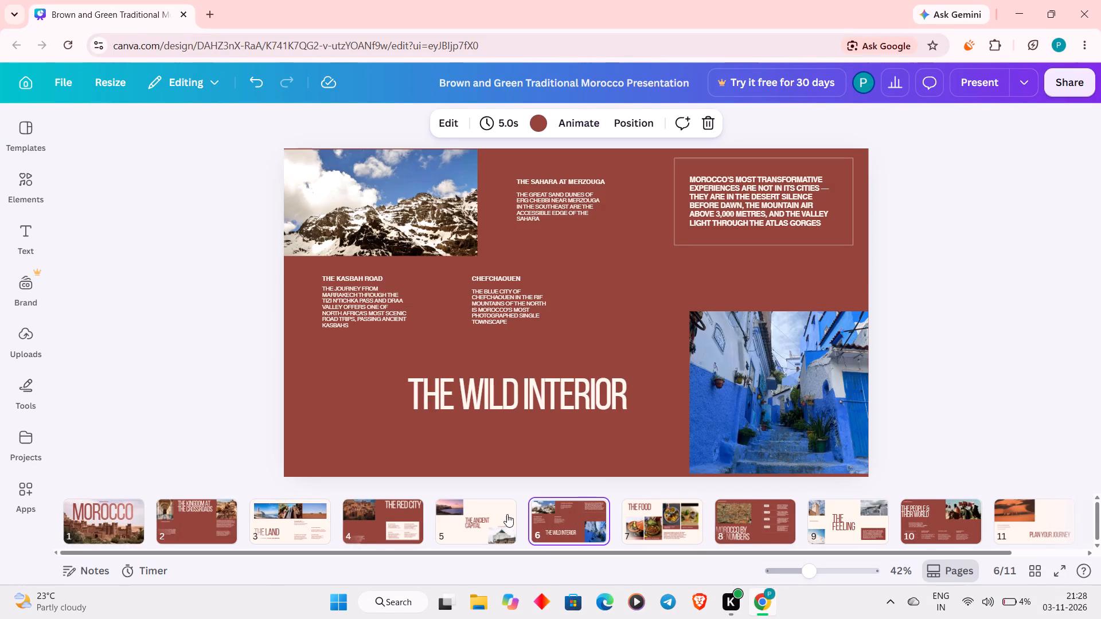
click(507, 514)
drag(415, 226, 411, 303)
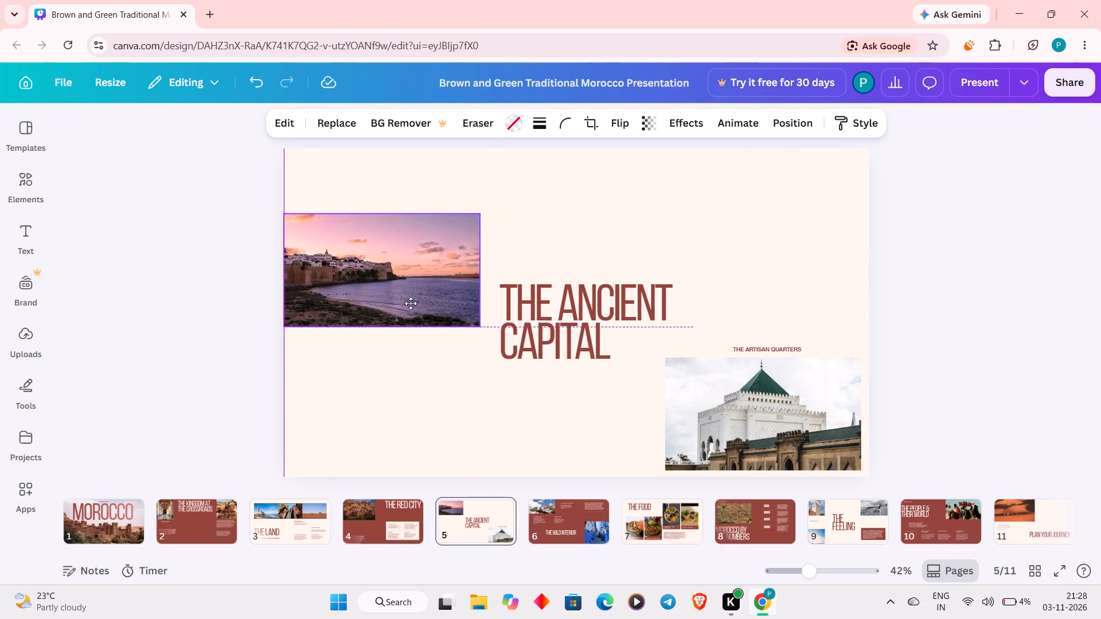
drag(411, 303, 420, 430)
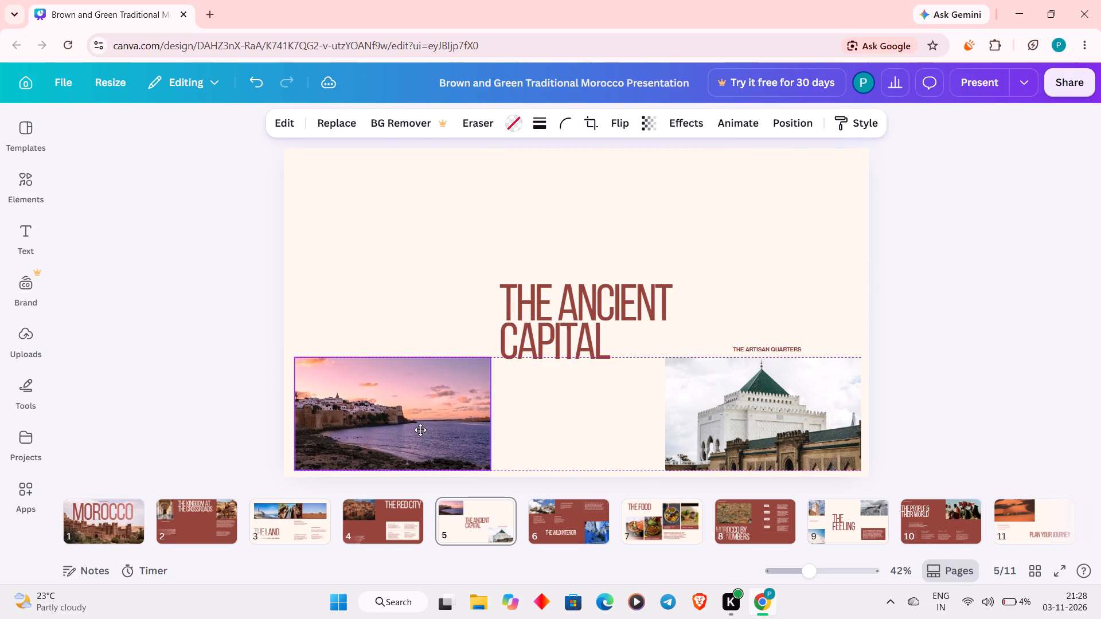
drag(420, 430, 416, 430)
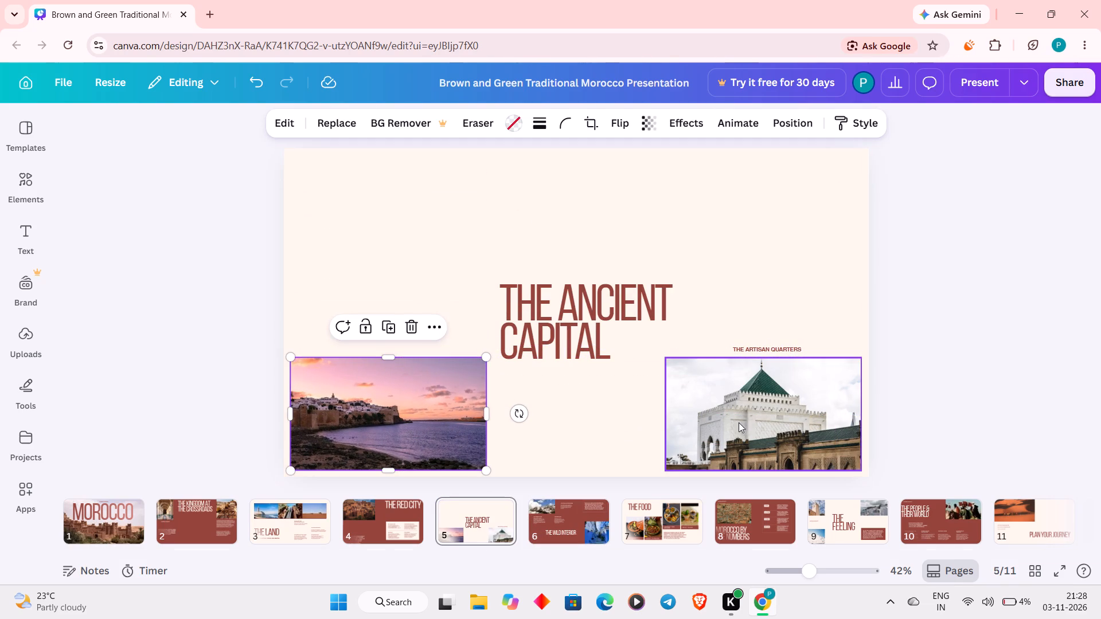
On page 5, move the white building photo up to the slide's upper-right corner, leaving a small margin at the edges.
drag(741, 422, 726, 217)
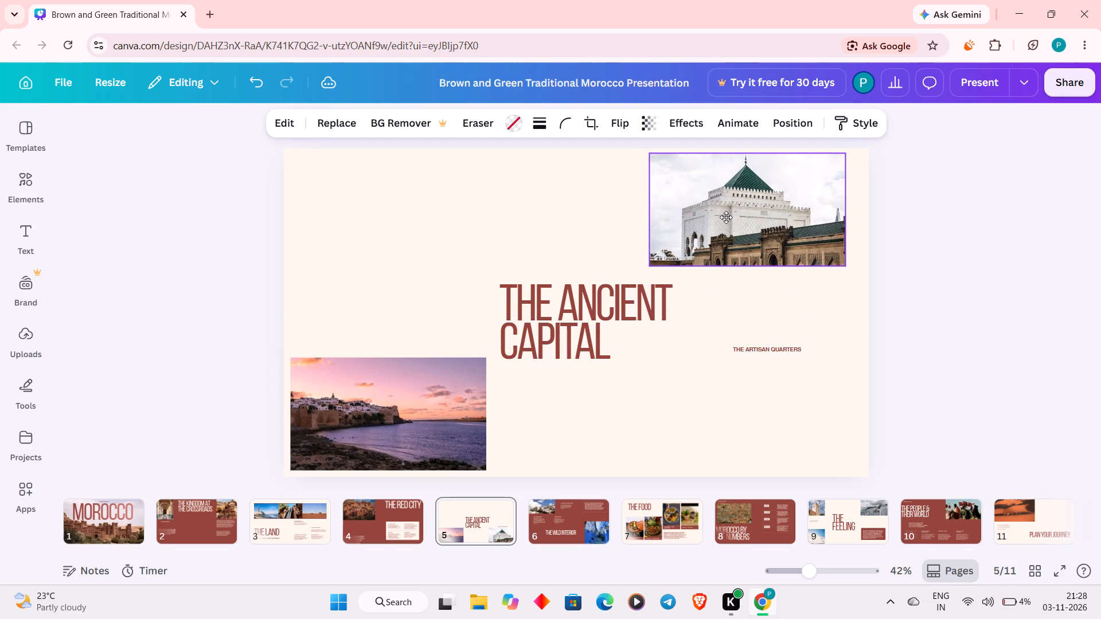
drag(726, 217, 738, 220)
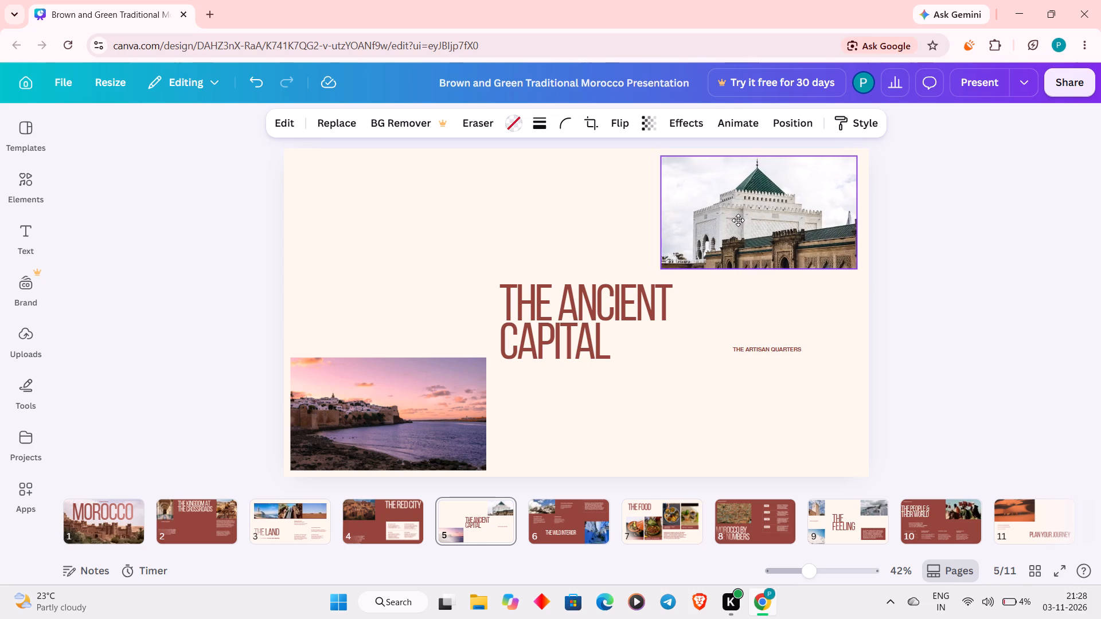
drag(738, 220, 740, 220)
click(383, 217)
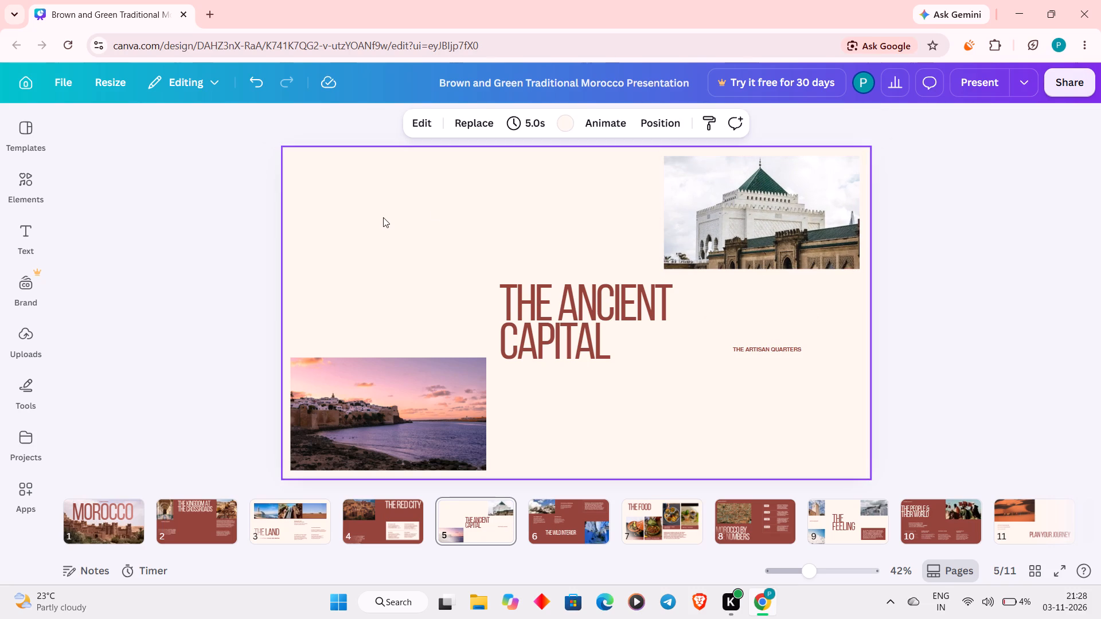